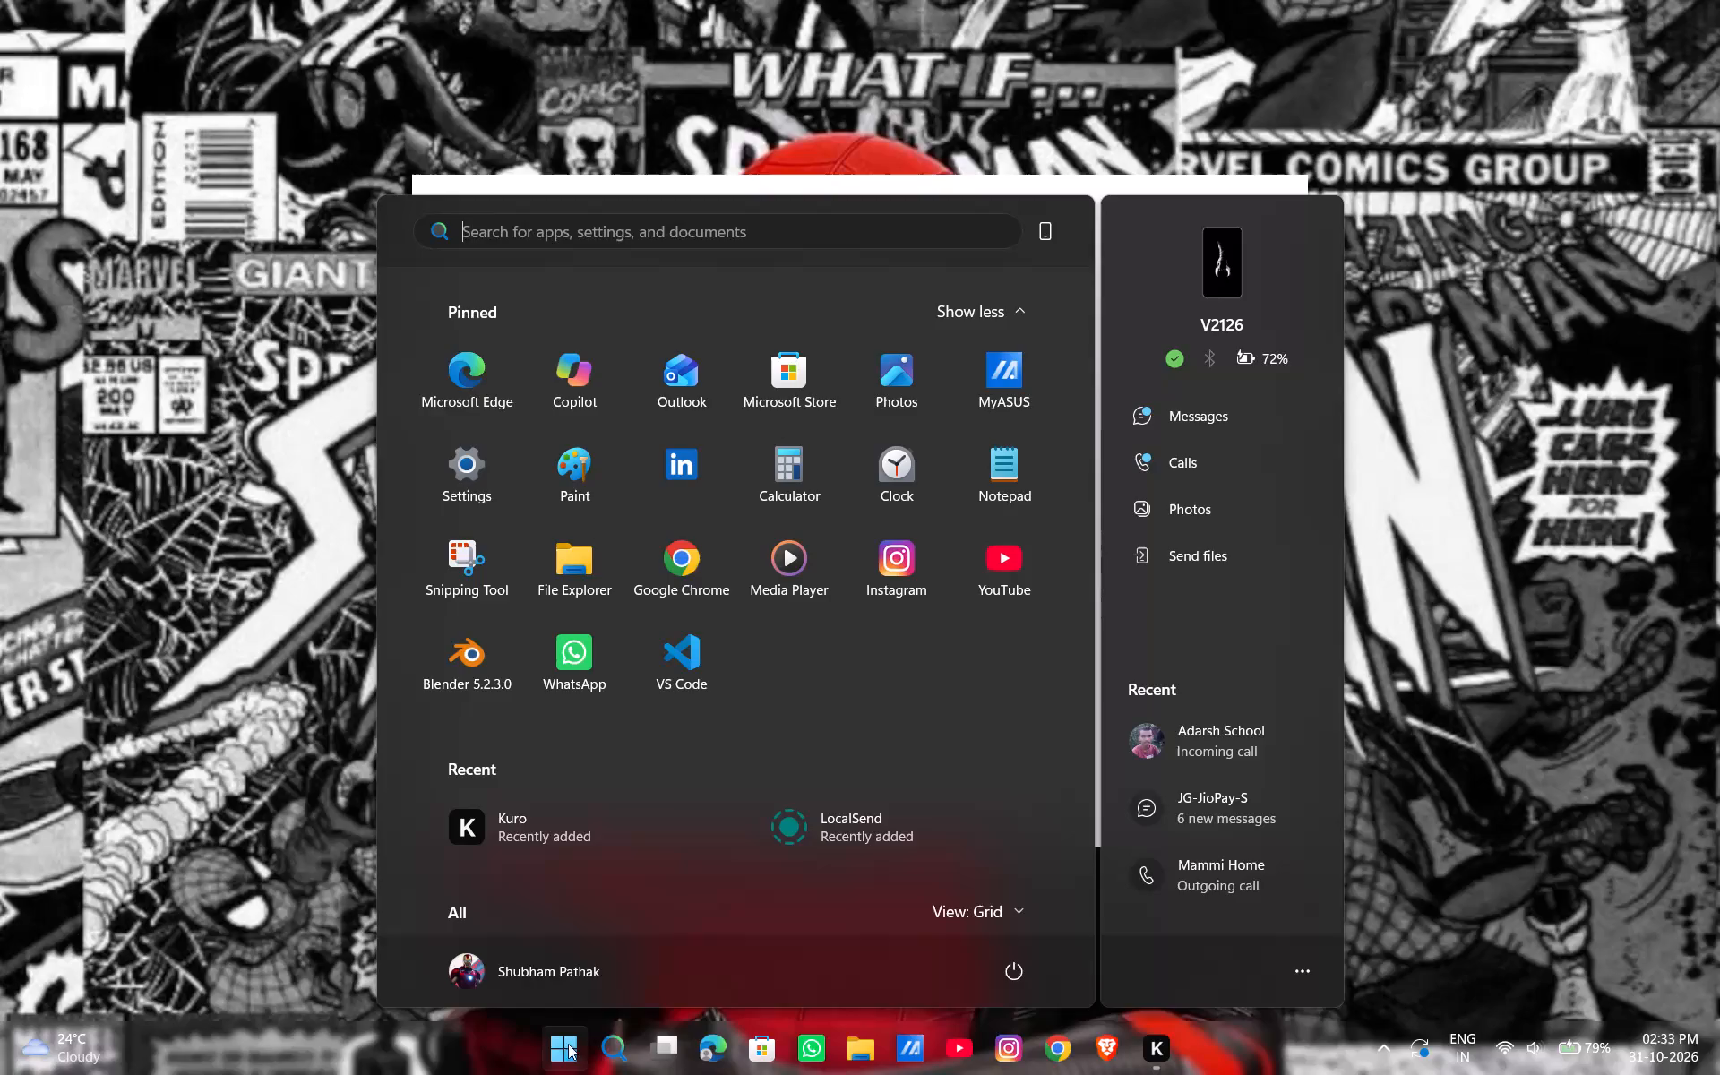
Launch the CapCut video editor from the list of all installed apps.
scroll(722, 700, down, 5)
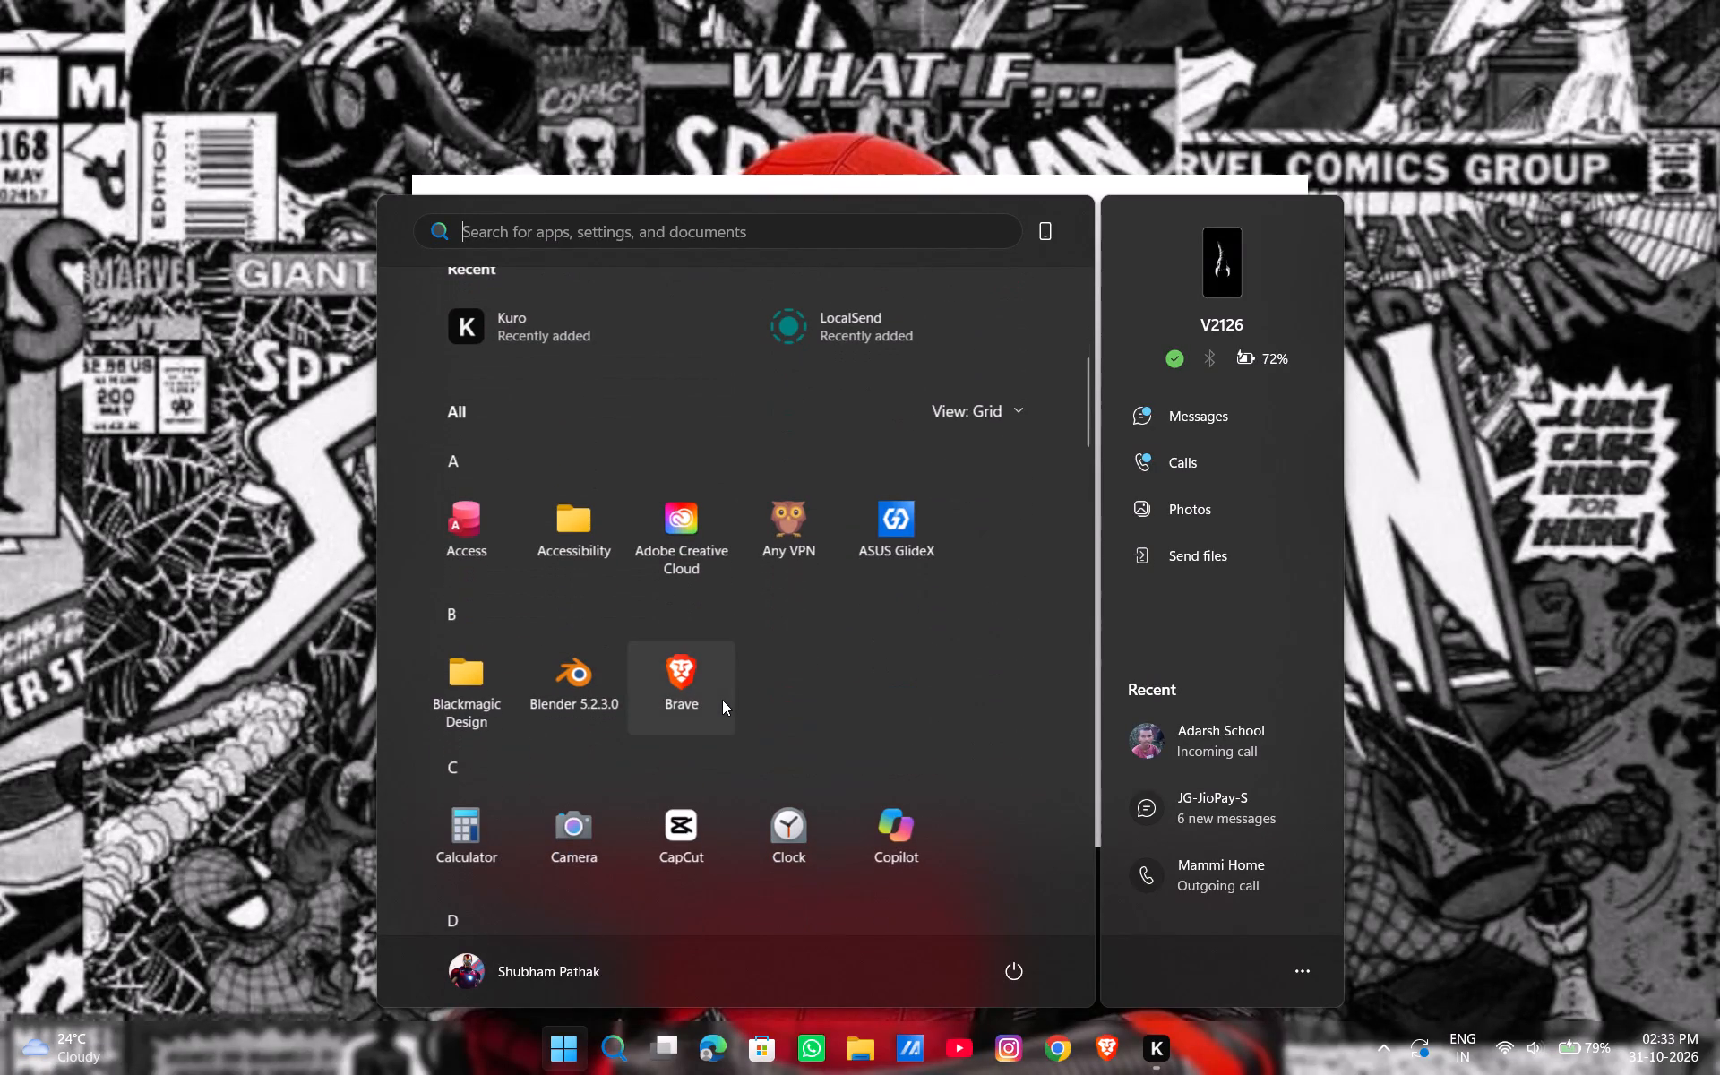
click(683, 844)
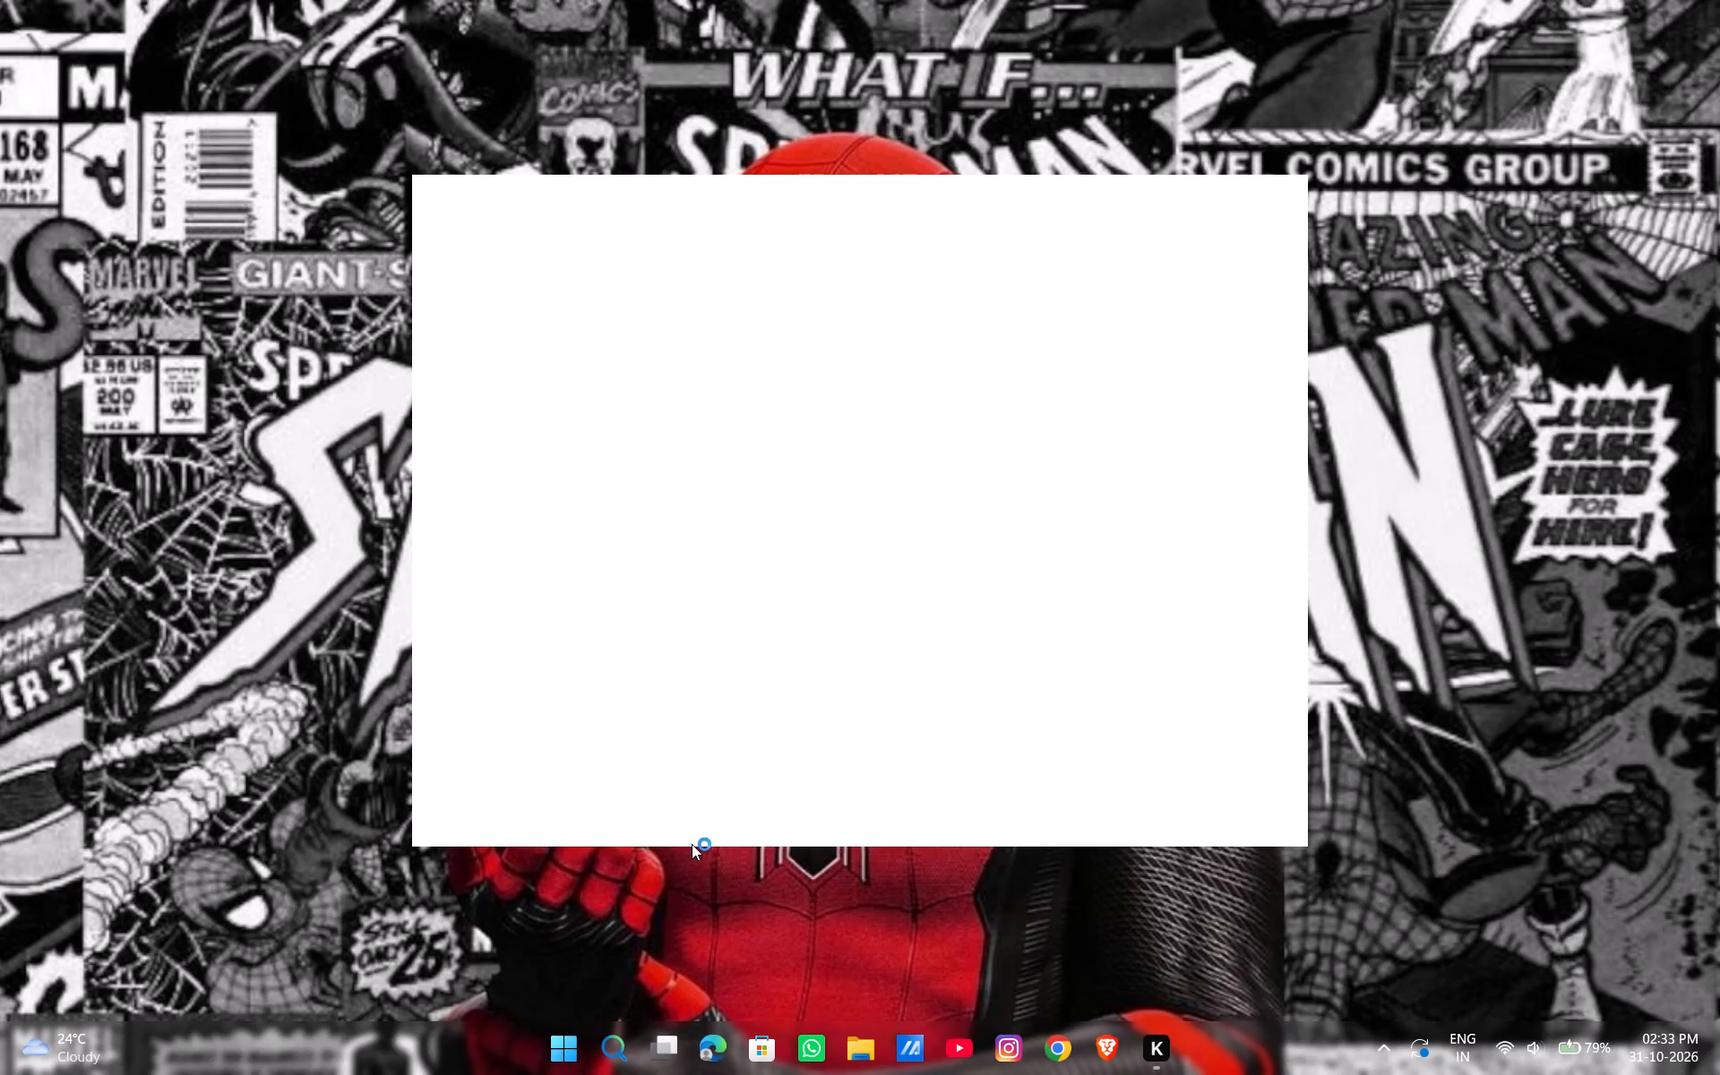
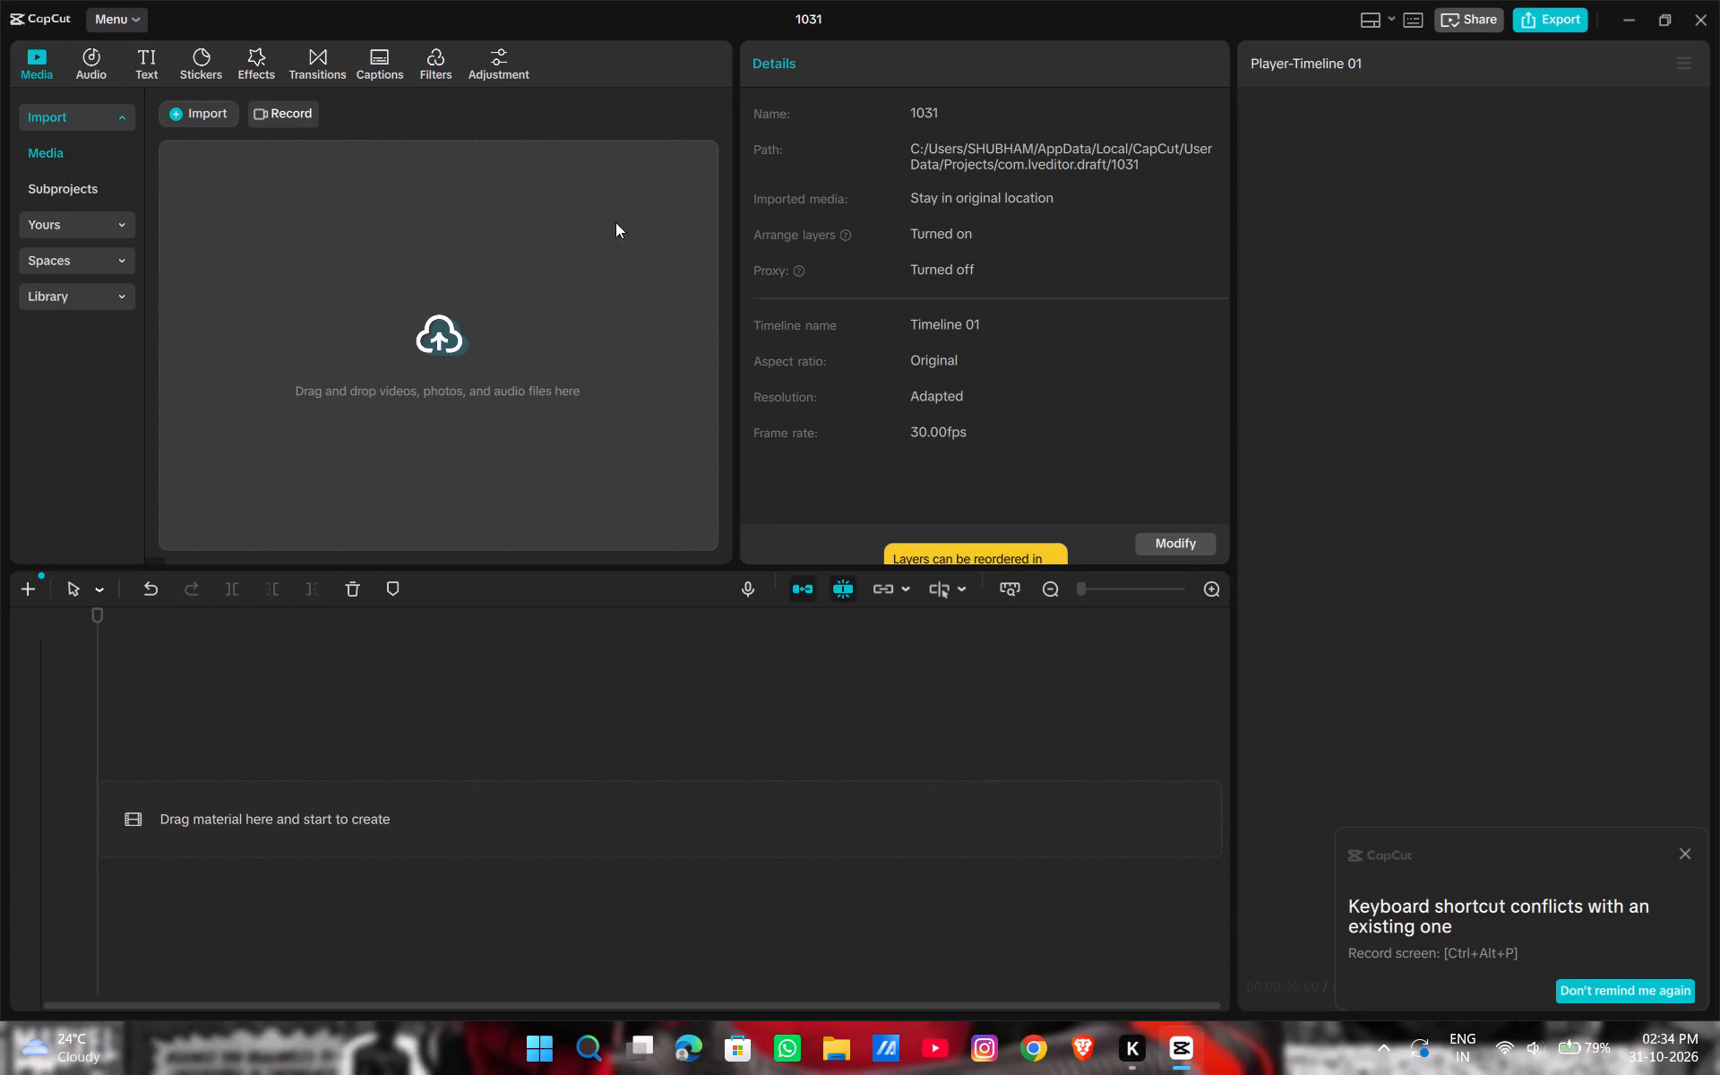
Import the kuaivideosdownloader video from the editing folder on drive D into the project media and dismiss the shortcut conflict notice.
click(204, 108)
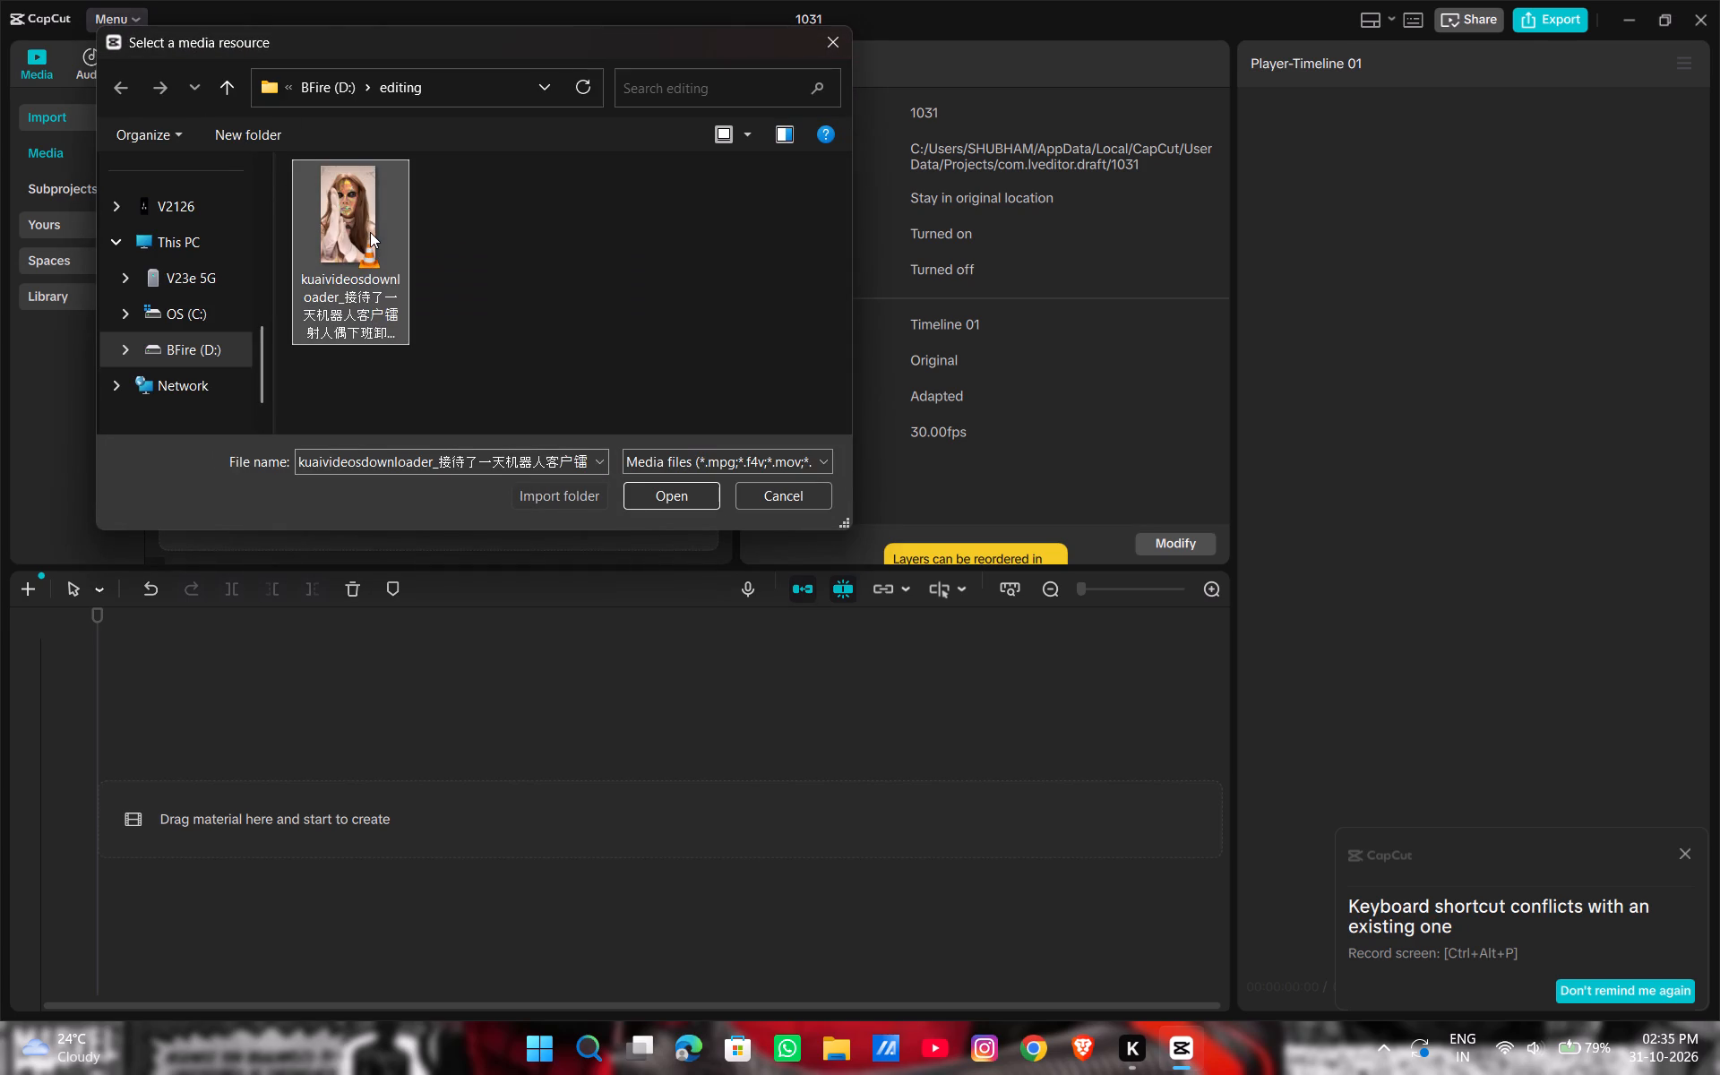
click(673, 496)
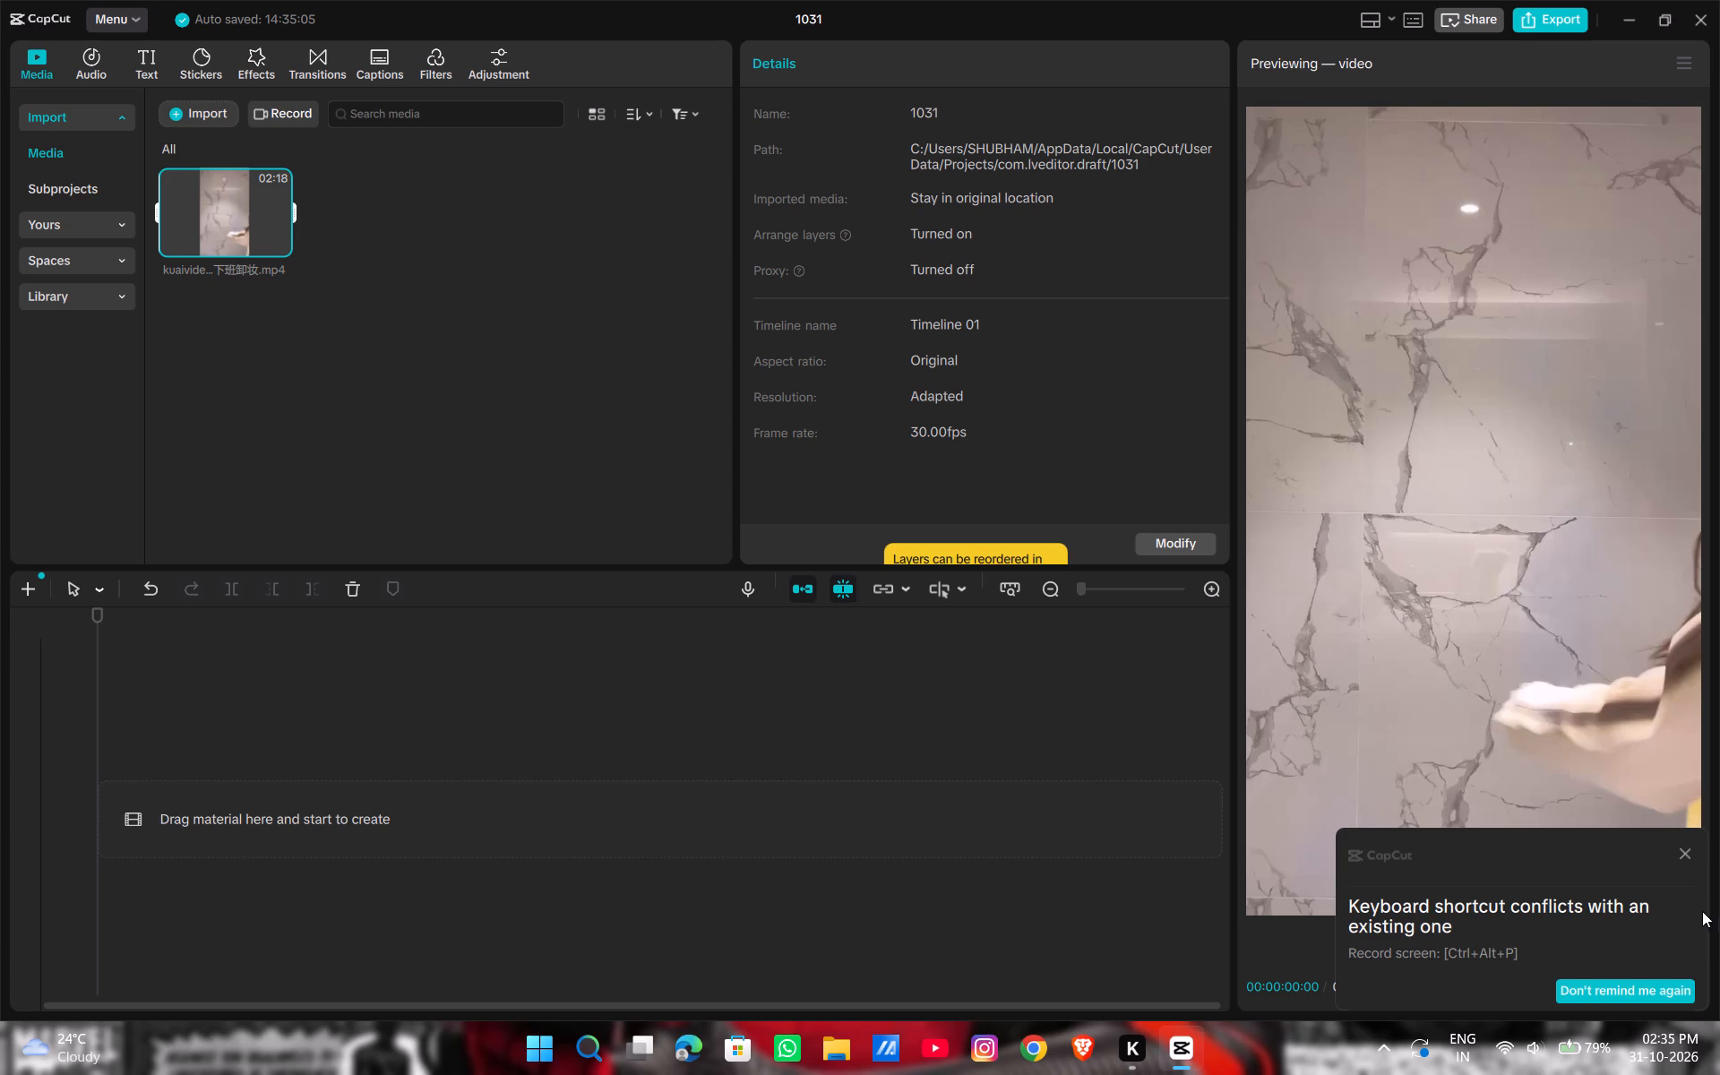
click(1684, 858)
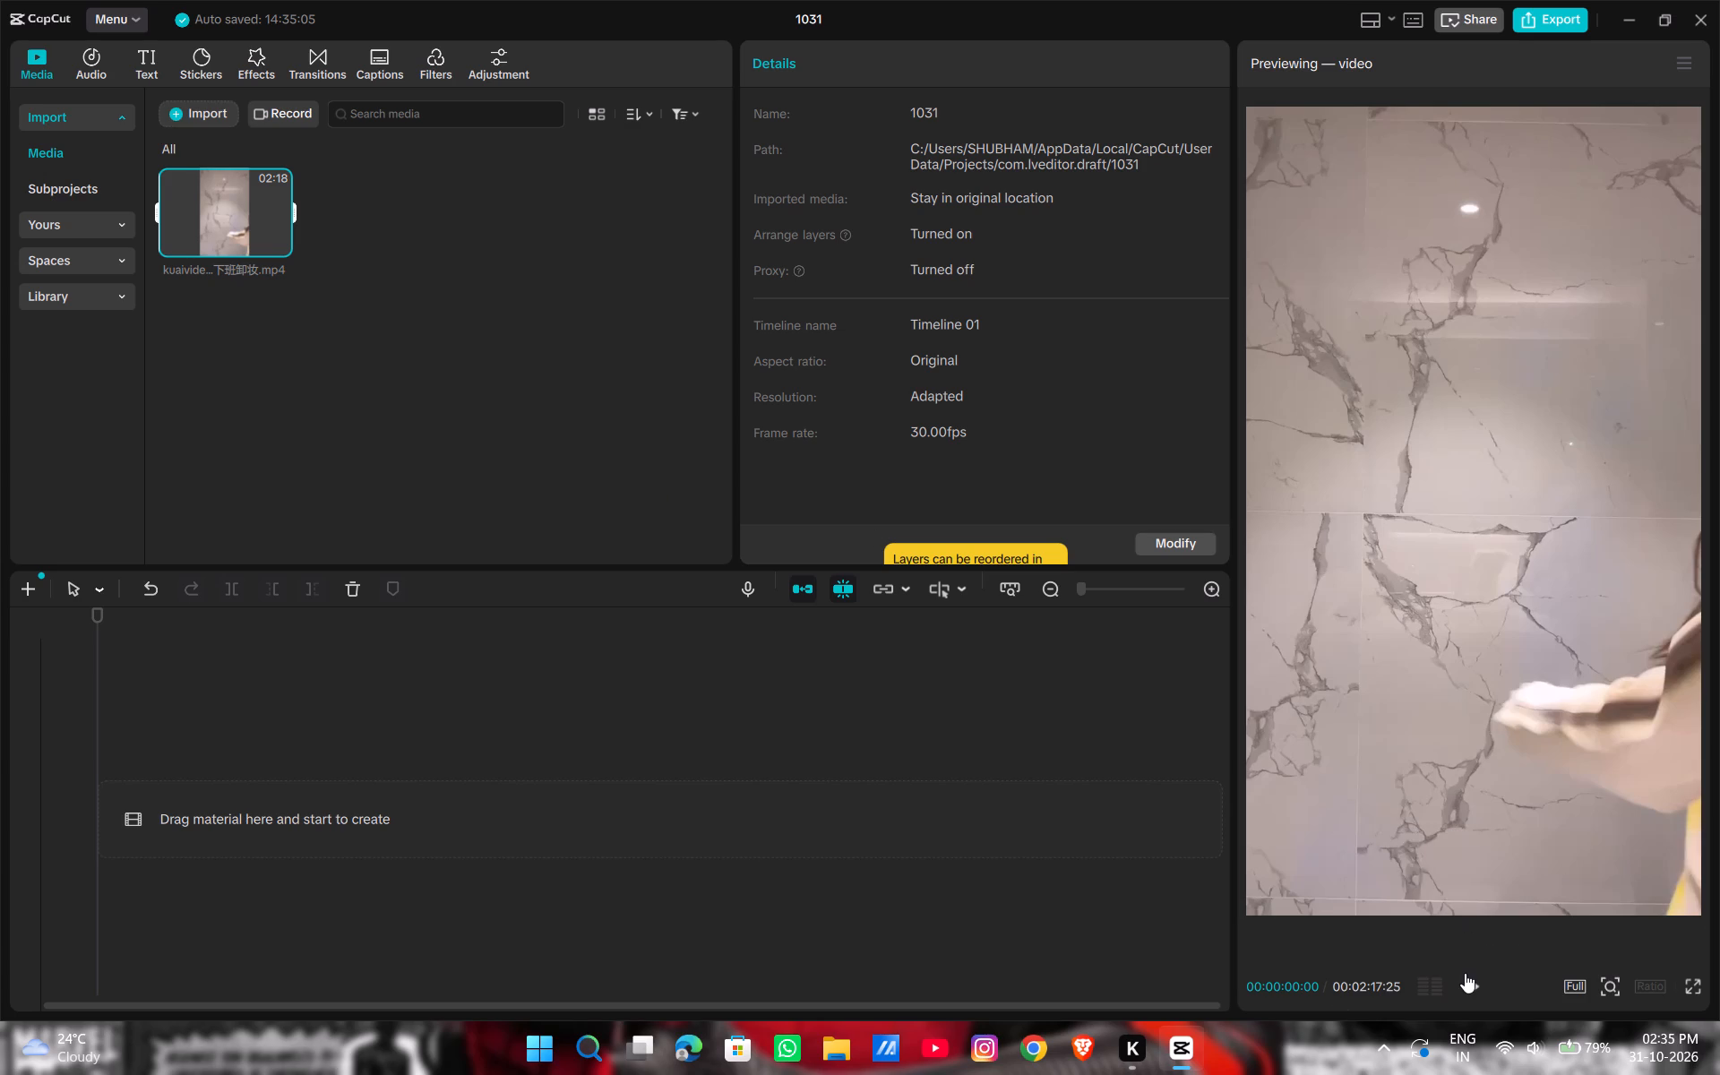
Play the opening ten seconds or so of the imported video in the preview, then pause it.
click(1469, 979)
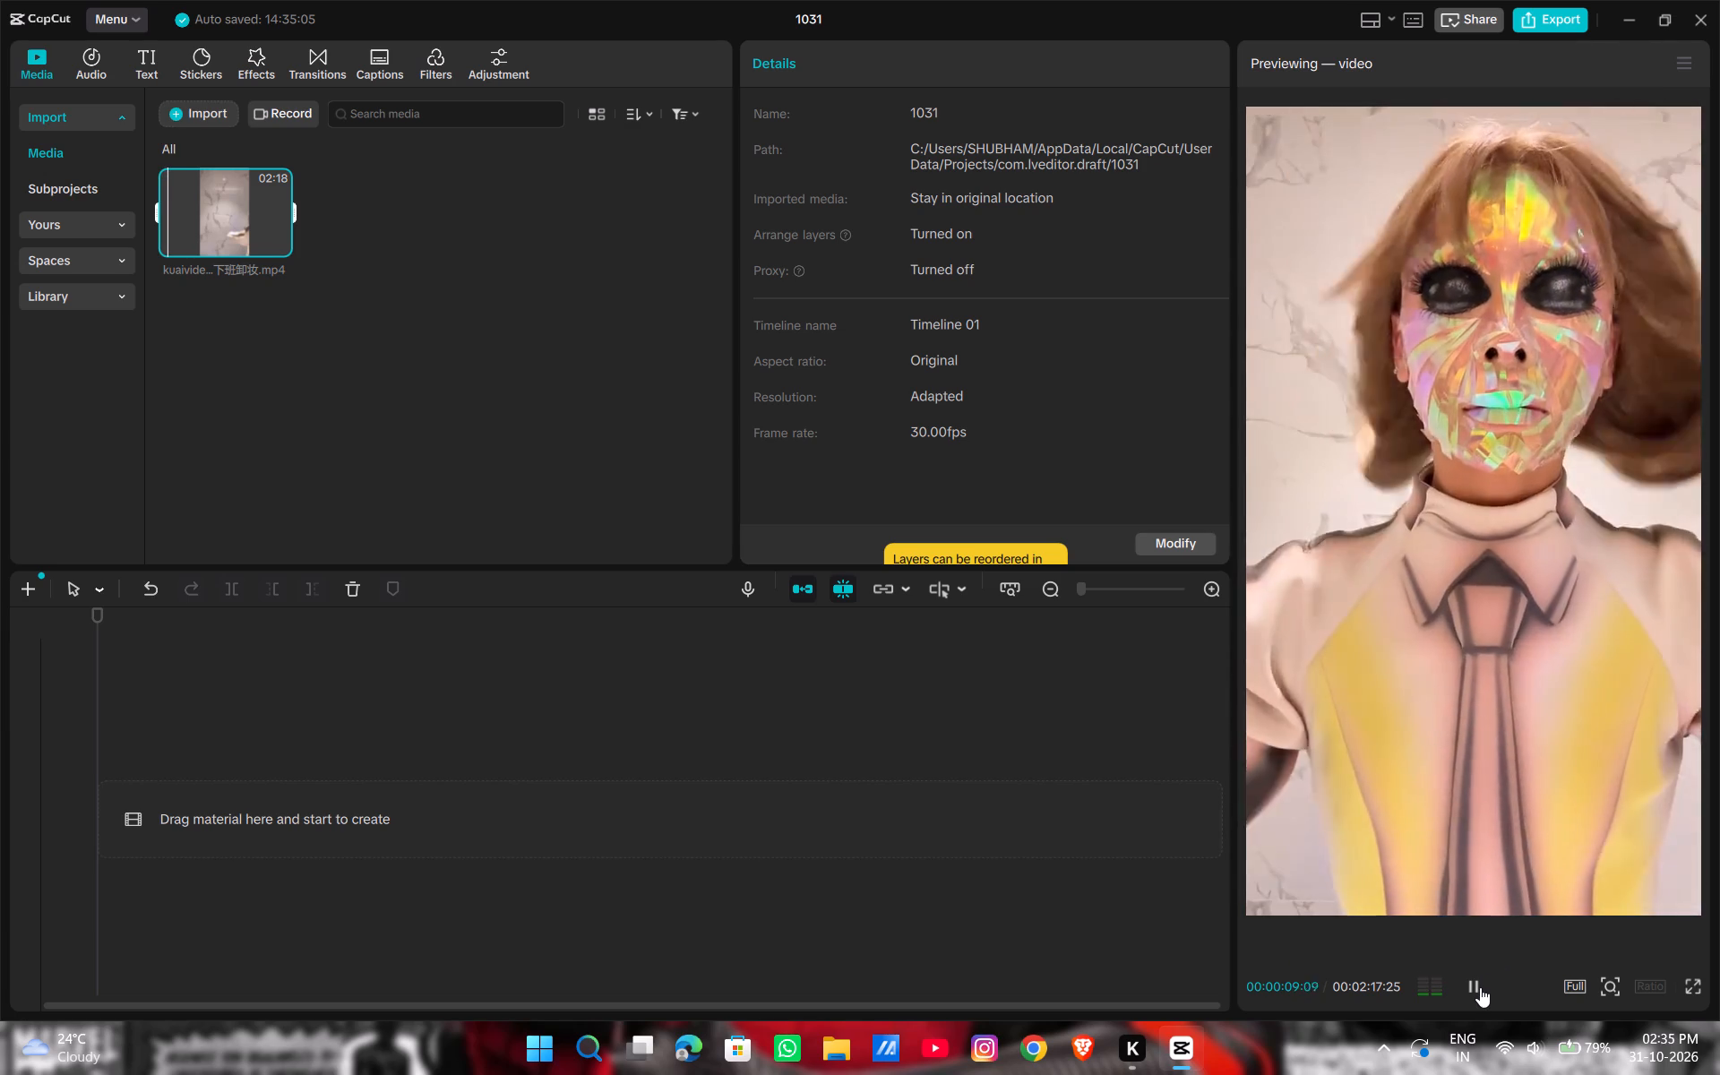
click(1480, 987)
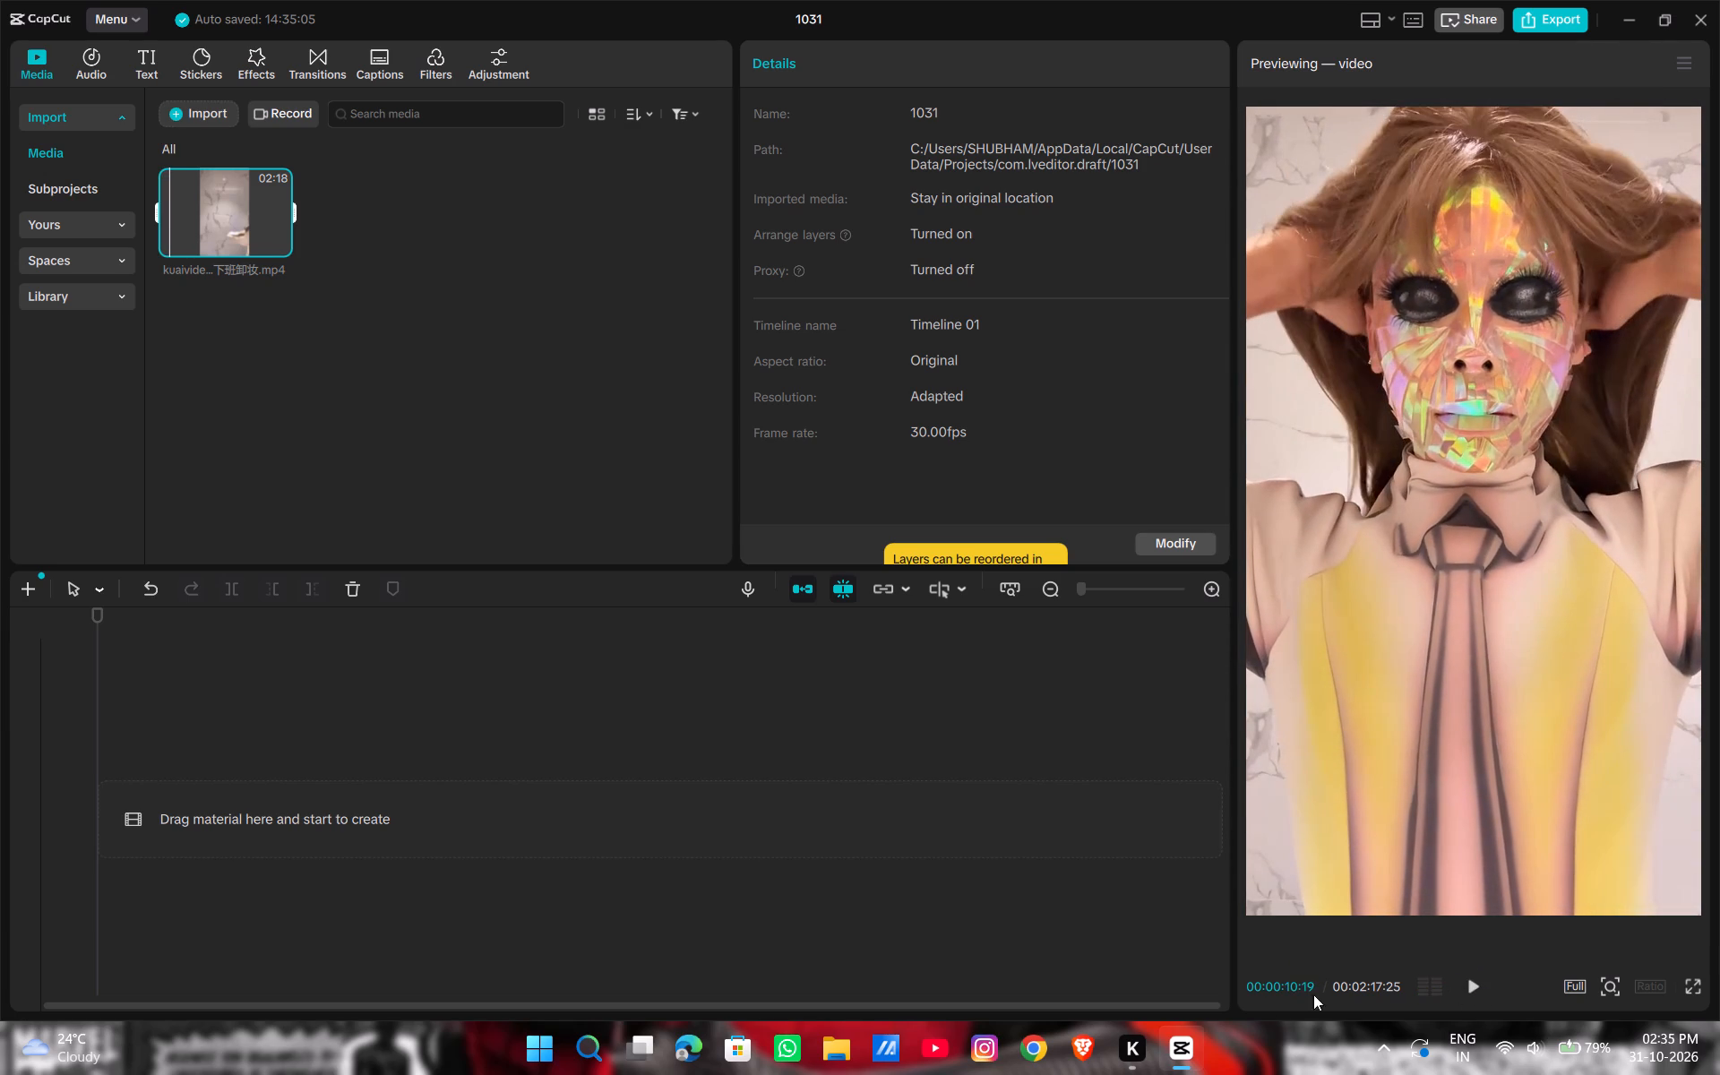
click(1036, 1037)
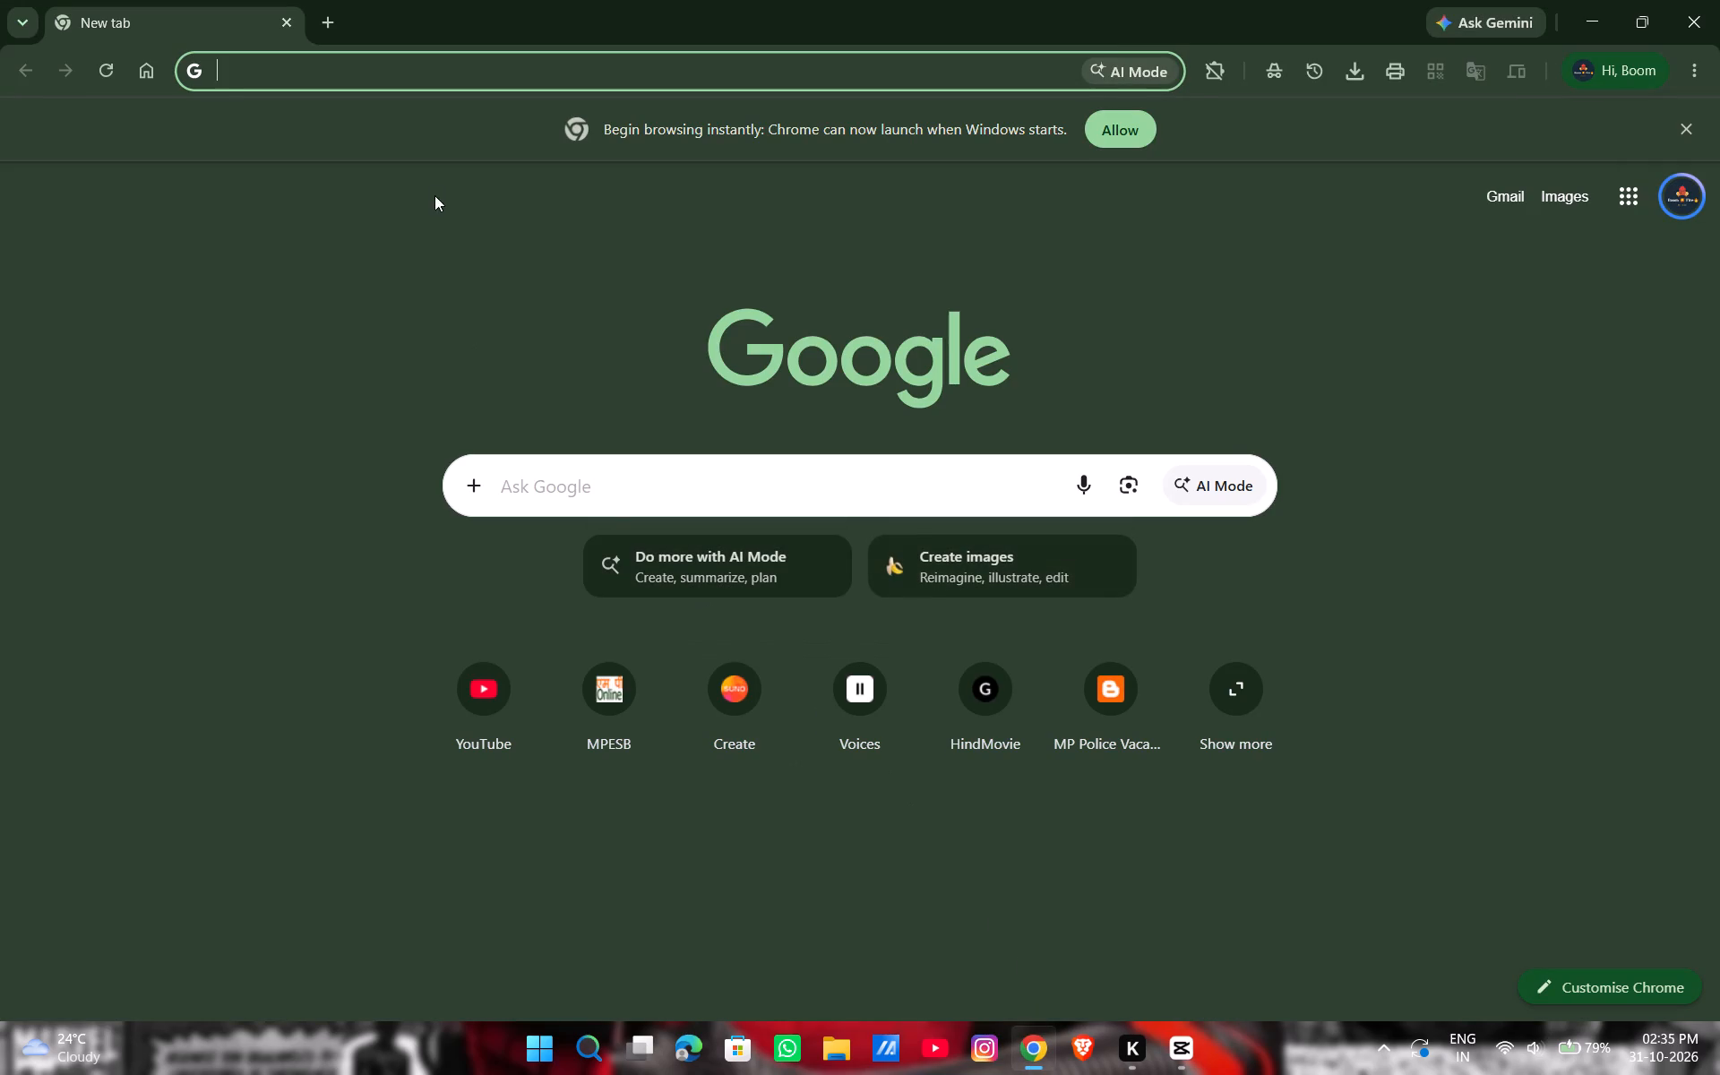
click(402, 67)
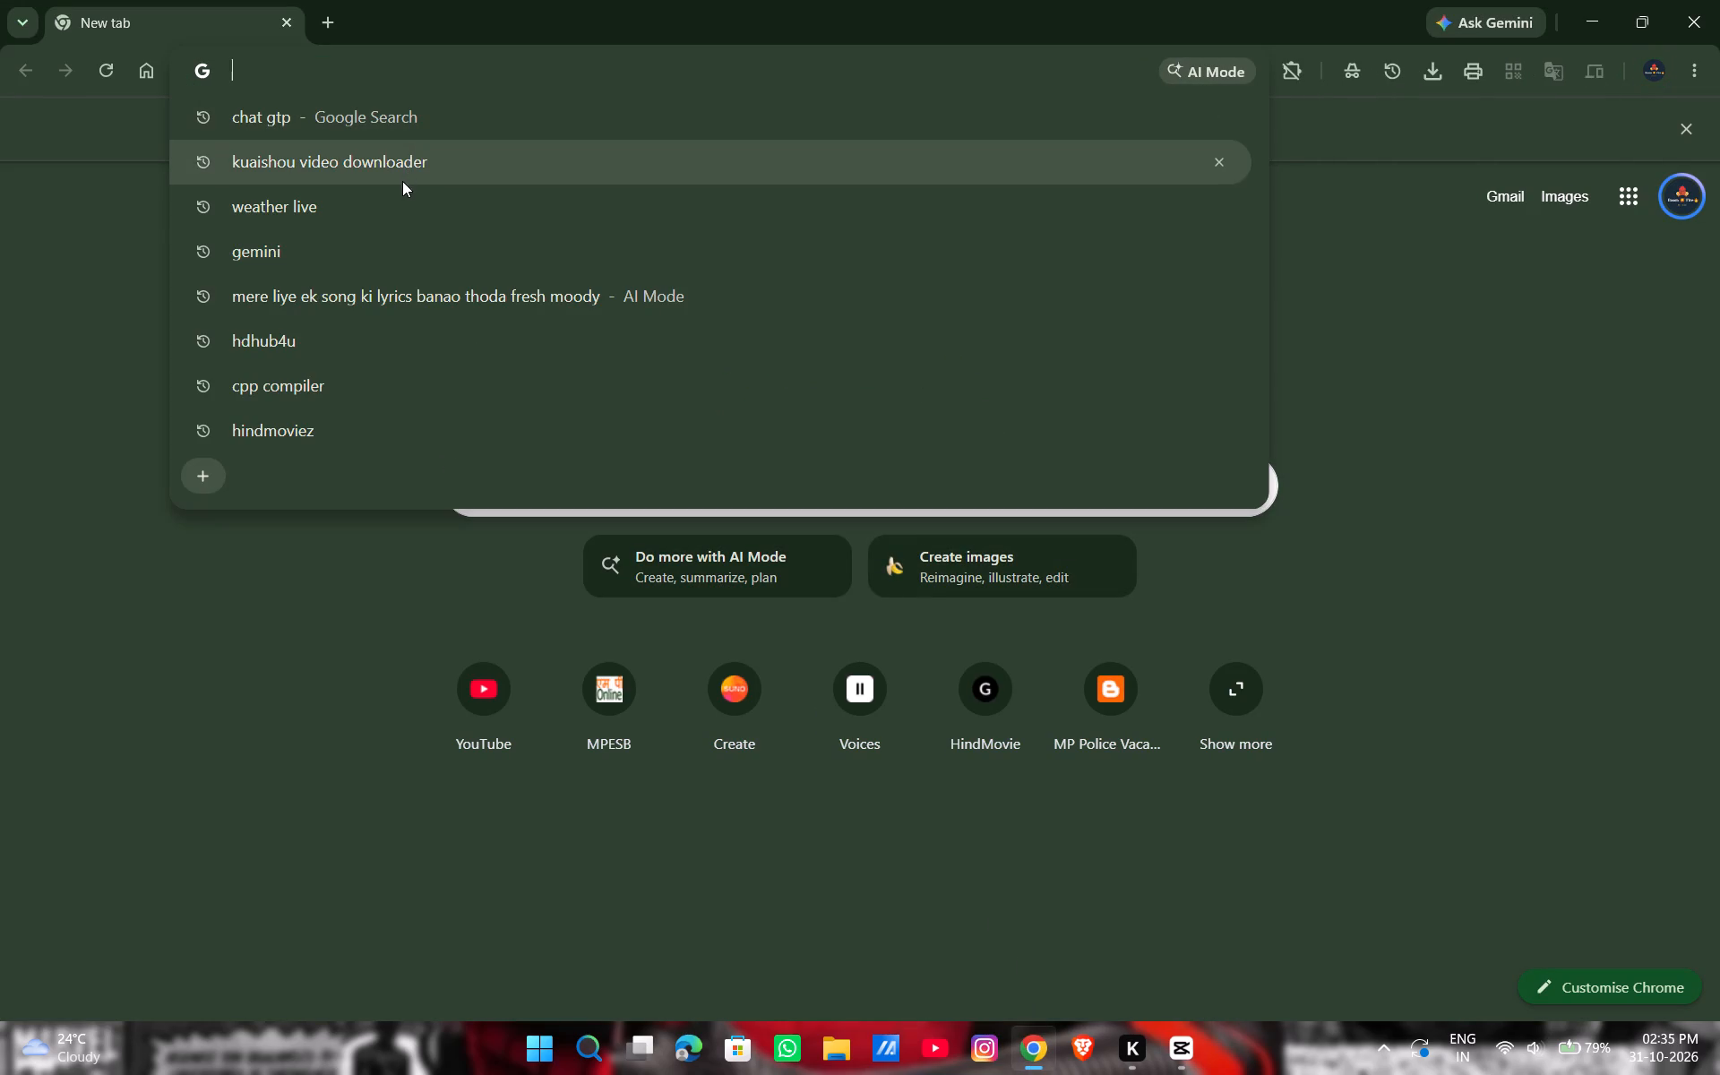
click(374, 128)
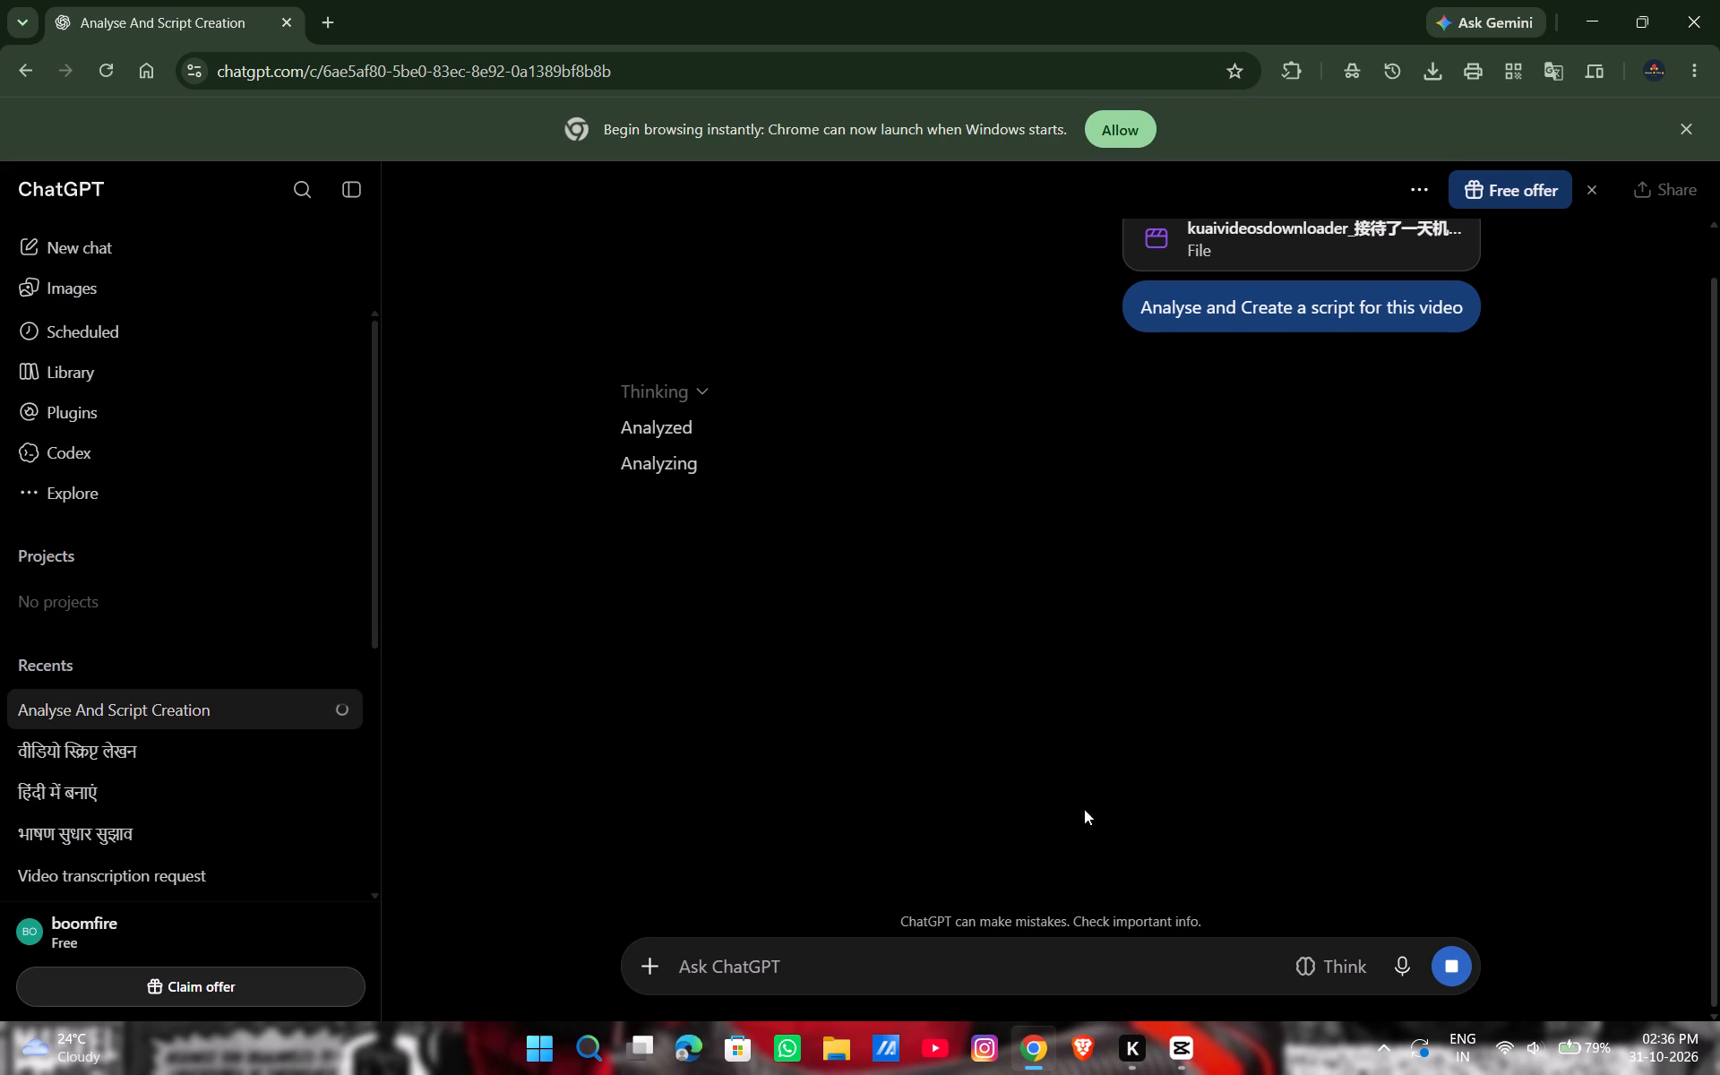
Switch back to CapCut and place the imported video at the start of the empty timeline.
click(1184, 1036)
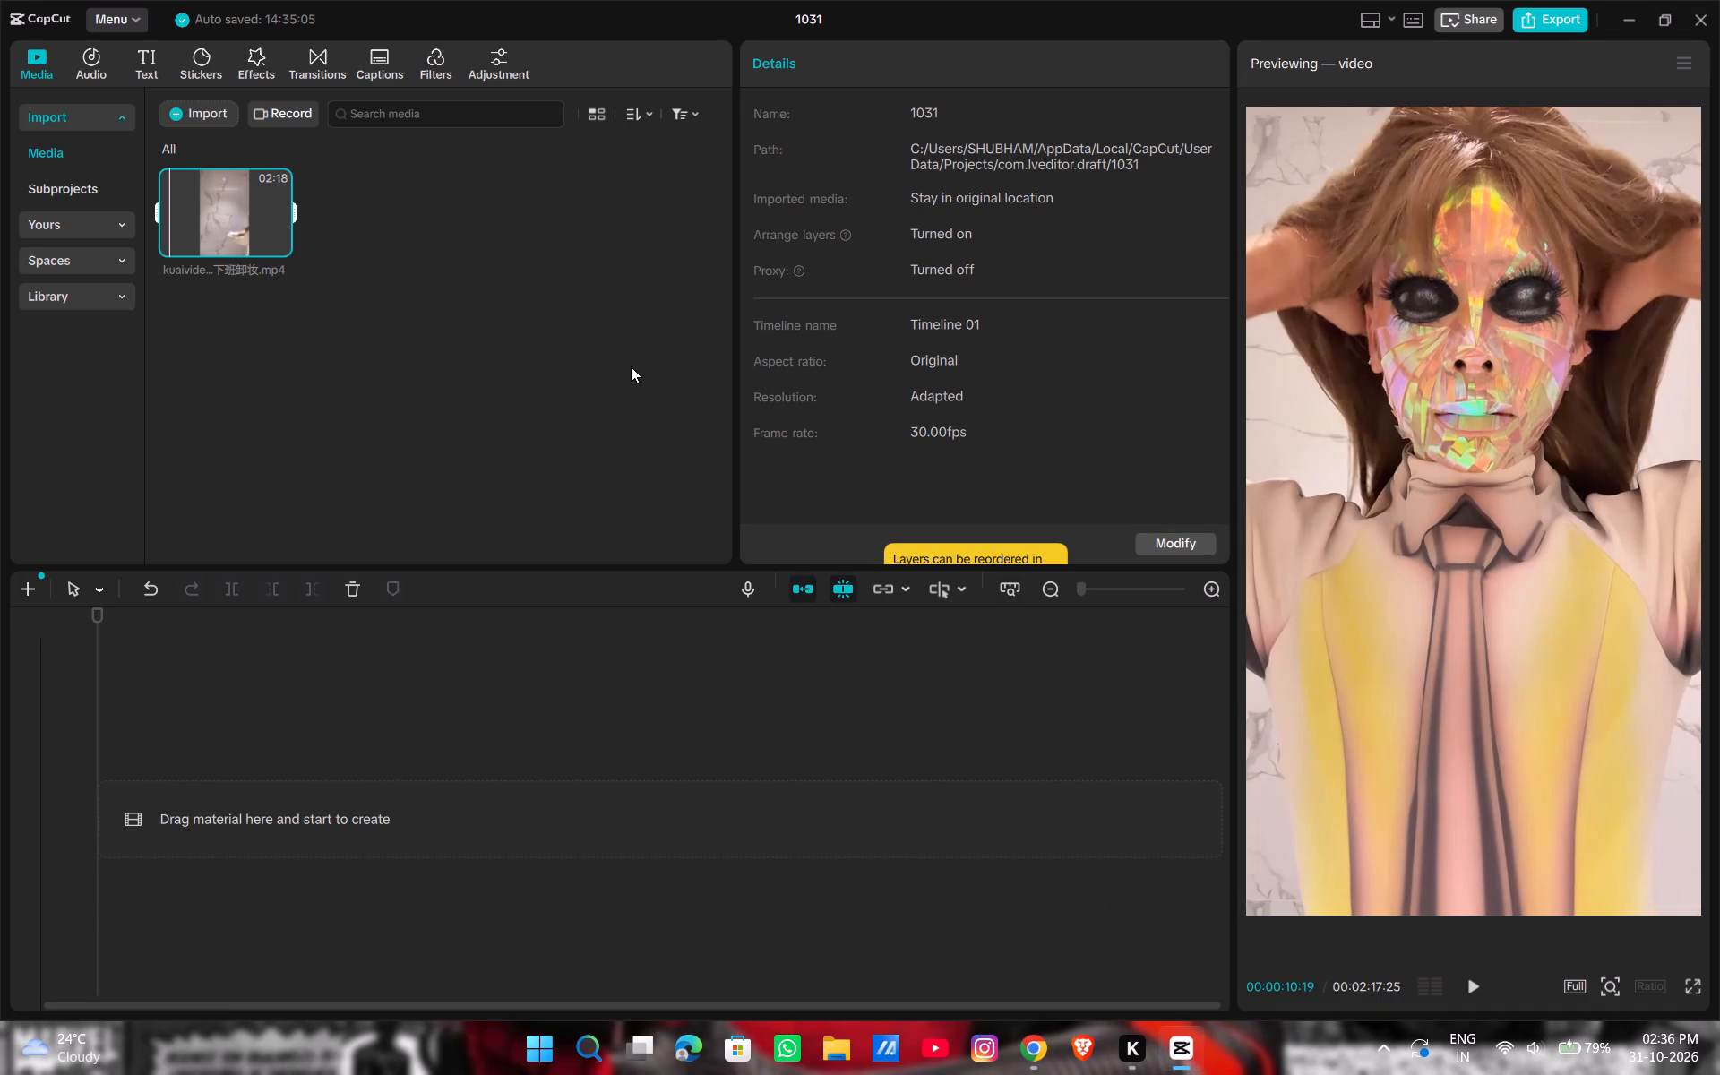
drag(247, 228, 222, 801)
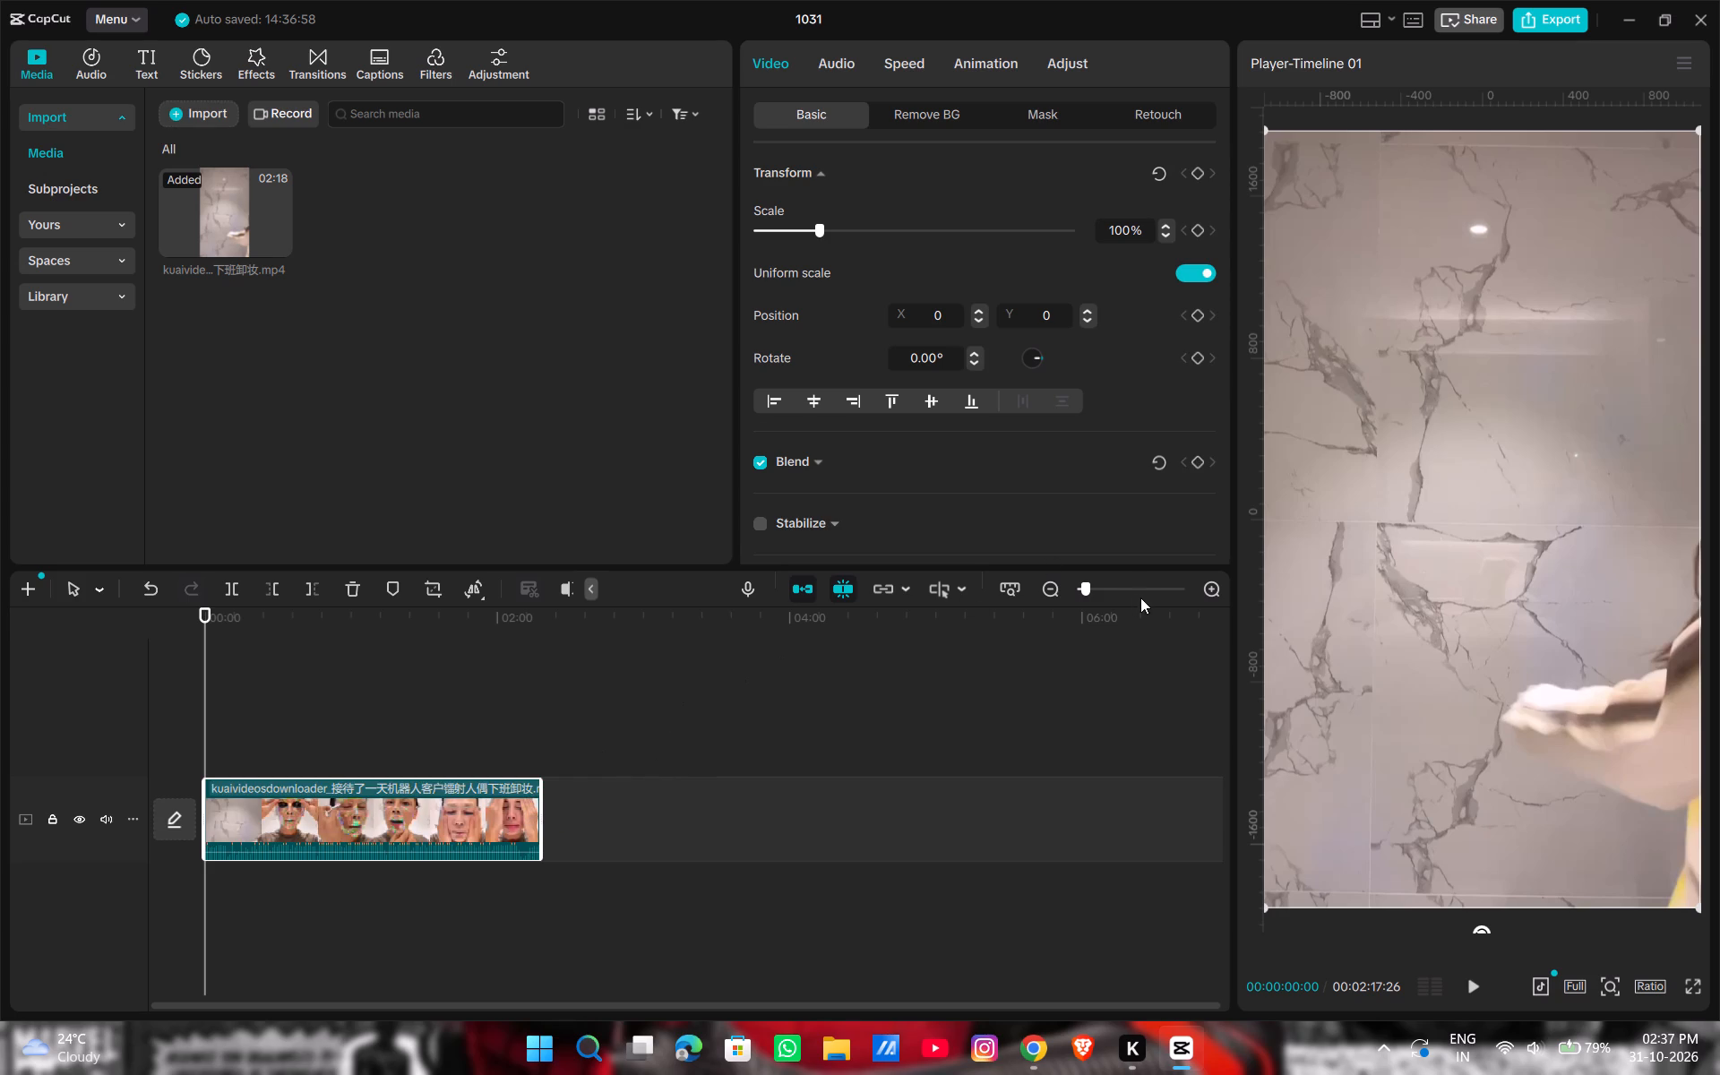
Scrub through the clip on the timeline to examine its footage, and return the playhead to the start.
scroll(1138, 596, up, 11)
scroll(1131, 621, down, 5)
double_click(1213, 583)
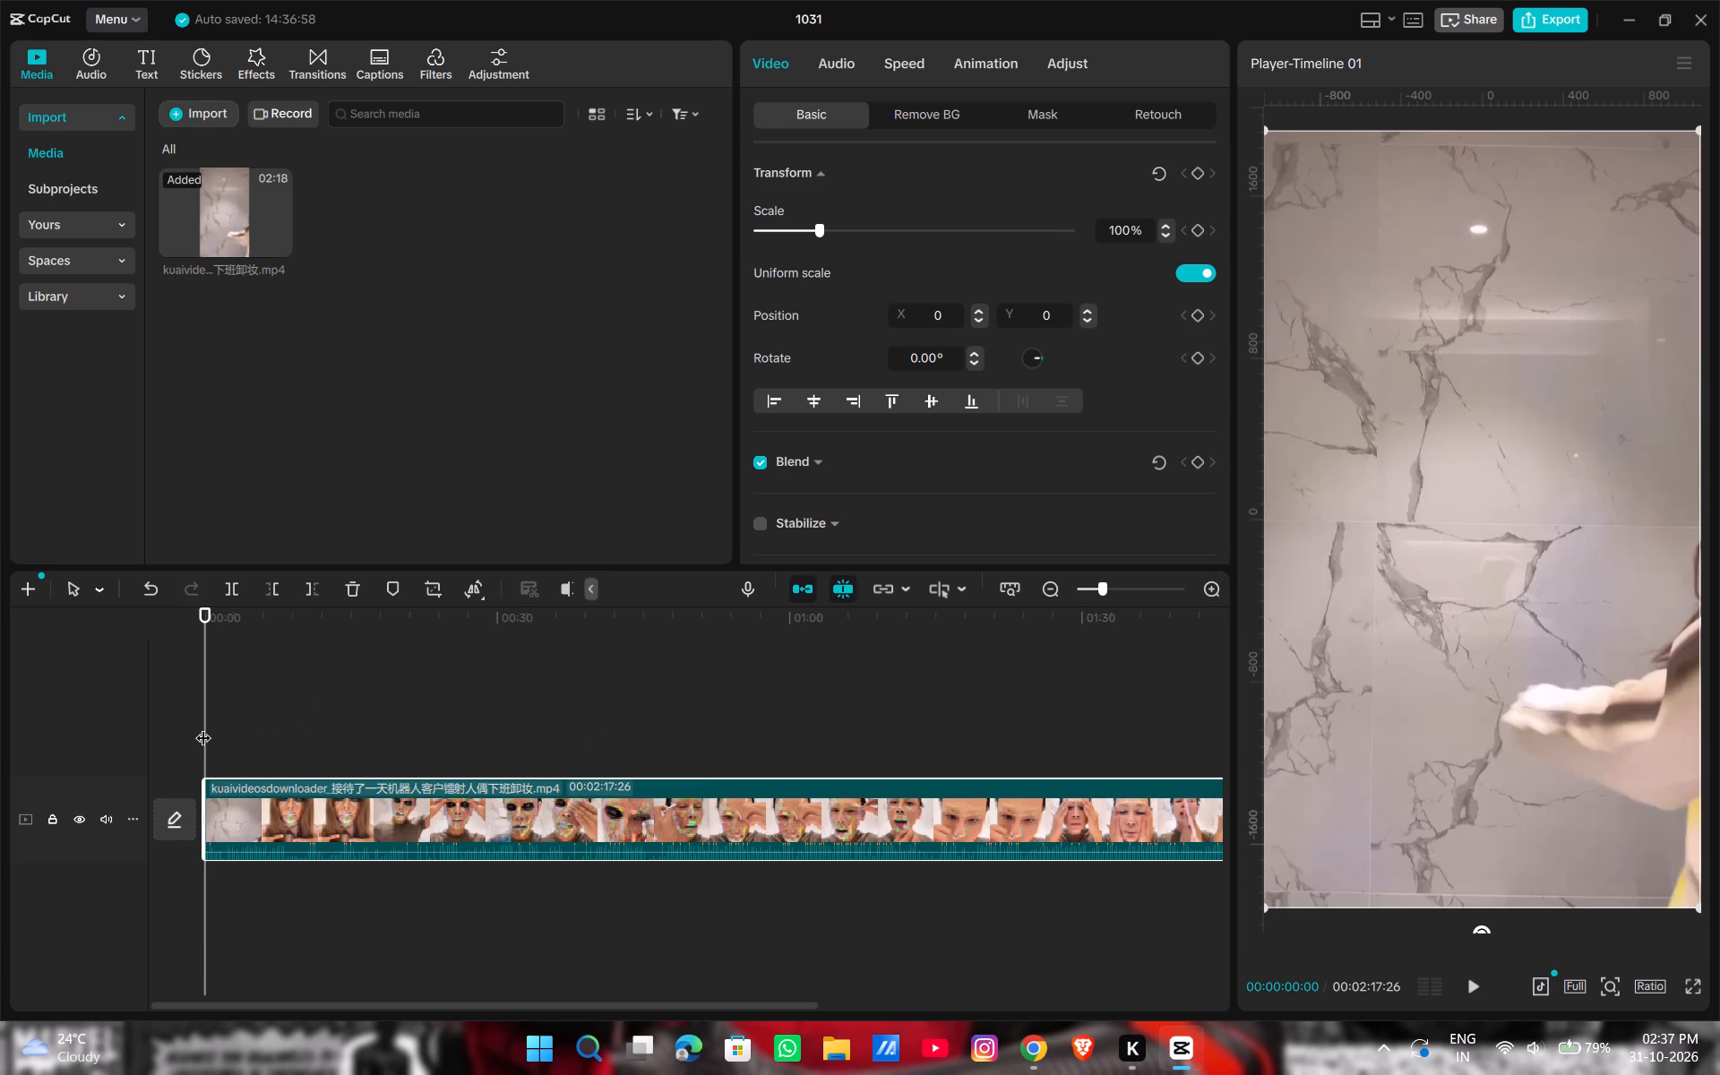
drag(203, 727, 220, 727)
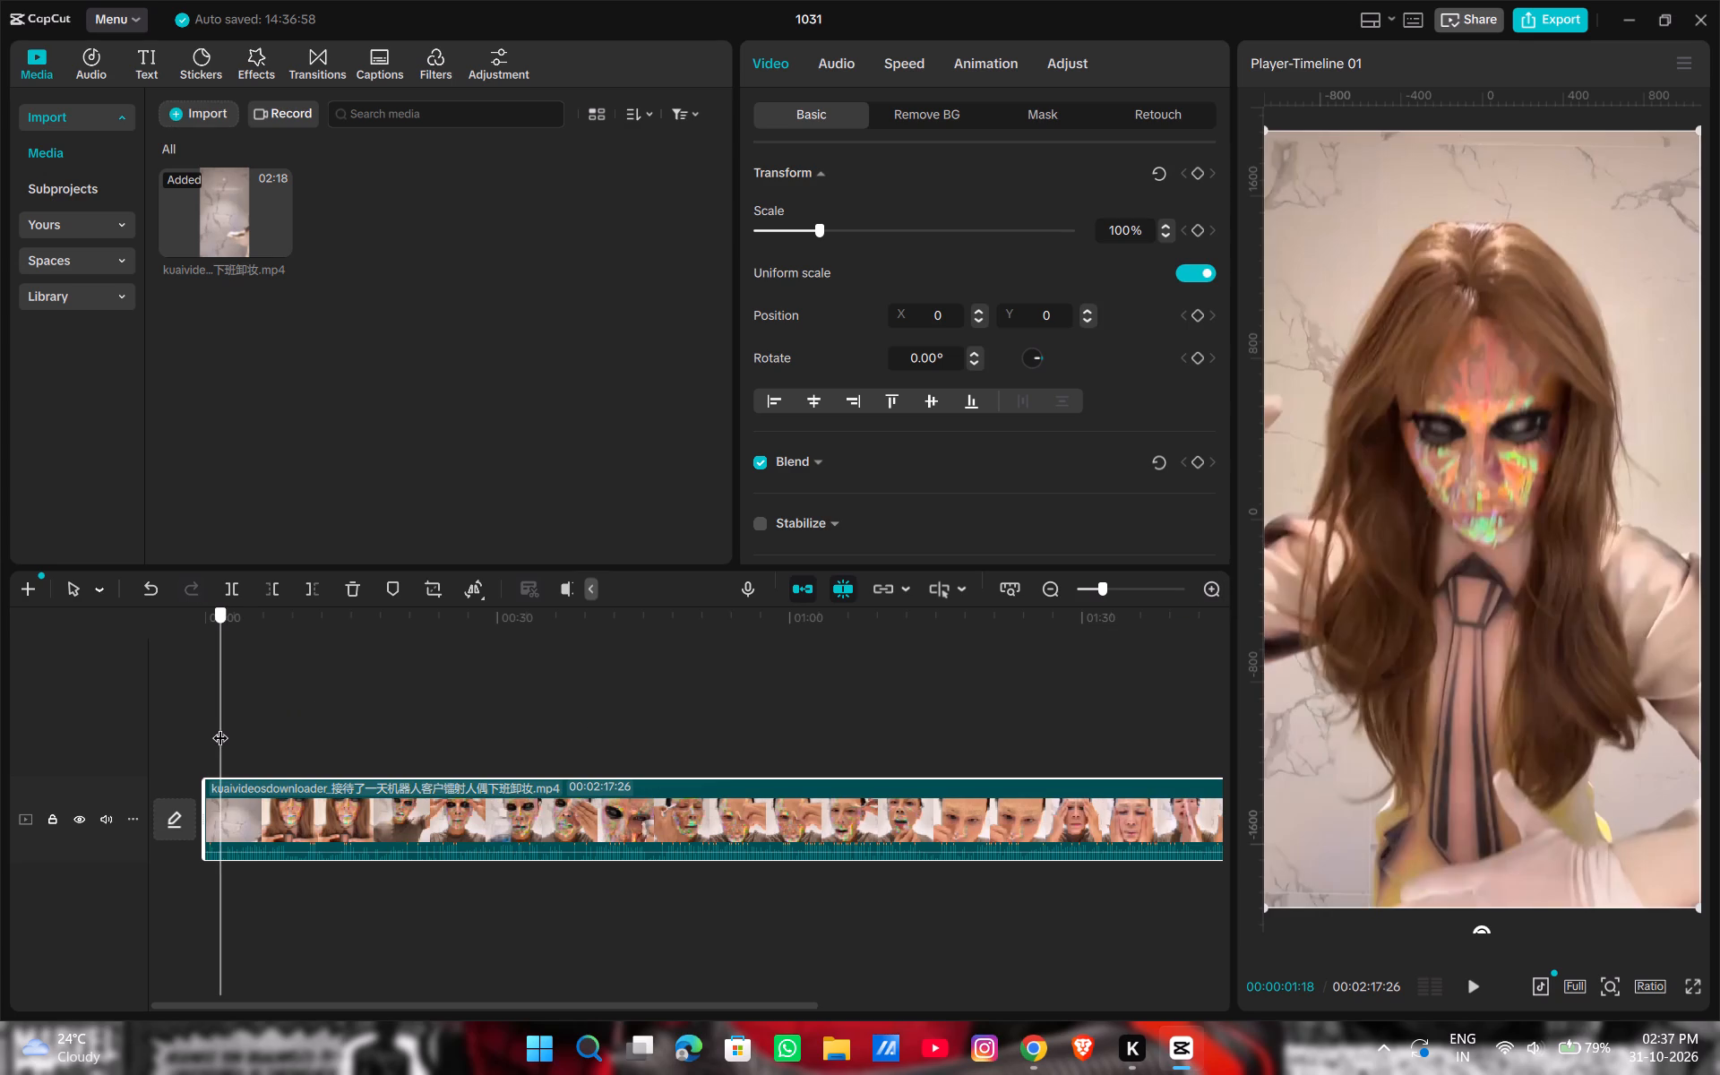
drag(220, 727, 400, 721)
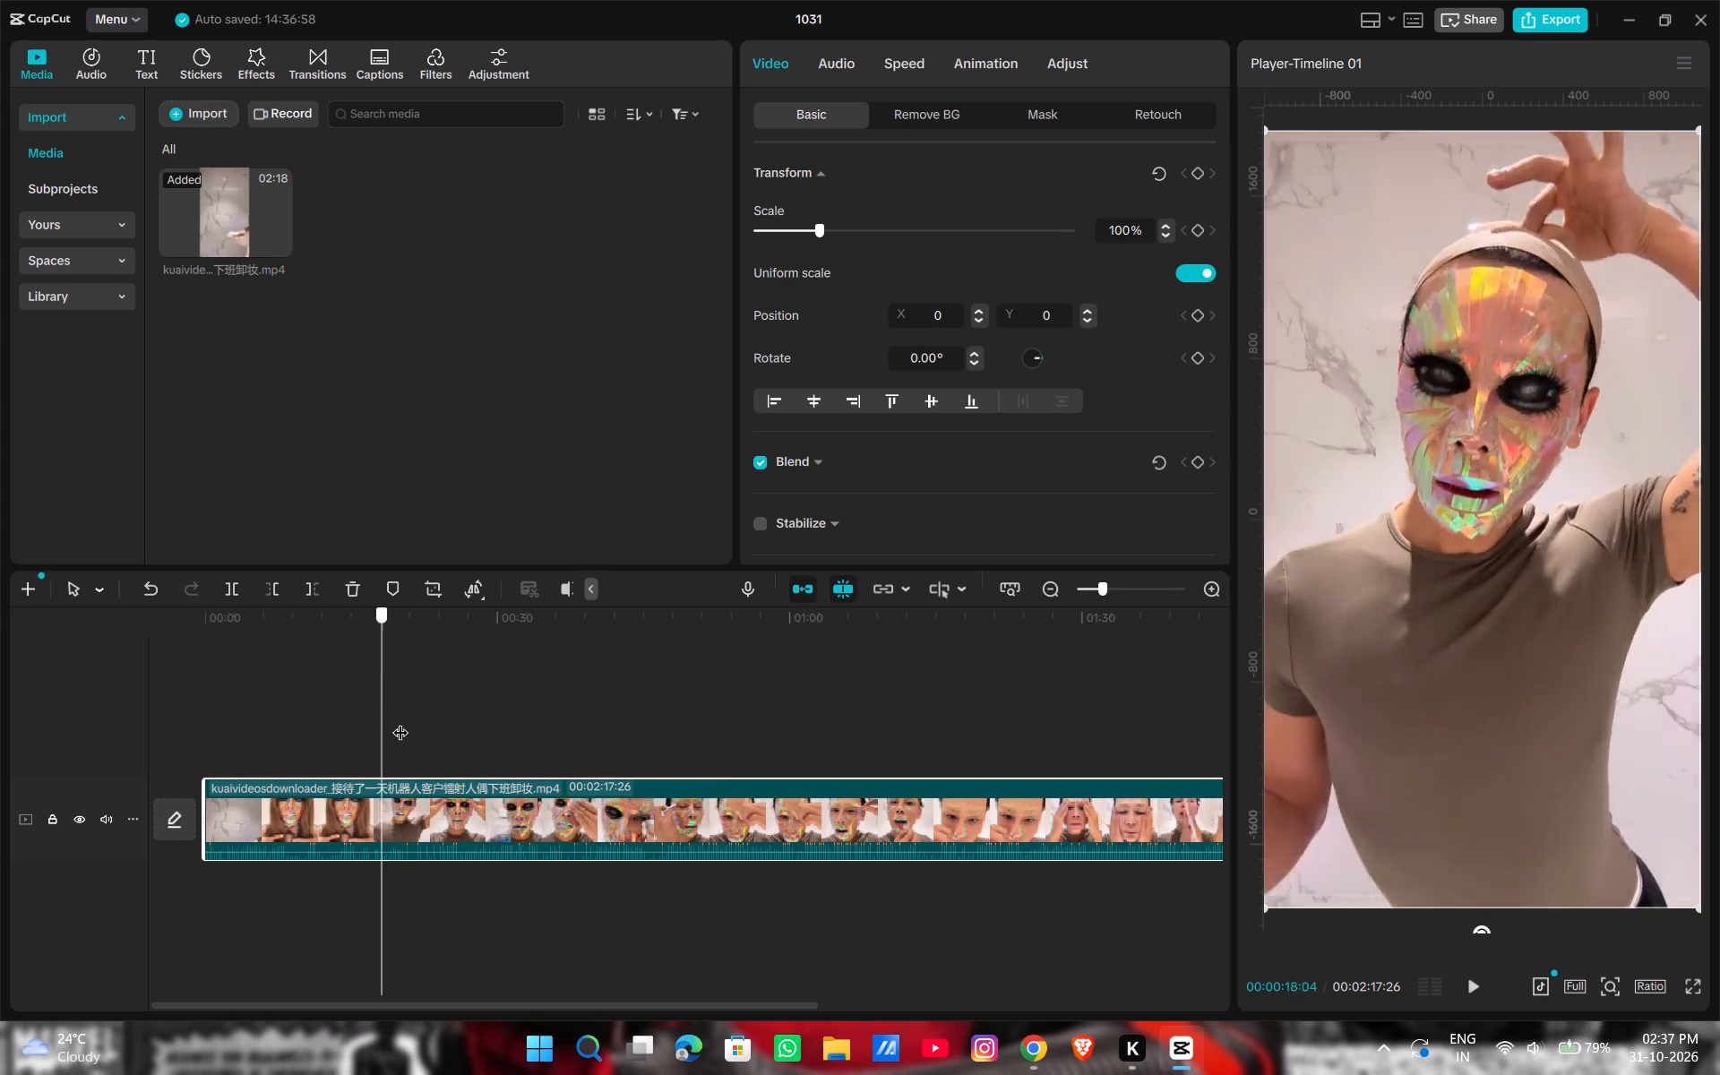
drag(400, 721, 933, 771)
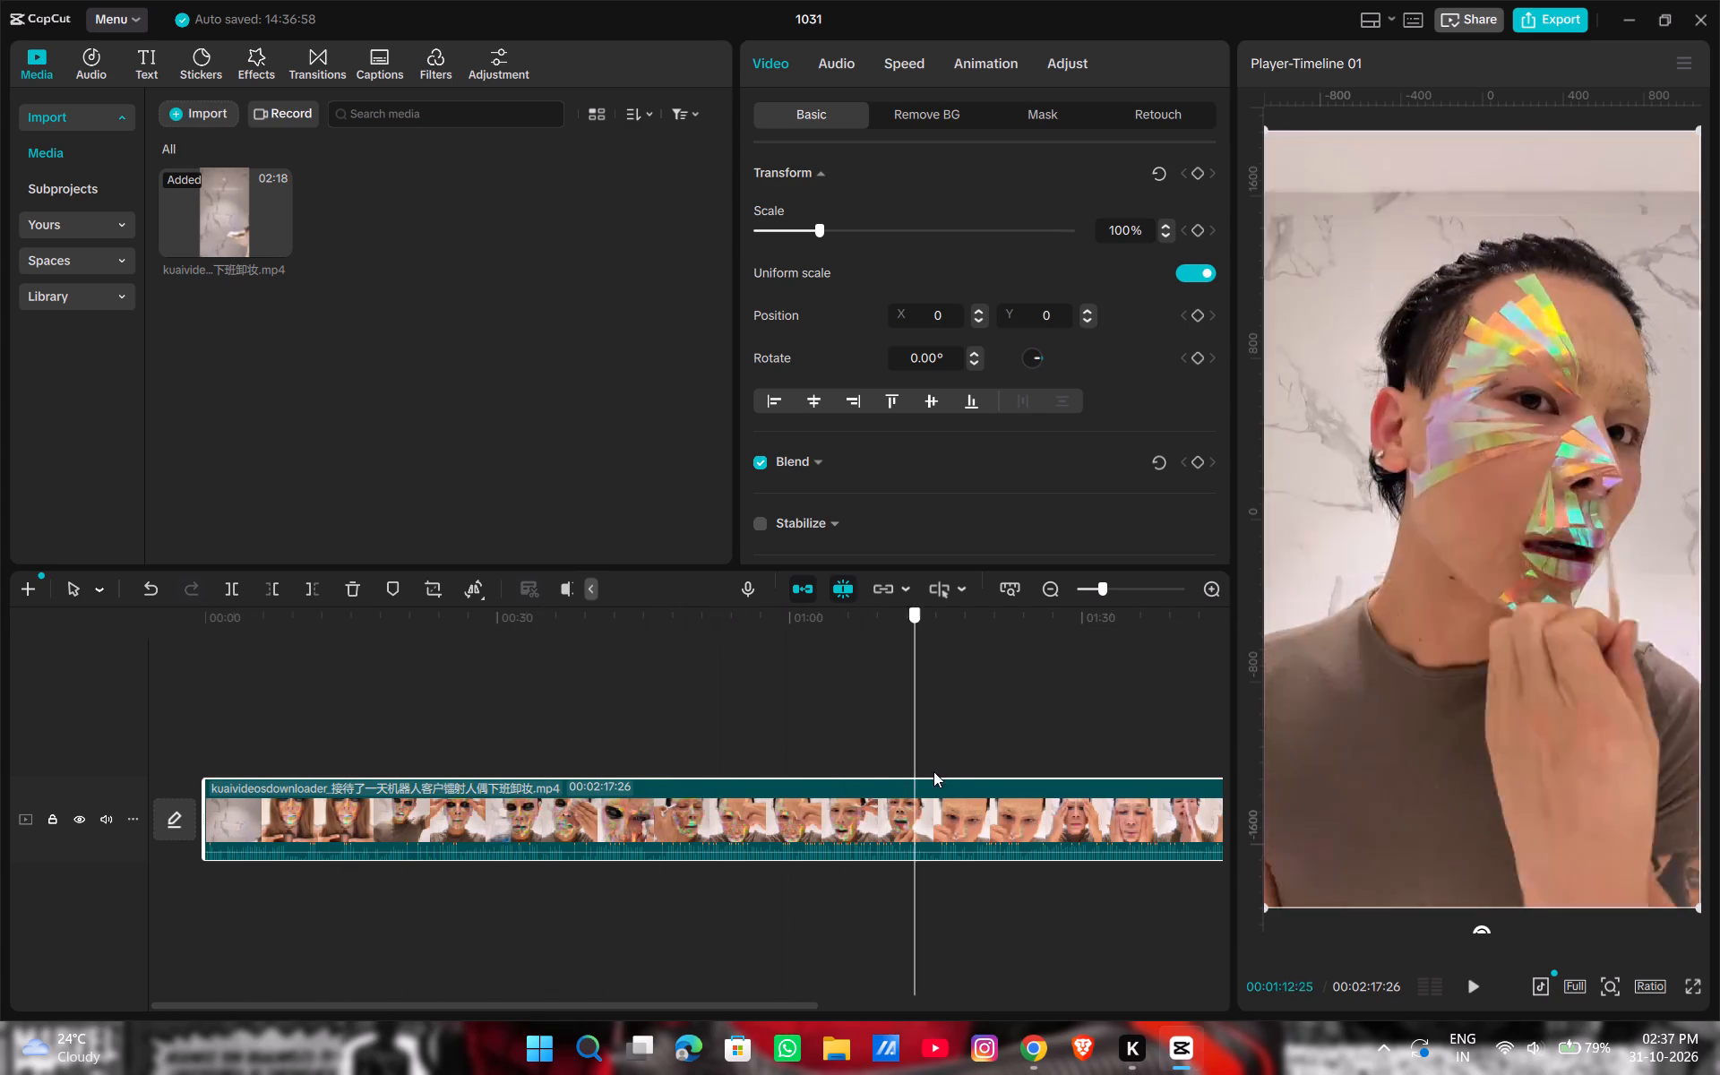
drag(933, 771, 960, 773)
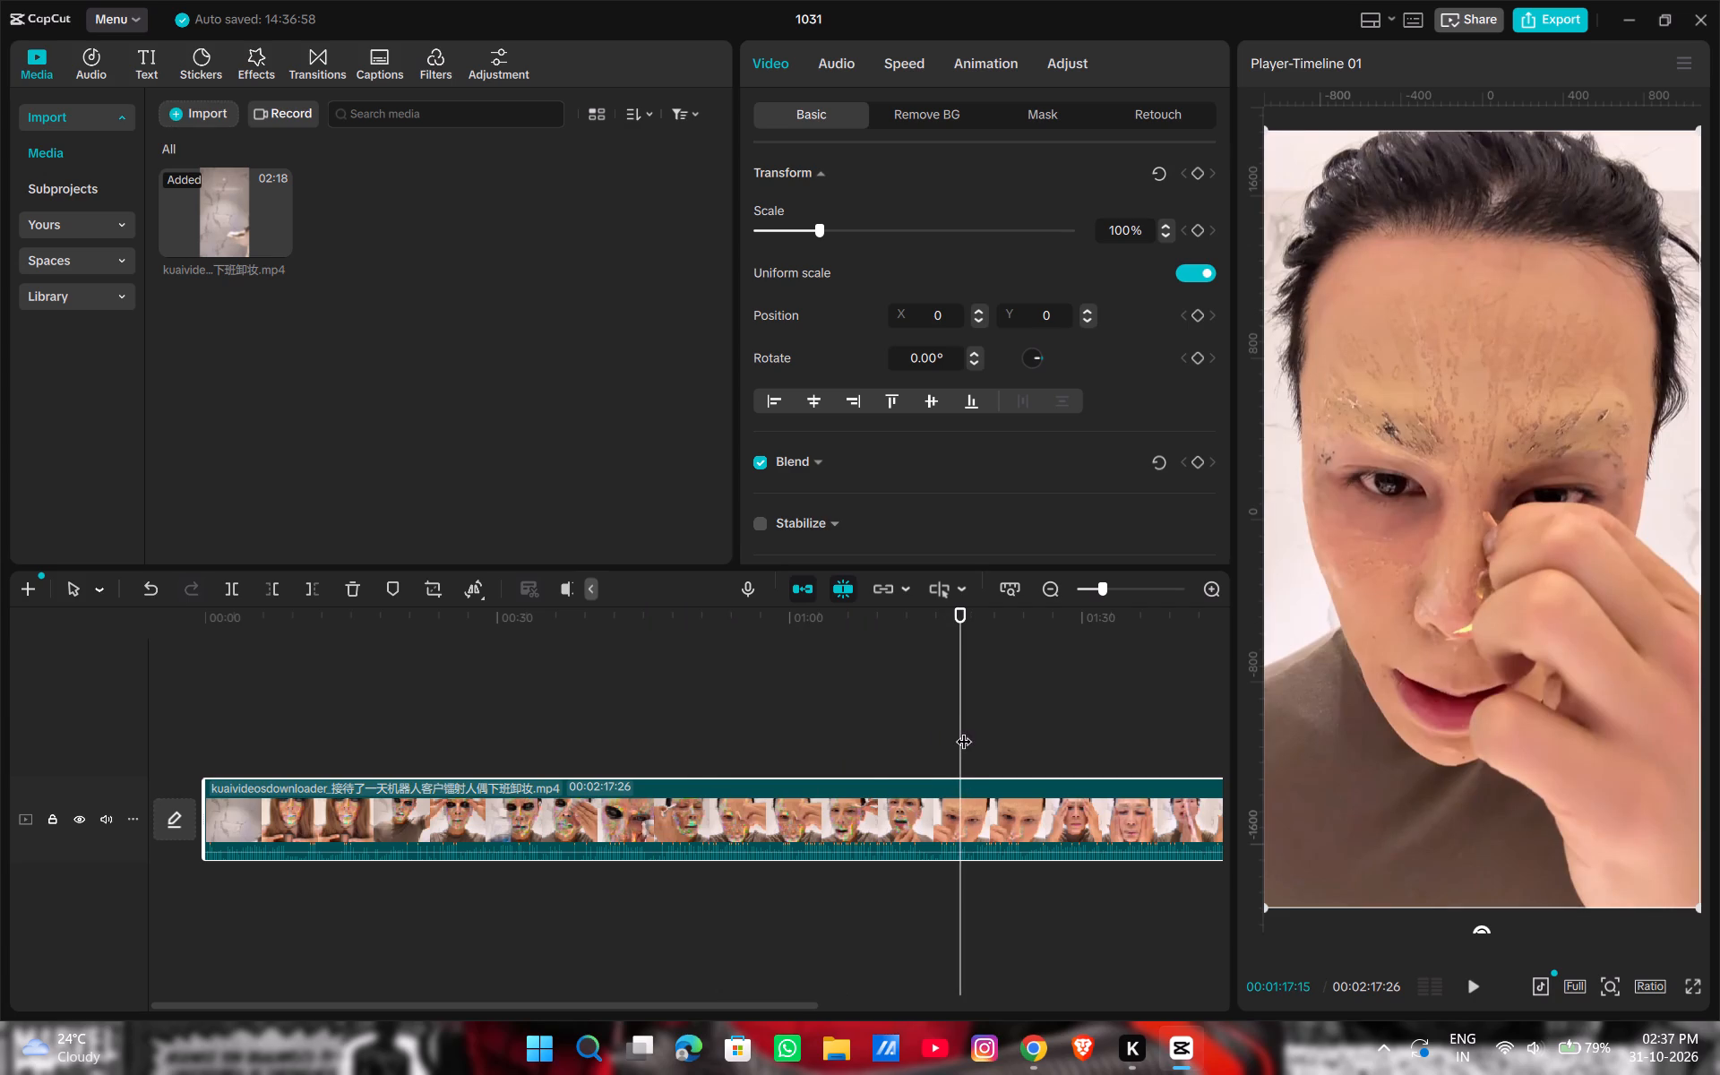
drag(964, 730, 245, 752)
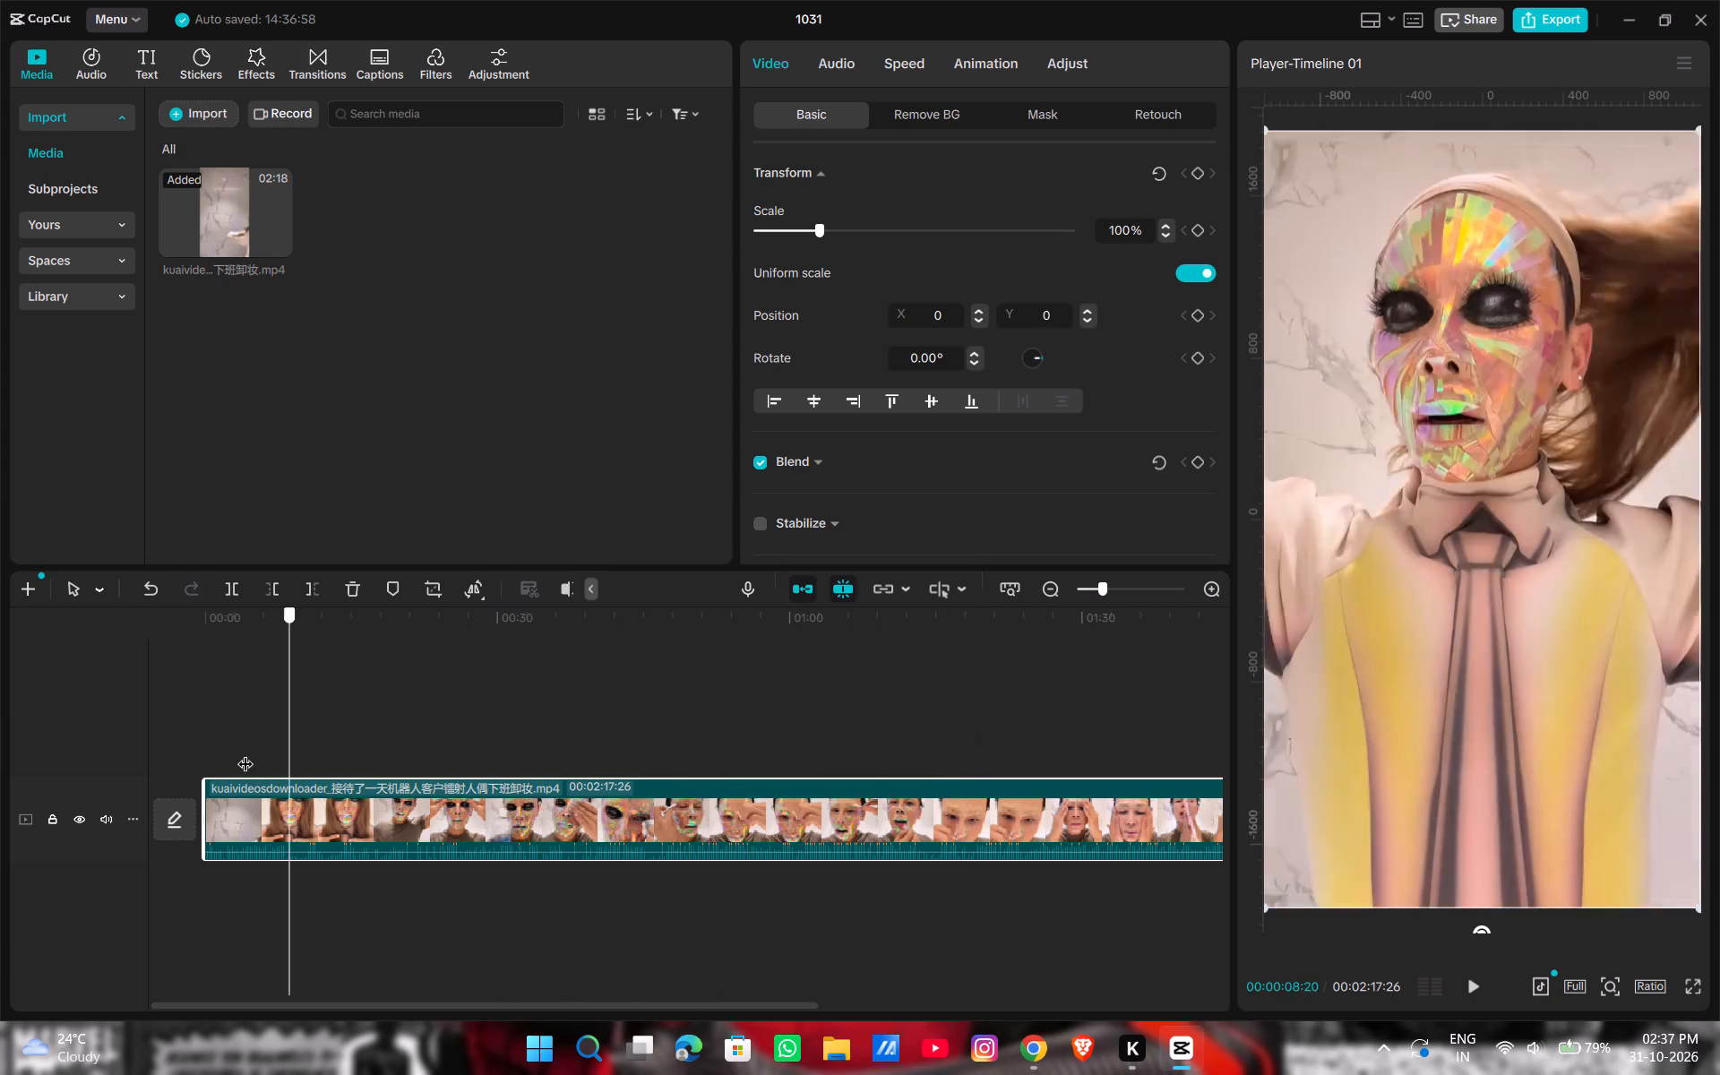
drag(245, 752, 193, 752)
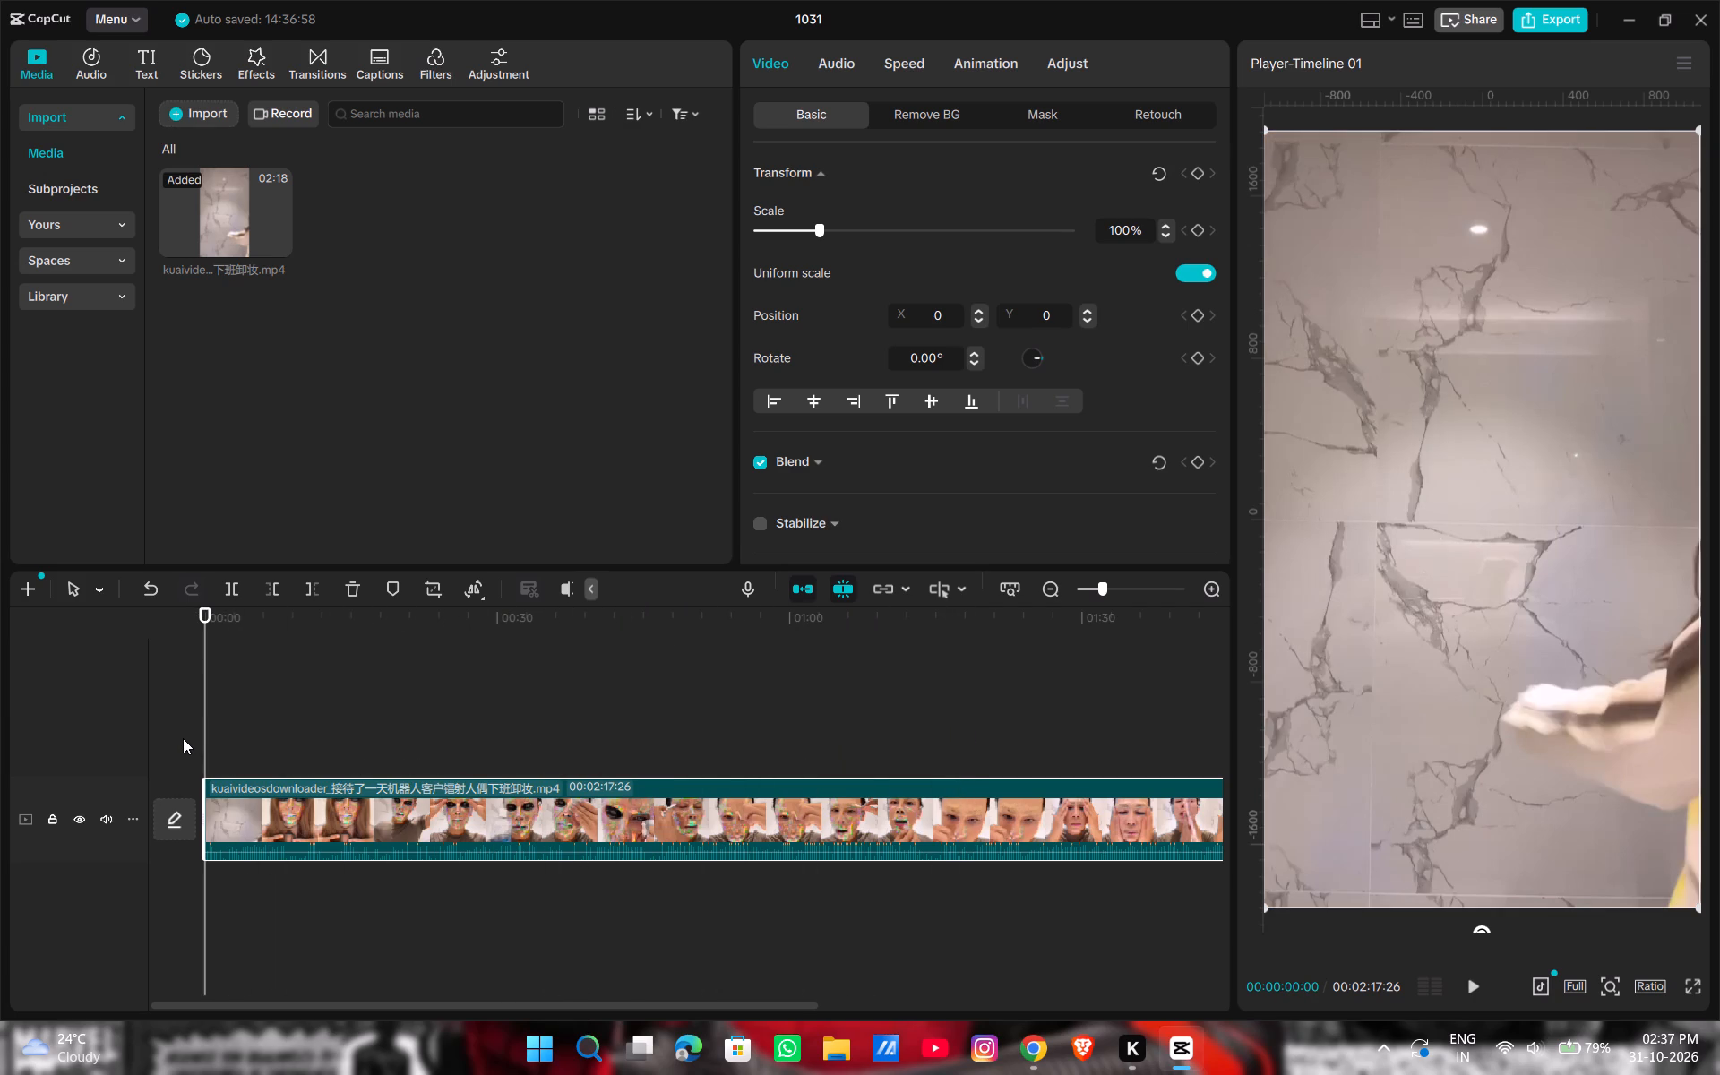
click(191, 804)
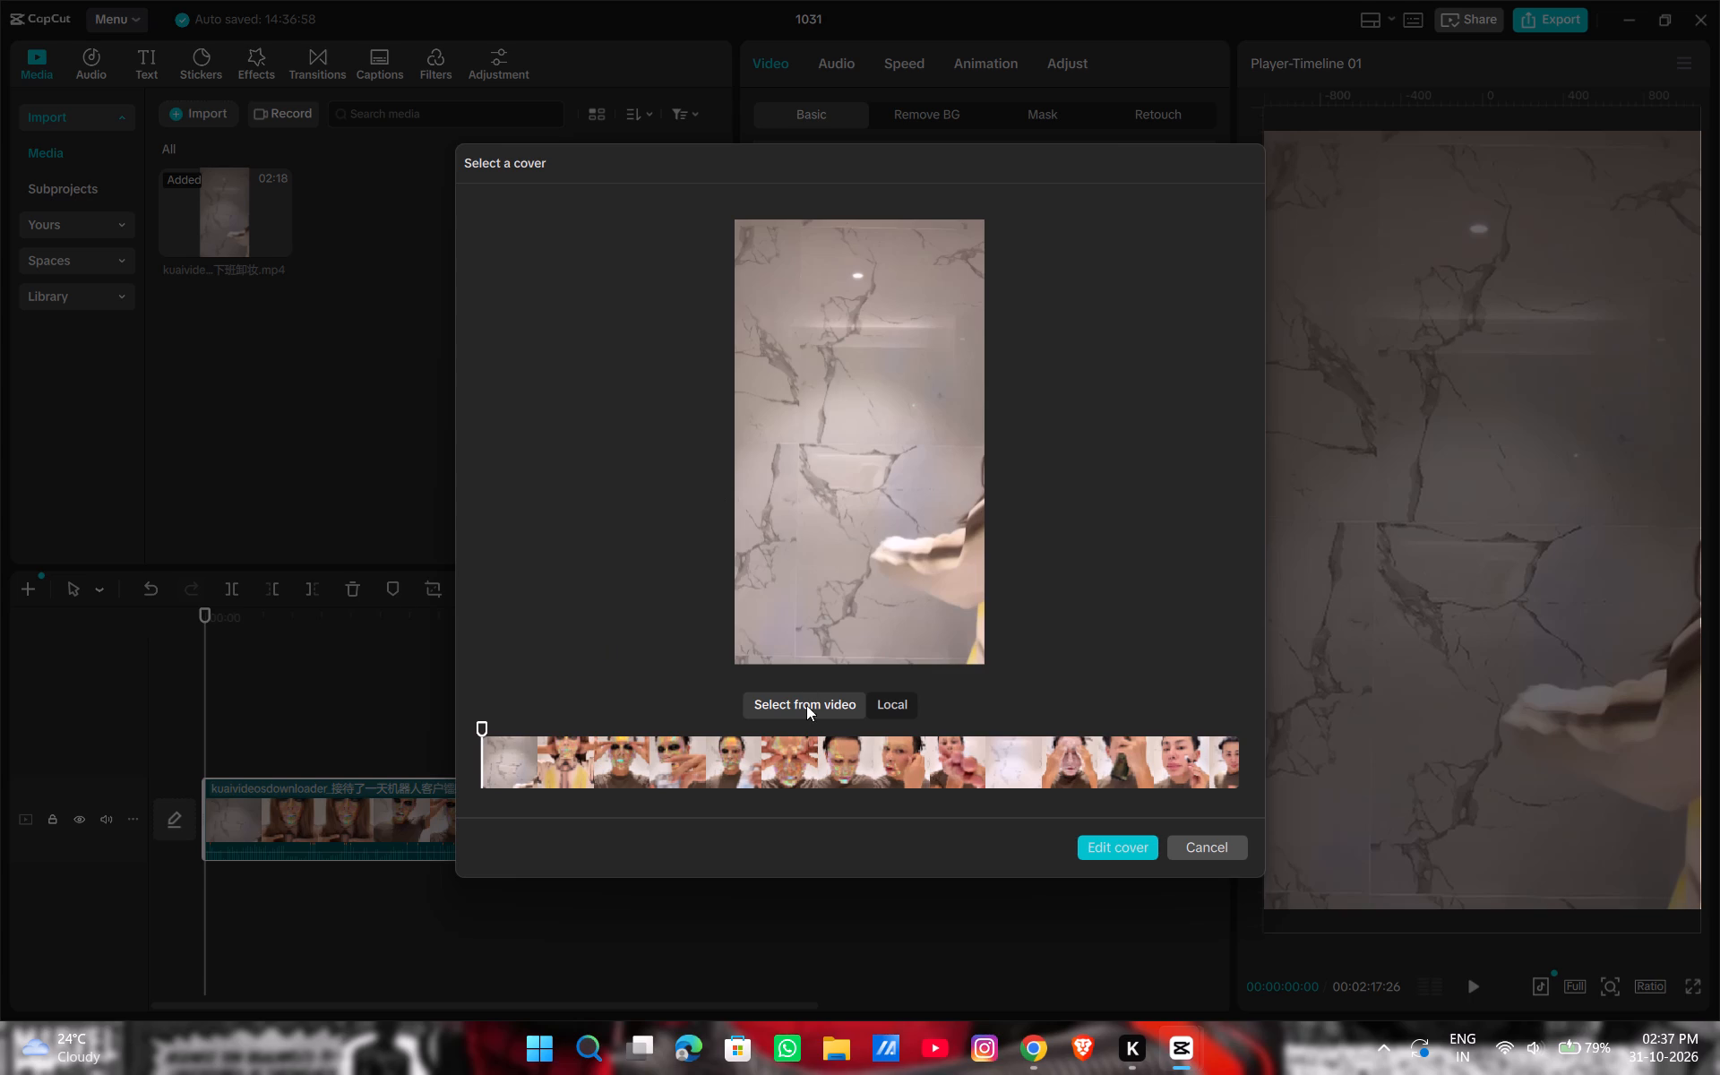
click(1214, 851)
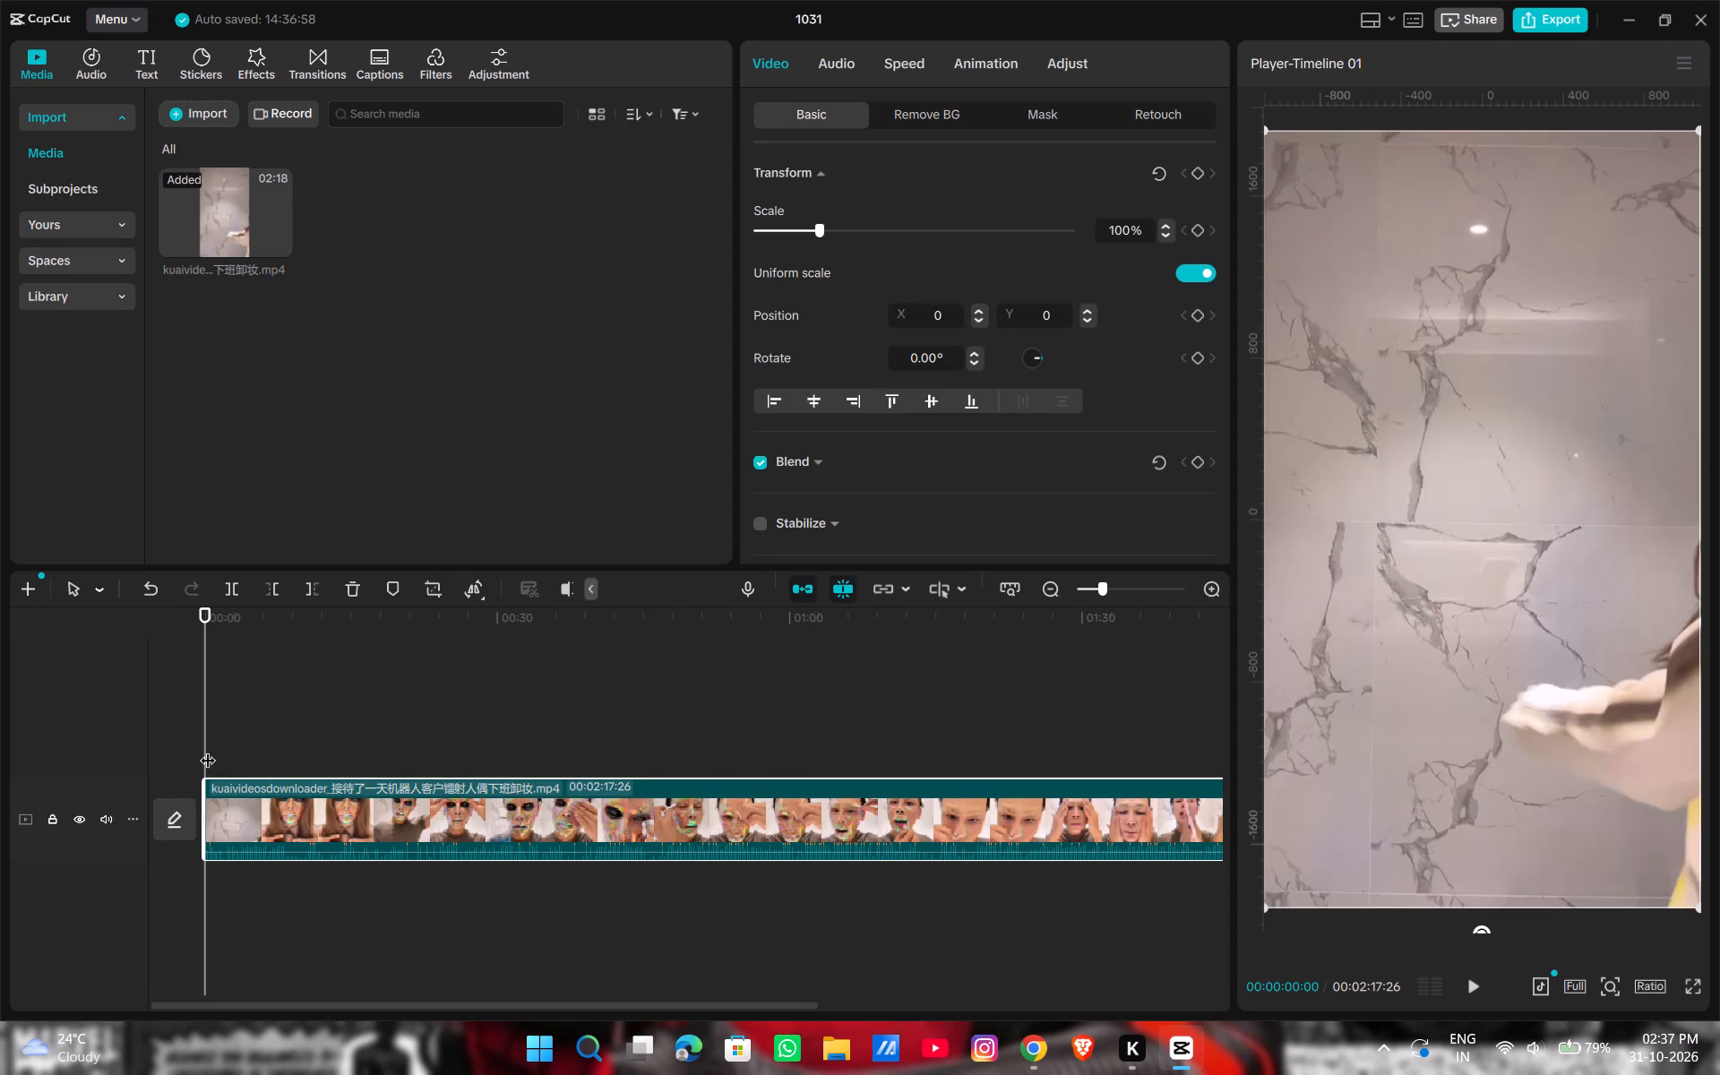
Split the clip at 00:00:01:24, just before the Chinese caption appears in the footage.
drag(208, 749, 228, 744)
key(space)
key(space)
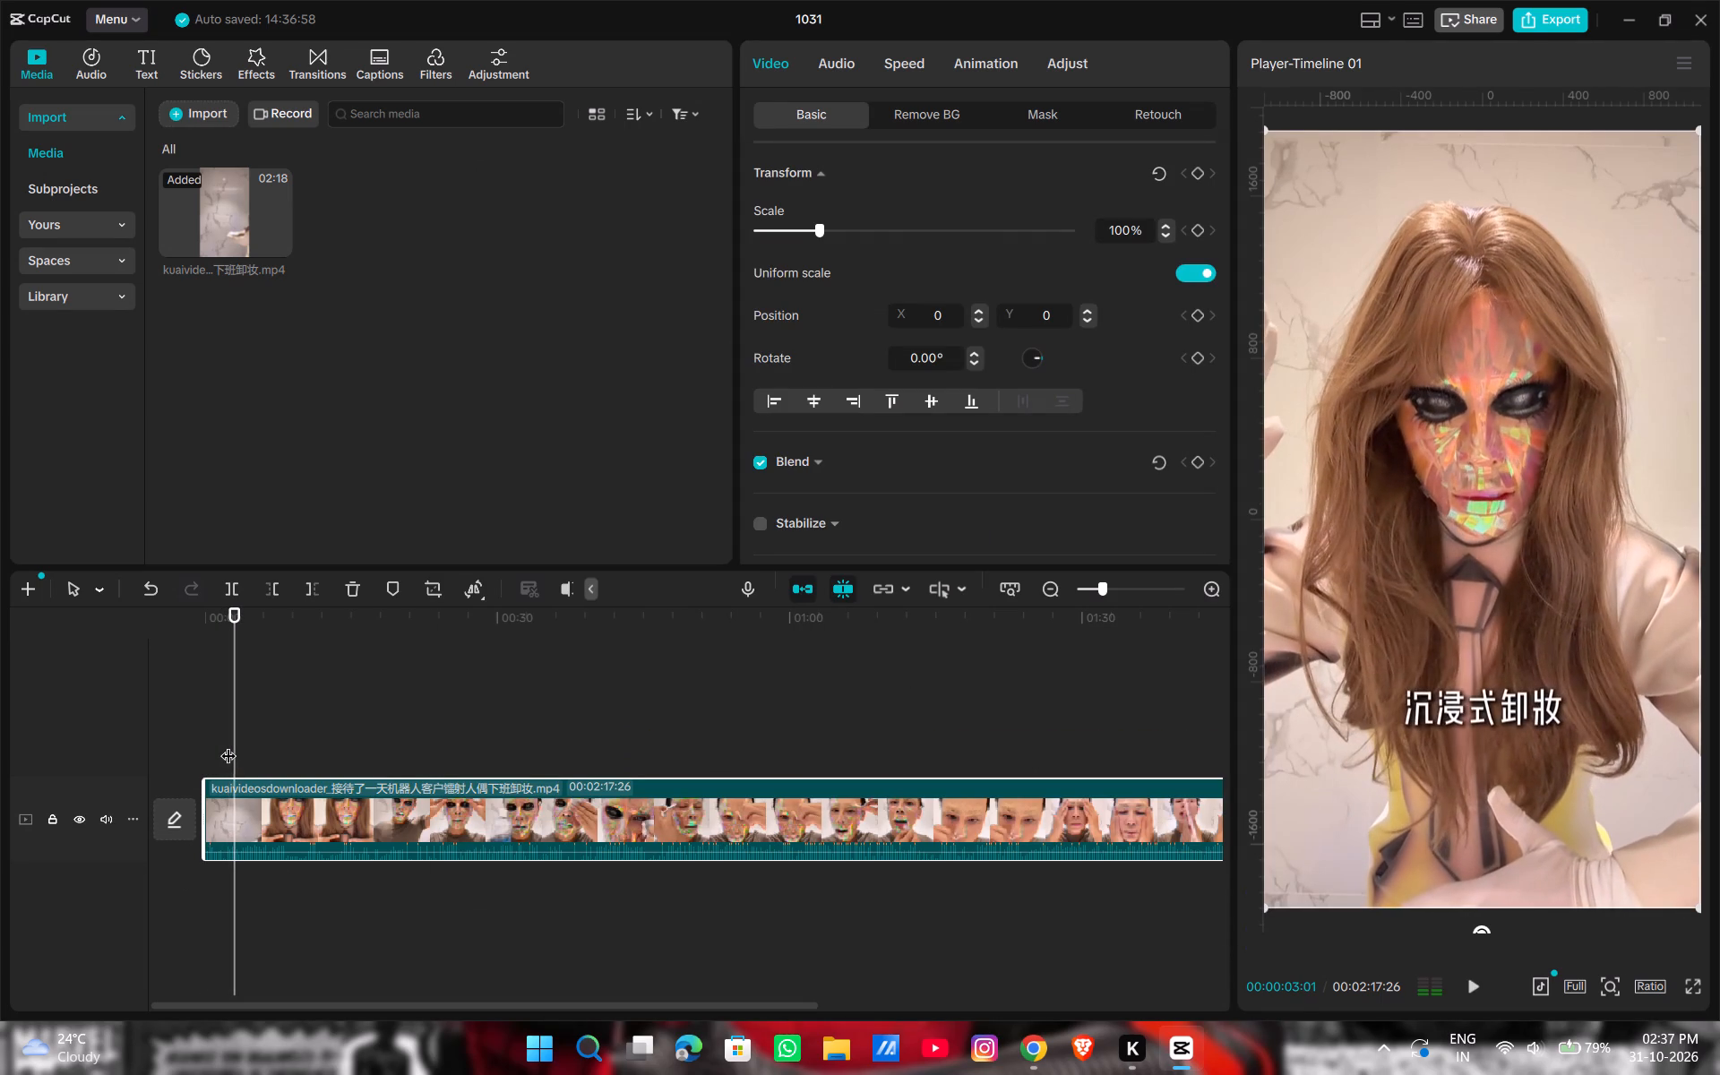
scroll(235, 735, right, 1)
ctrl+scroll(235, 735, up, 1)
ctrl+scroll(235, 735, right, 1)
ctrl+scroll(235, 735, up, 3)
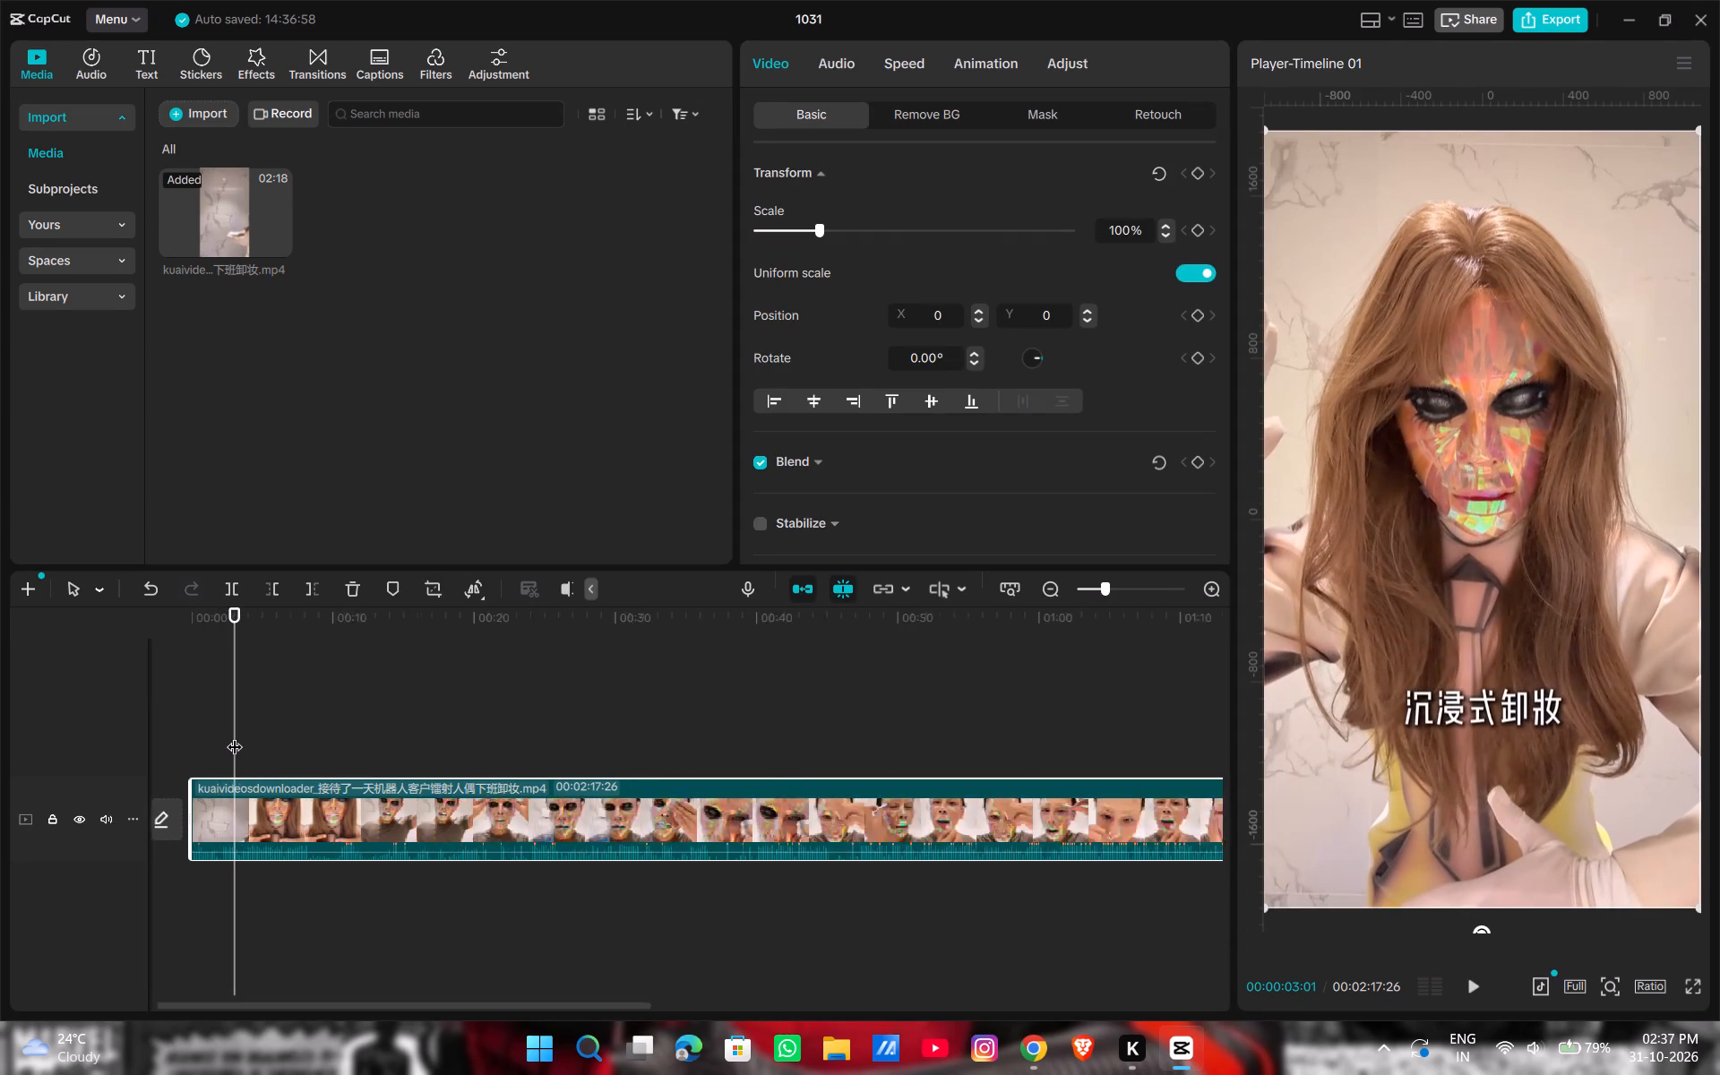
ctrl+scroll(235, 735, up, 9)
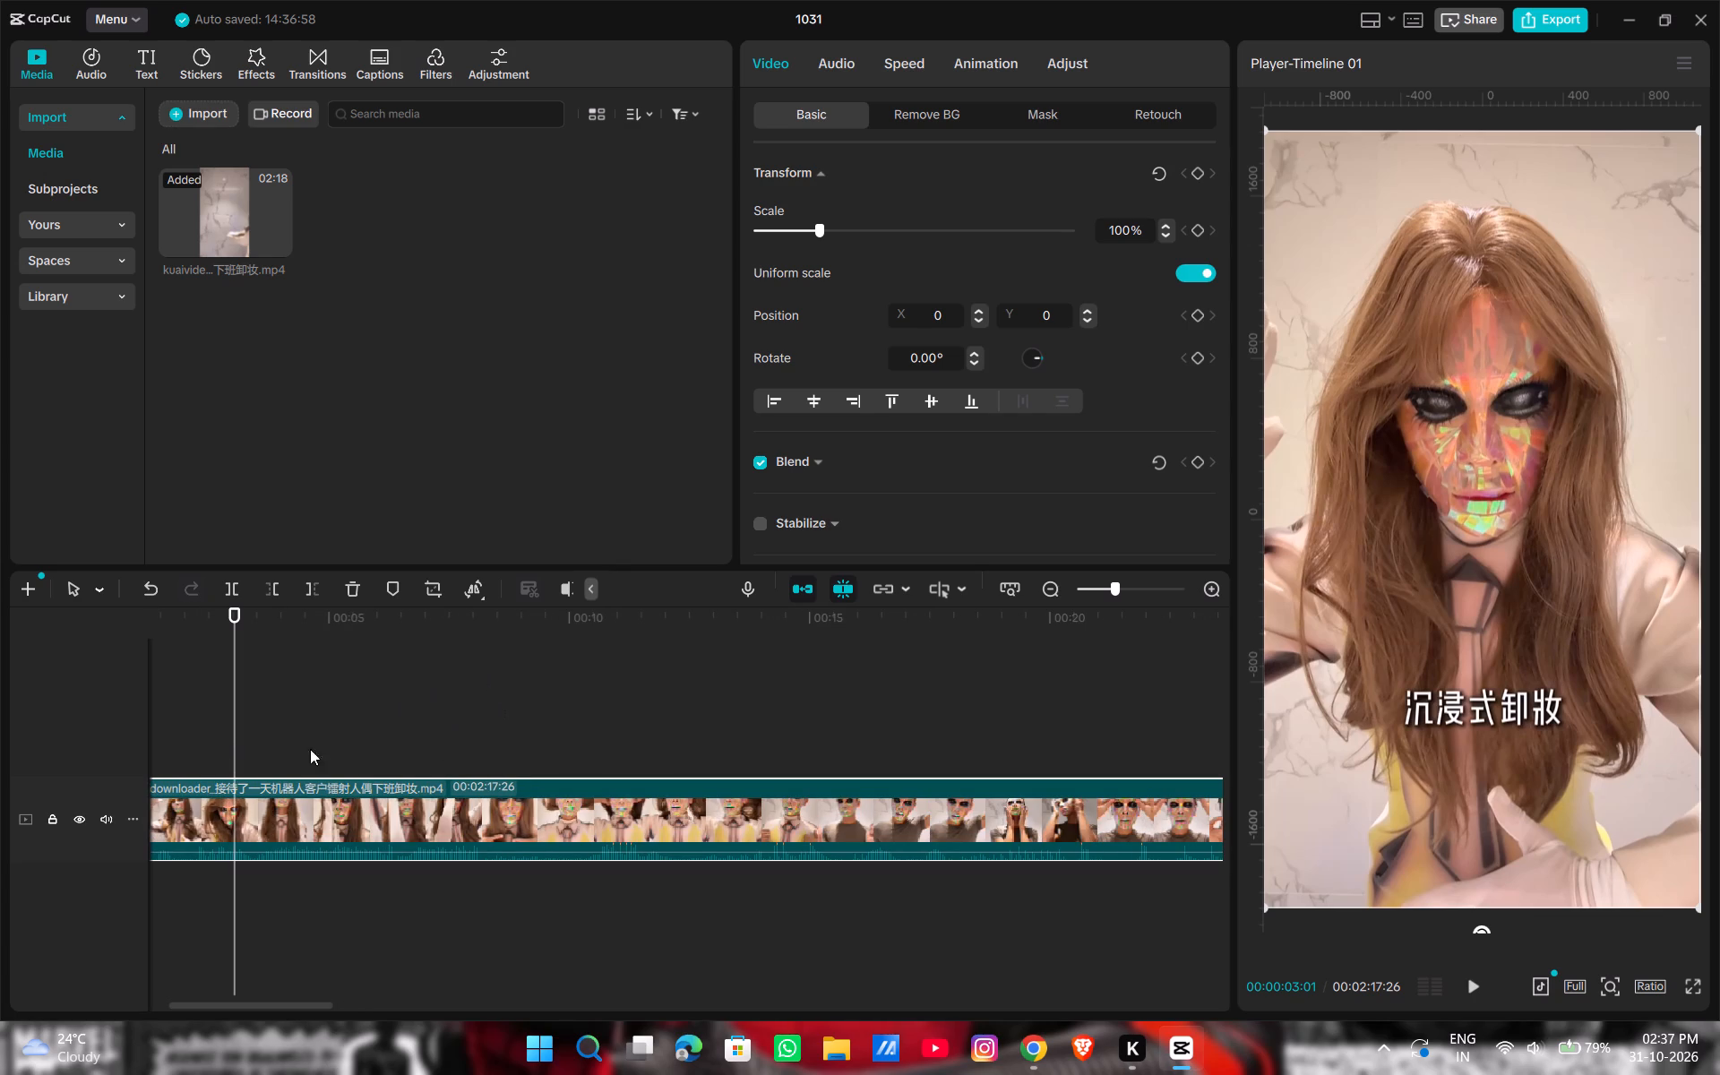
drag(234, 742, 241, 745)
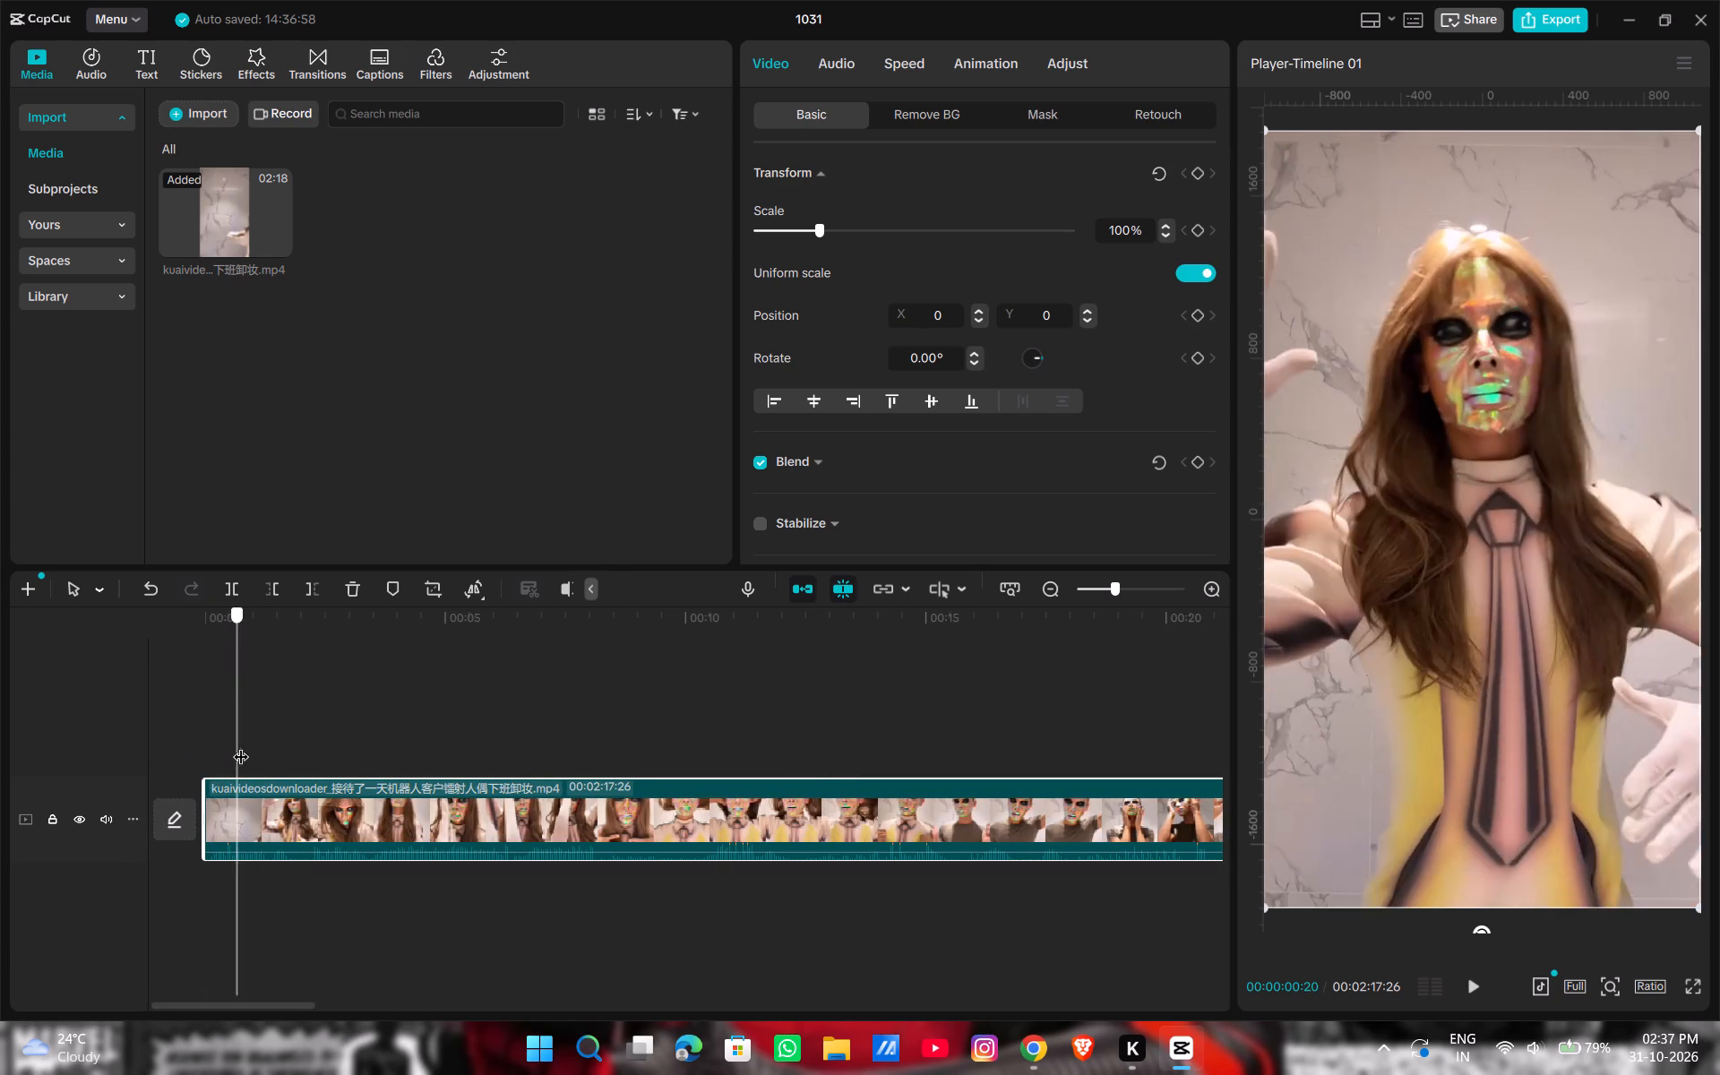
drag(241, 745, 317, 737)
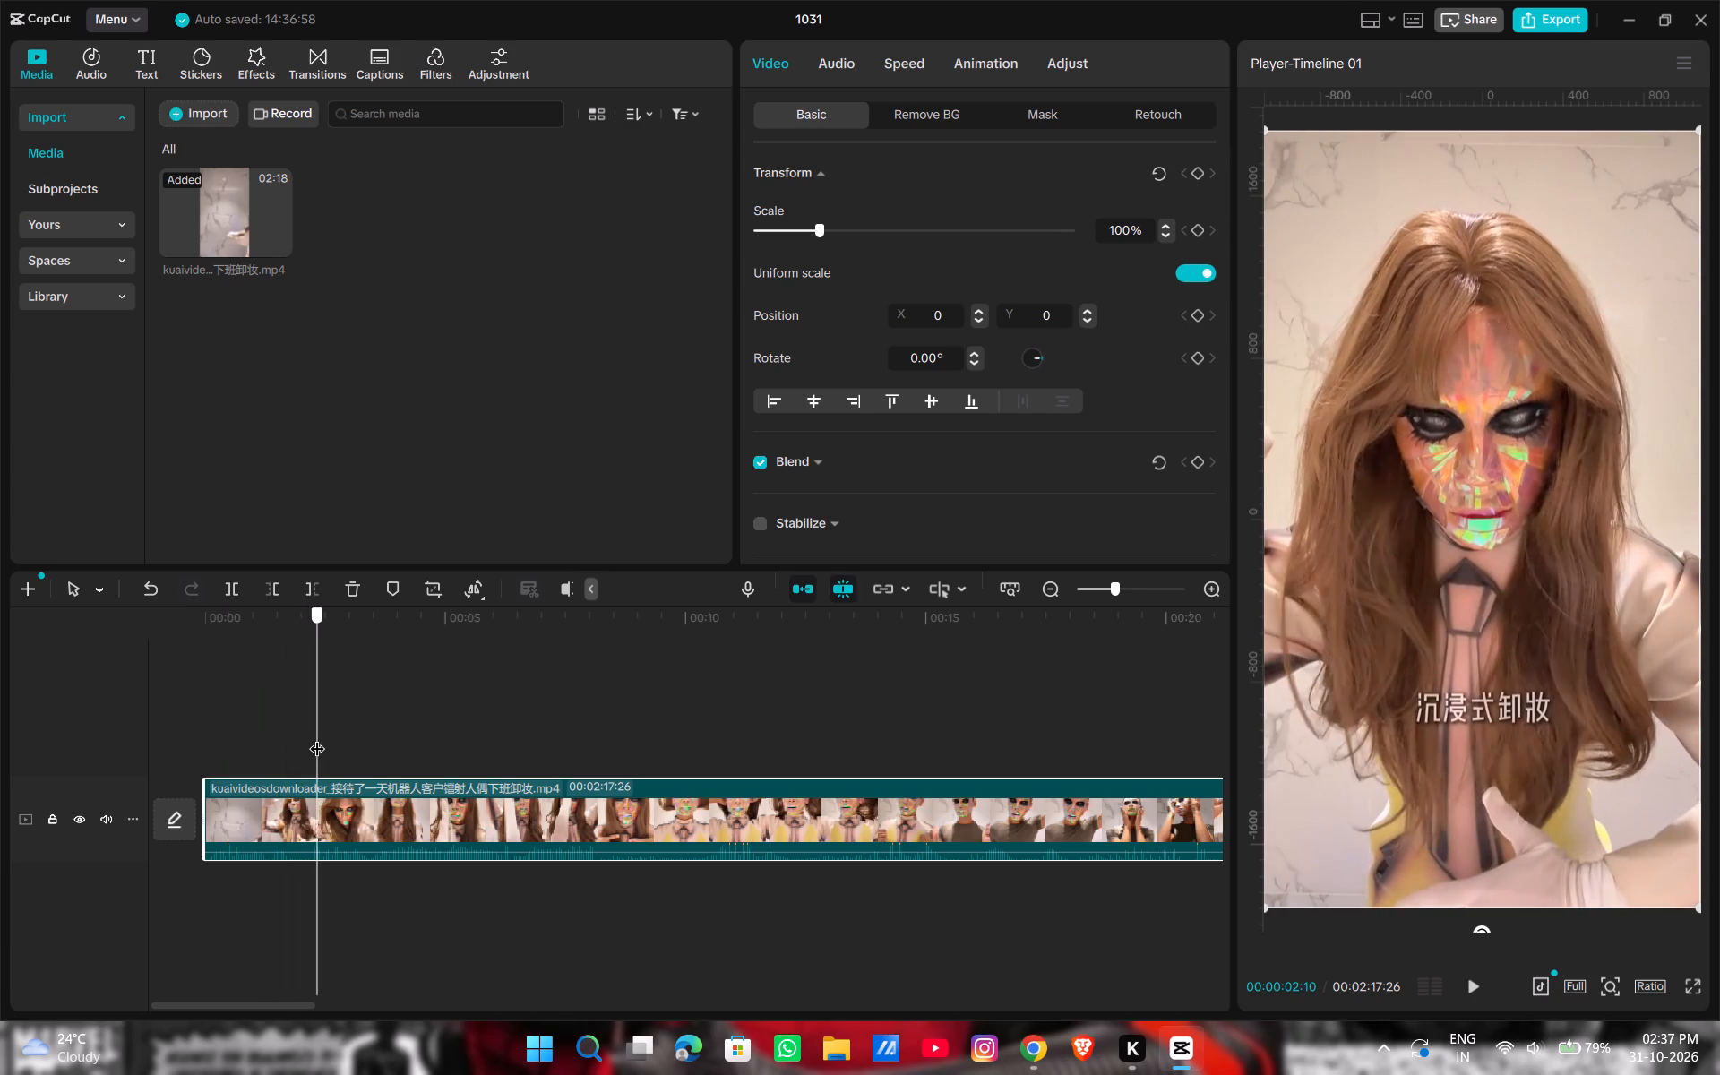
drag(317, 737, 309, 738)
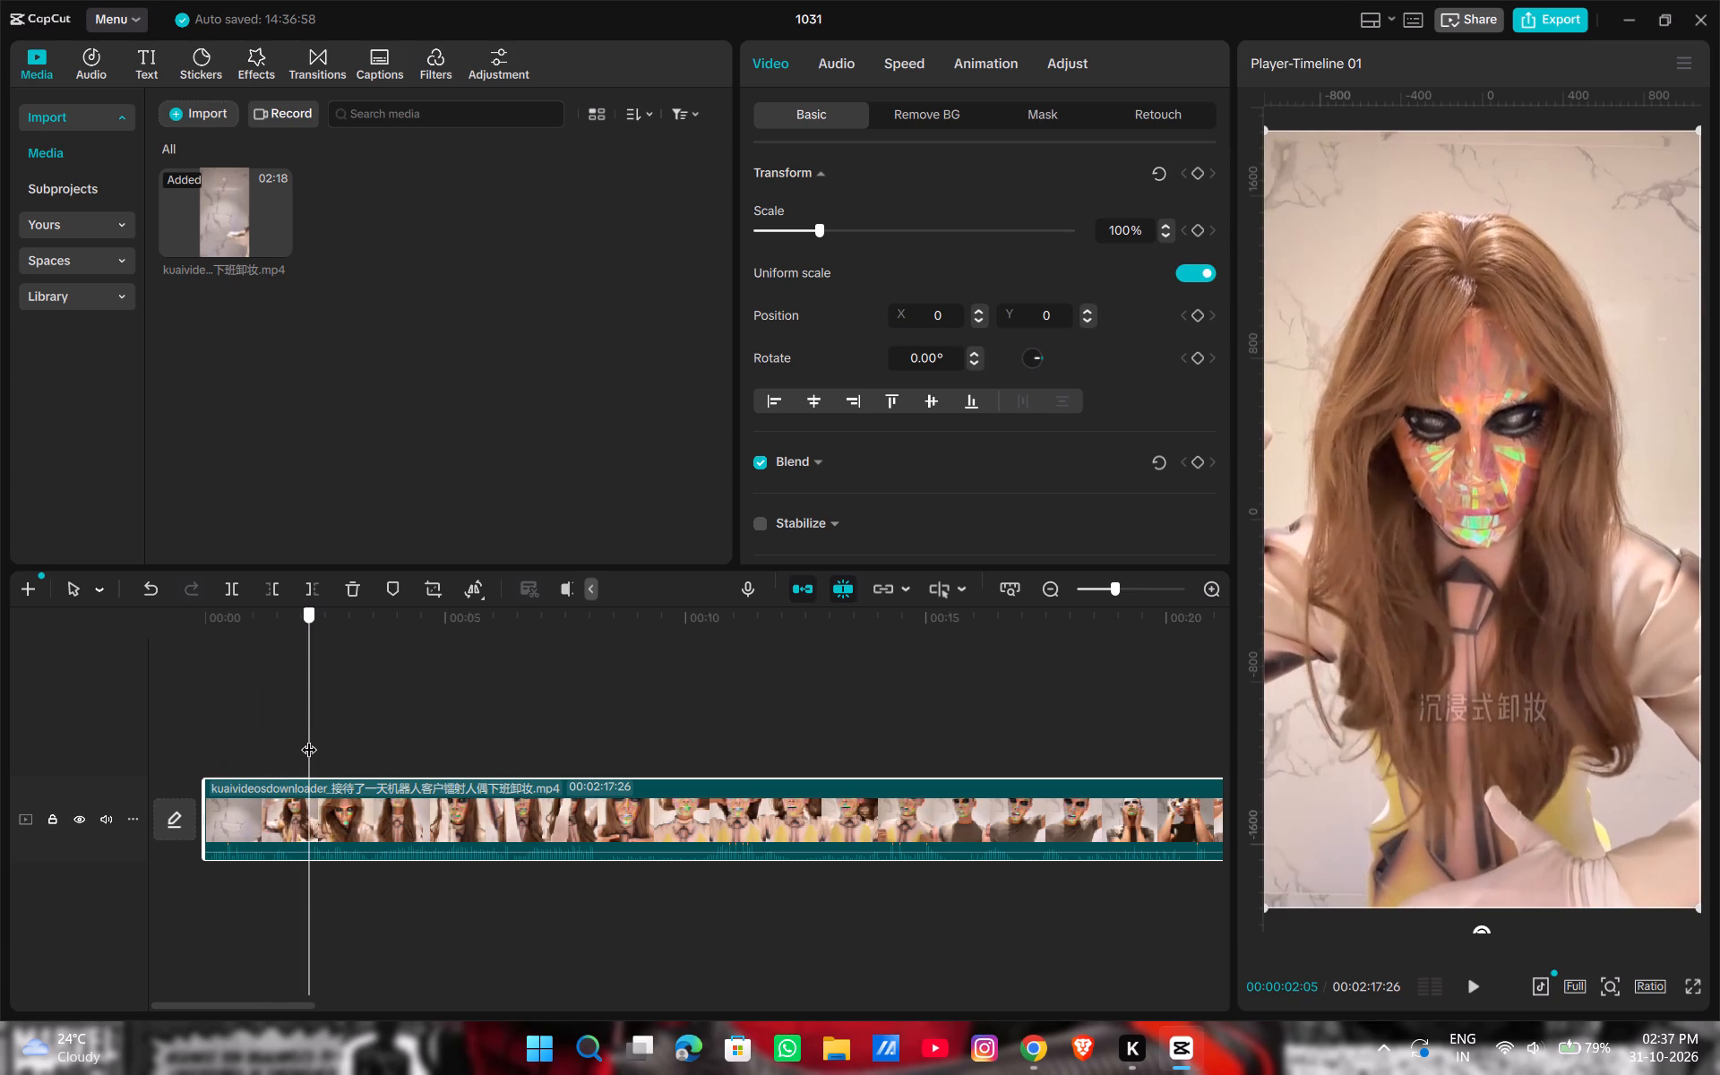
drag(309, 738, 296, 739)
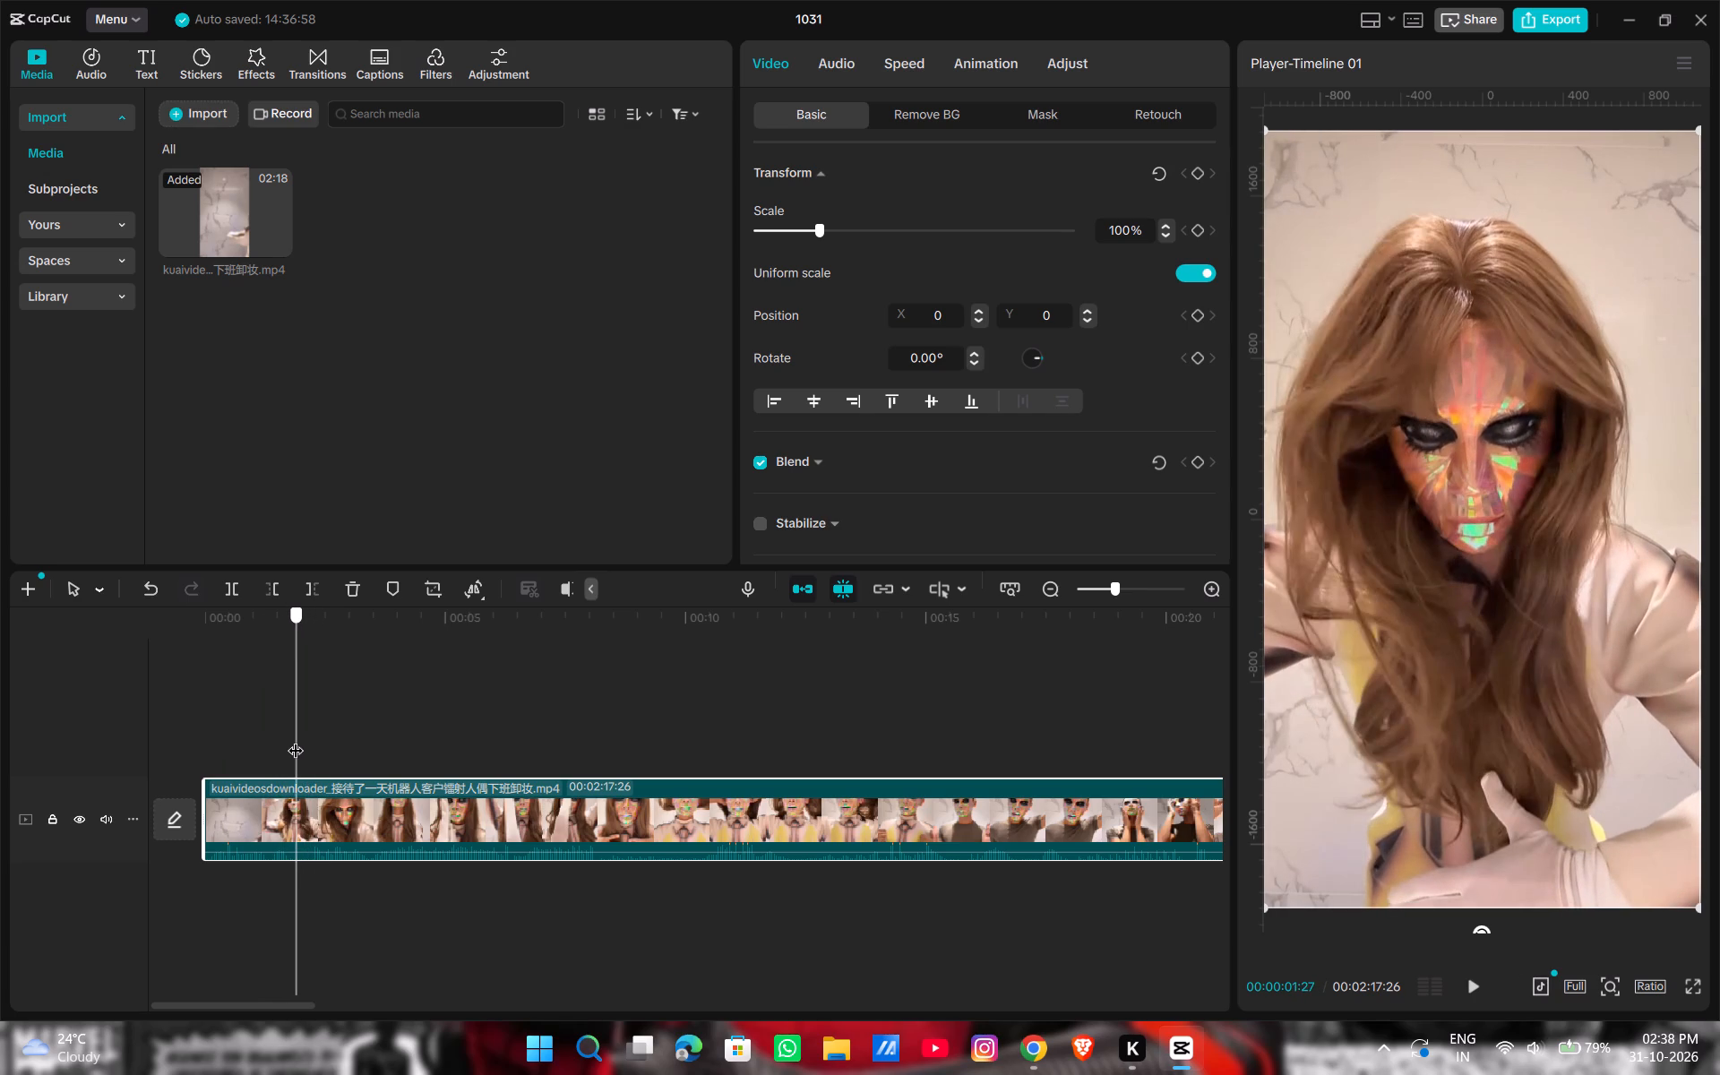
drag(296, 739, 291, 739)
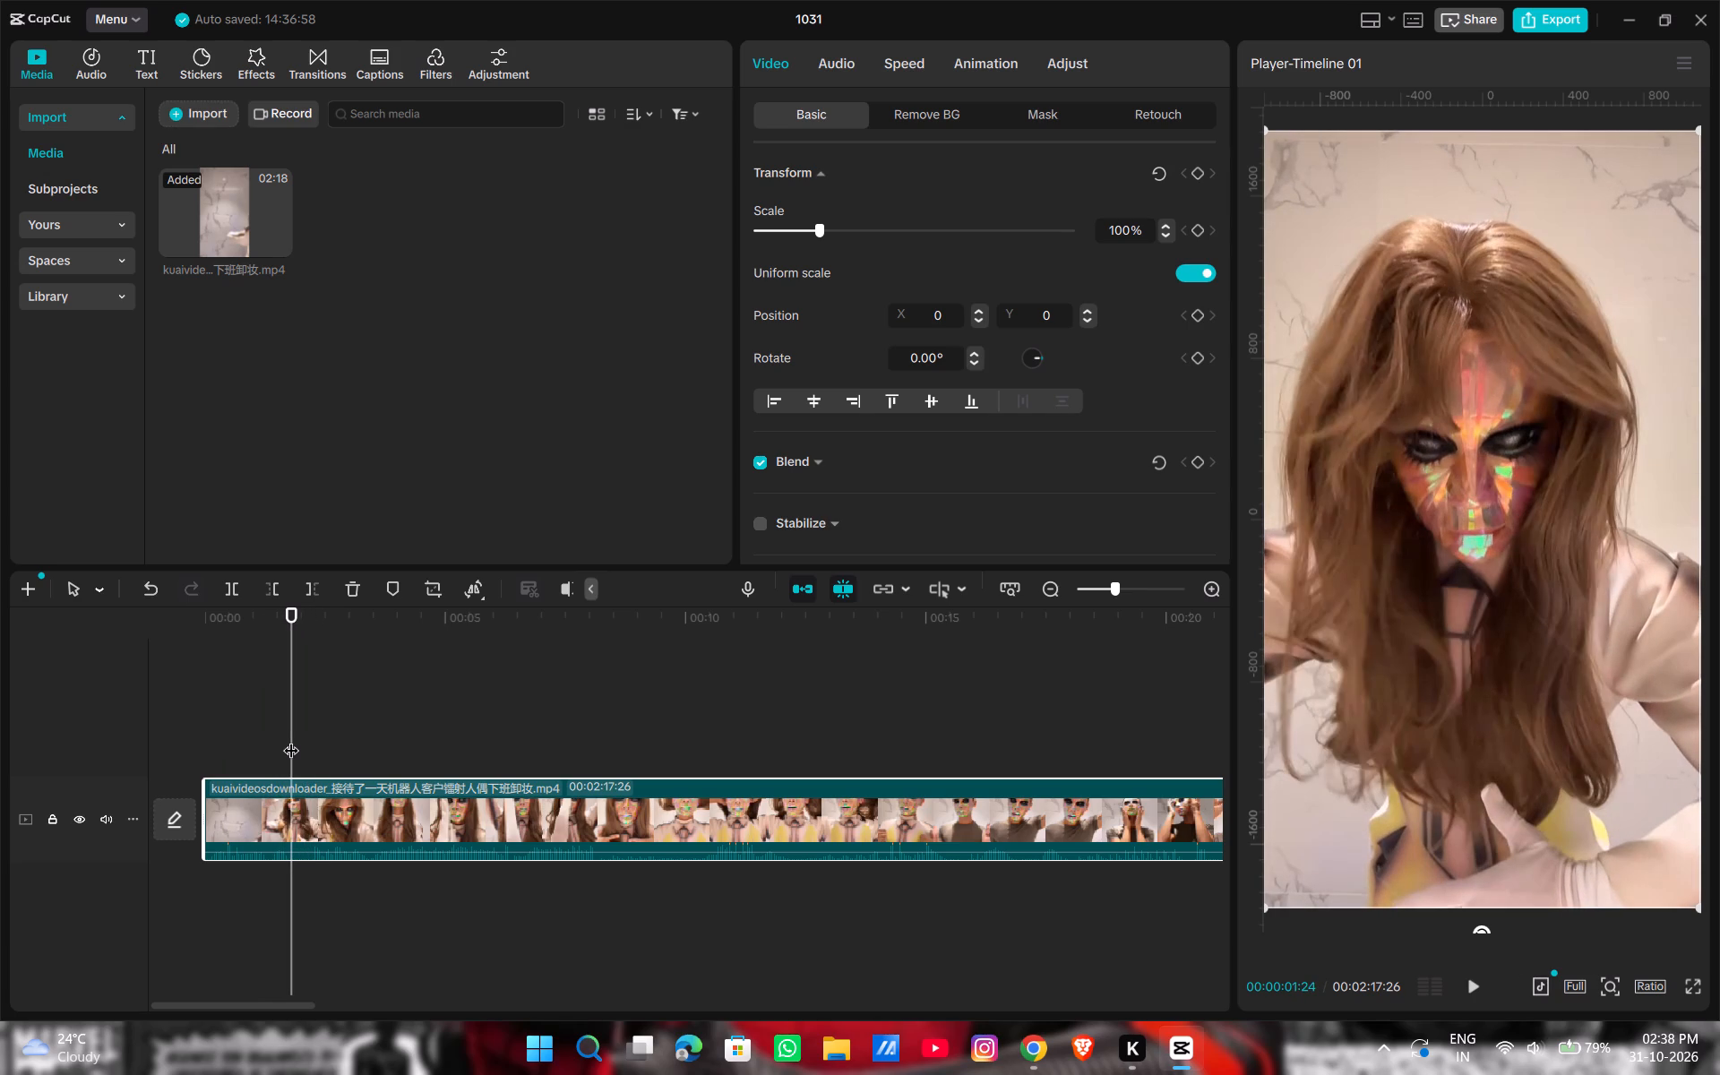
key(ctrl+b)
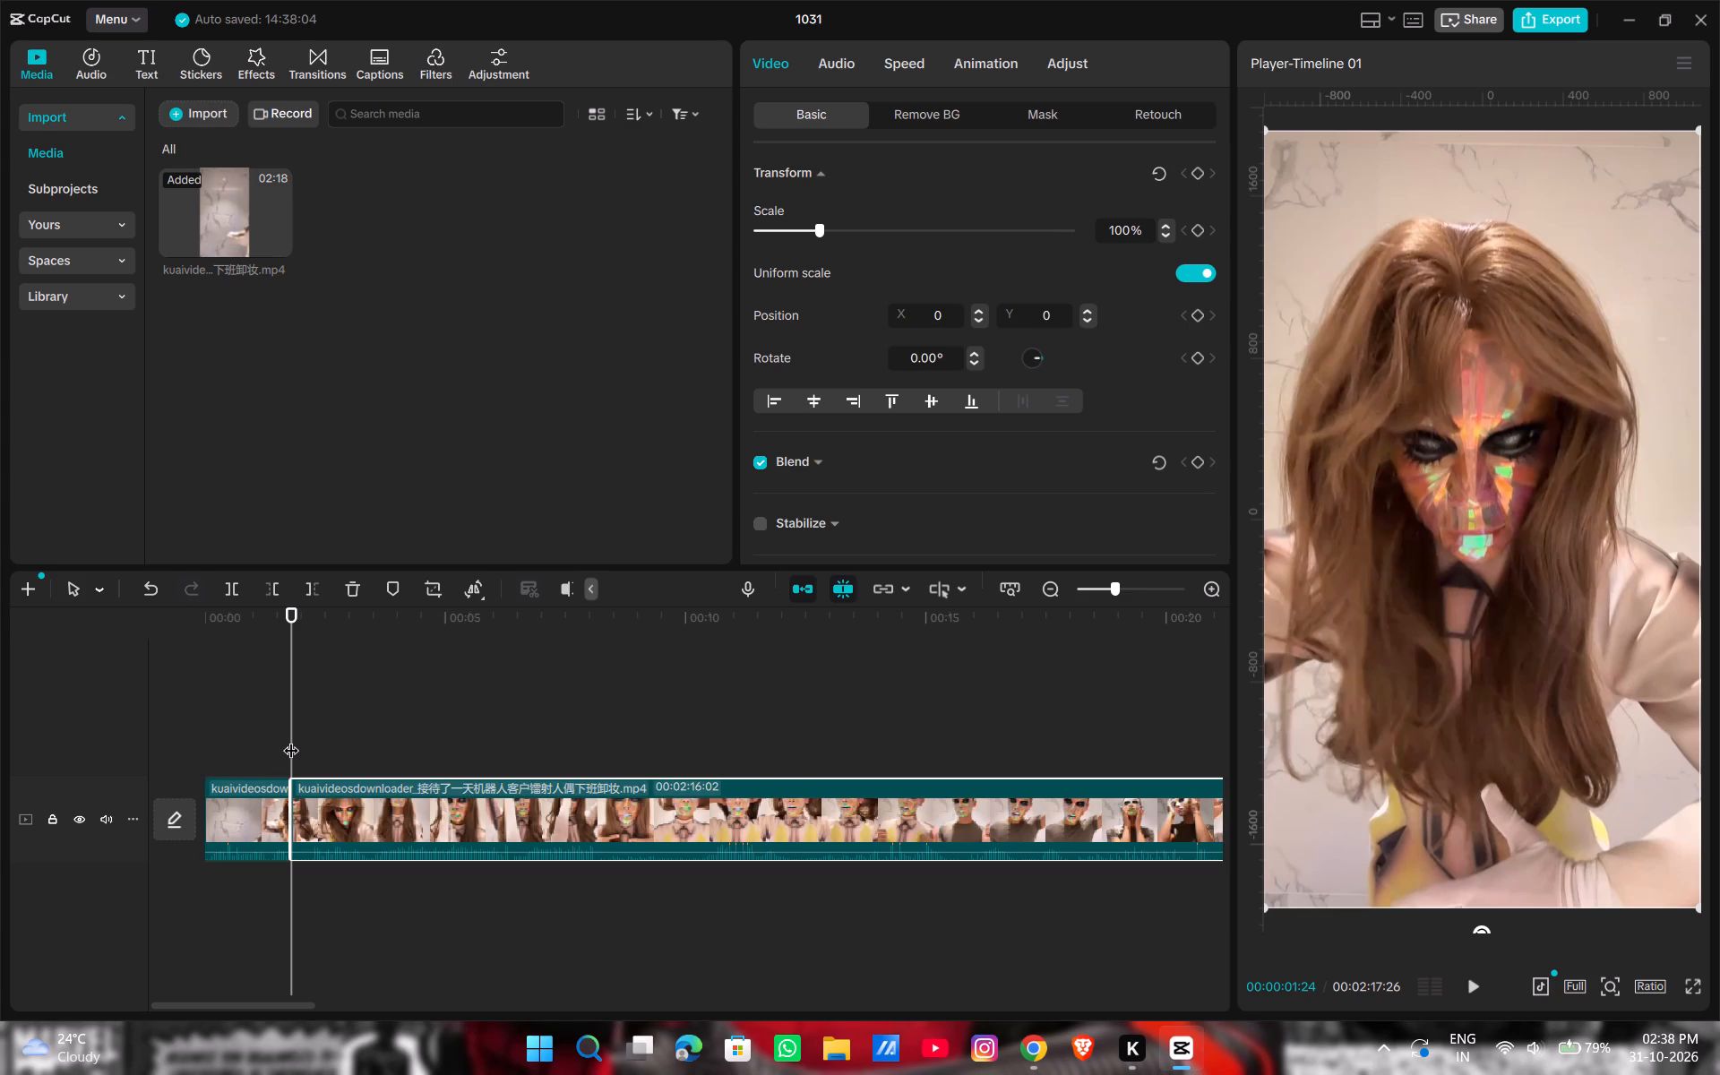
Split the clip again at 00:00:03:25 and delete the captioned segment between the two cuts.
key(space)
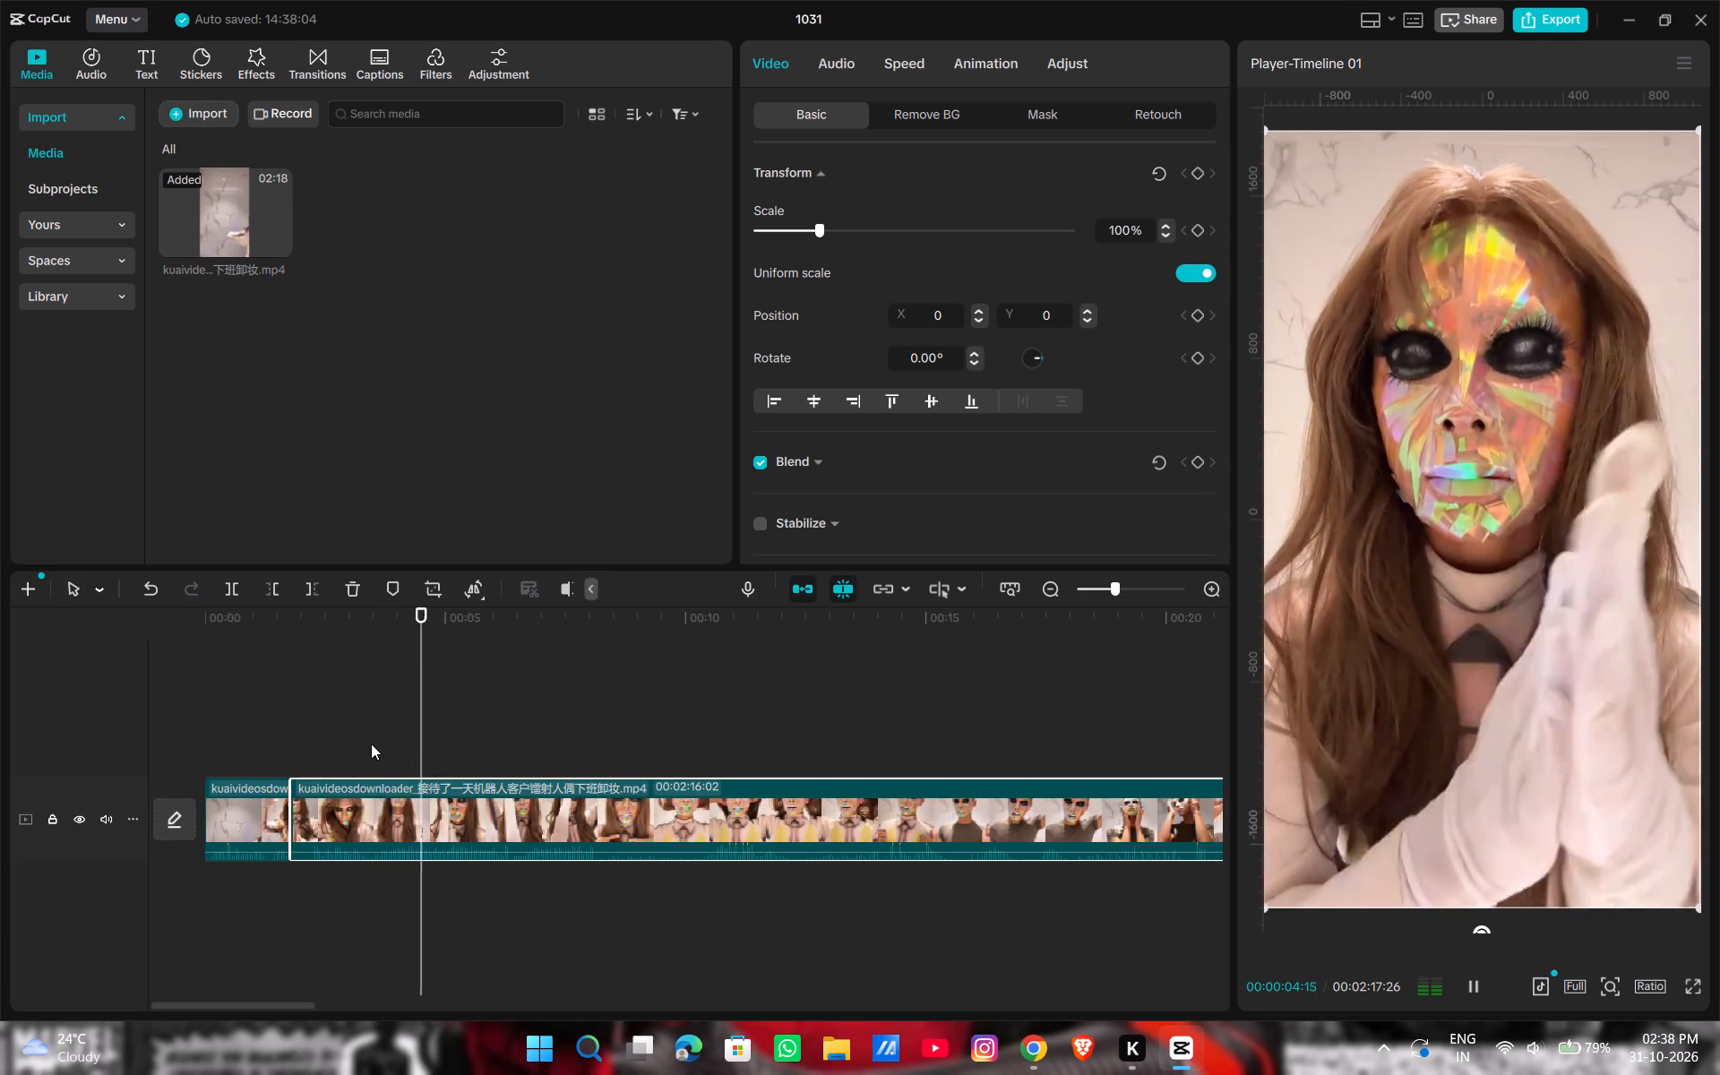
key(space)
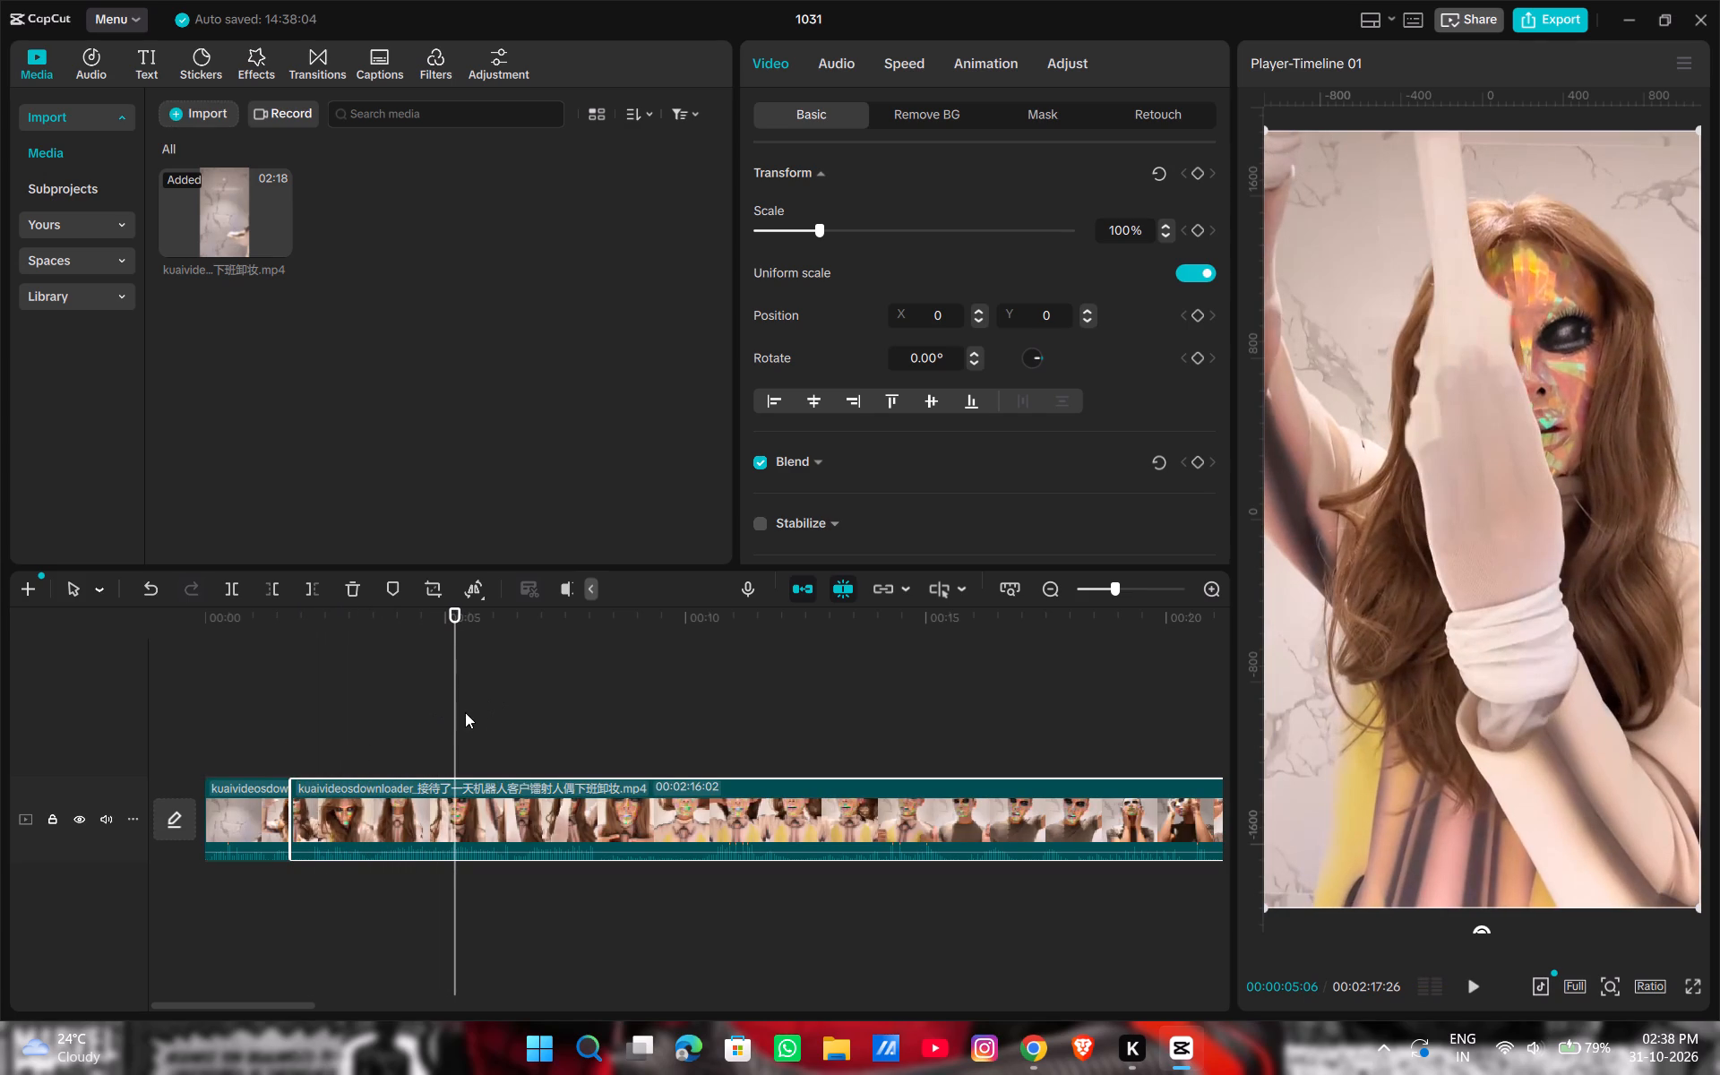
drag(460, 716, 406, 731)
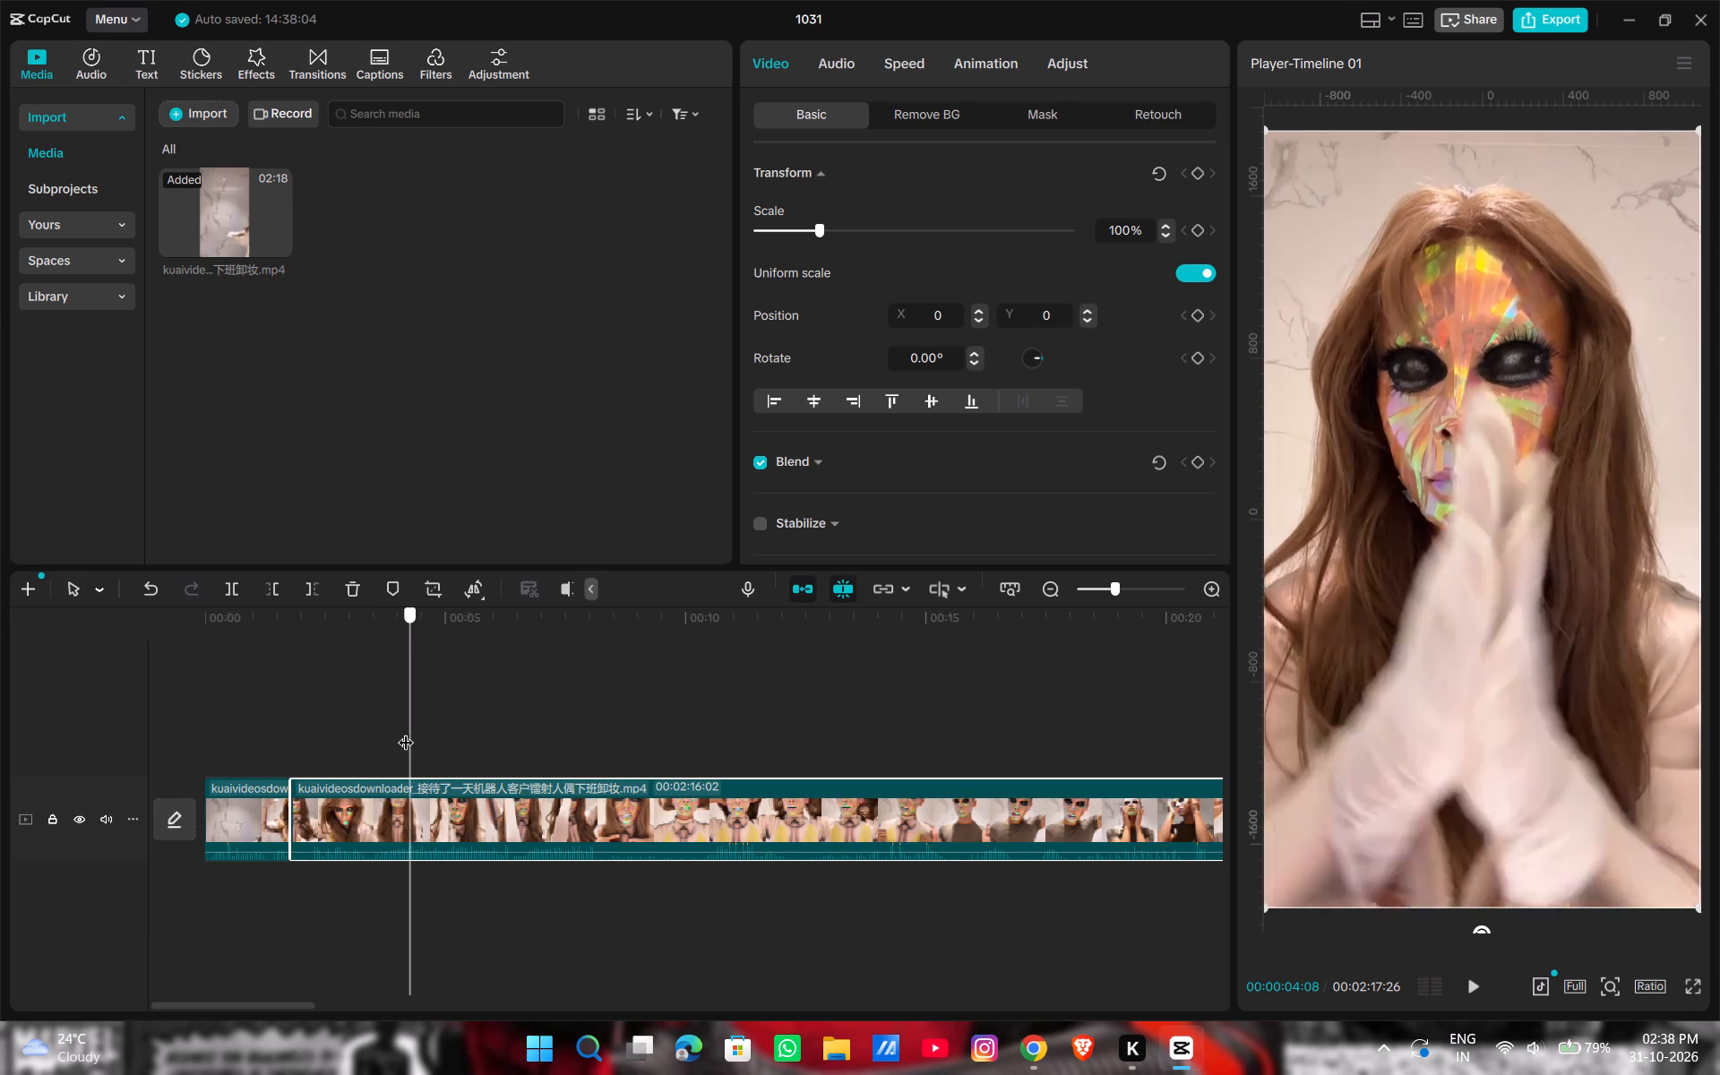
drag(406, 731, 336, 742)
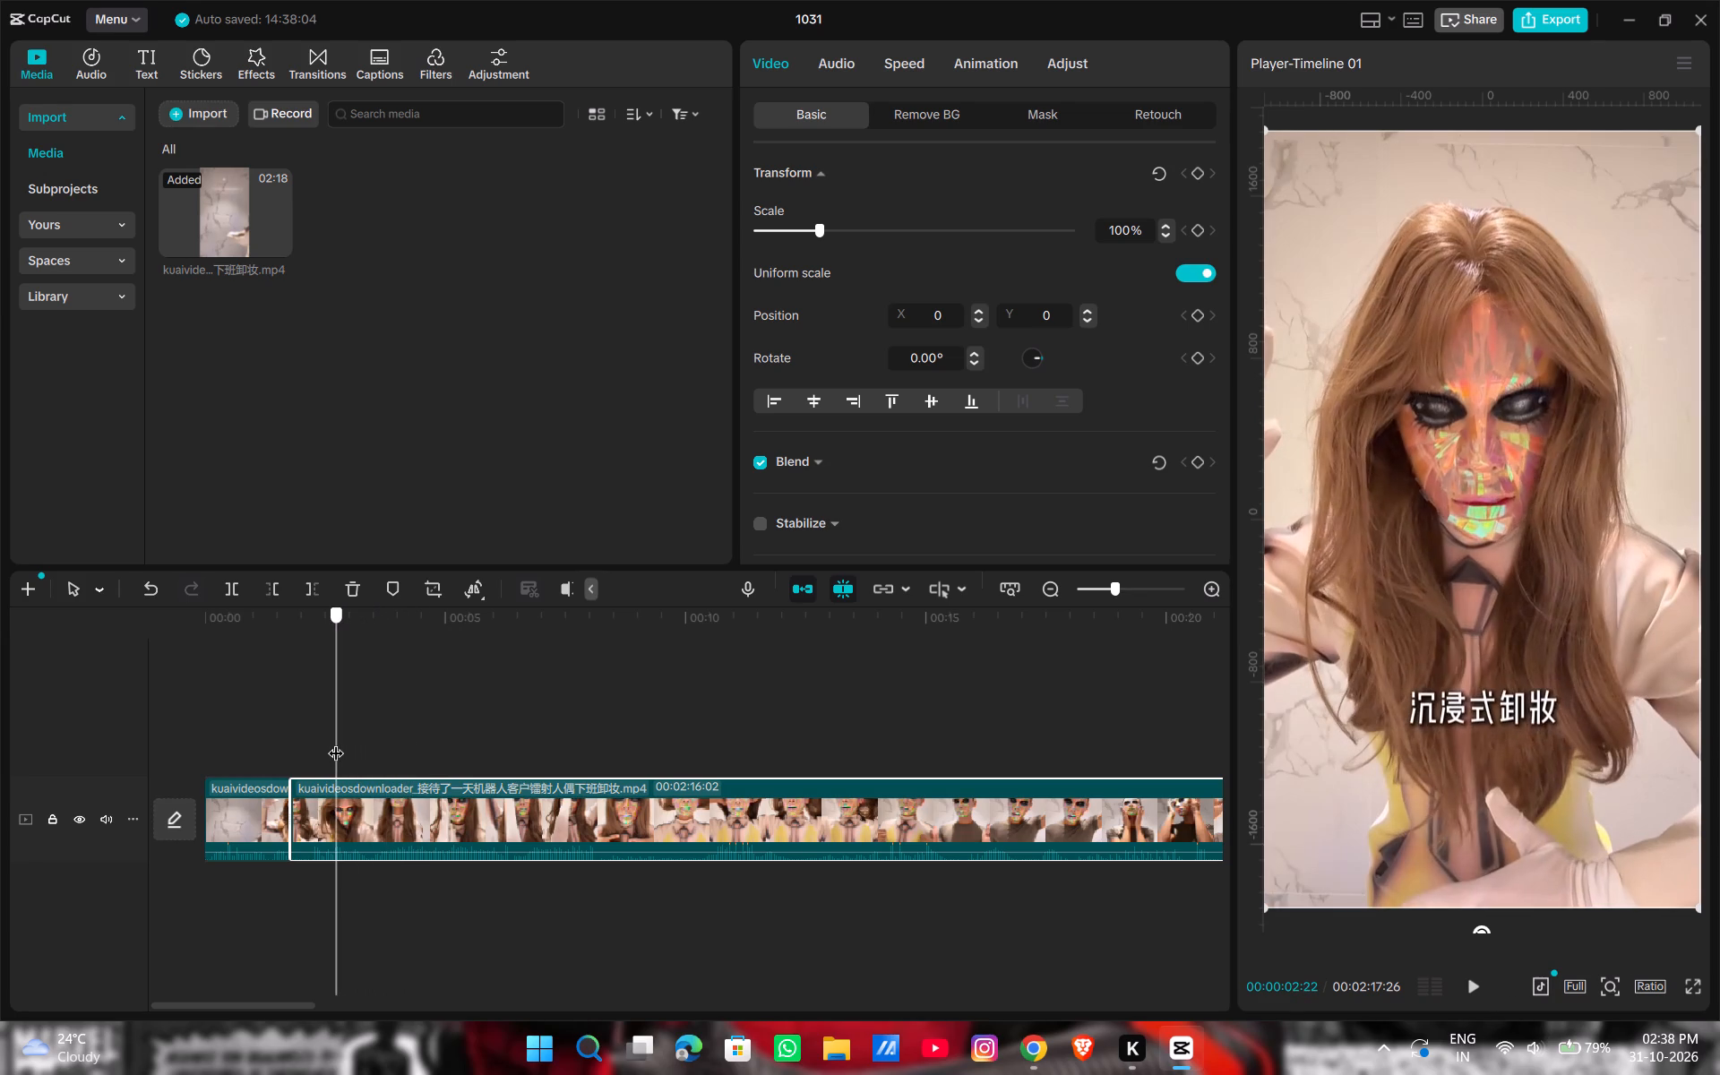
drag(336, 742, 365, 742)
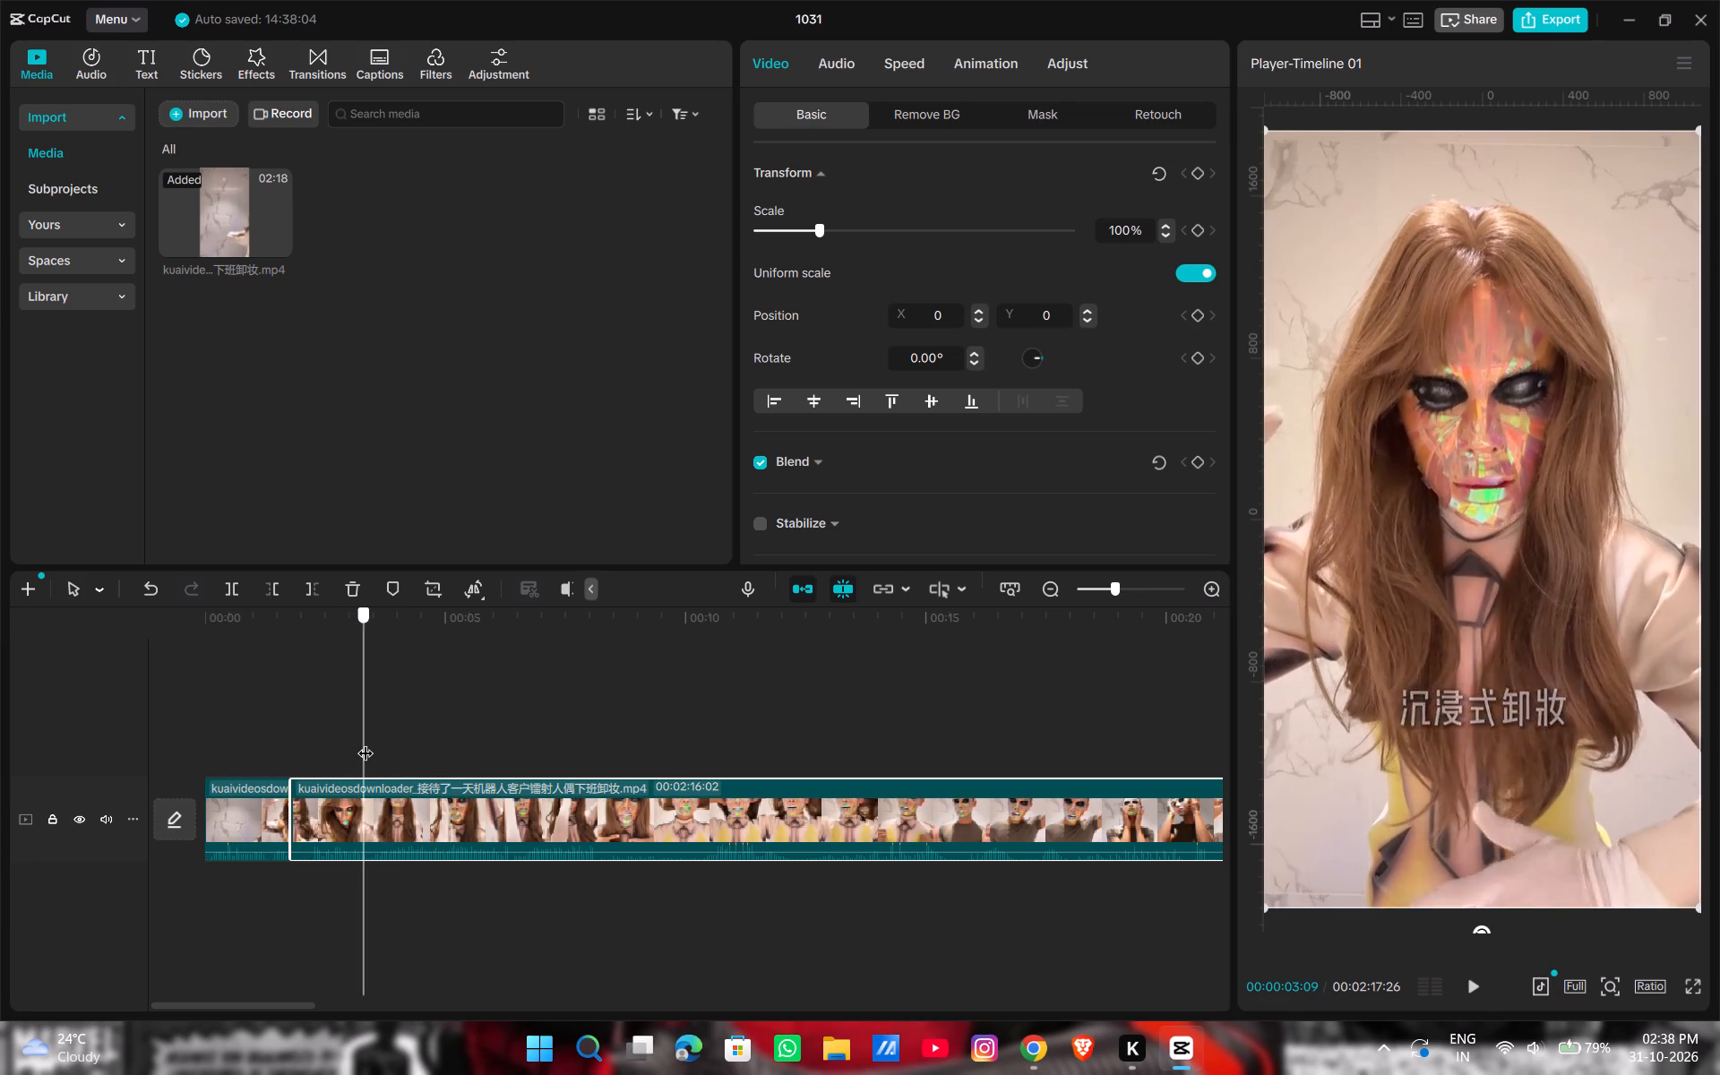
drag(365, 742, 390, 736)
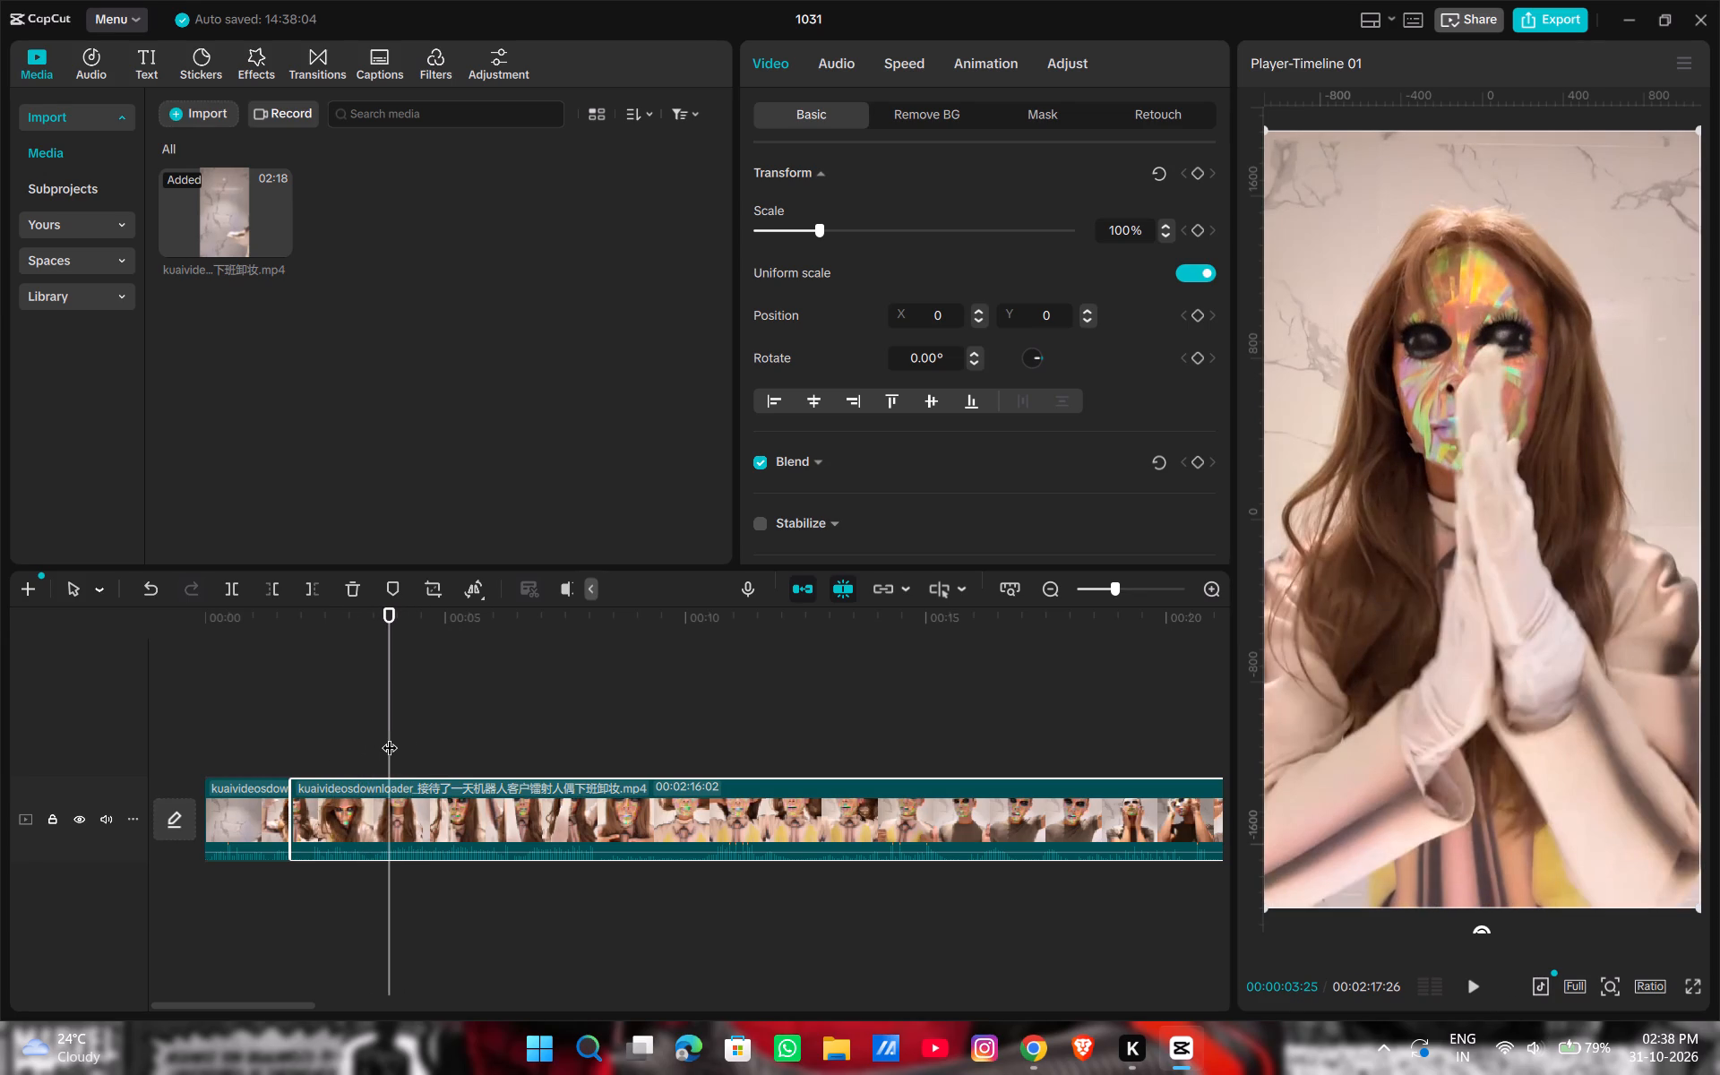
key(ctrl+b)
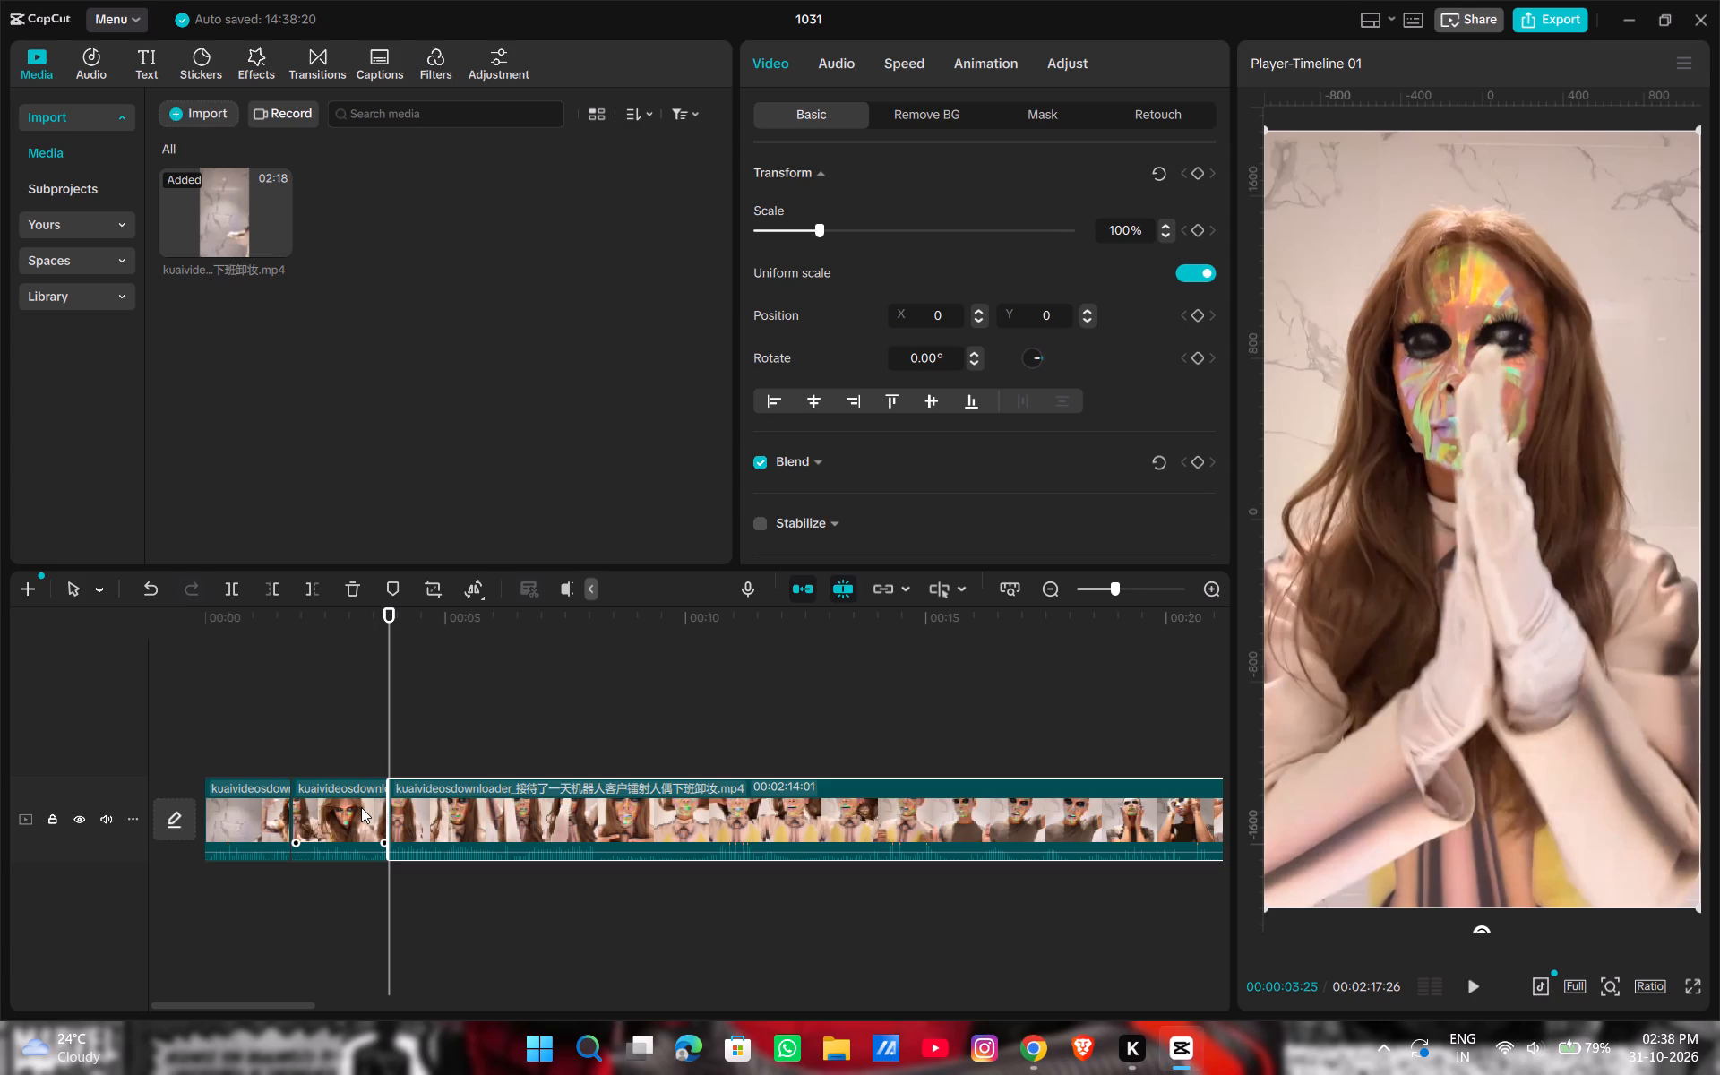
click(361, 807)
key(BackSpace)
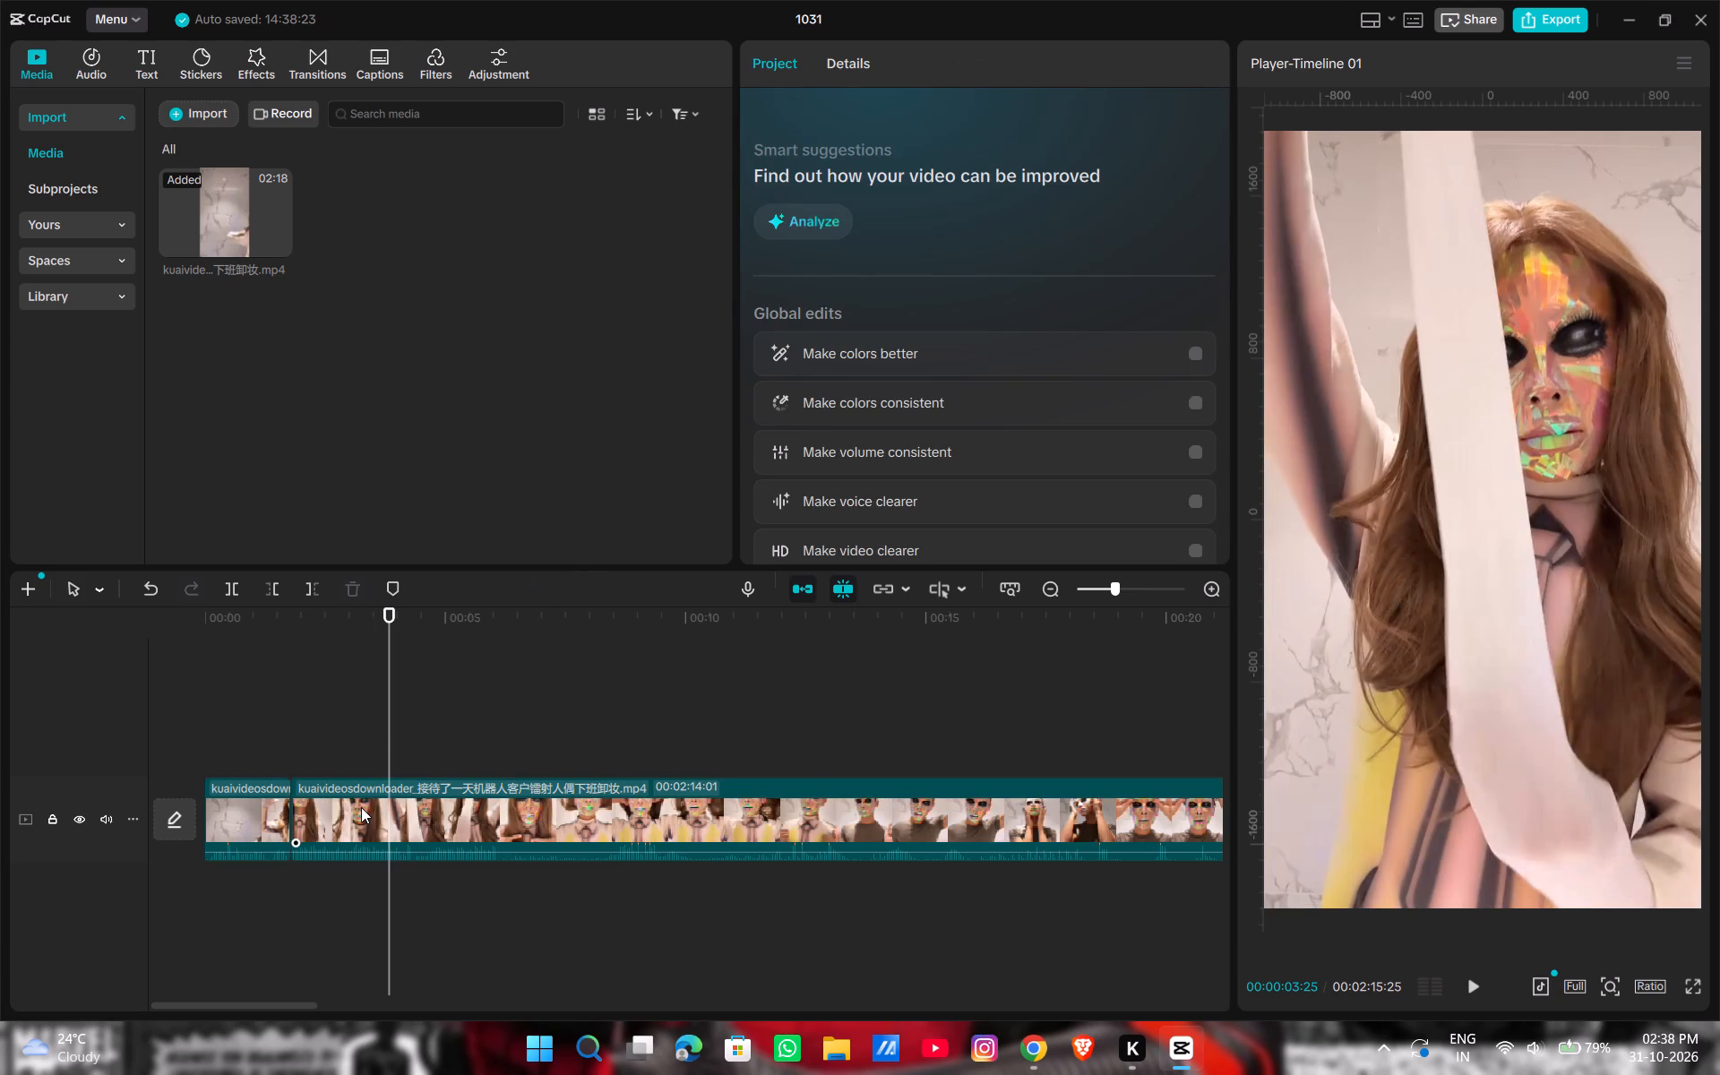
click(98, 818)
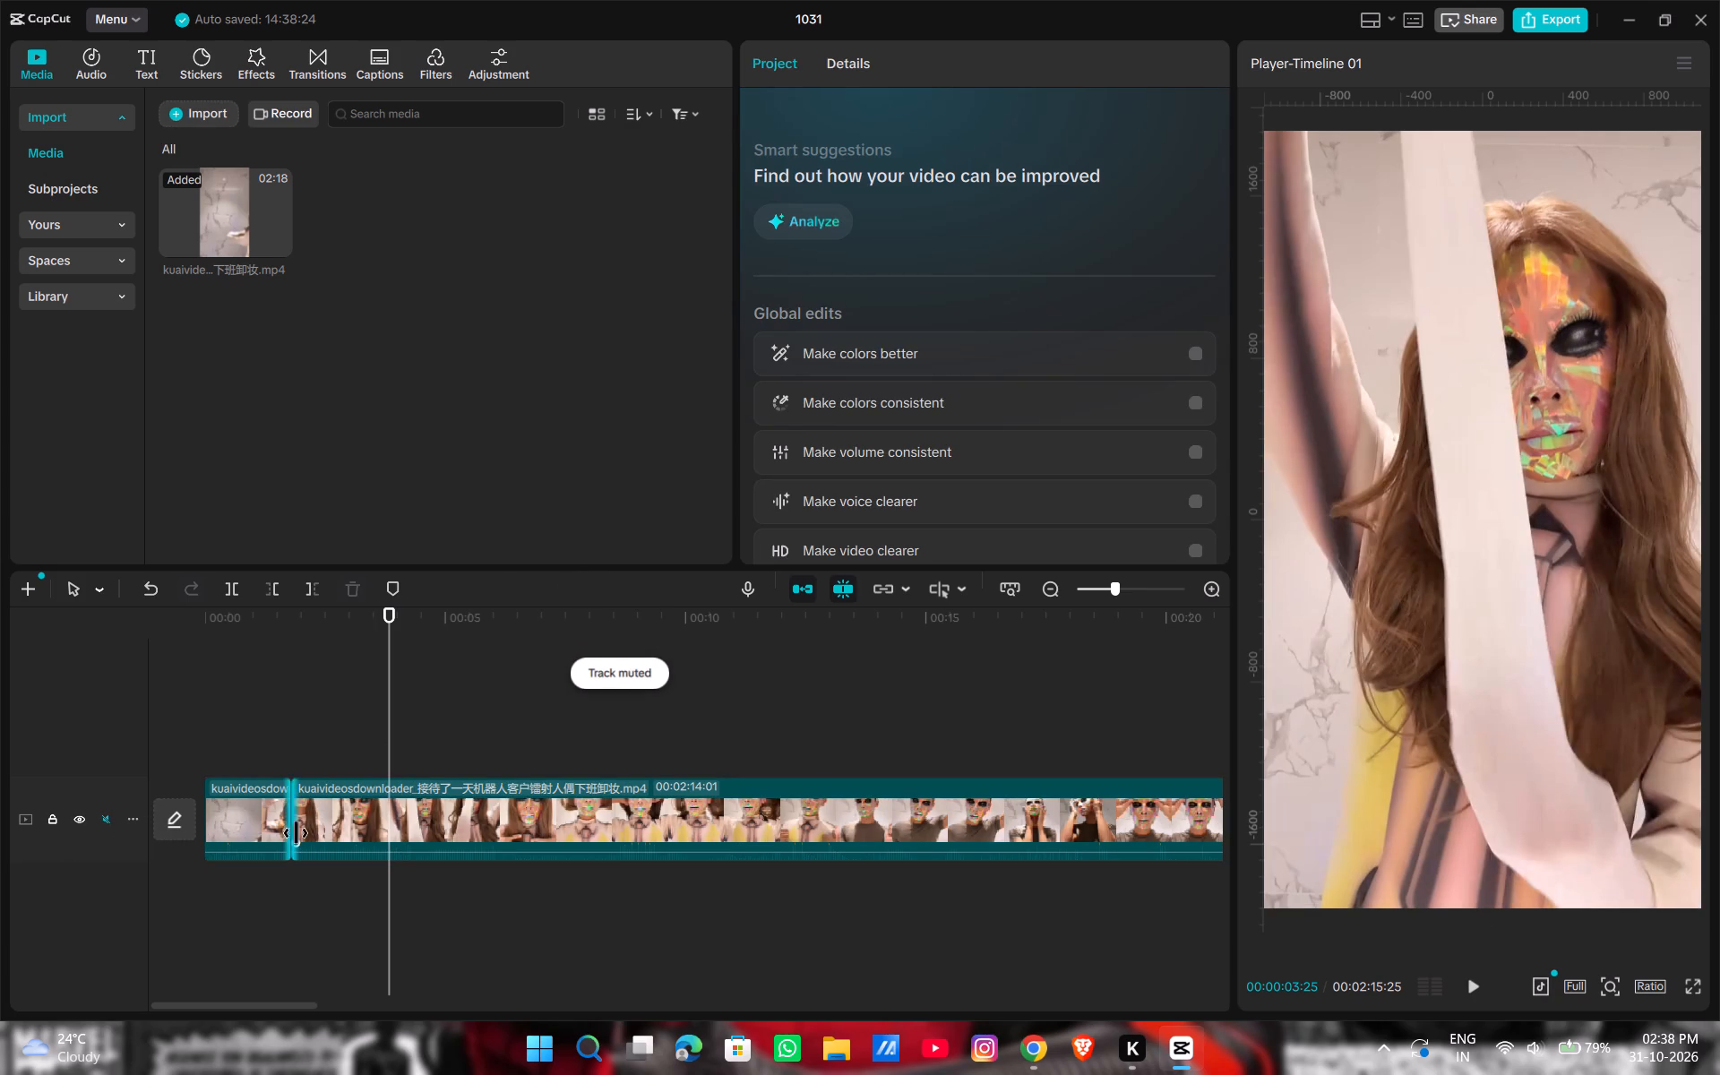
drag(390, 737, 148, 767)
key(space)
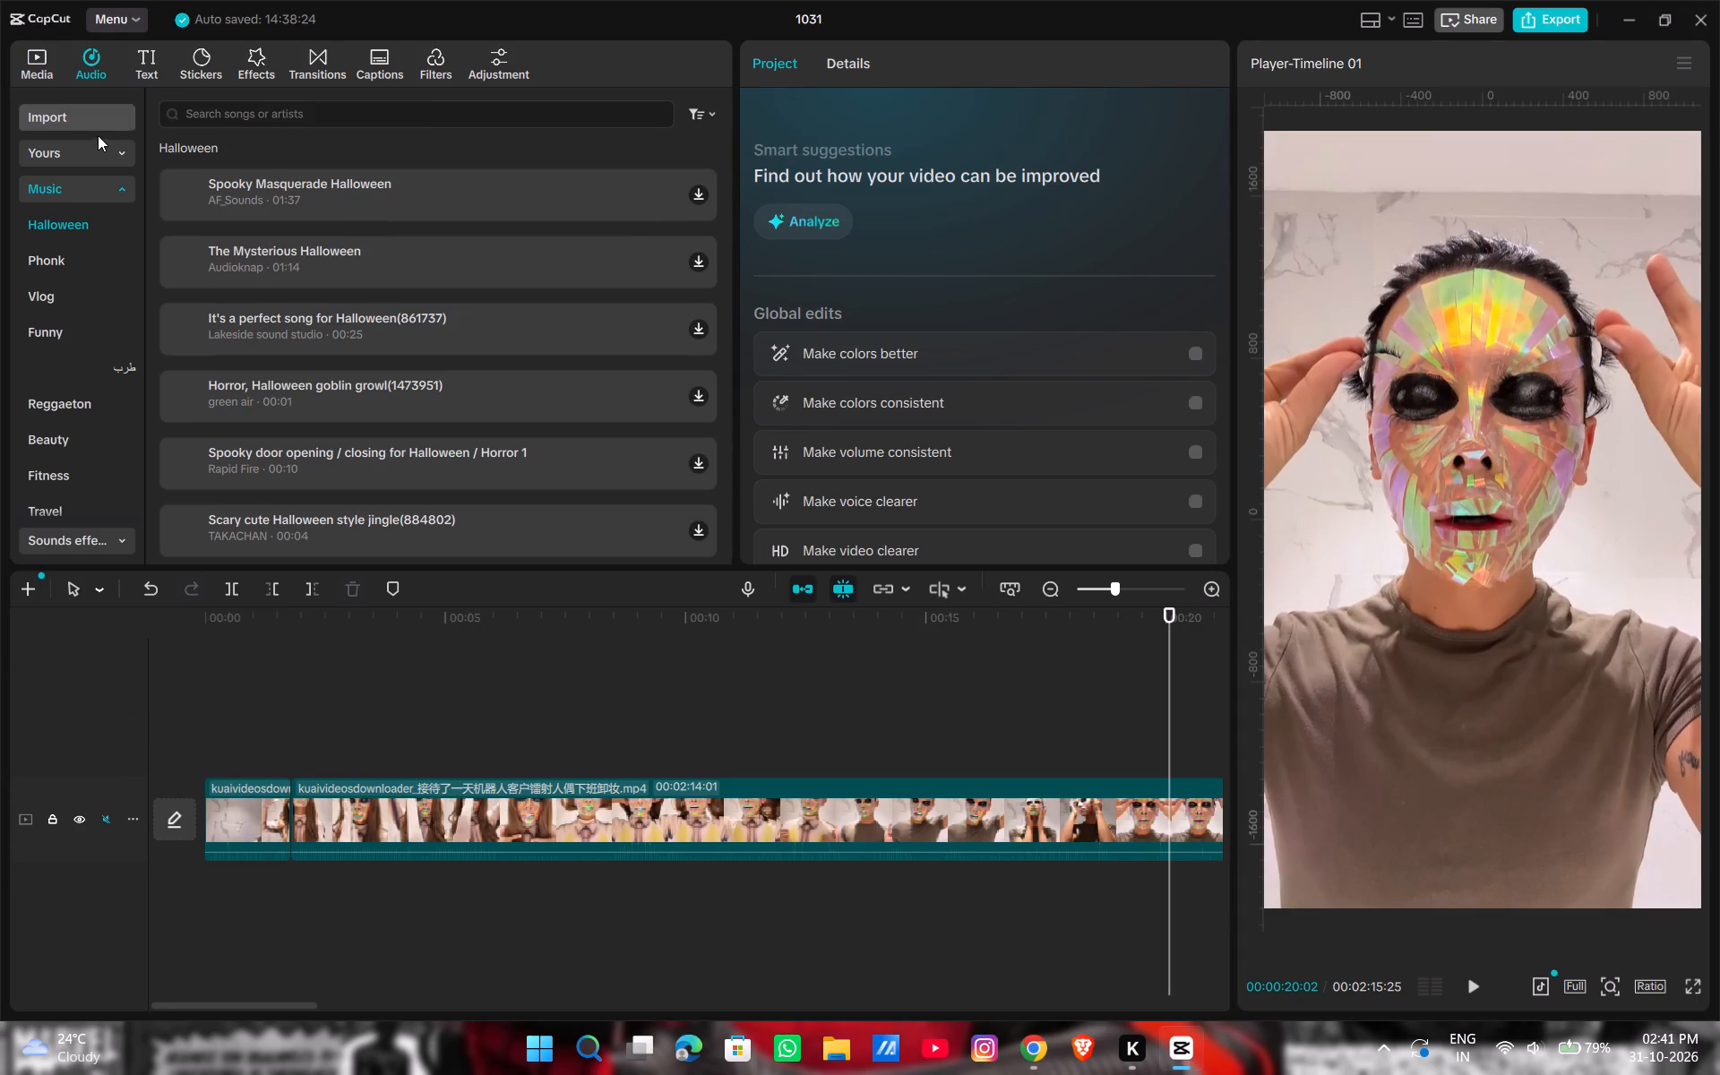
click(95, 116)
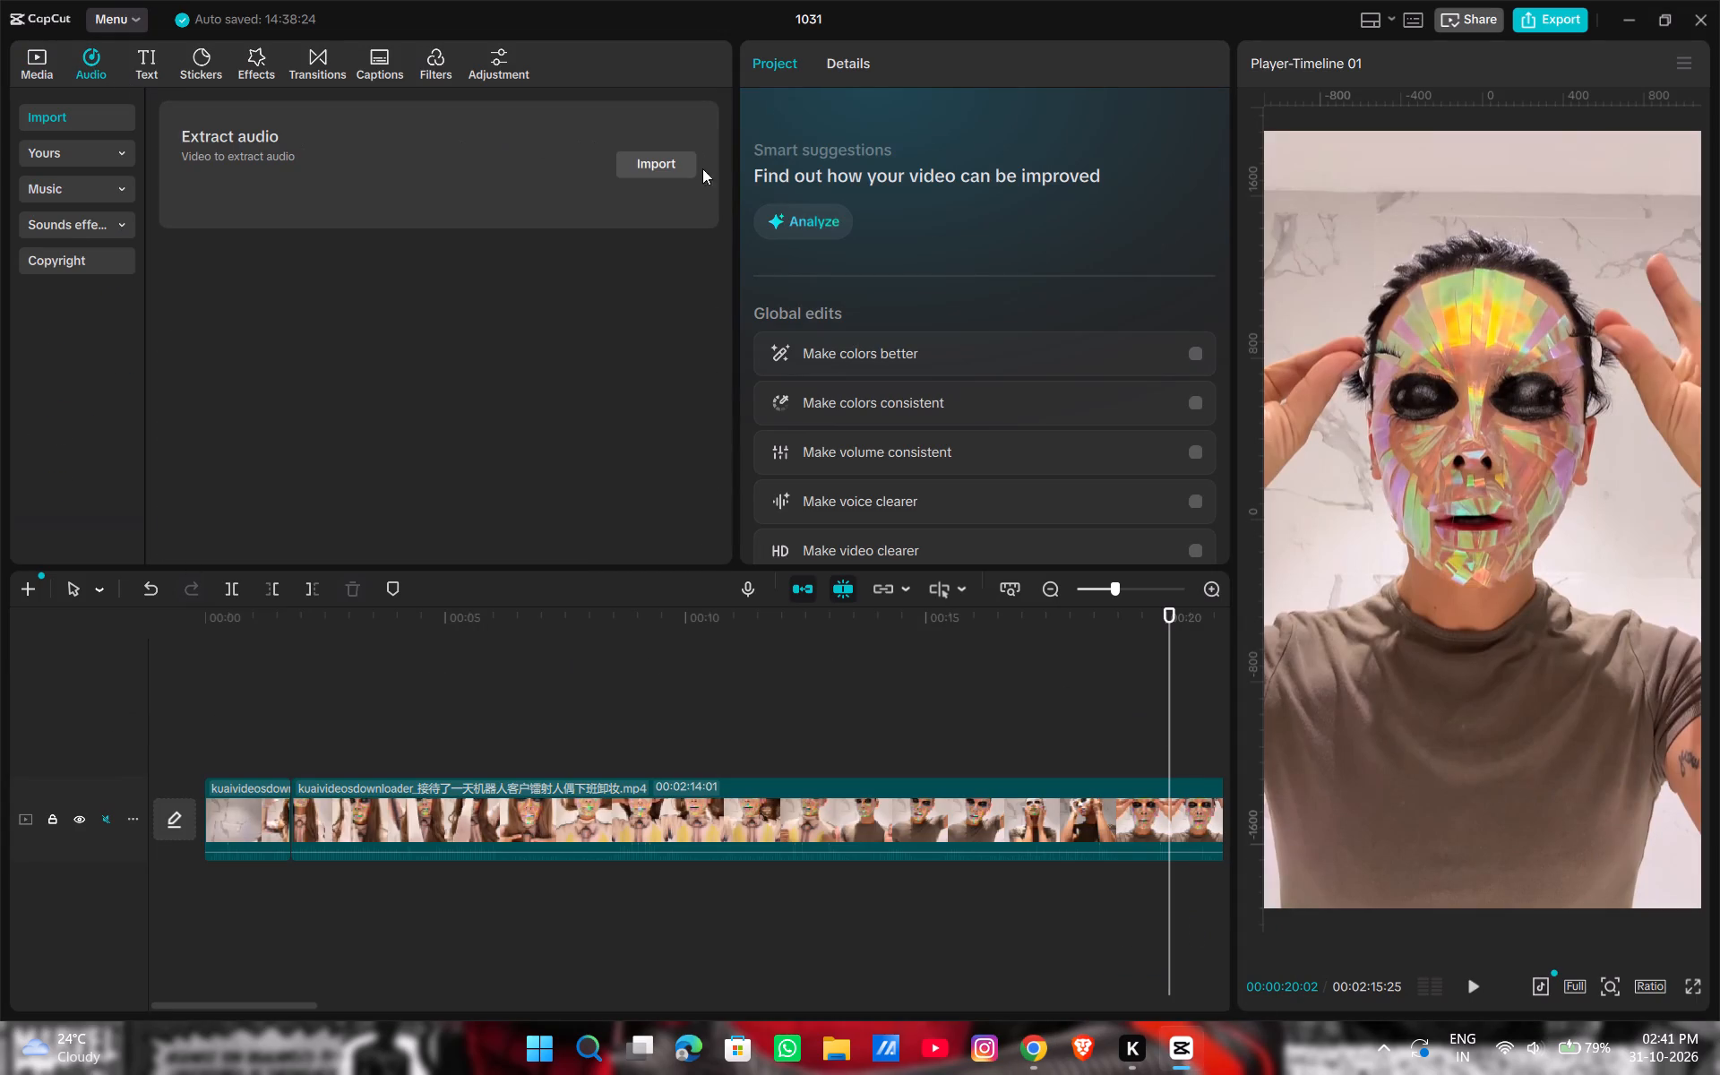
click(679, 168)
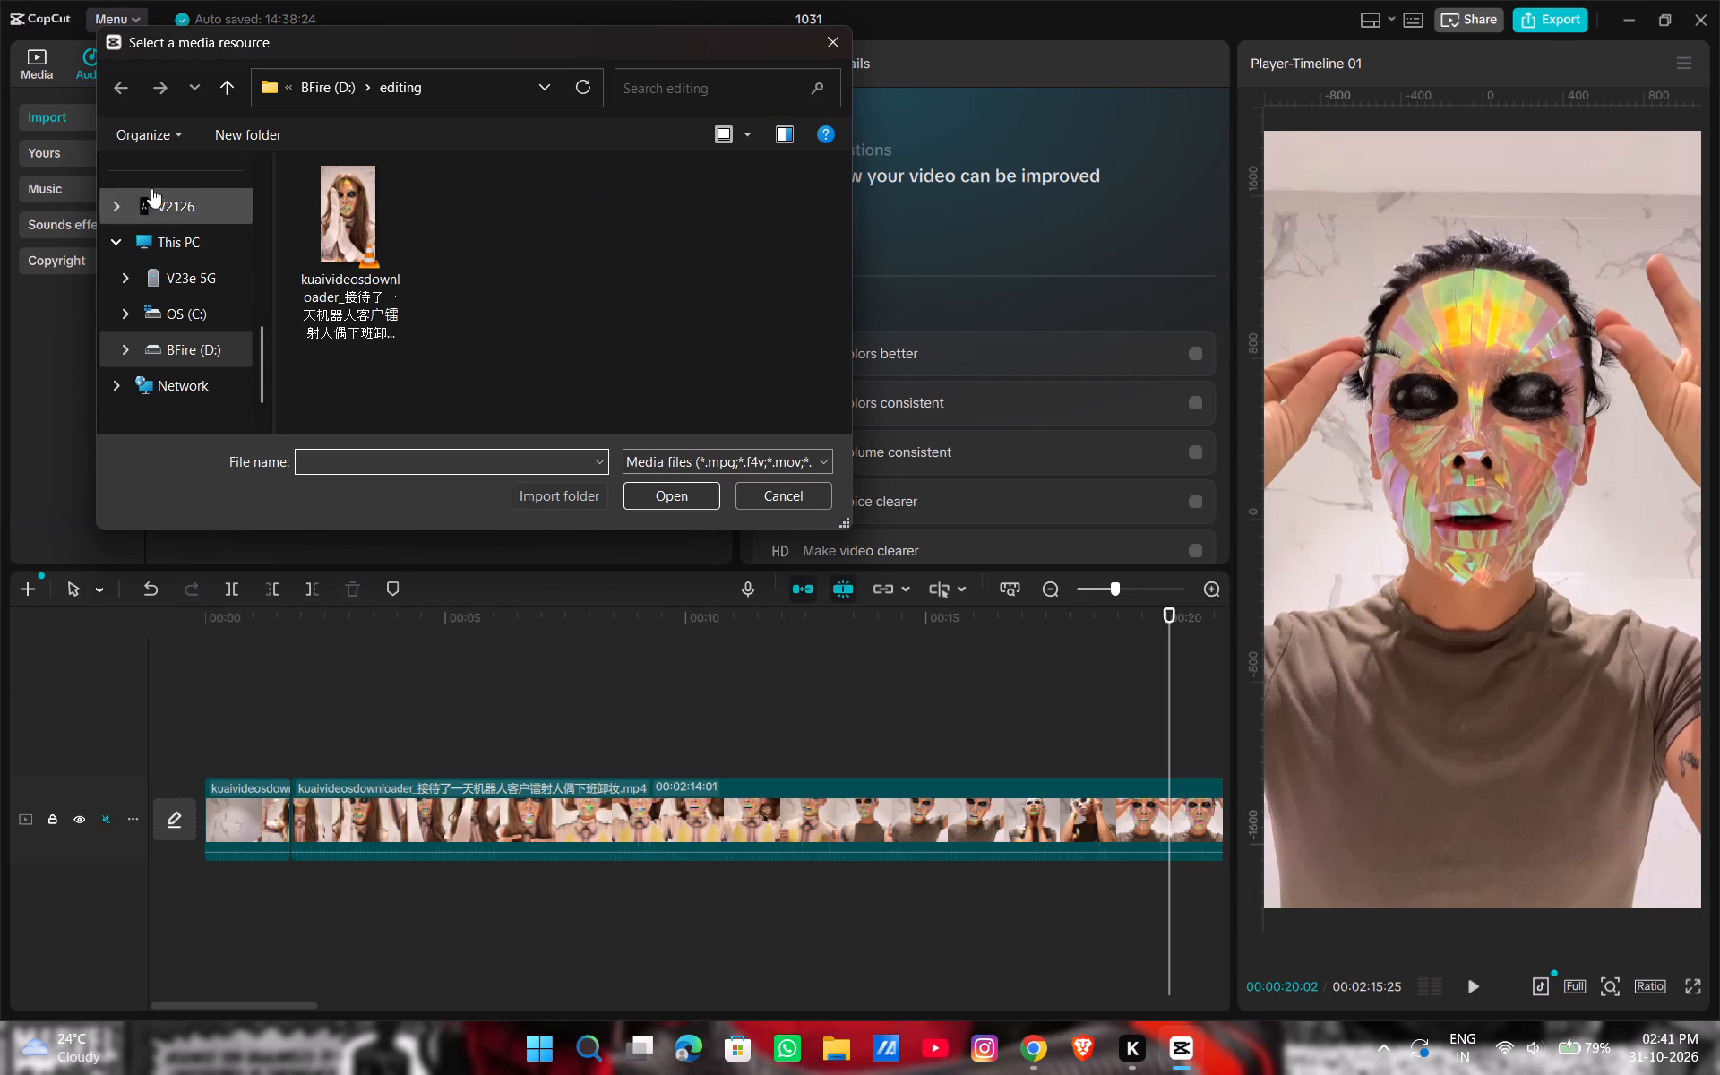
click(165, 335)
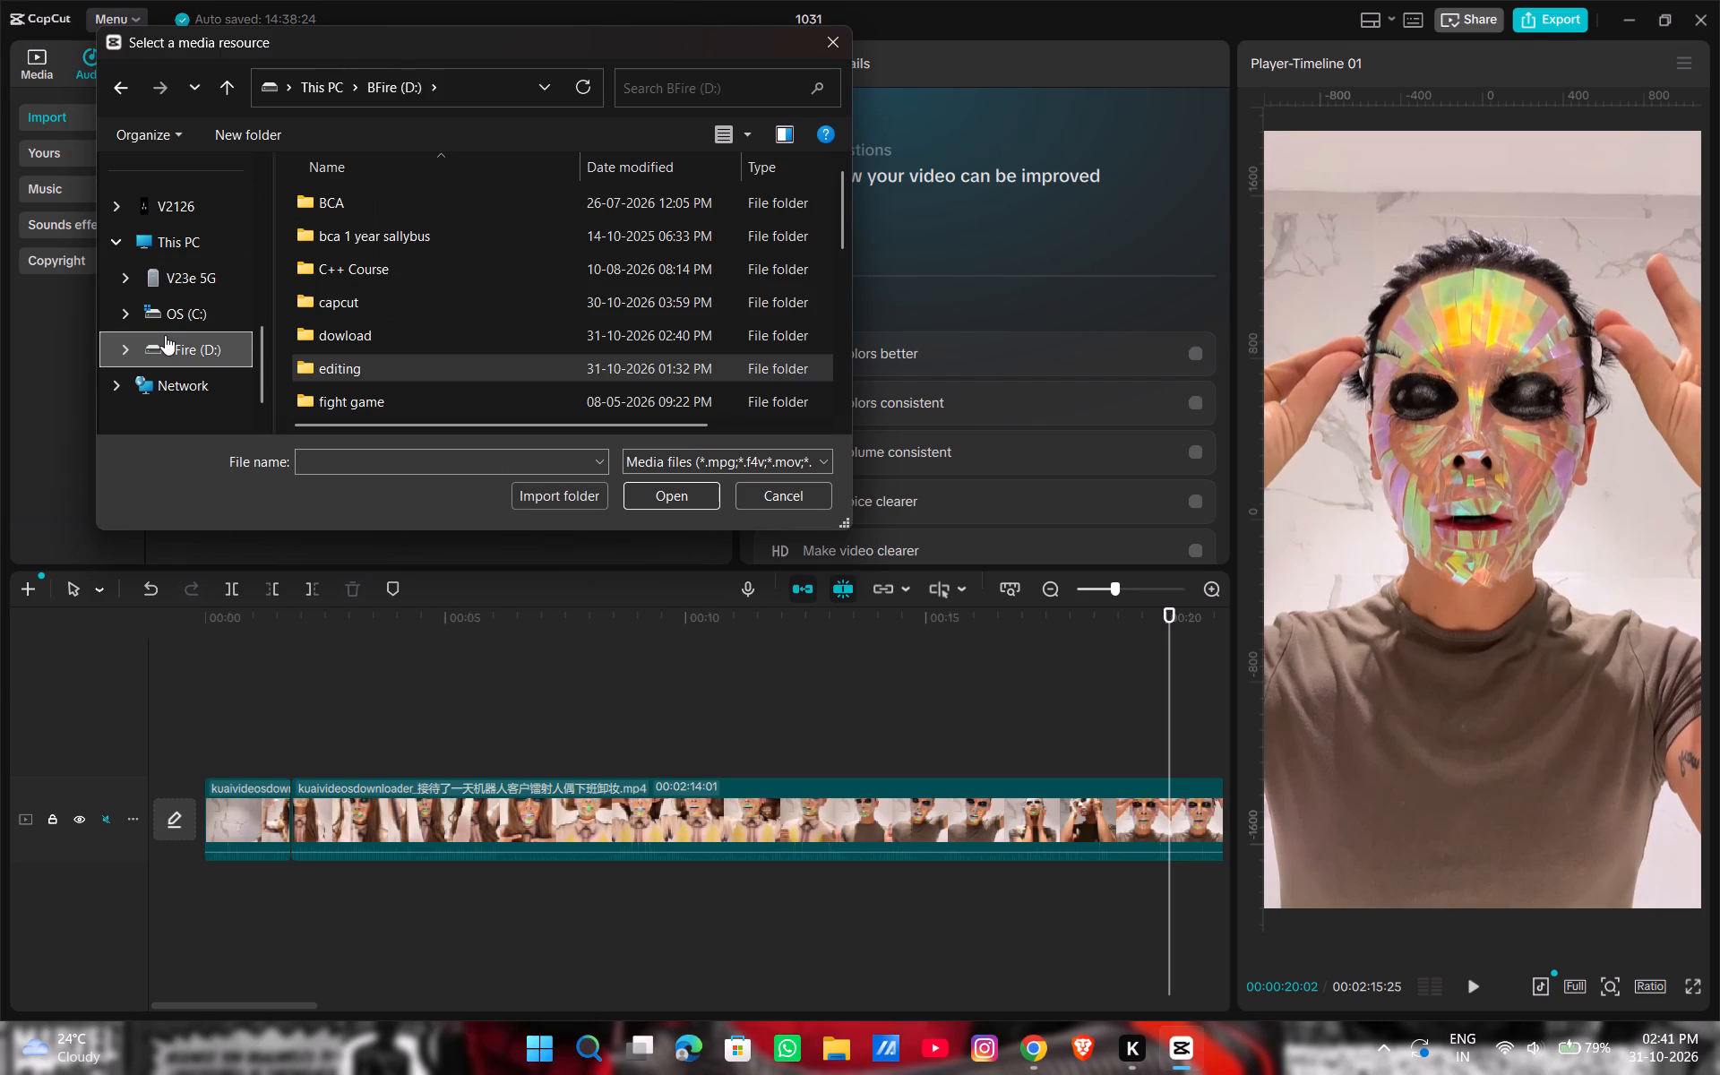
click(452, 324)
click(452, 324)
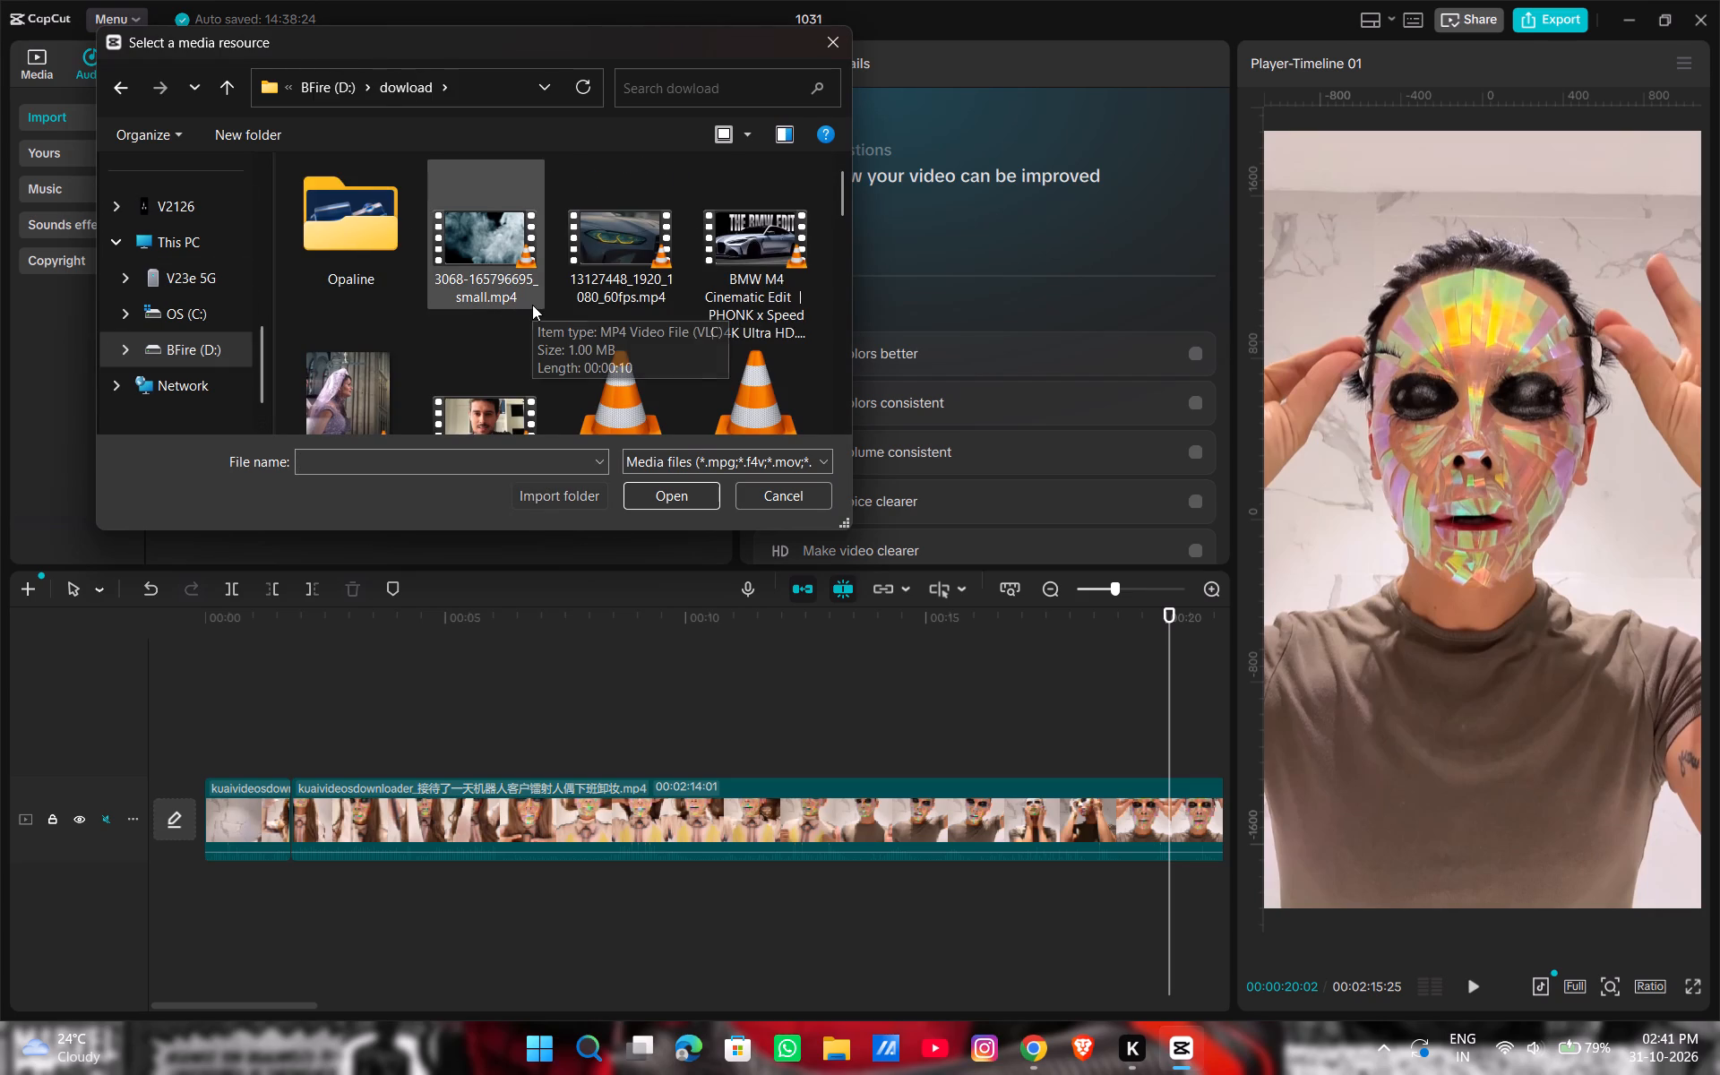
scroll(532, 305, down, 1)
click(546, 90)
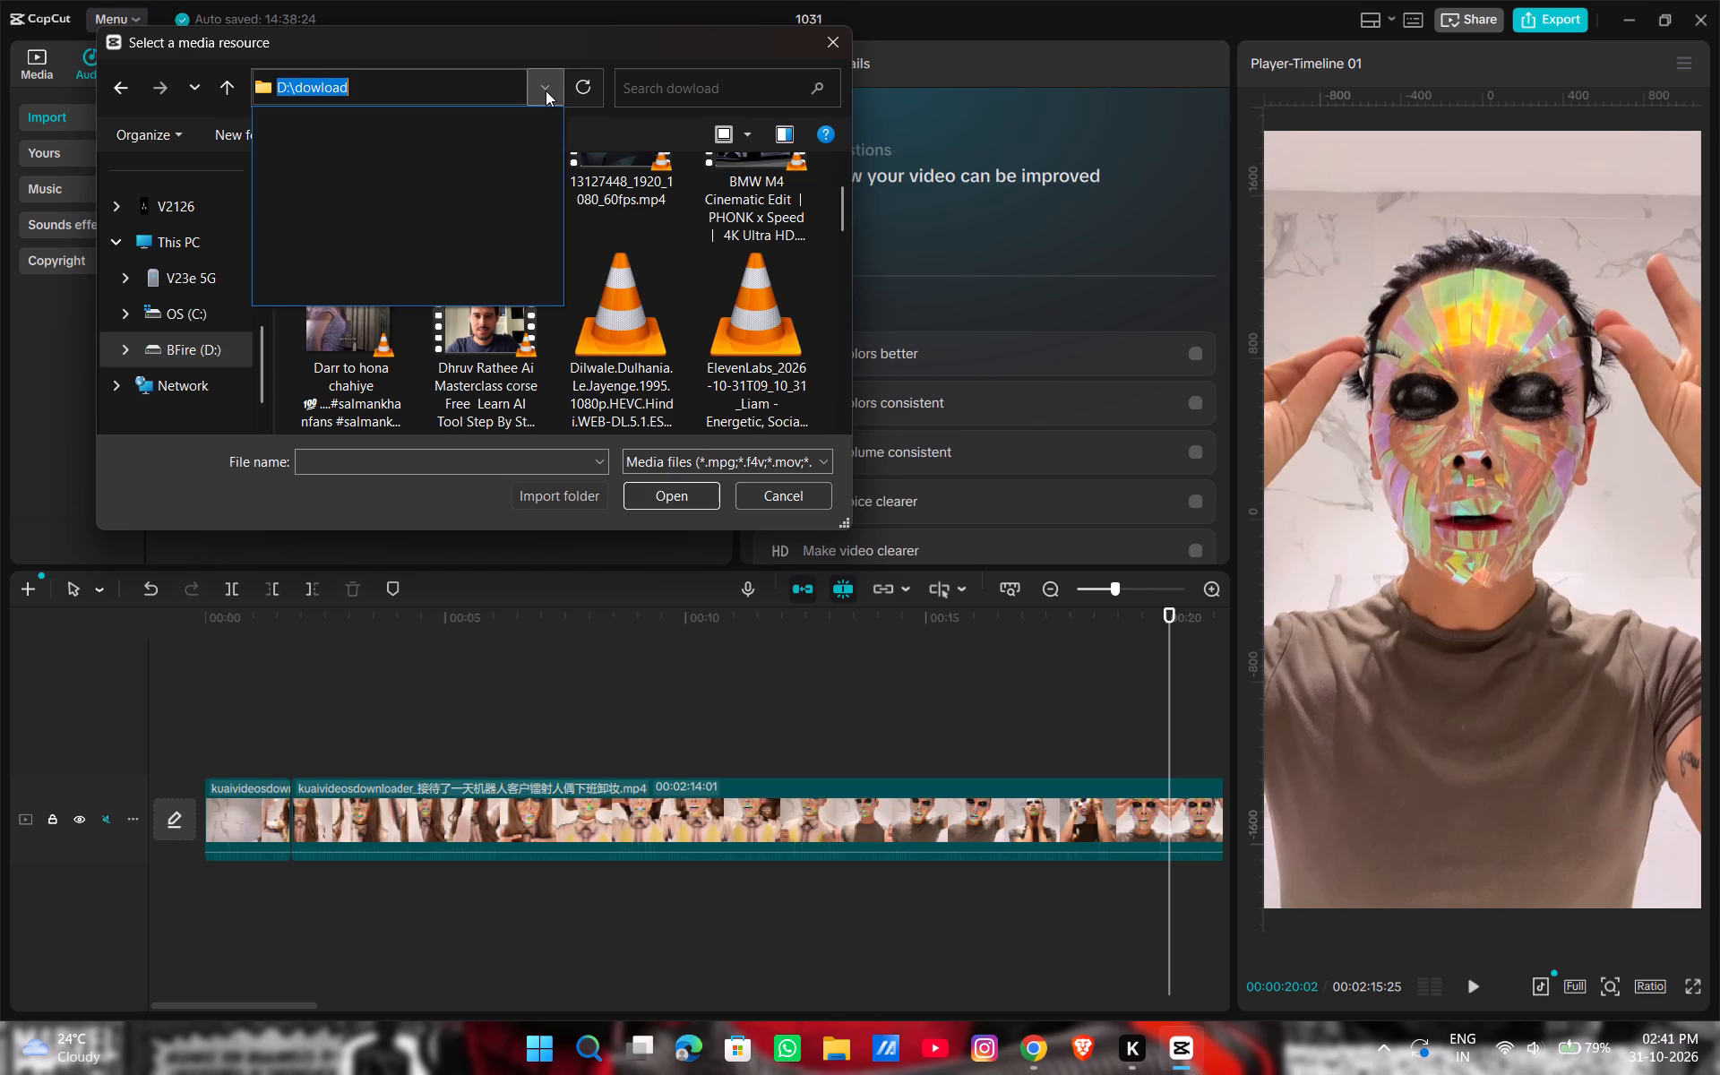
click(546, 90)
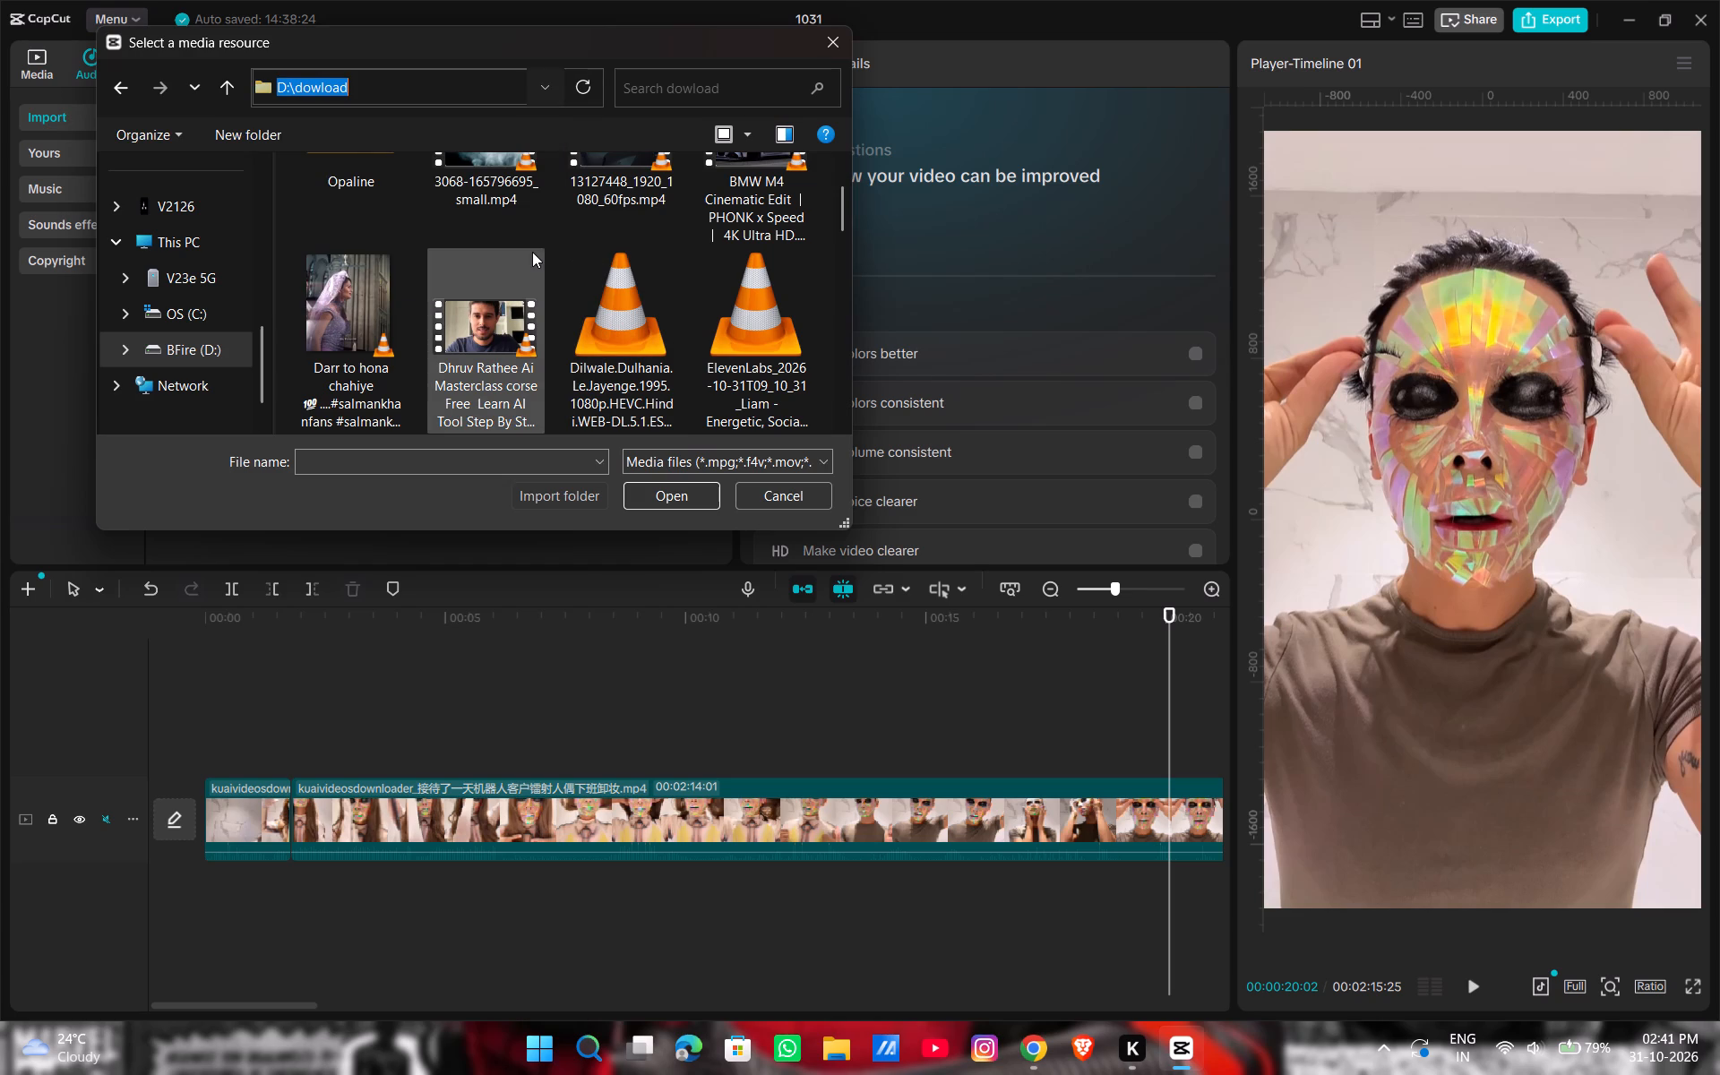
click(232, 90)
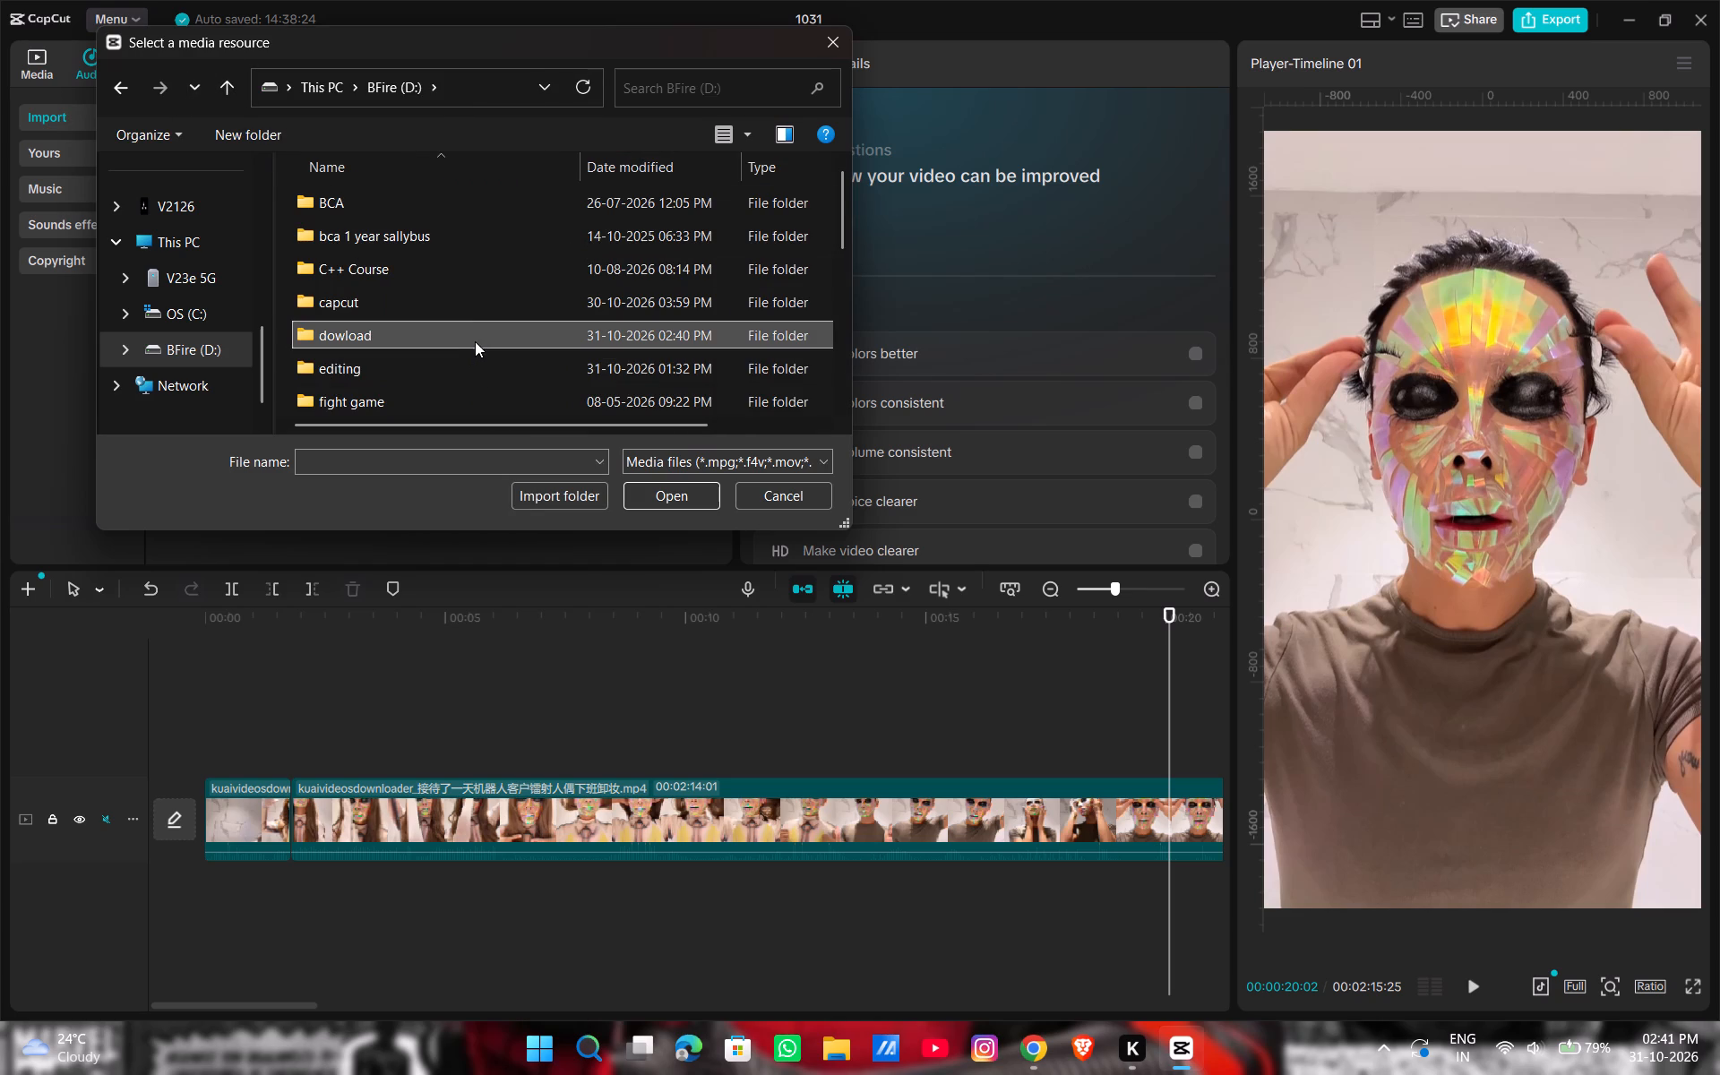
click(477, 334)
double_click(477, 334)
Find the downloaded ElevenLabs Liam voiceover file in the dowload folder and import it as extracted audio.
scroll(477, 334, down, 4)
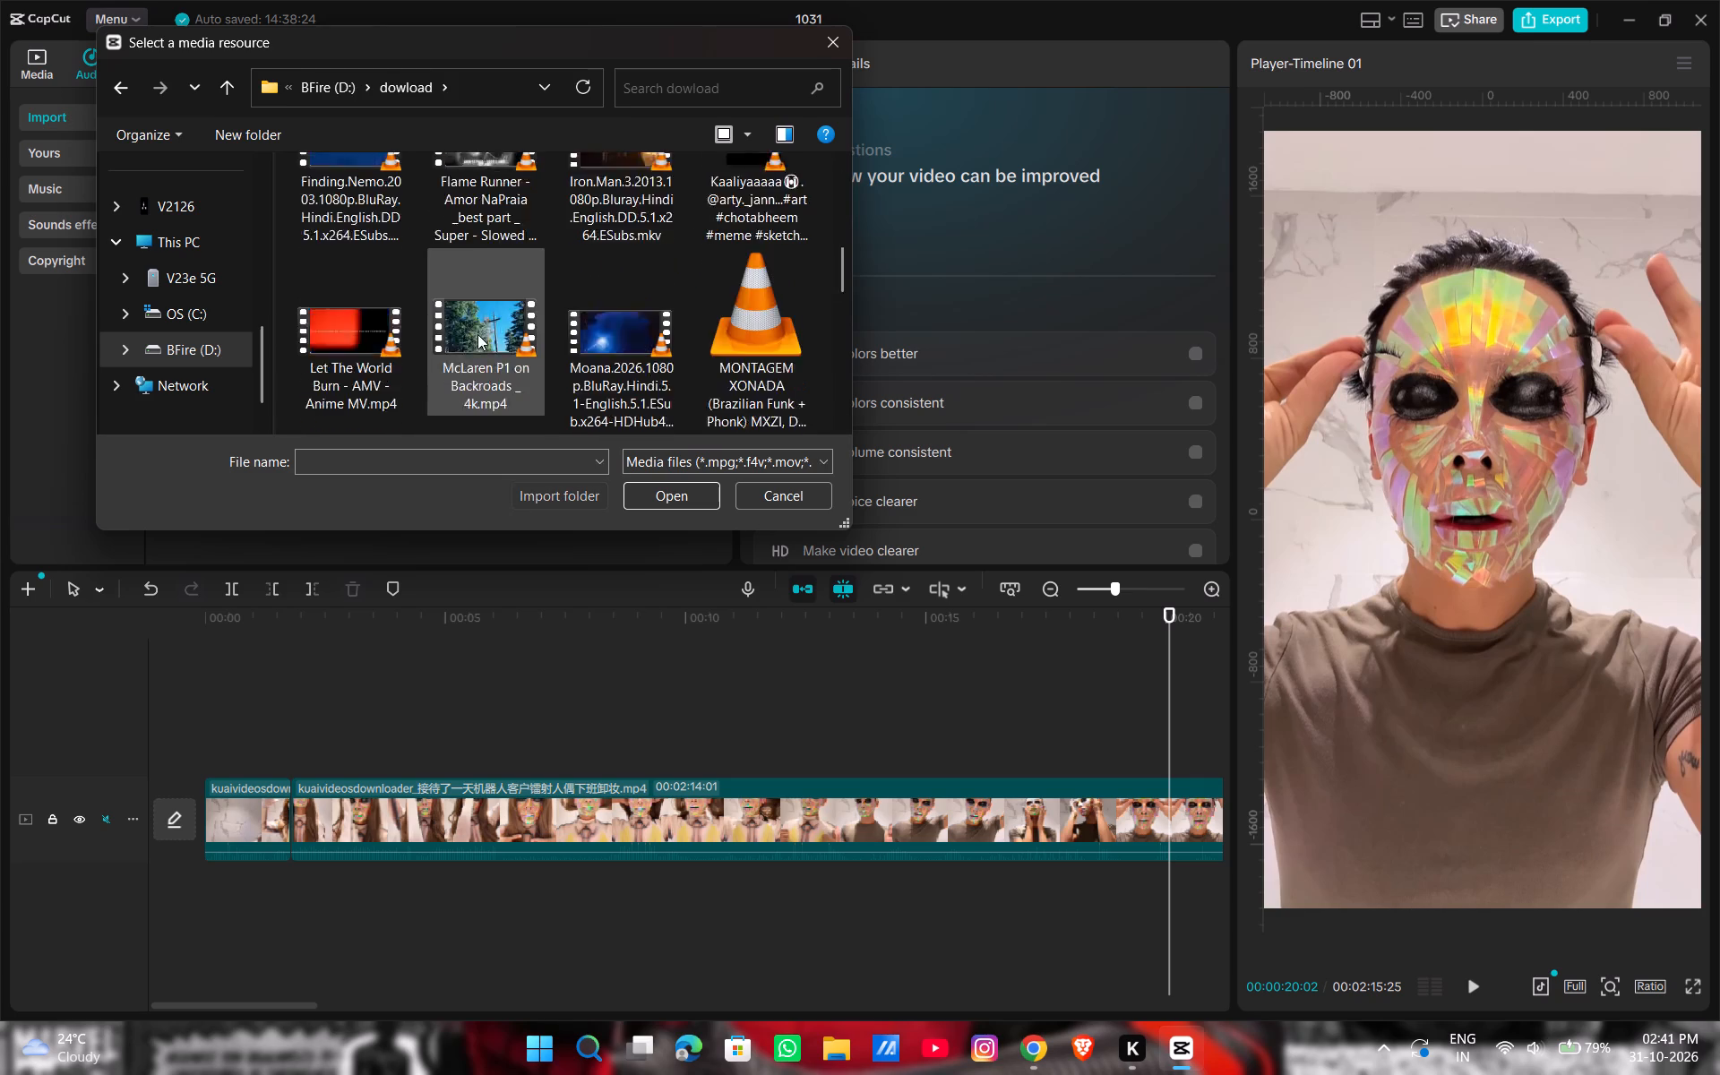
scroll(477, 334, down, 8)
scroll(477, 334, up, 1)
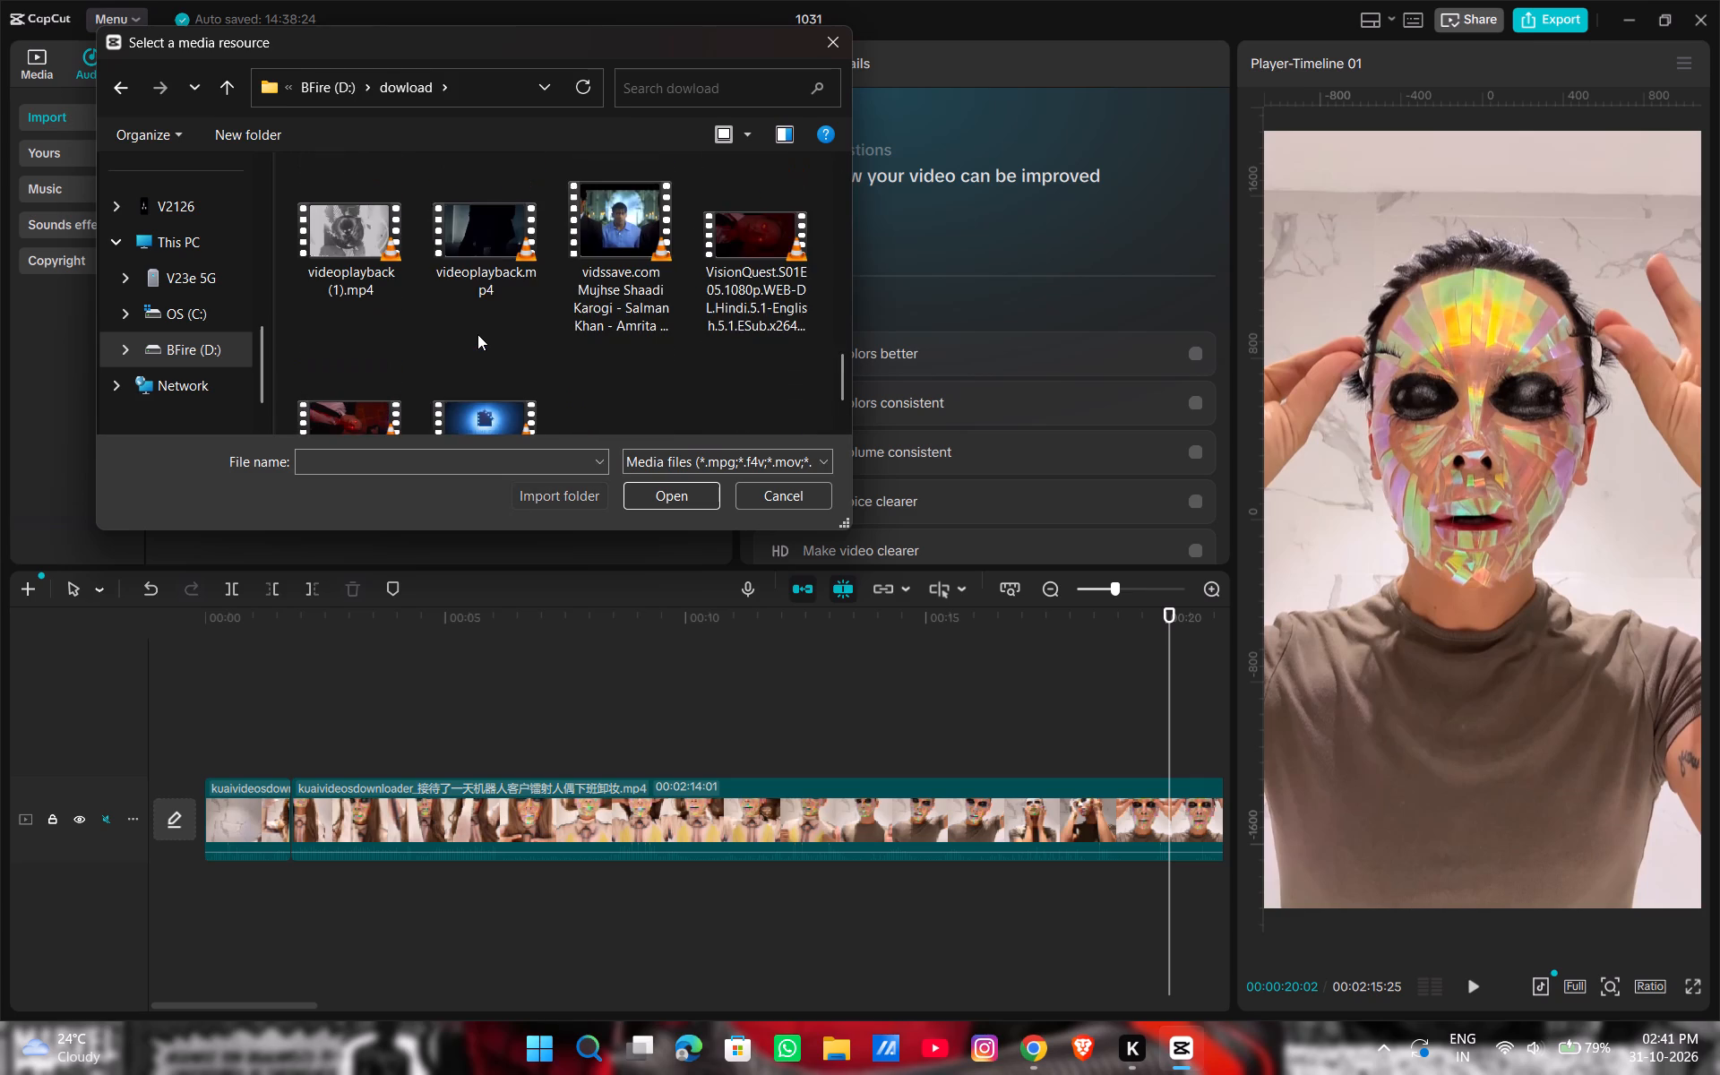
scroll(477, 334, up, 2)
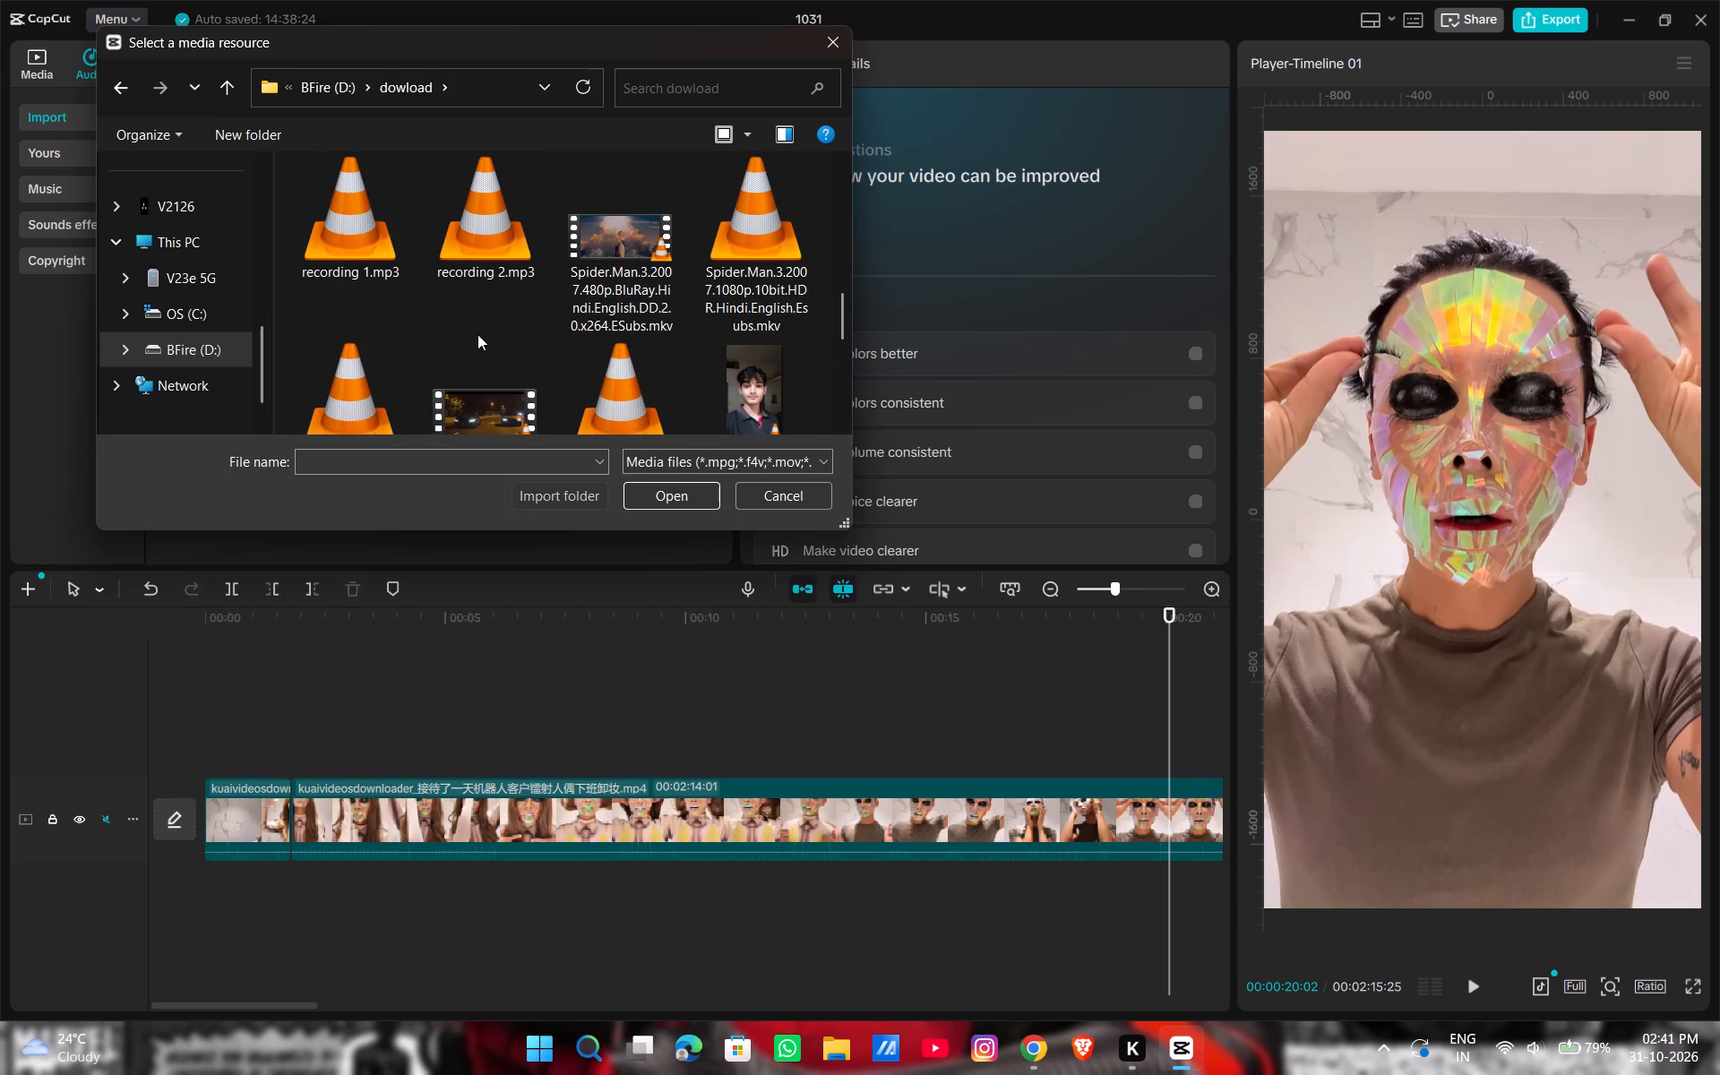
scroll(477, 334, up, 1)
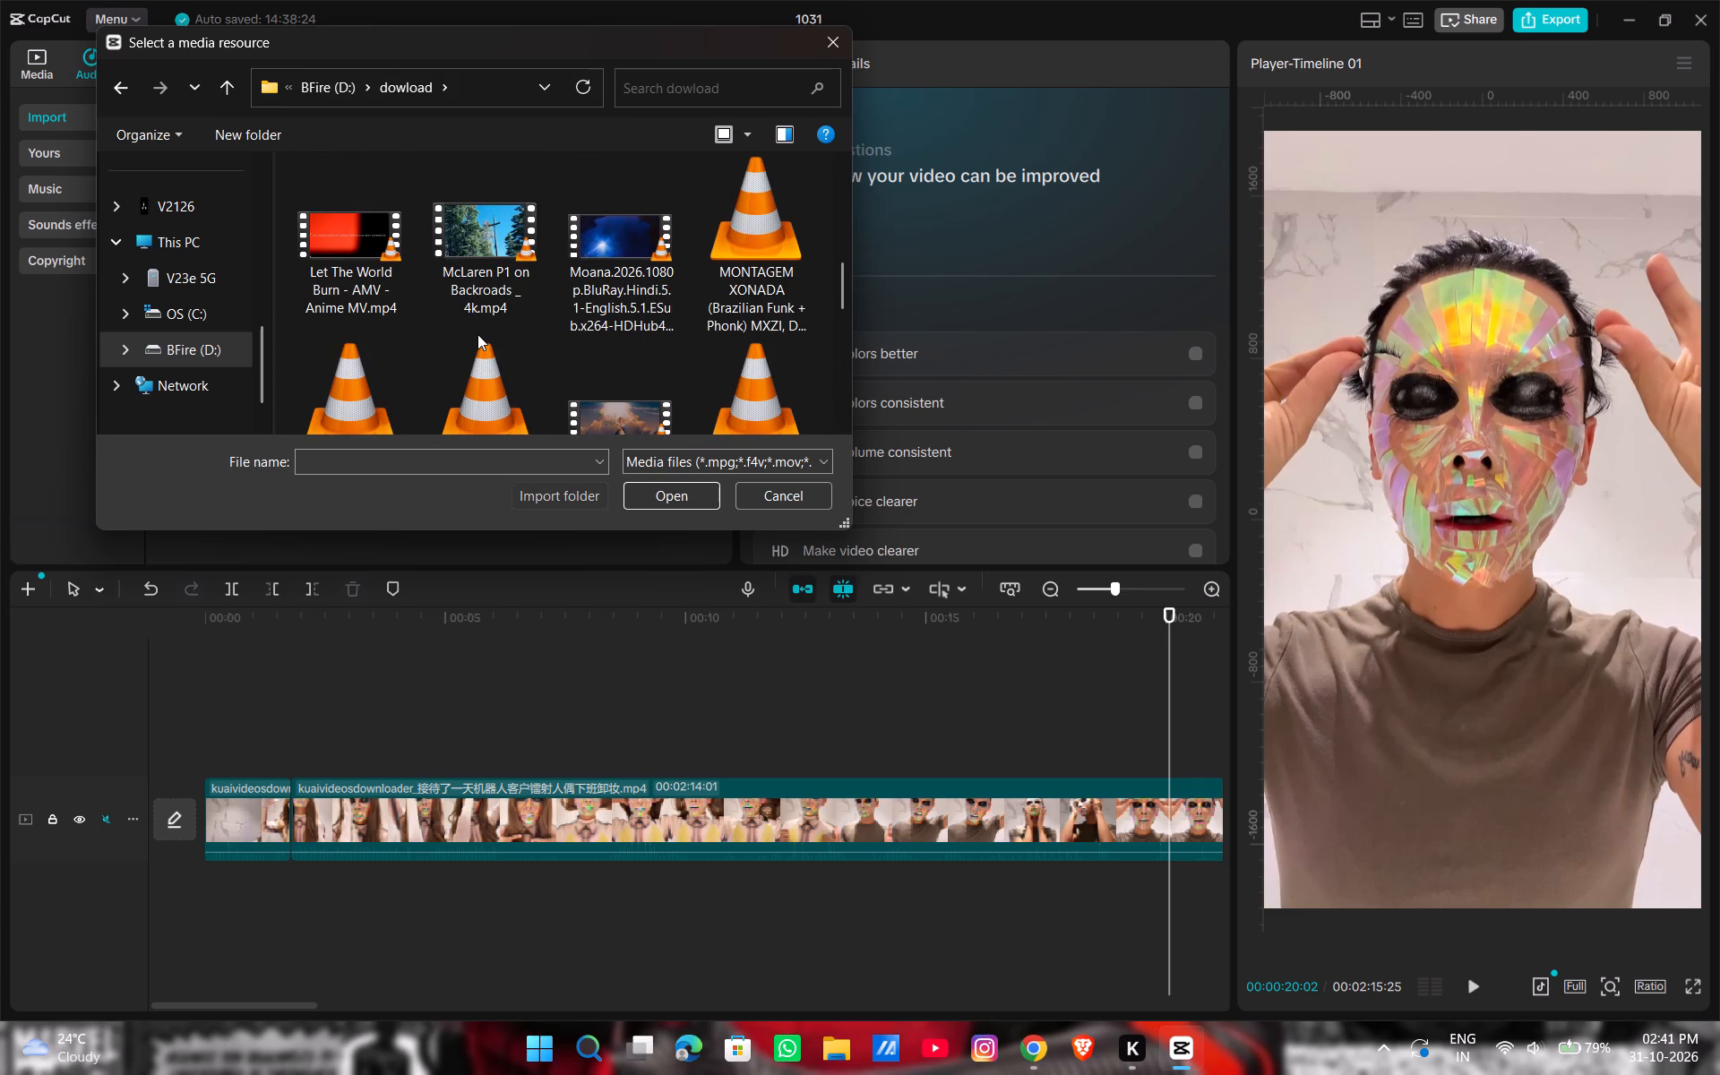
scroll(477, 334, up, 2)
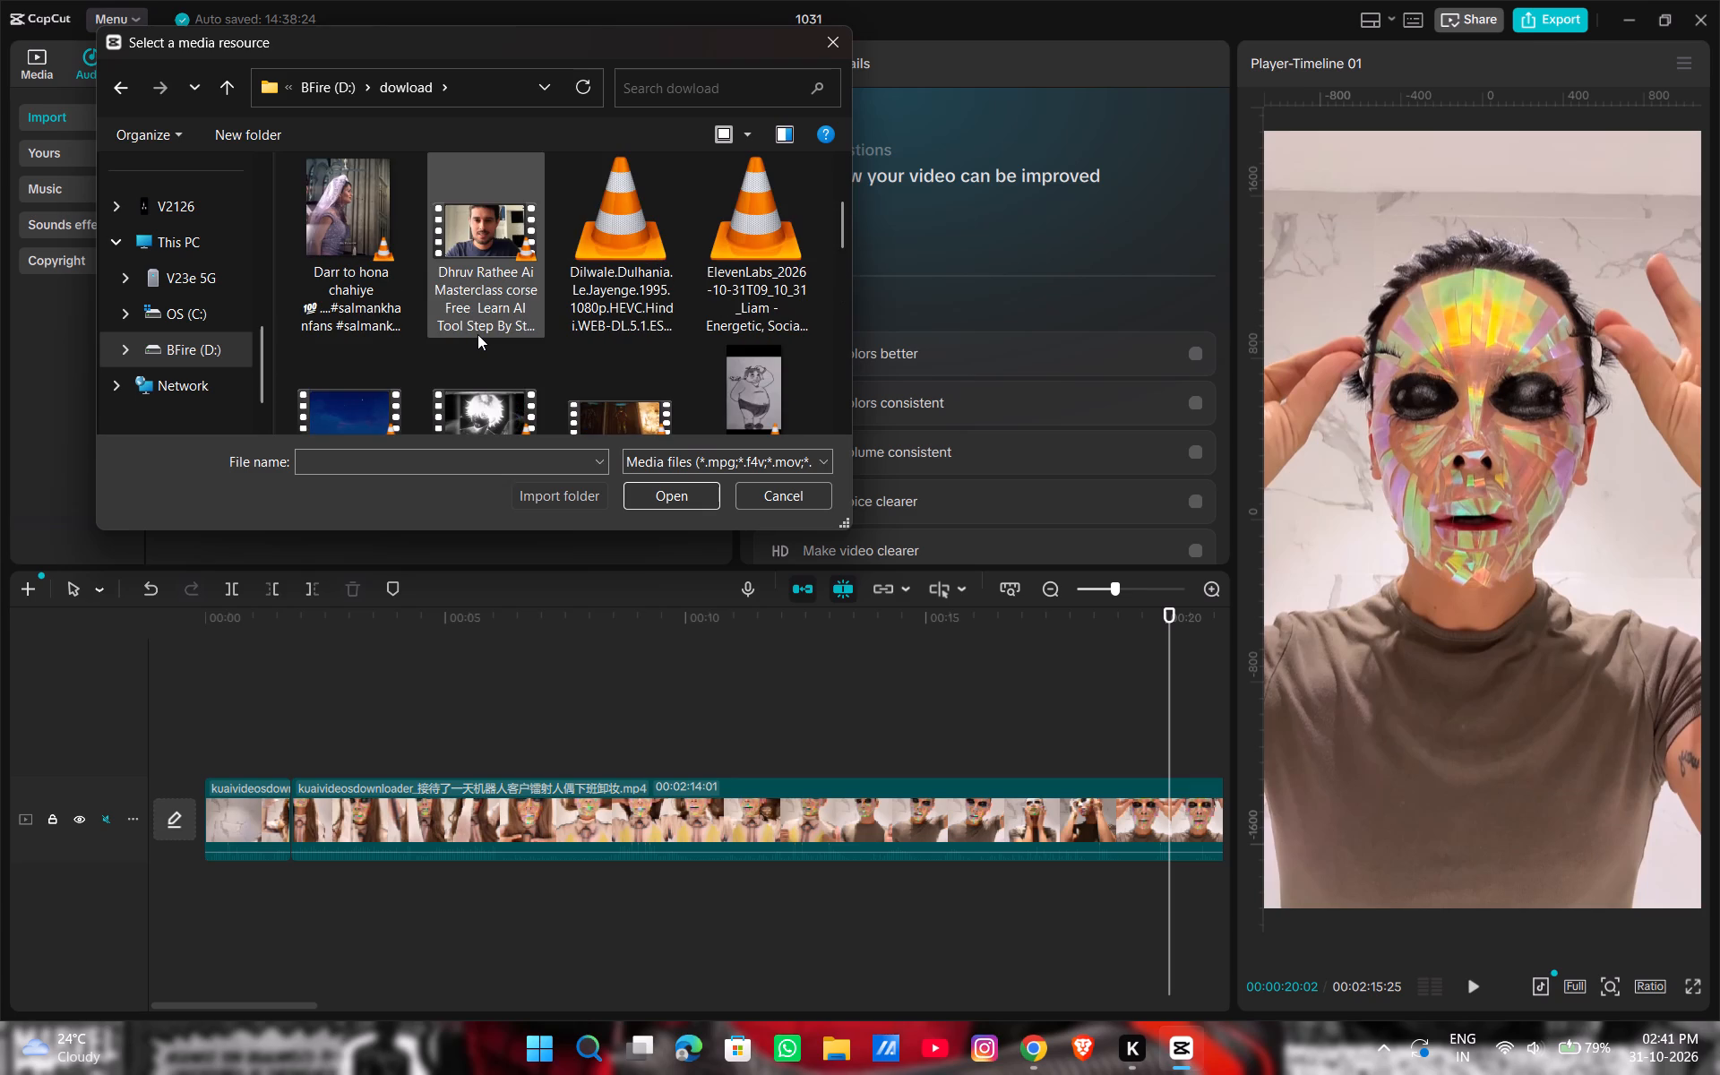
scroll(477, 334, up, 1)
scroll(477, 334, down, 1)
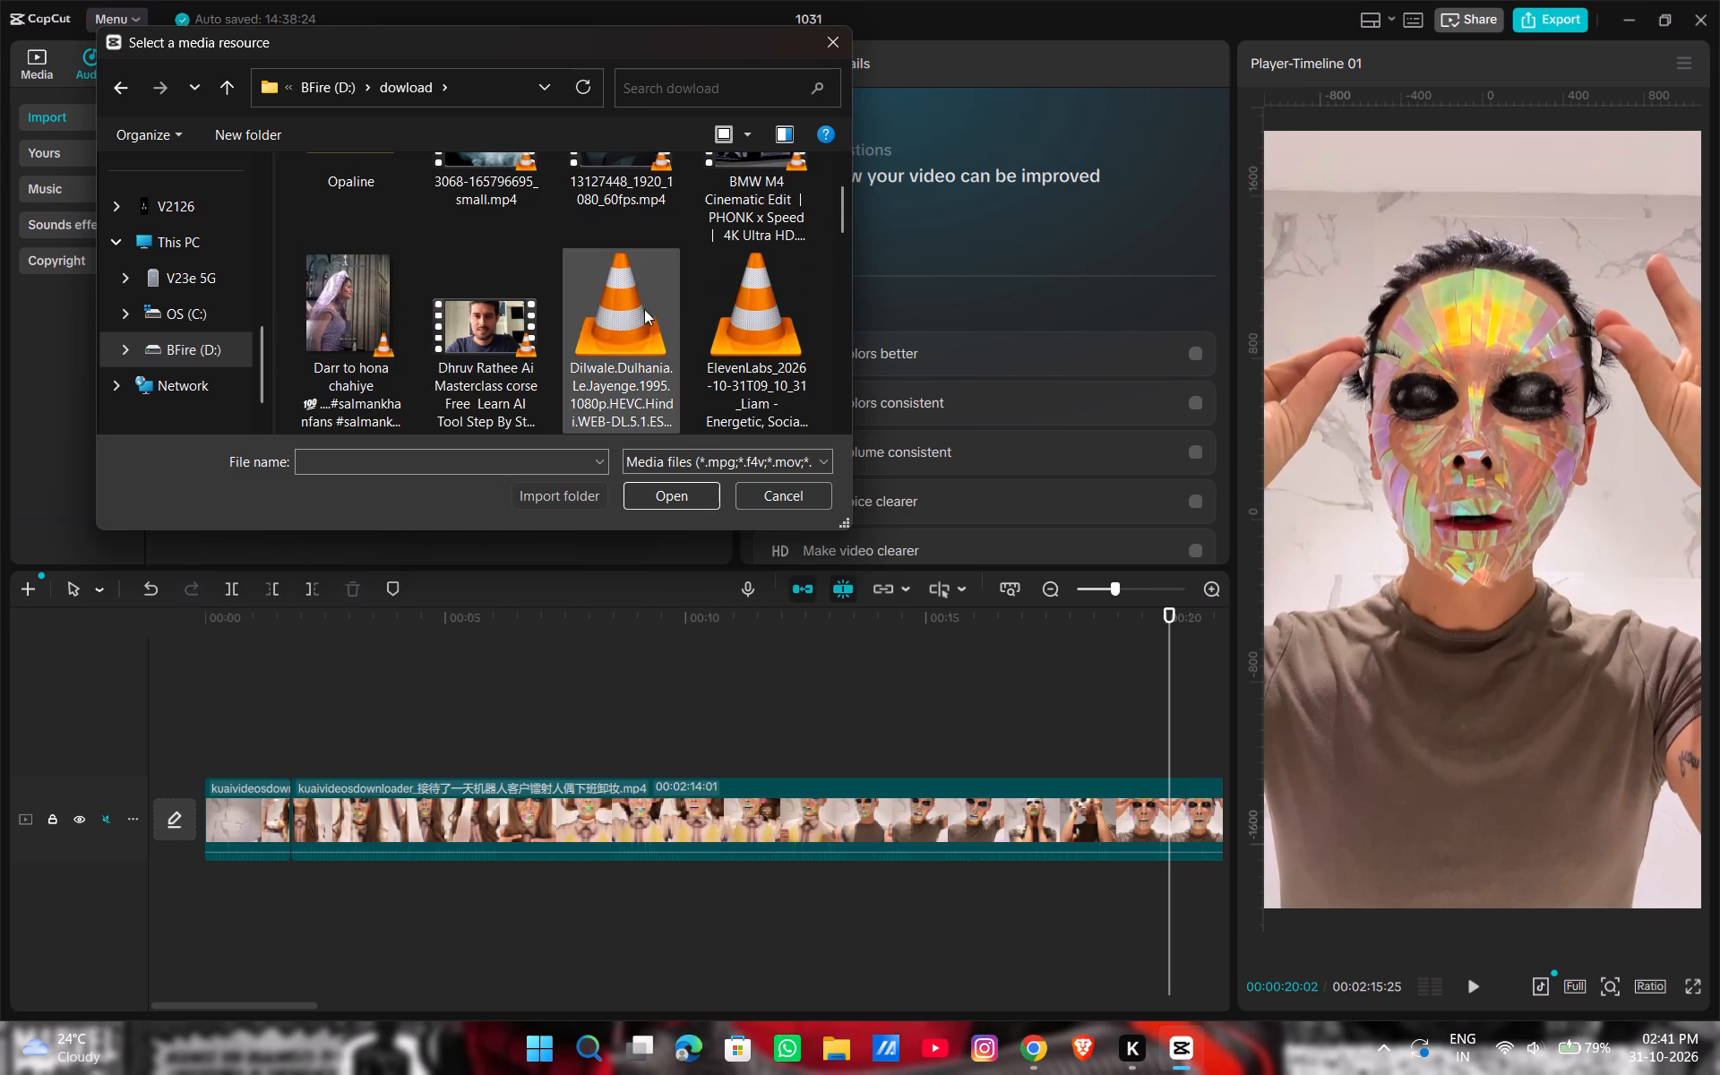
drag(770, 322, 606, 807)
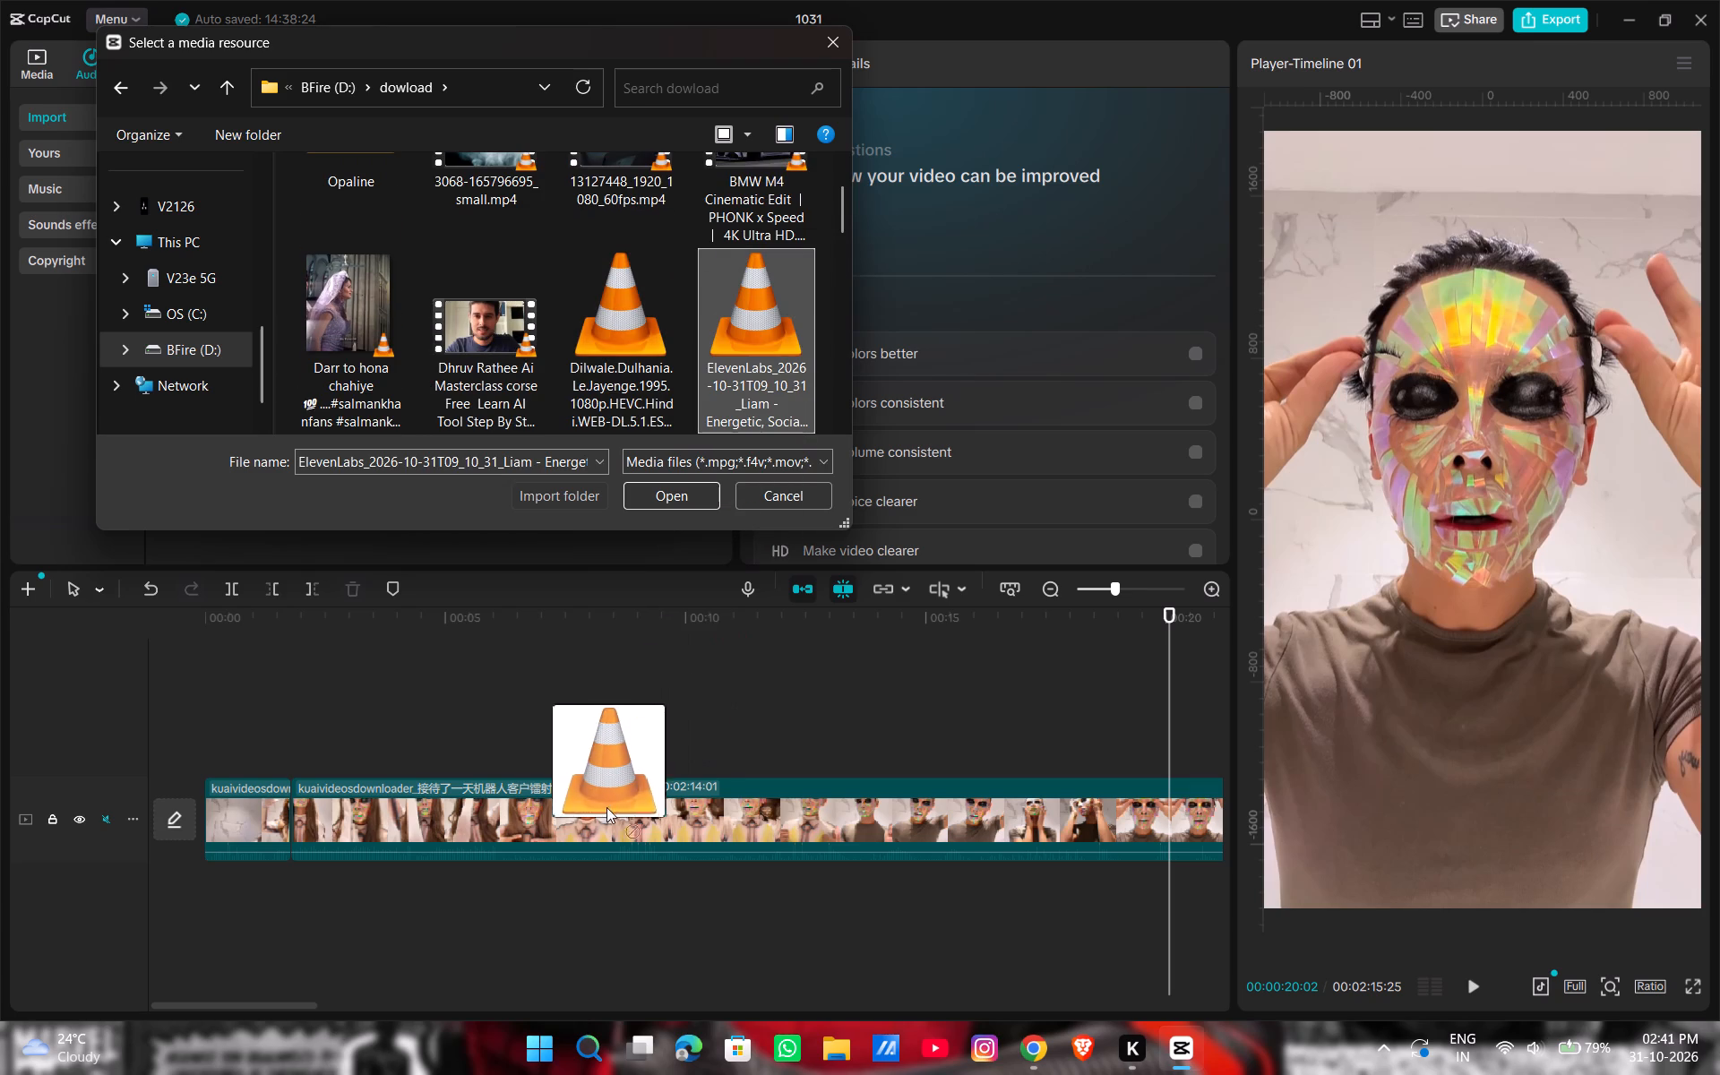
drag(606, 807, 782, 380)
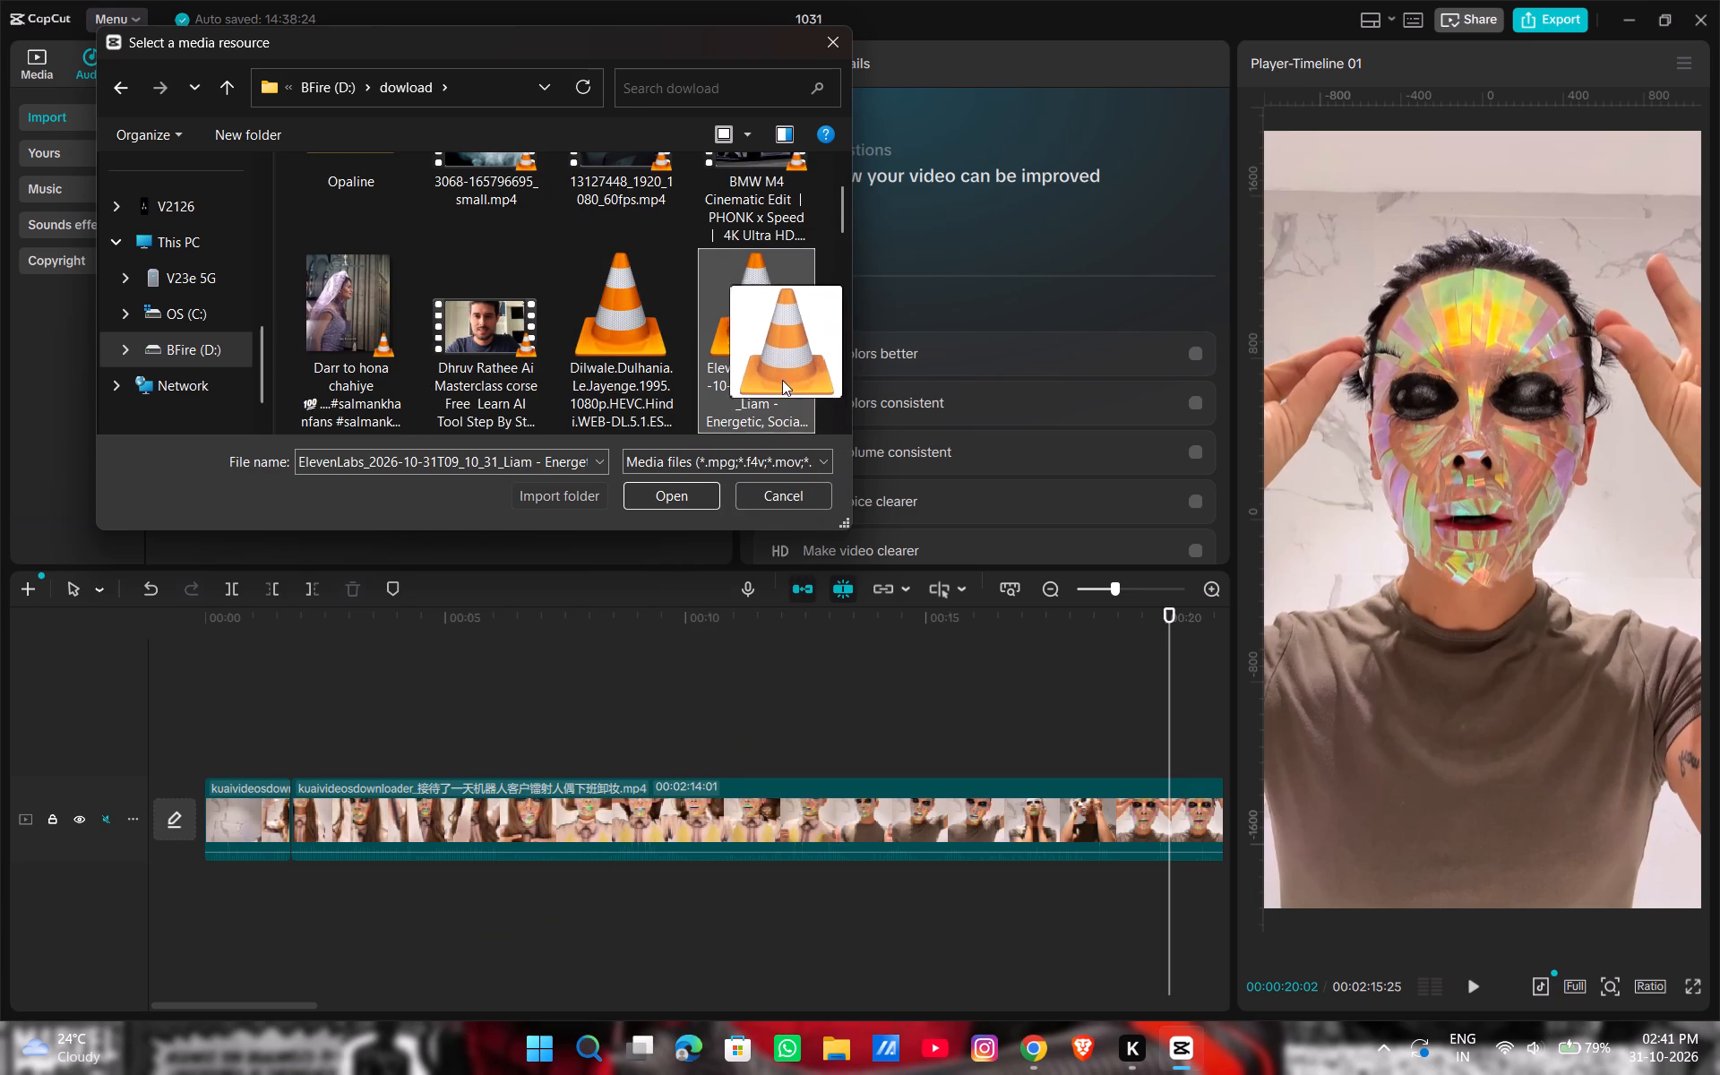
drag(782, 380, 771, 364)
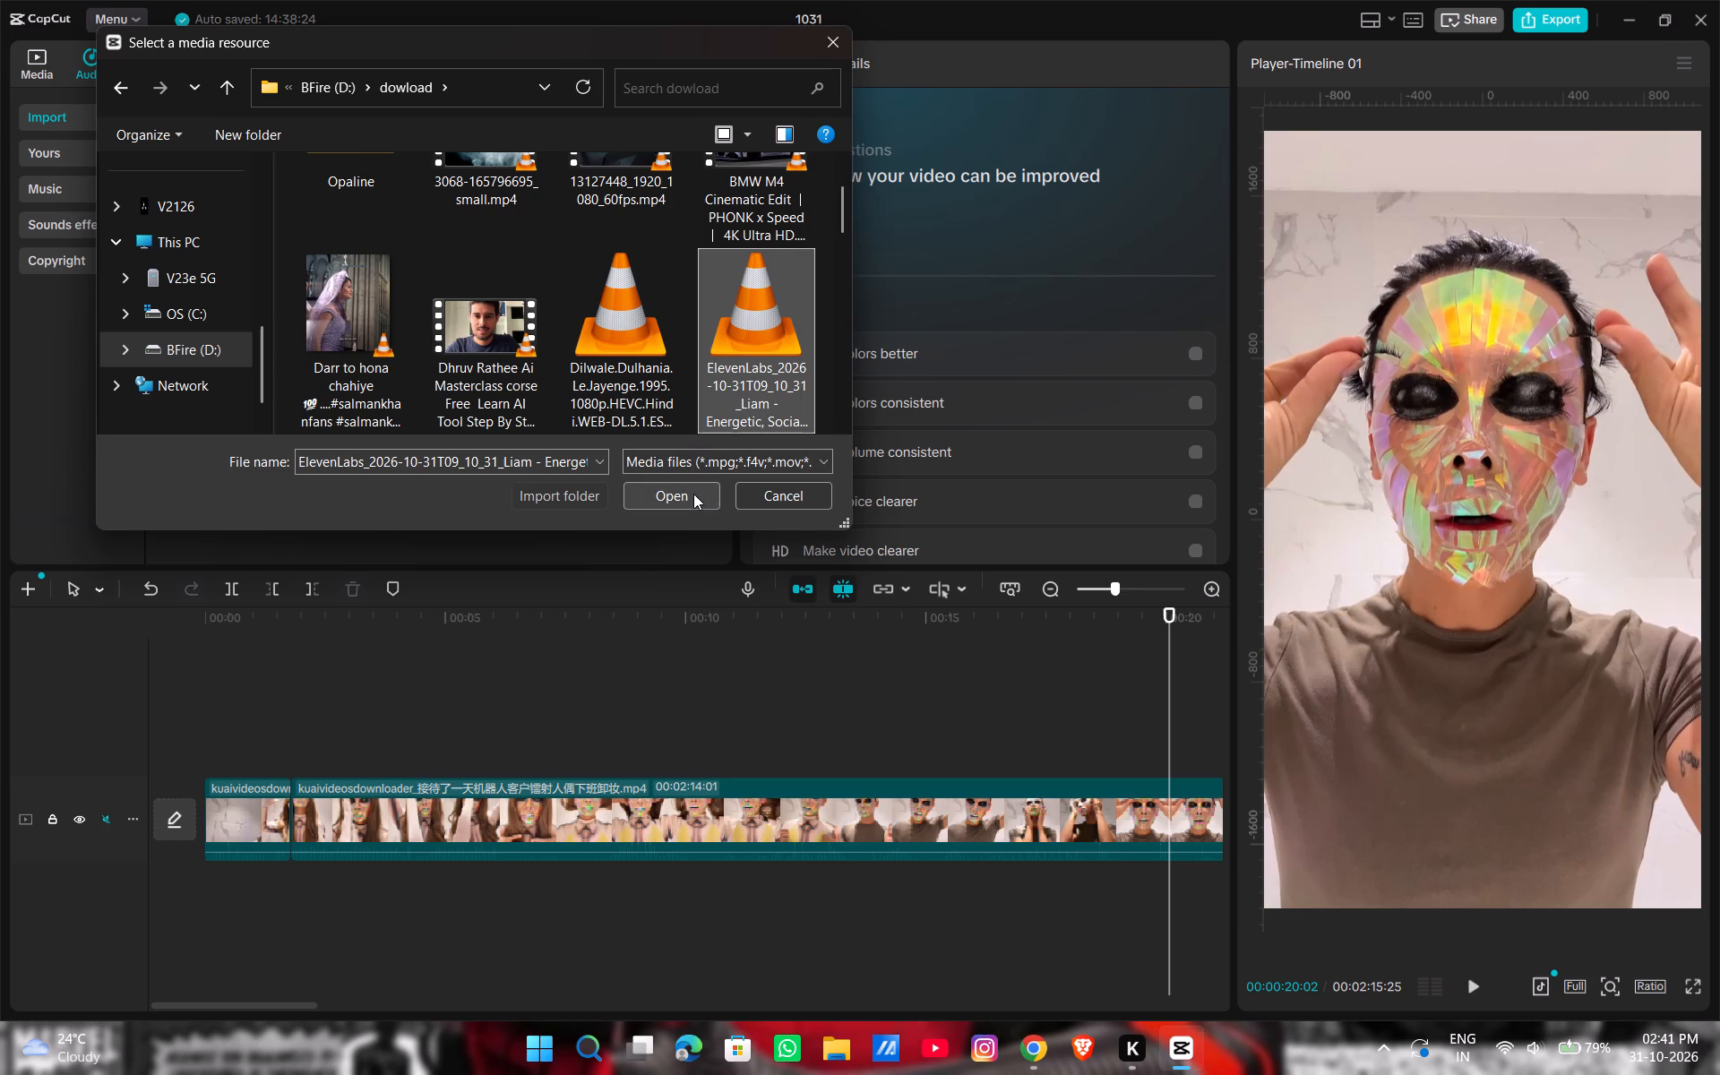
click(693, 494)
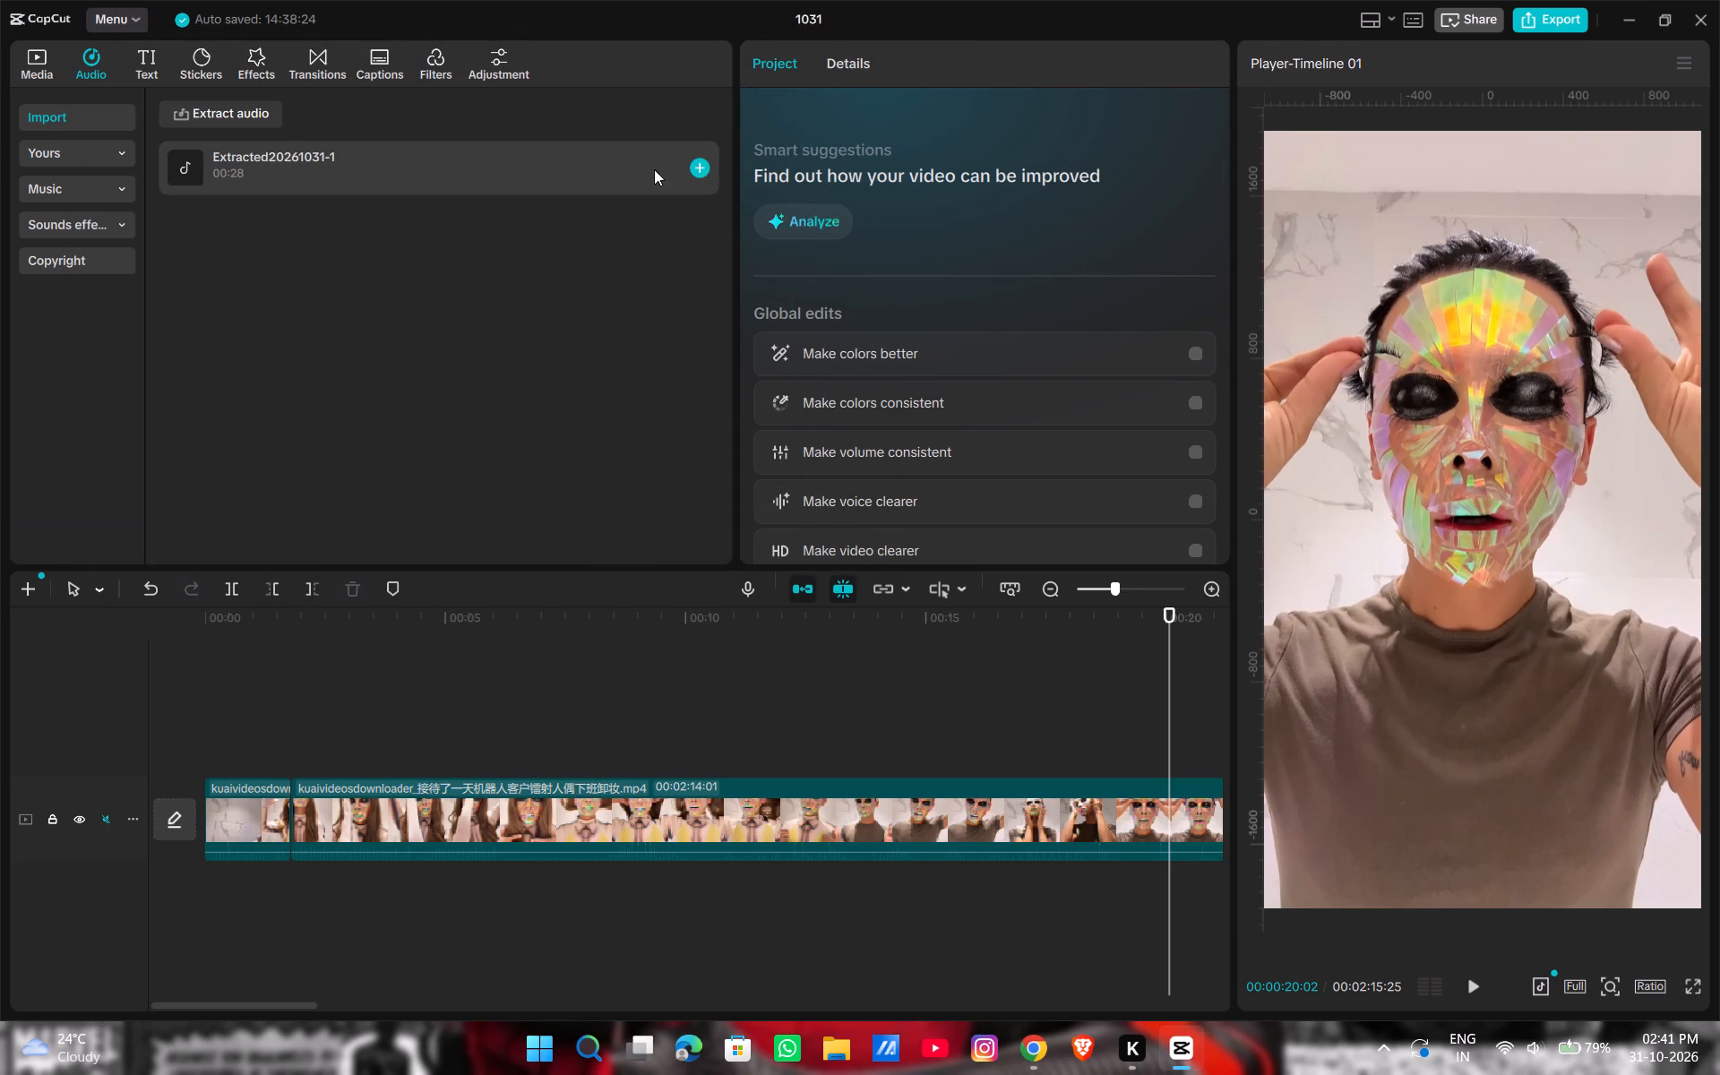
Preview the first seconds of the extracted voiceover audio.
click(274, 151)
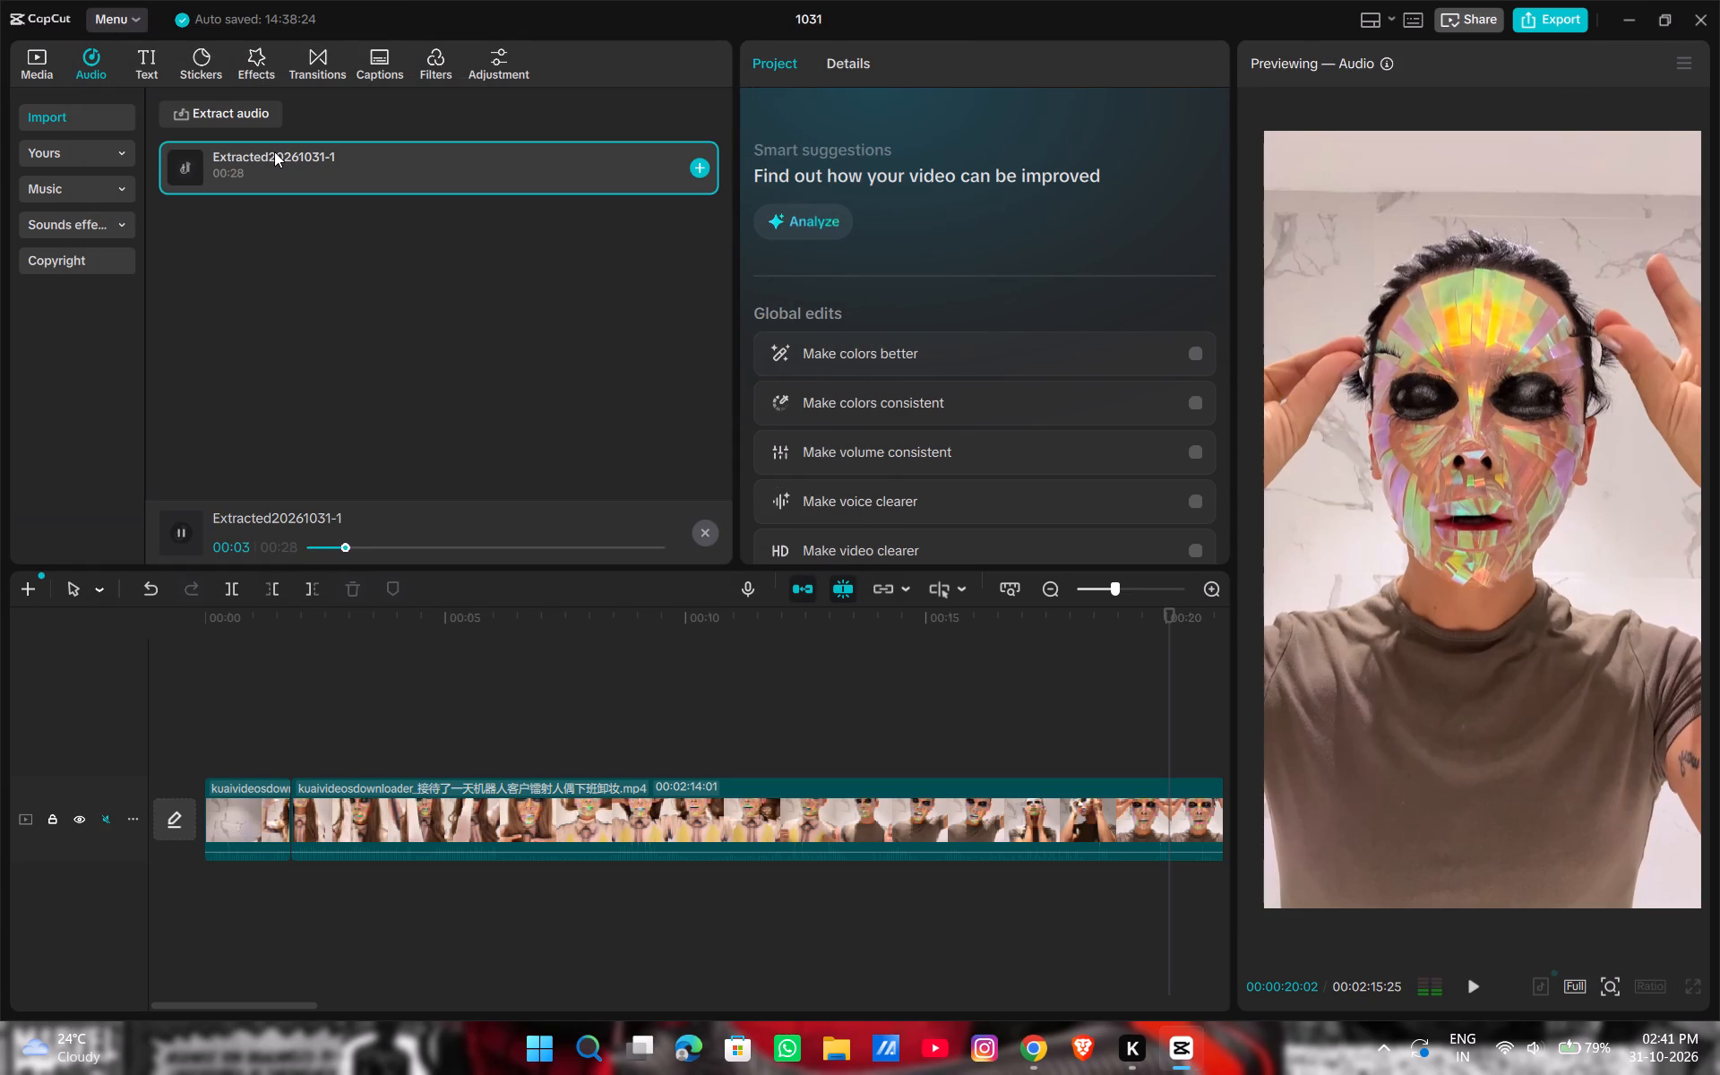
click(625, 164)
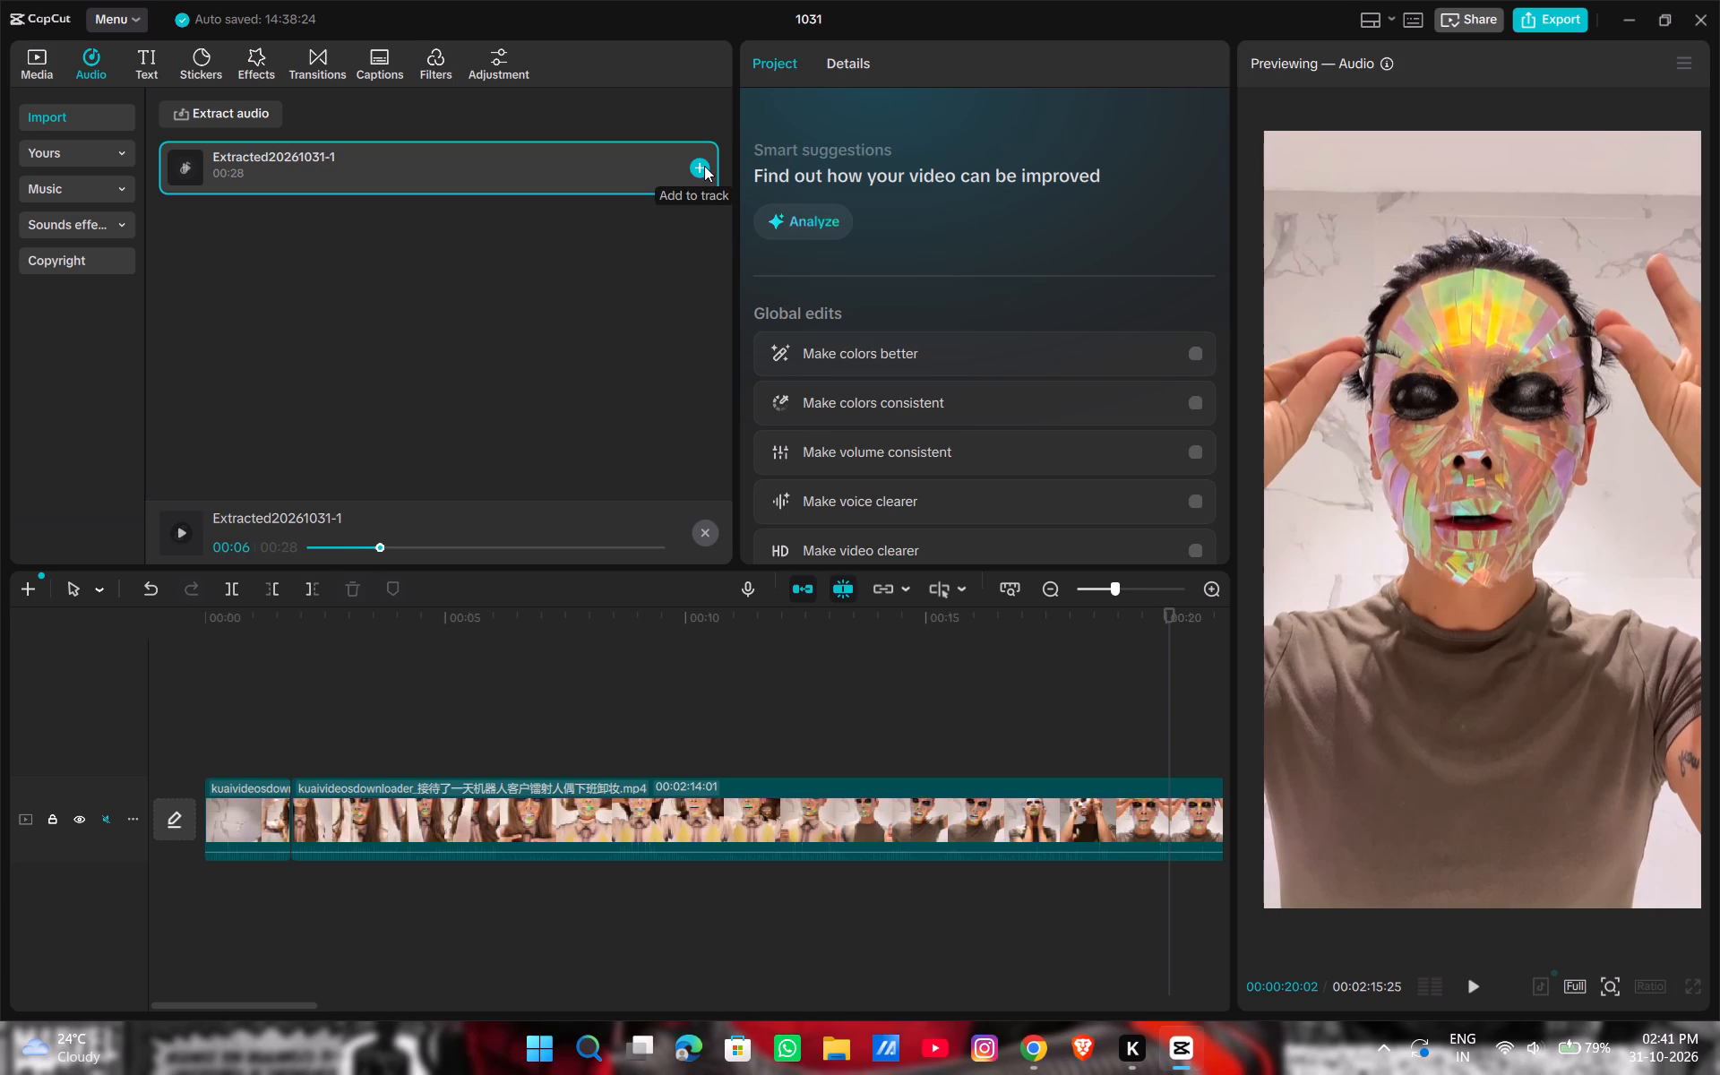
Add the extracted voiceover to the timeline and move its clip to the start, beneath the main video track.
click(704, 166)
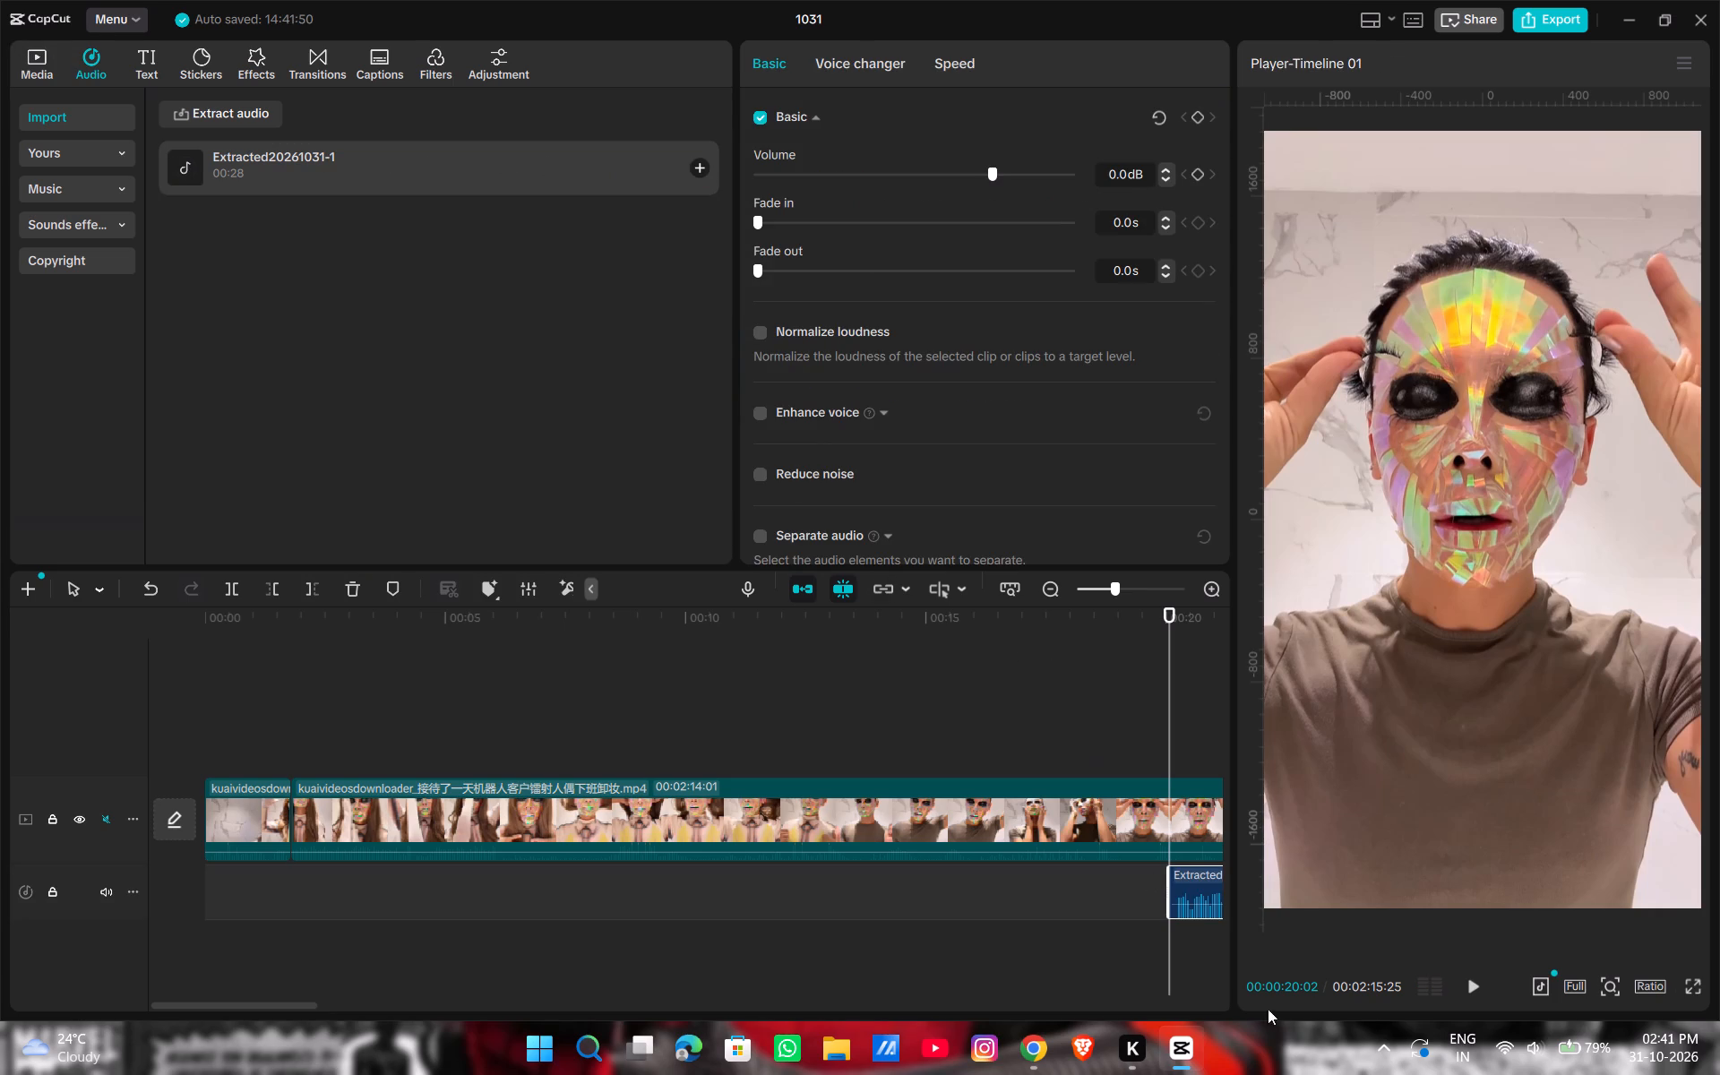
drag(1196, 893, 1165, 892)
drag(1146, 889, 785, 864)
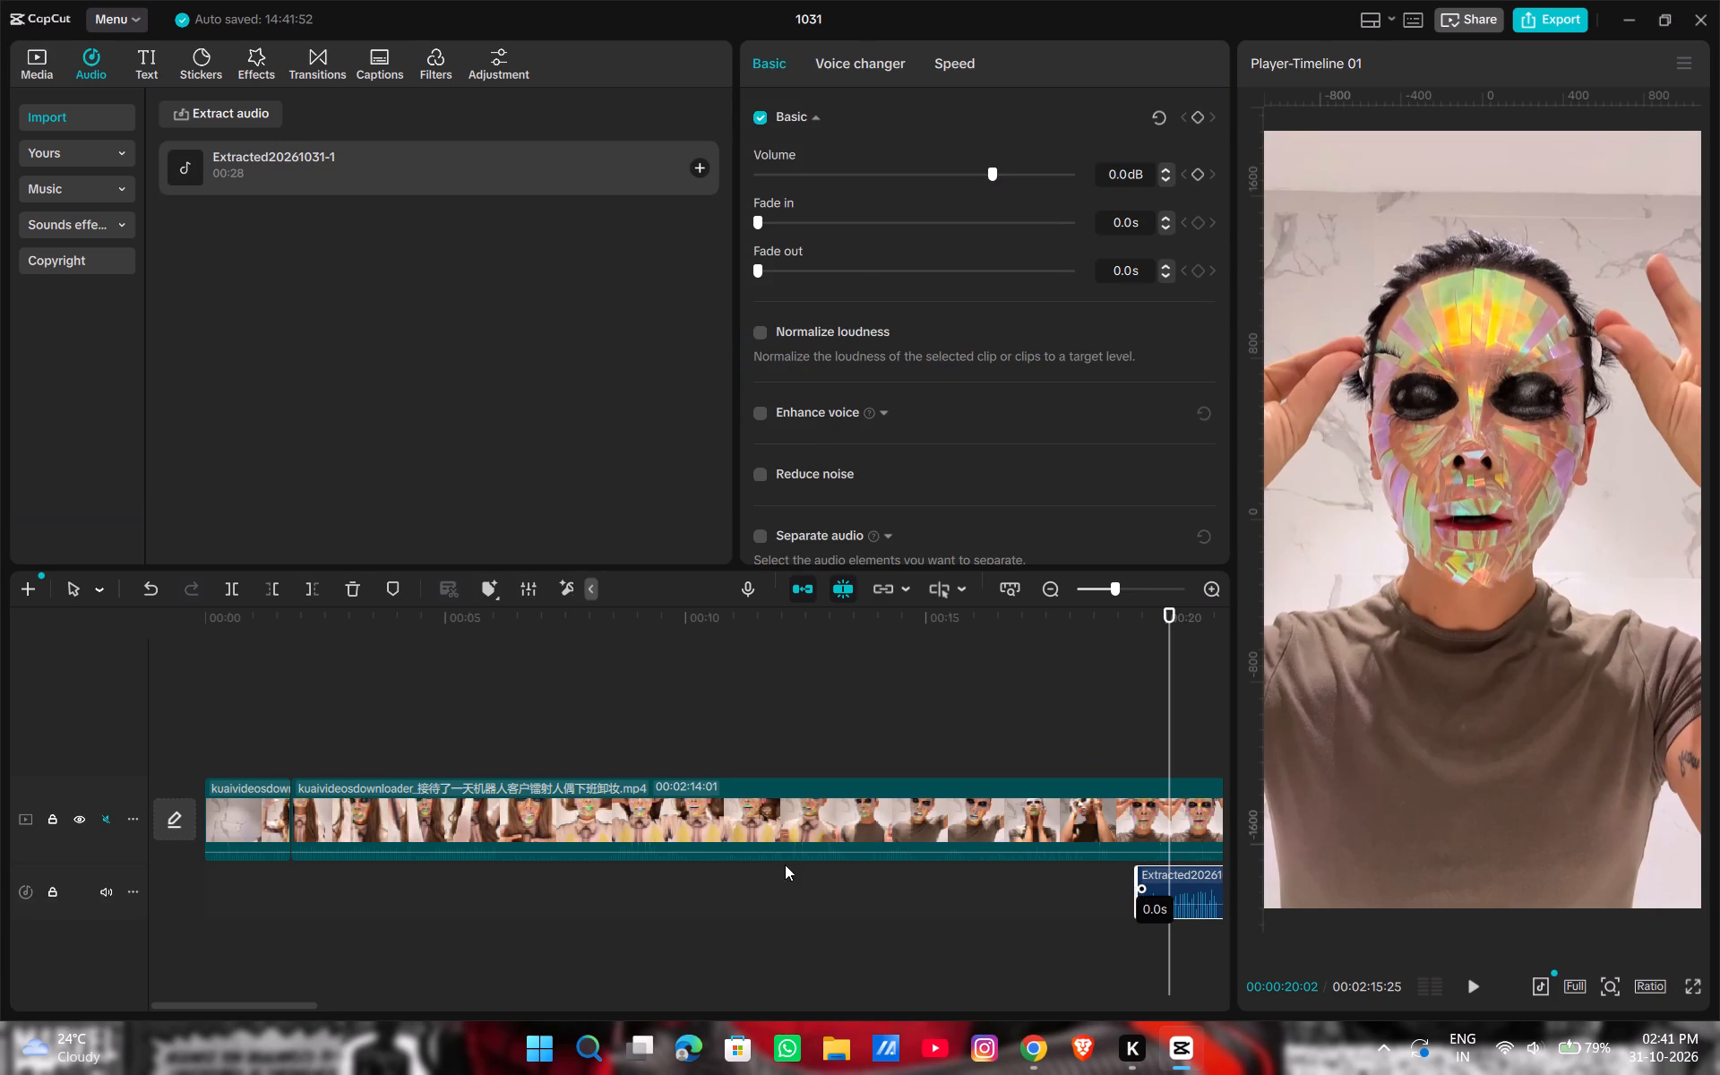
drag(1181, 888, 727, 885)
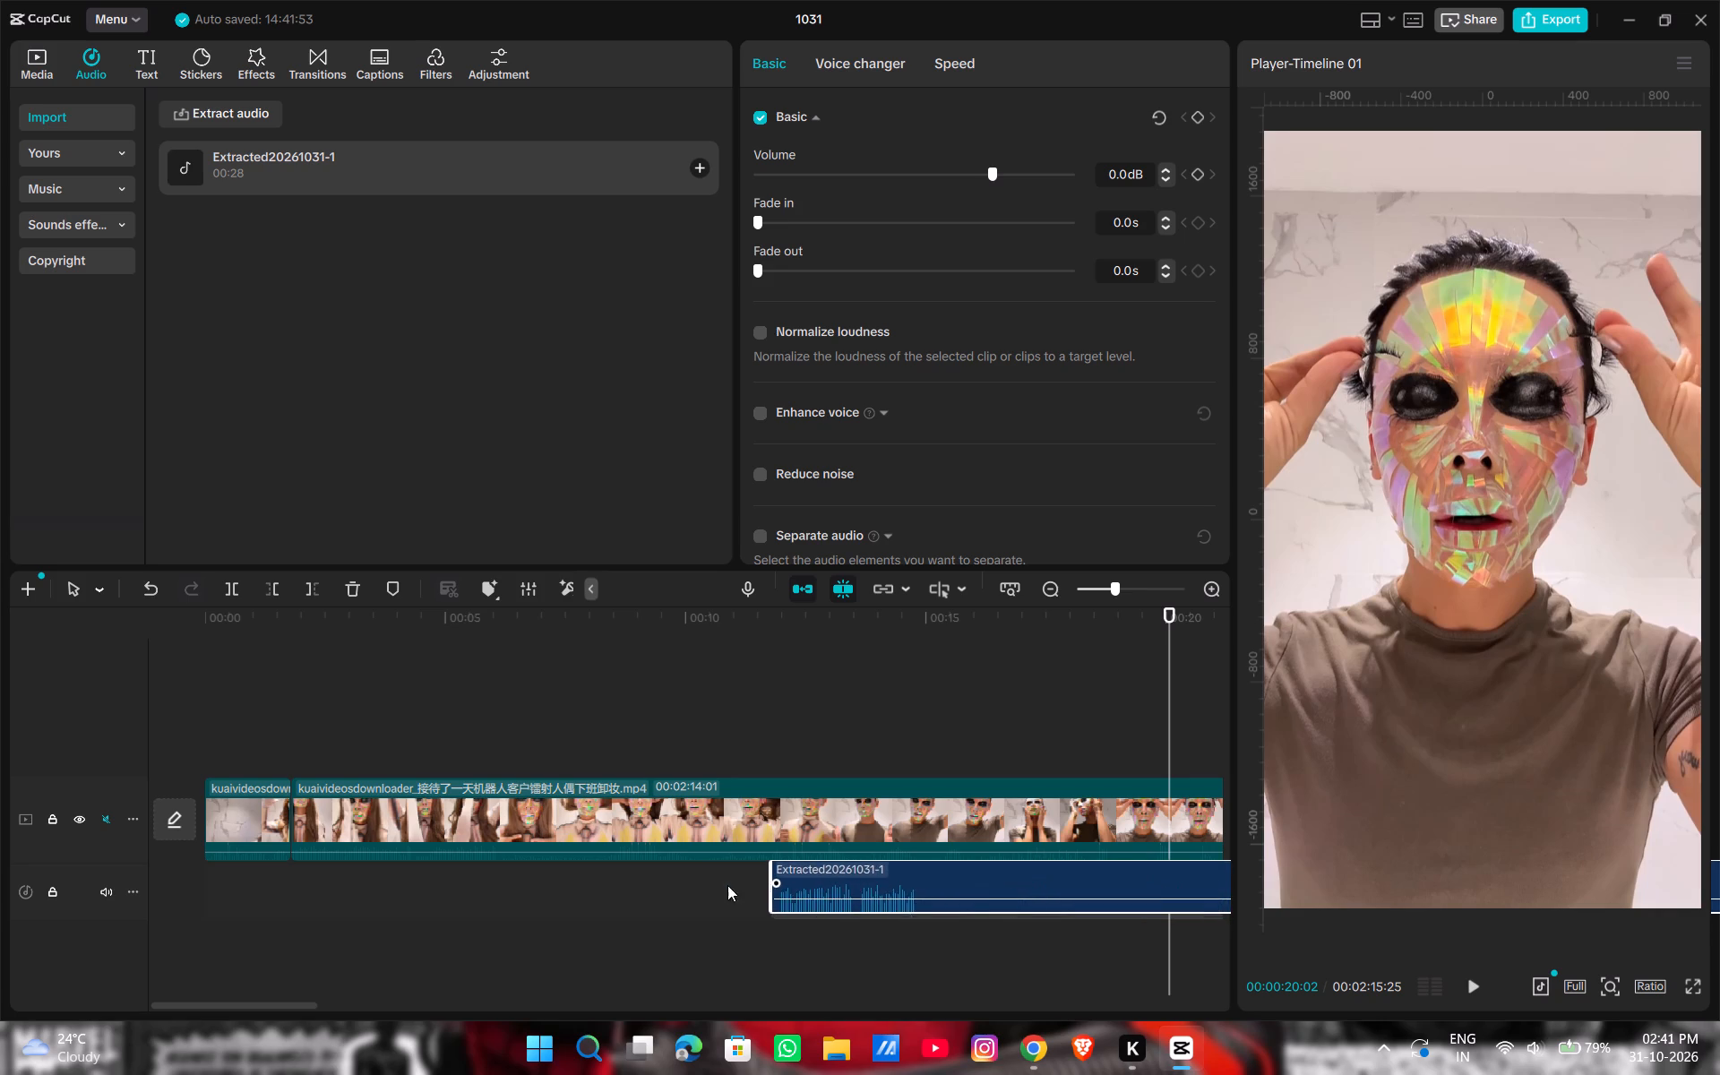
drag(727, 885, 242, 881)
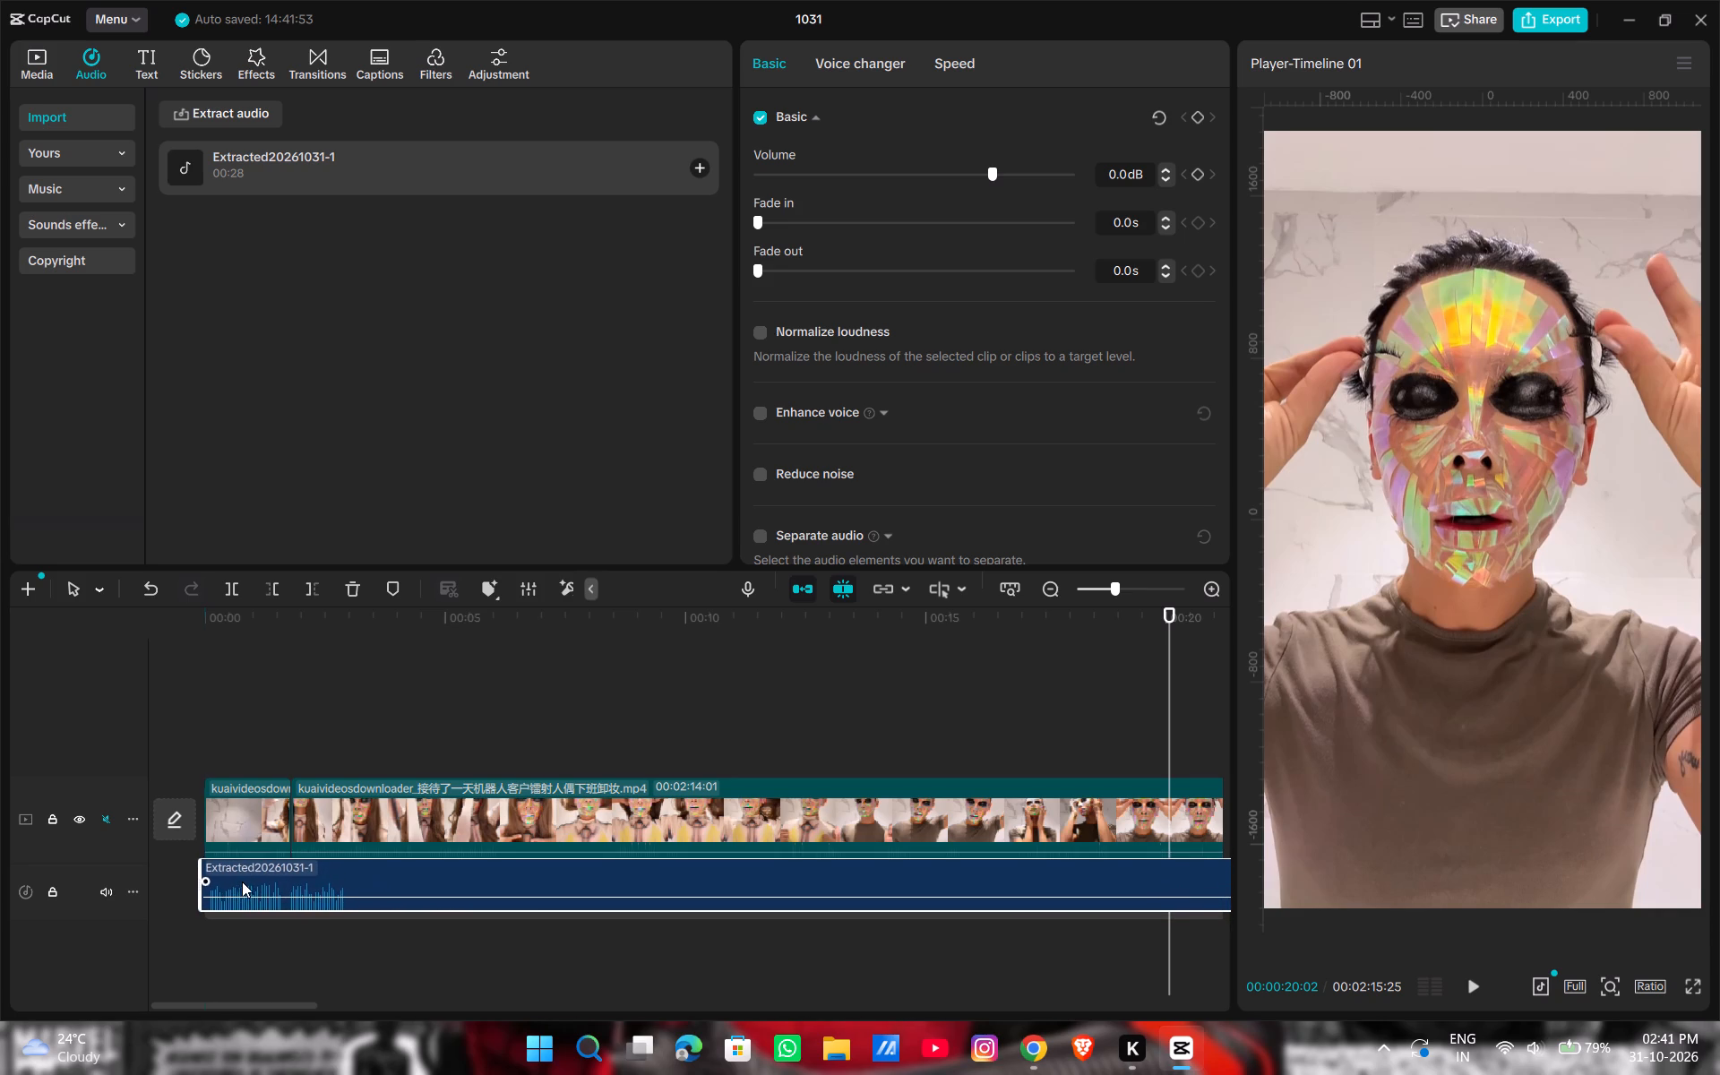
Align the start of the voiceover clip with the beginning of the timeline beneath the main video.
drag(242, 881, 245, 881)
drag(245, 881, 247, 884)
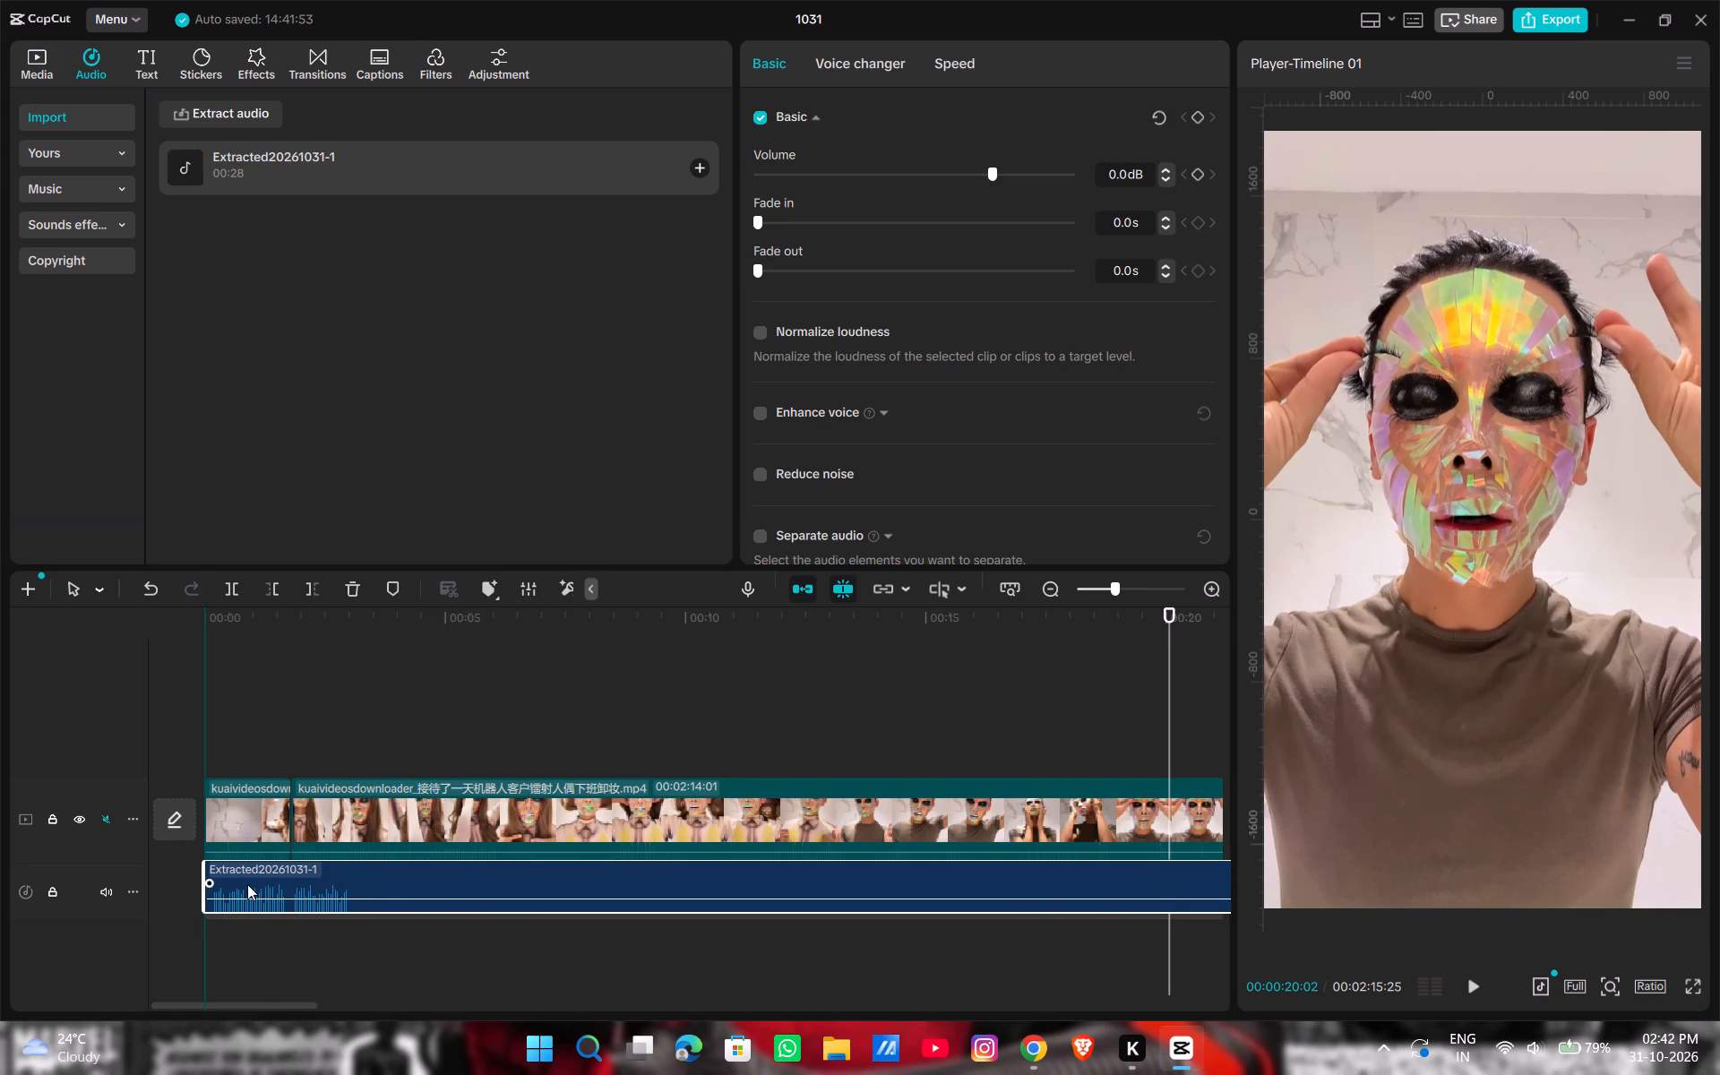
drag(247, 884, 249, 884)
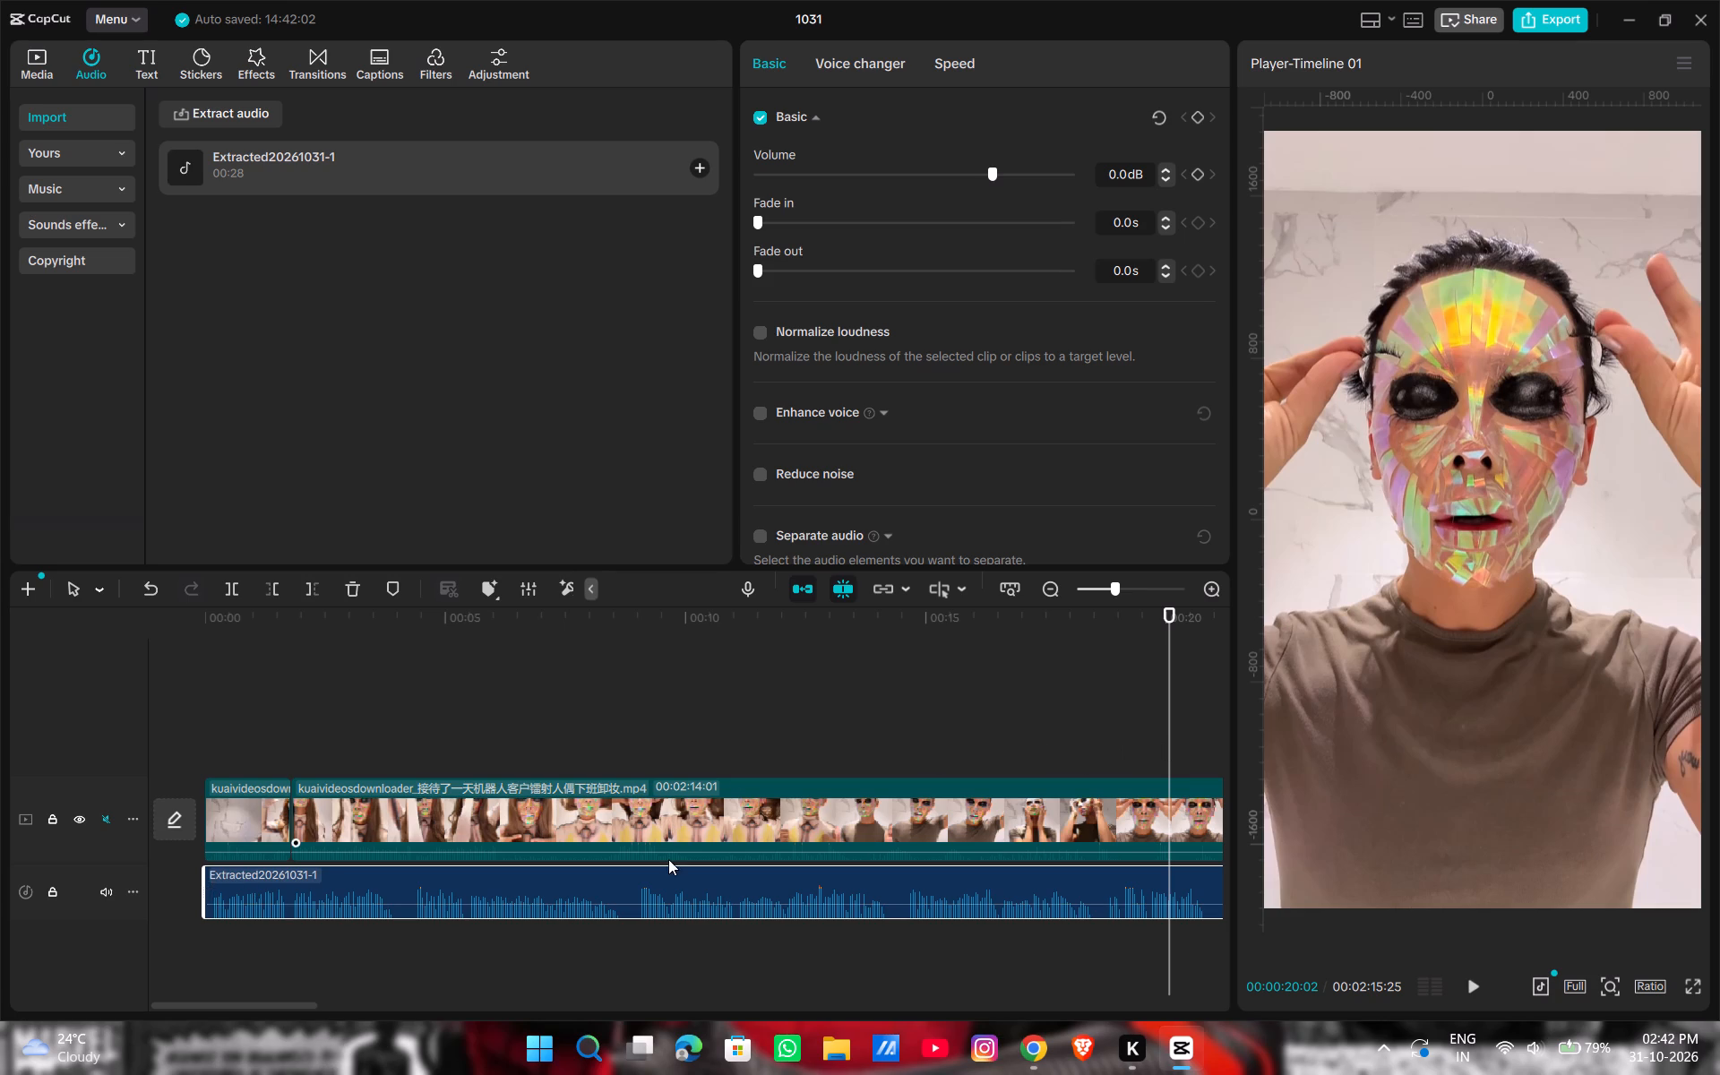
Split the voiceover at 00:00:00:05, delete the silent opening piece and move the remaining clip to the timeline start.
ctrl+scroll(654, 876, up, 8)
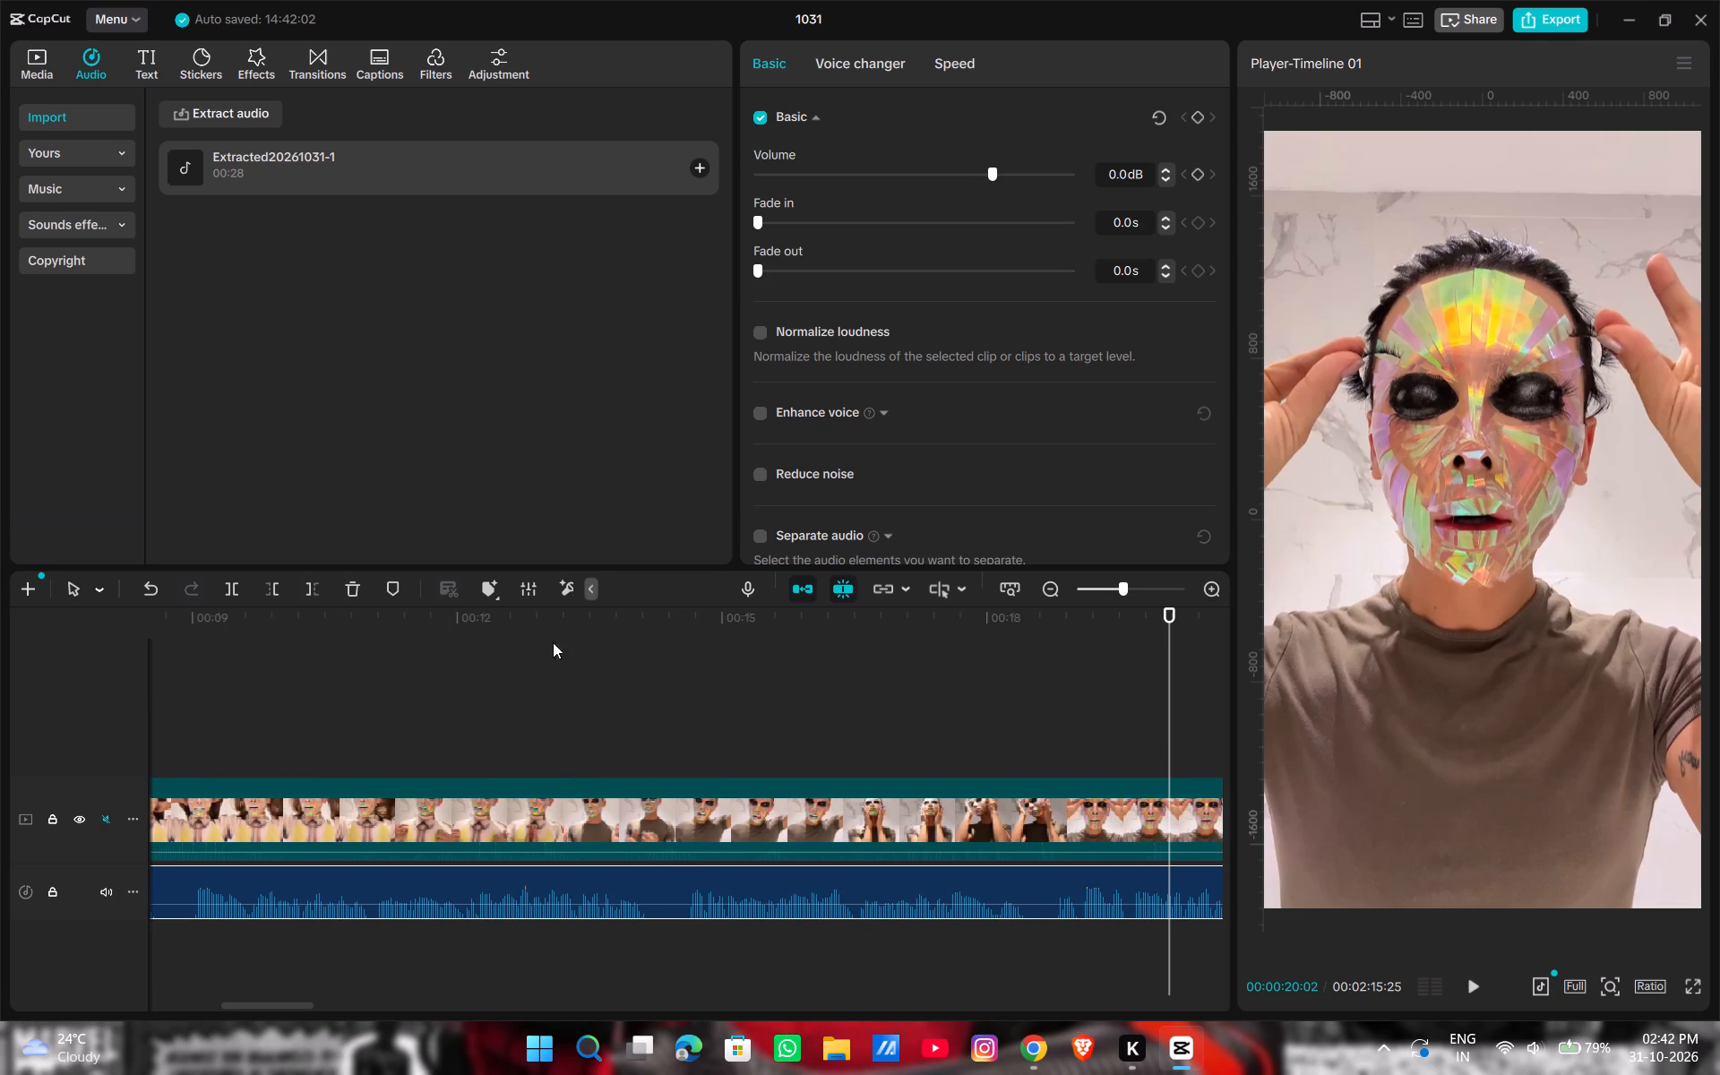
drag(1166, 718, 1165, 718)
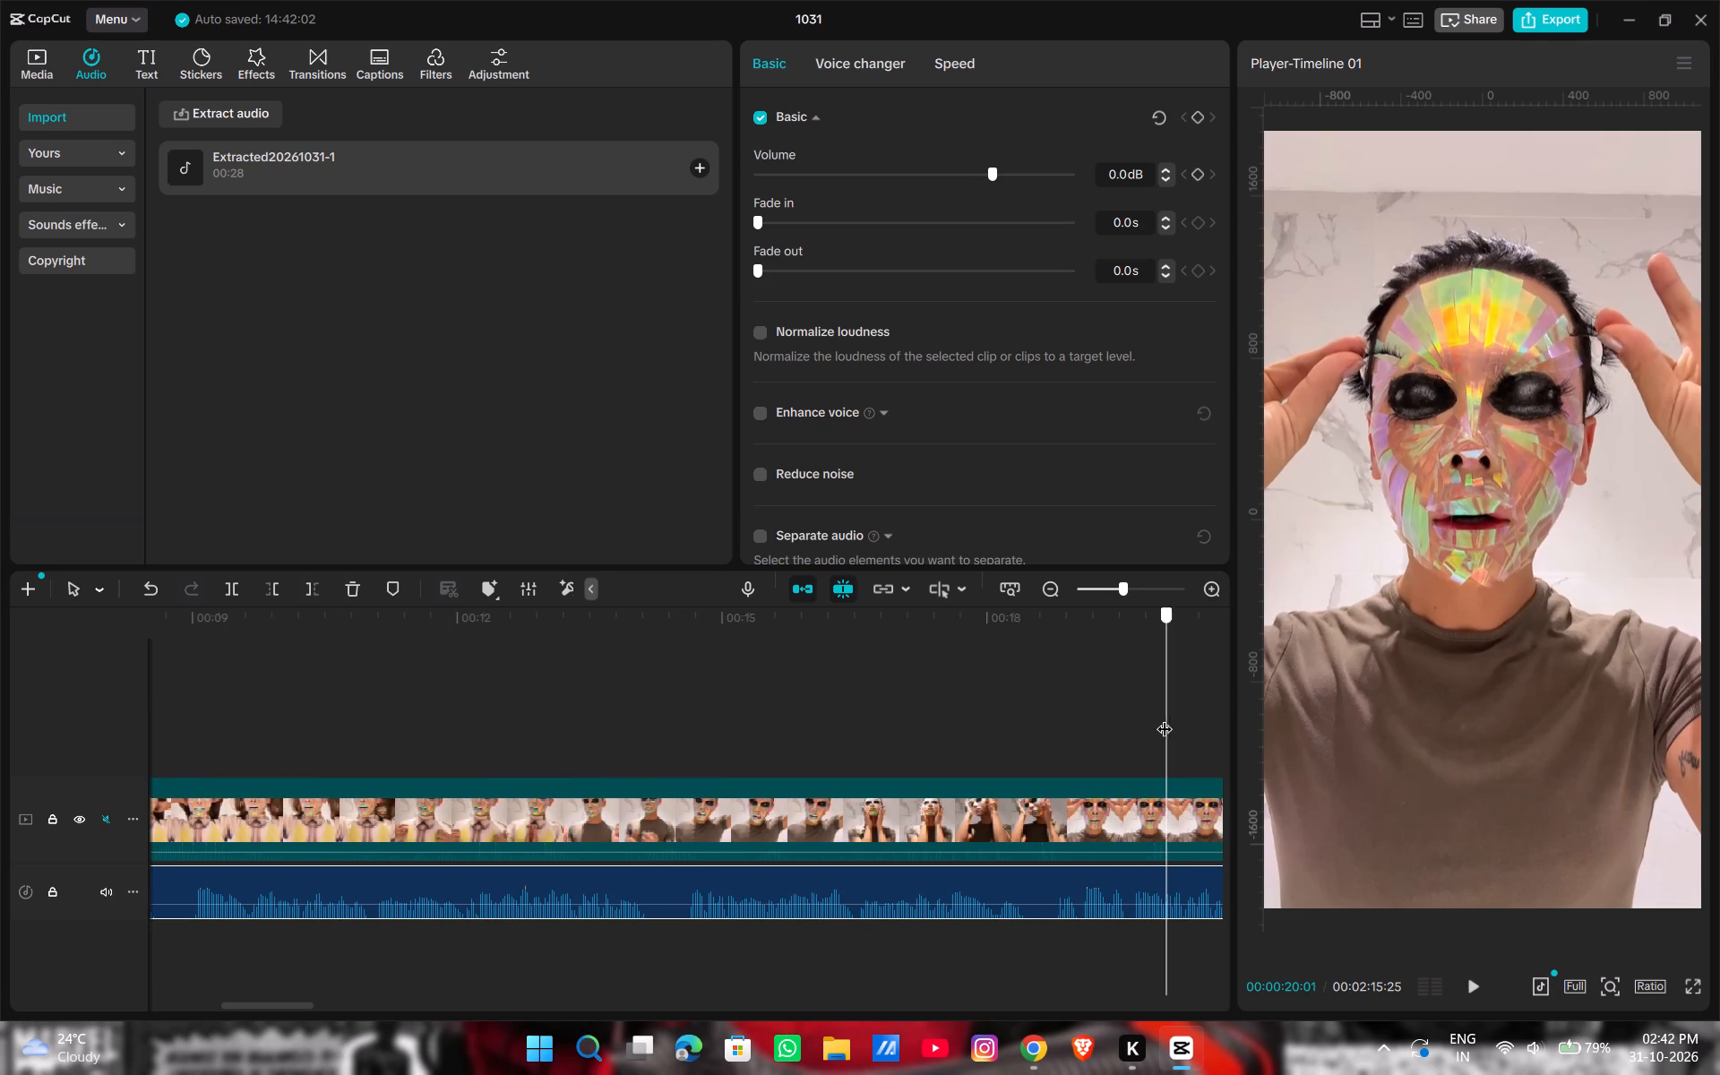
drag(1165, 718, 0, 722)
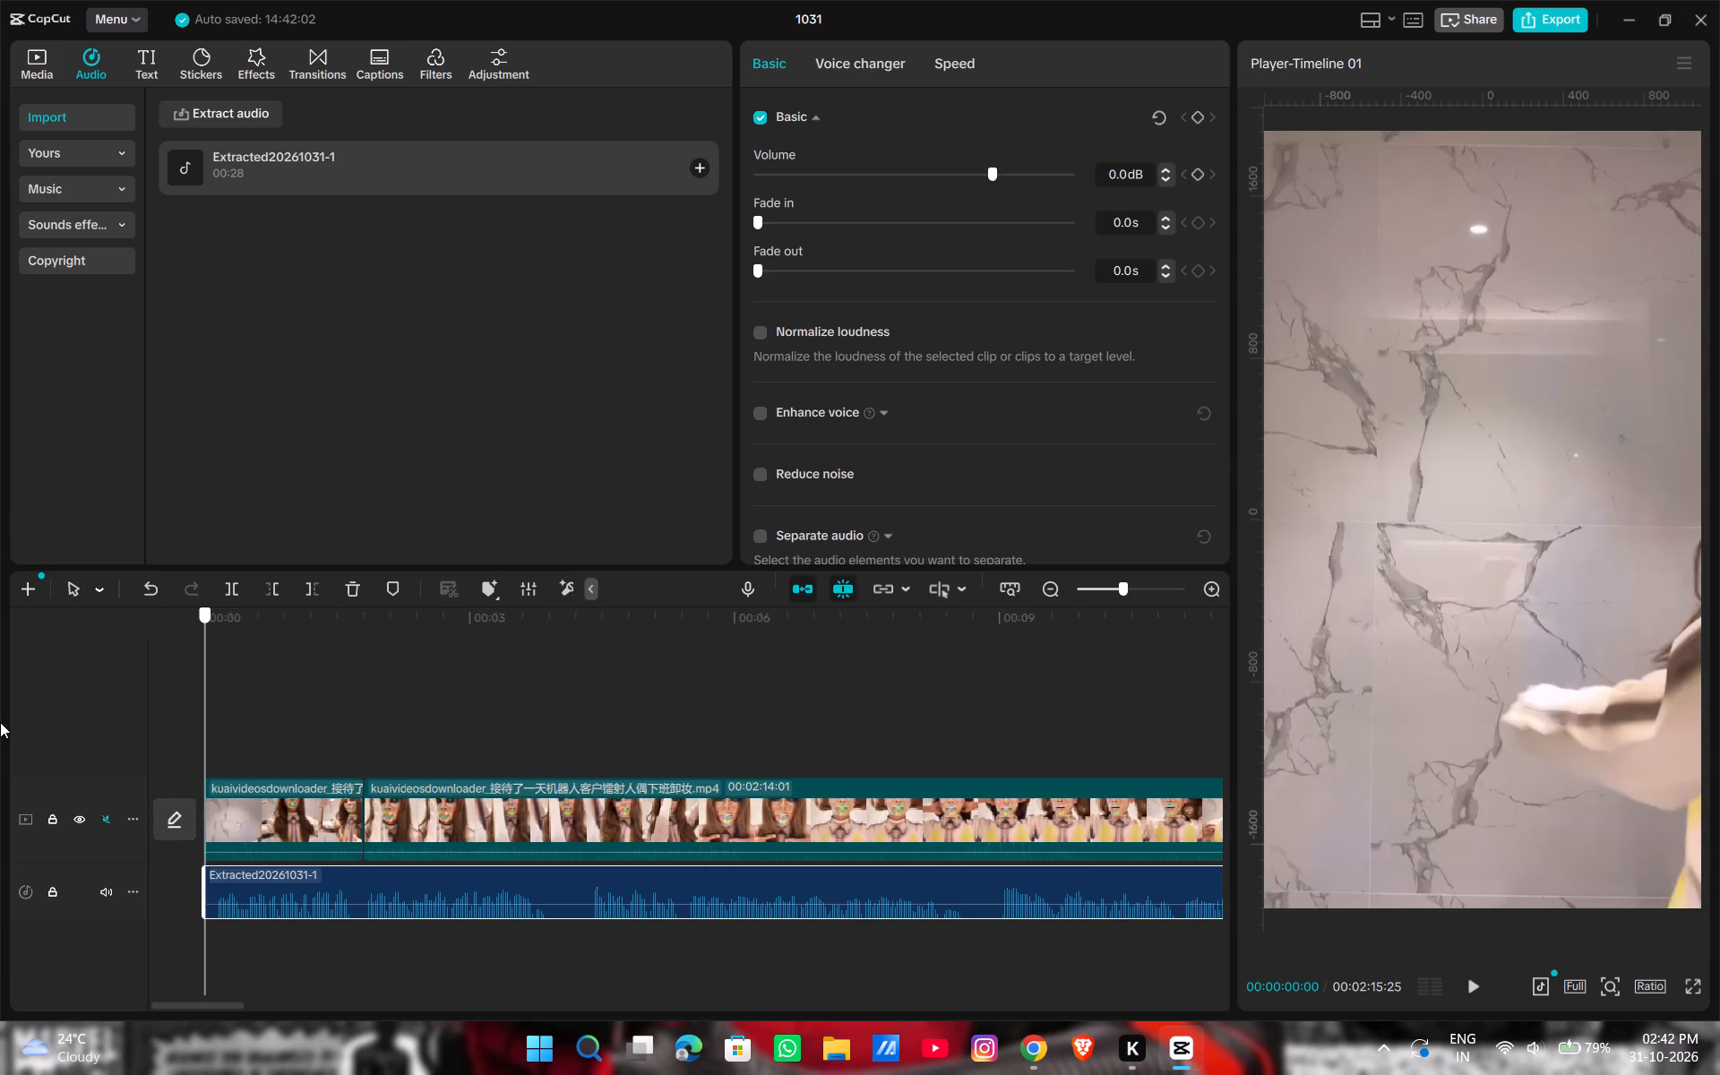
drag(0, 722, 332, 723)
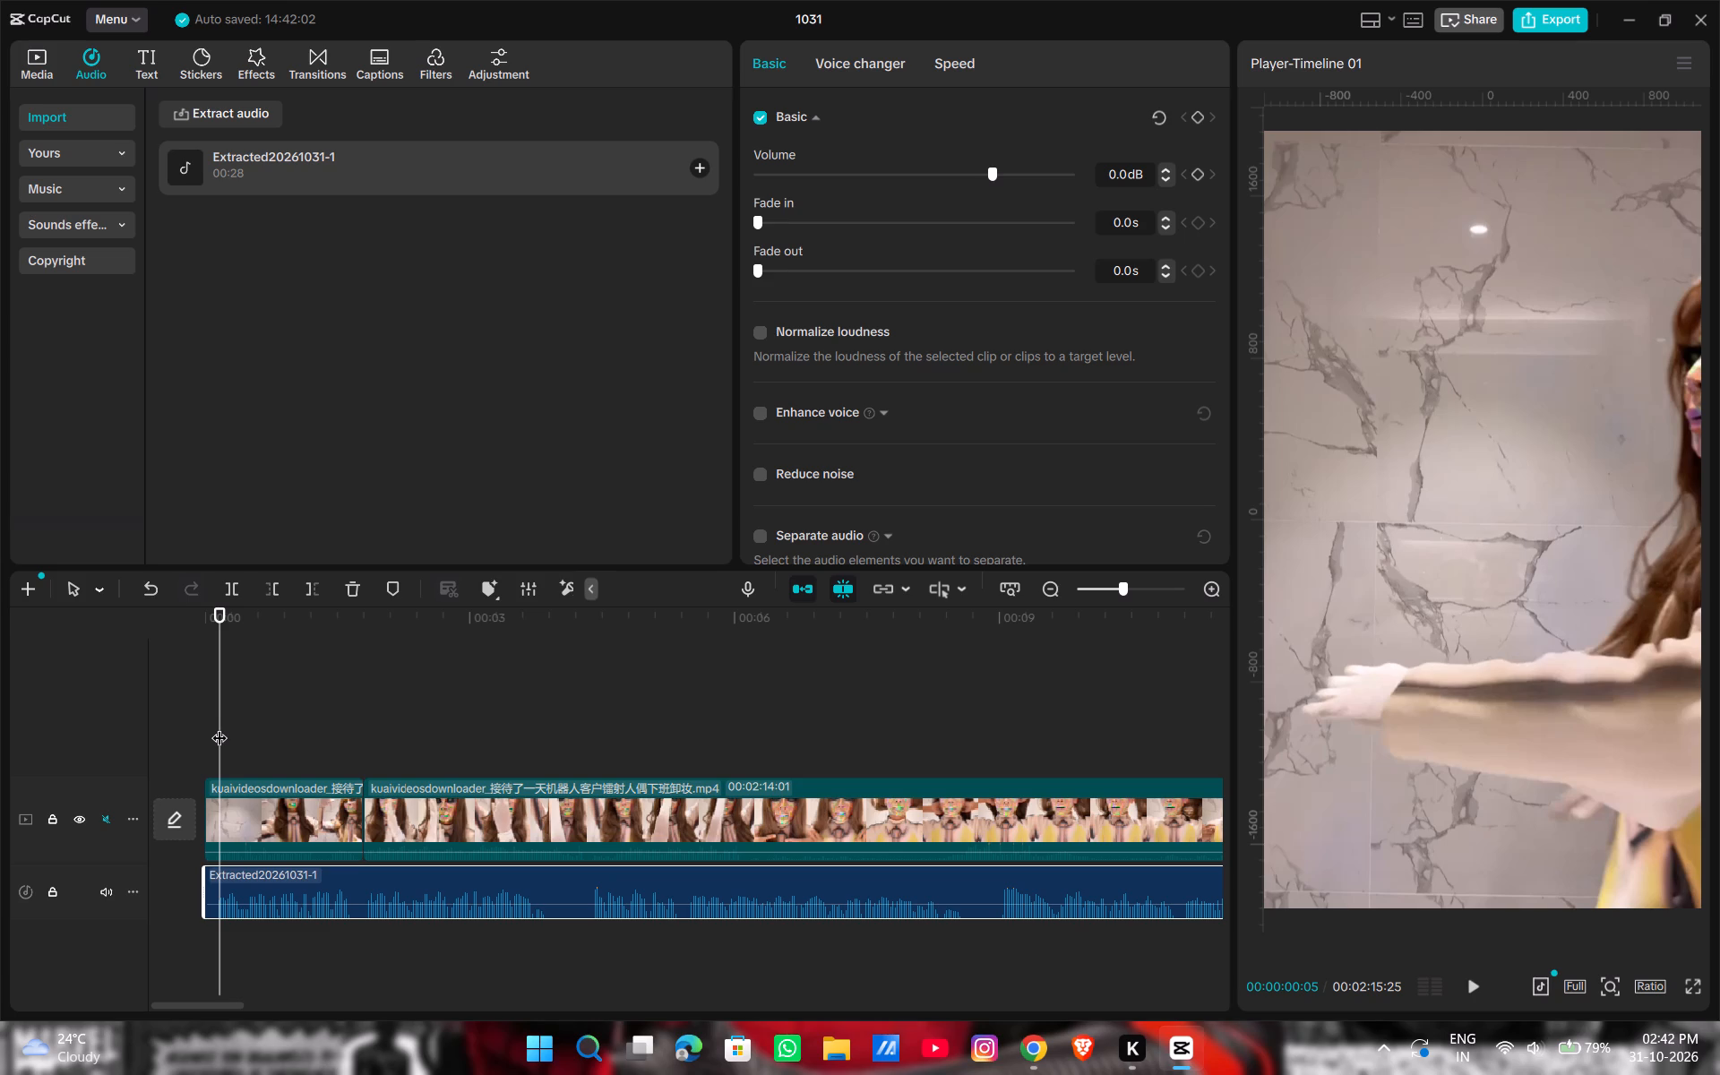
key(ctrl+b)
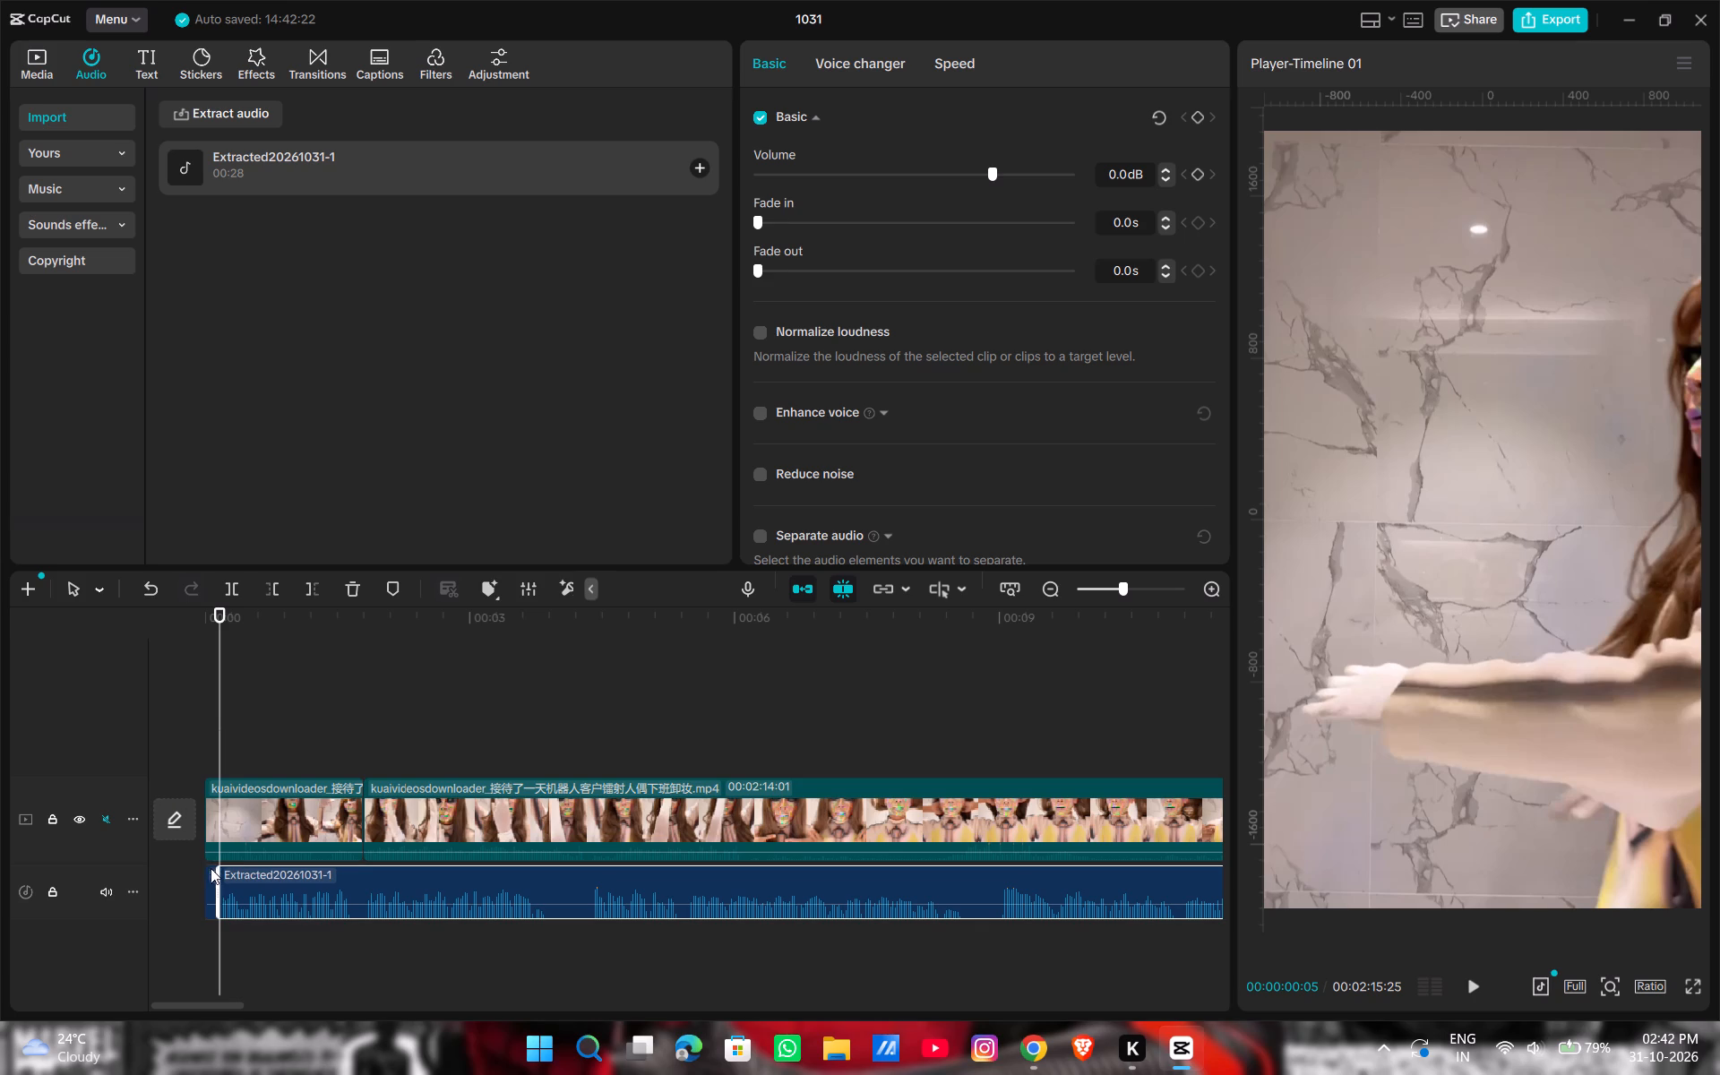
click(211, 868)
key(BackSpace)
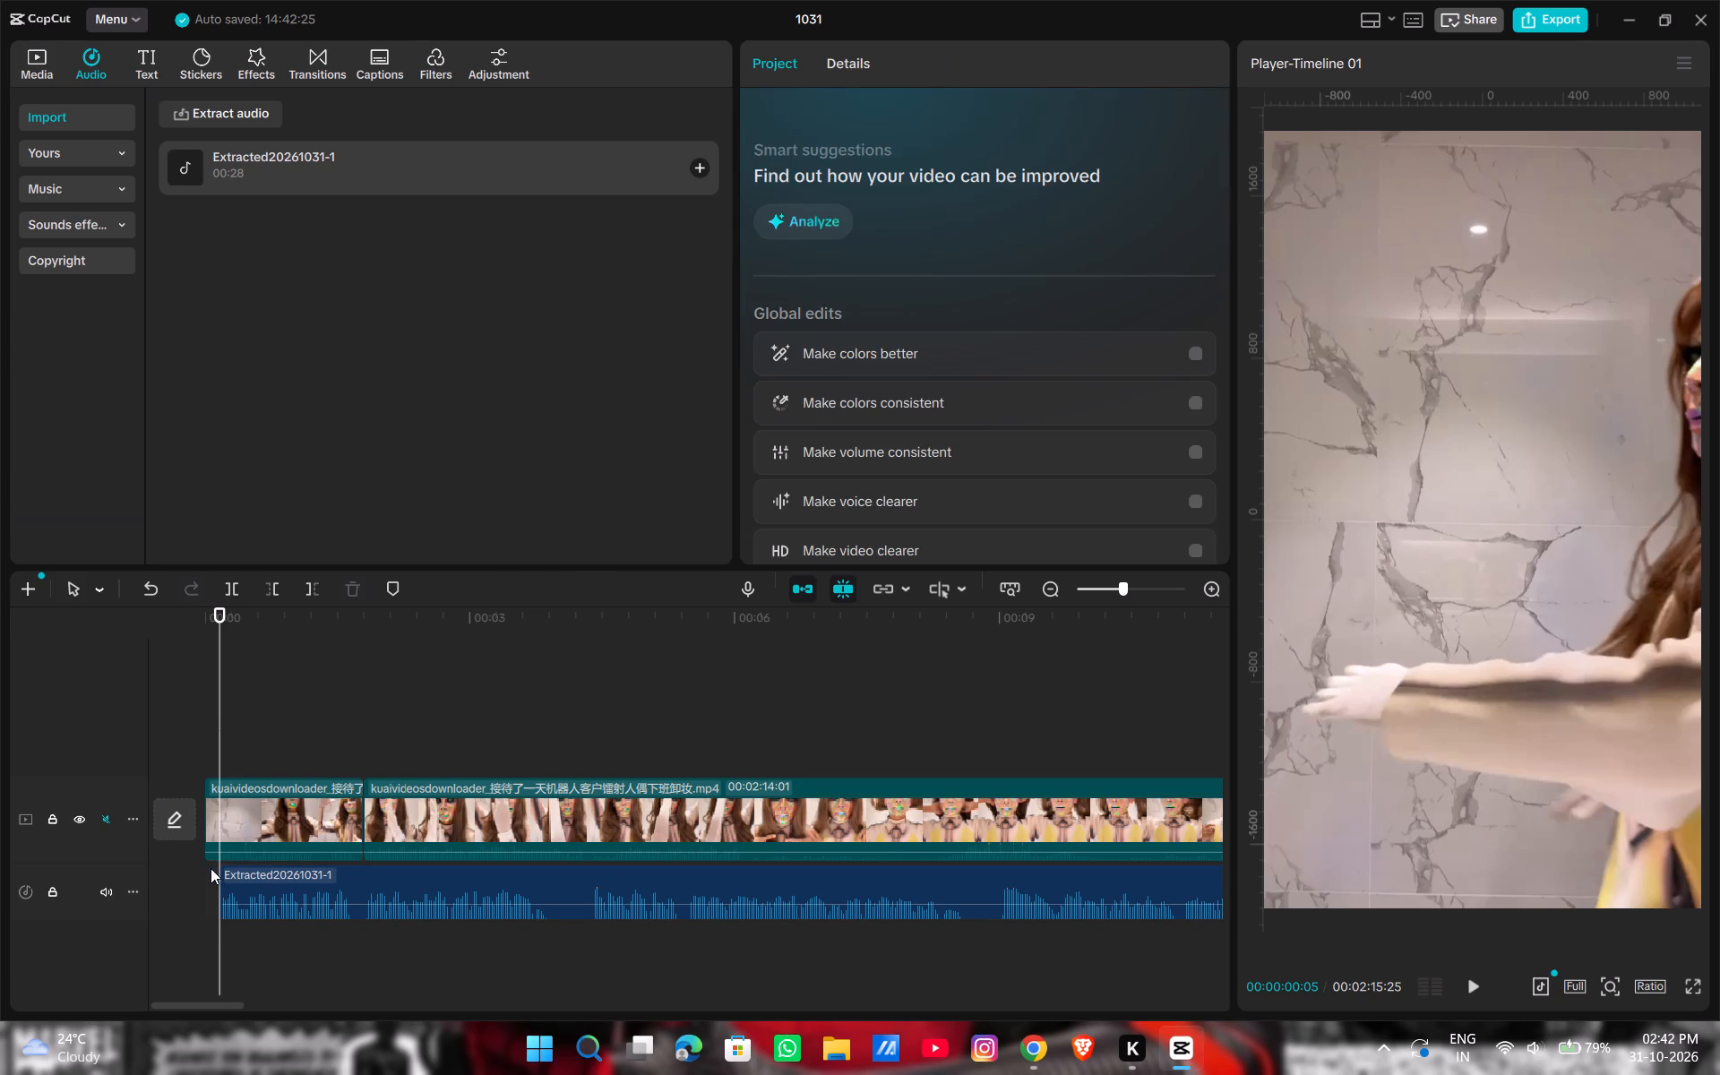
drag(378, 877, 310, 885)
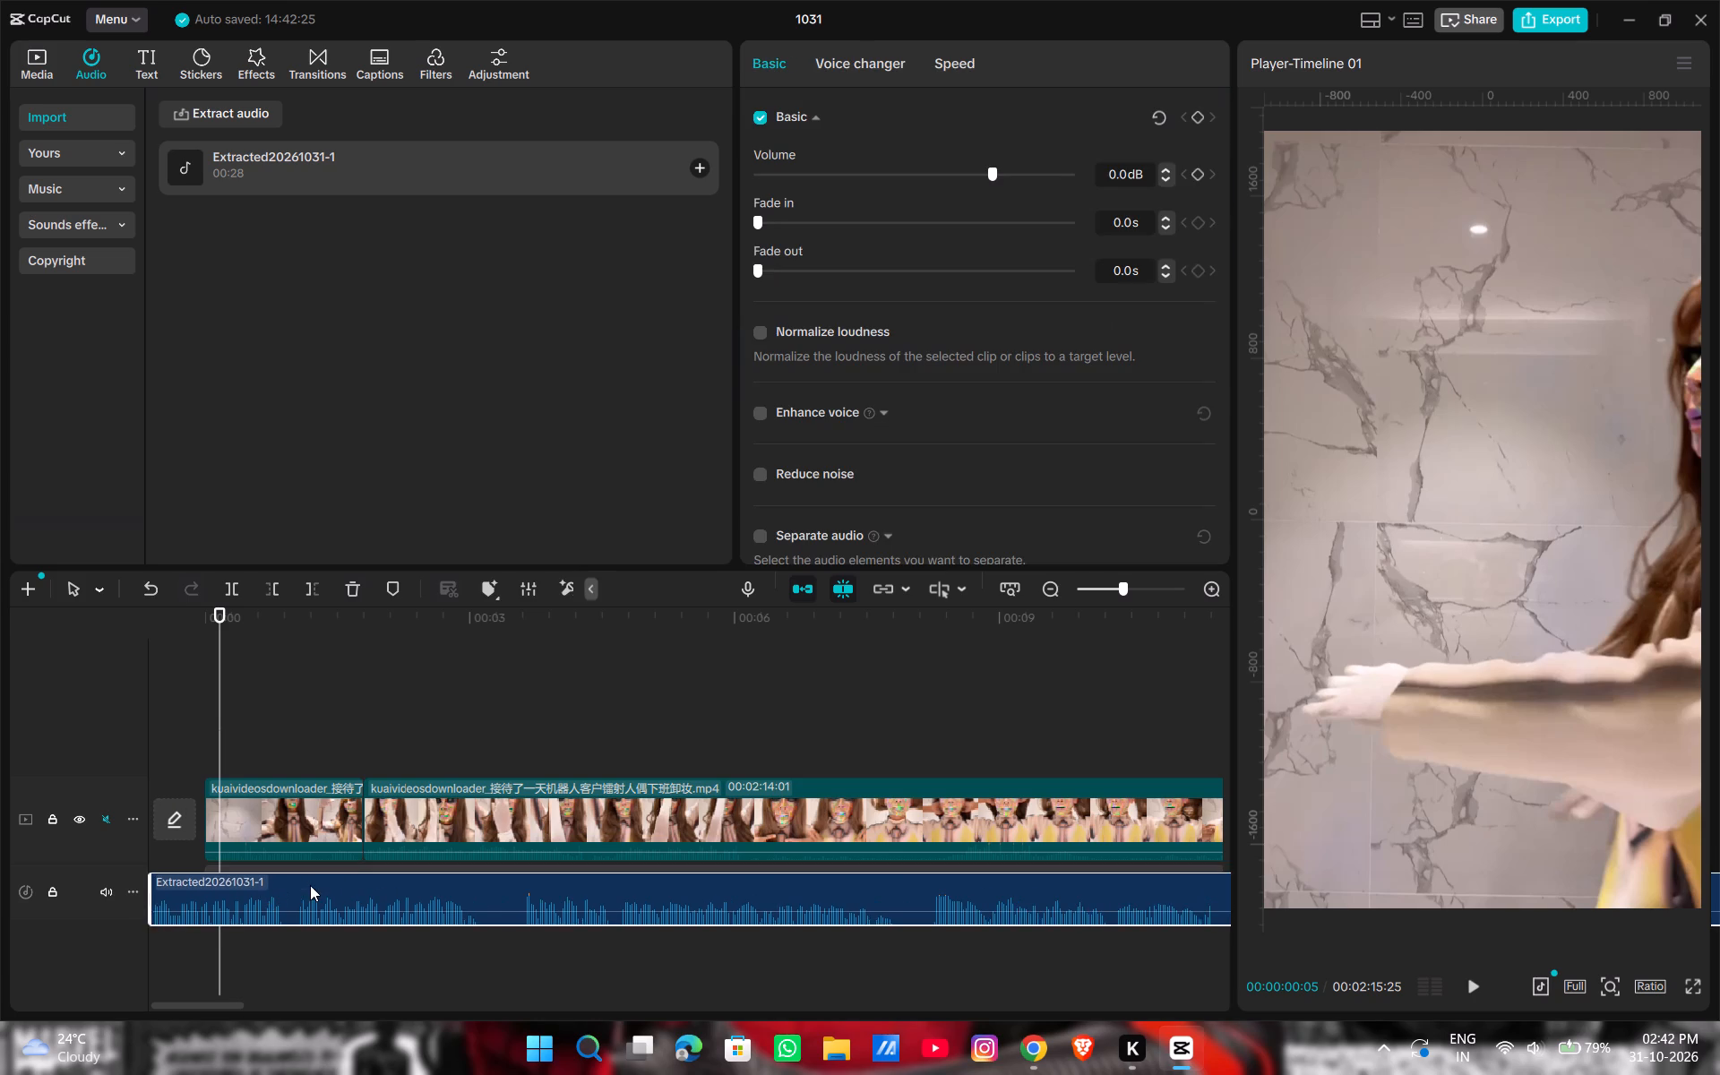
drag(310, 885, 330, 881)
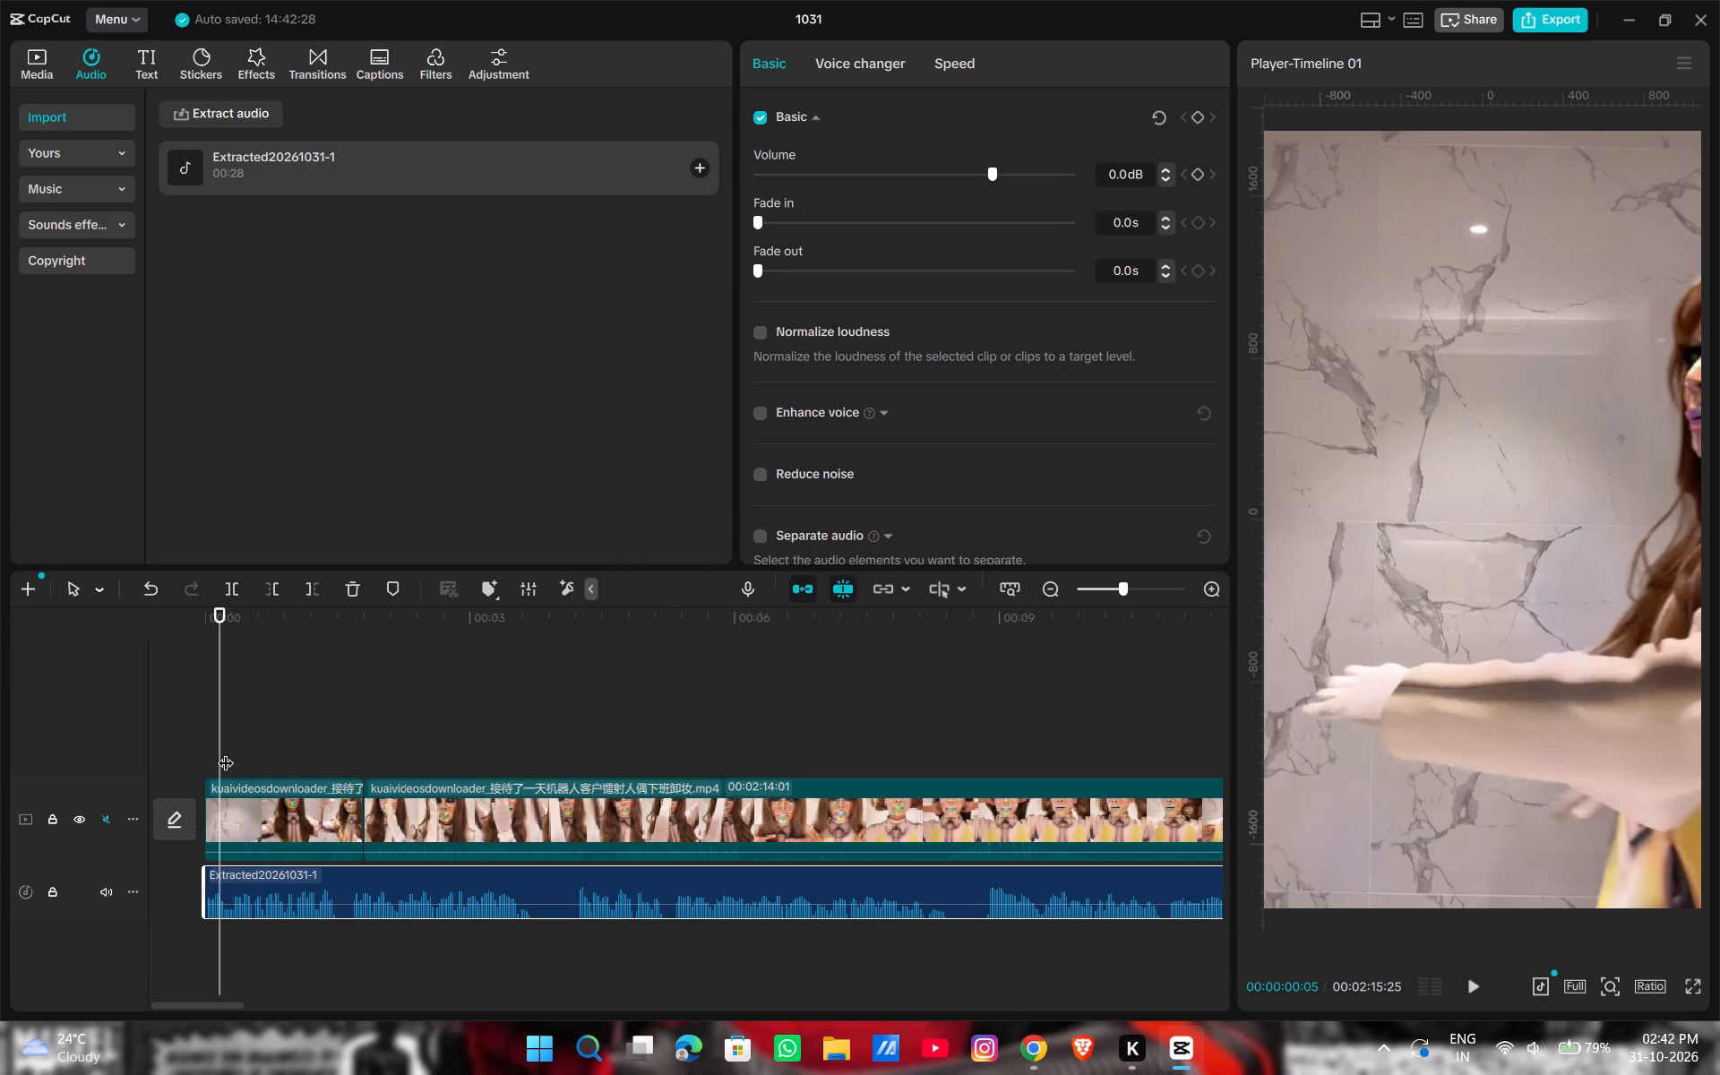
Cut the voiceover's first pause, between 00:00:01:15 and 00:00:01:20, and close the gap with the following audio.
drag(219, 752, 333, 761)
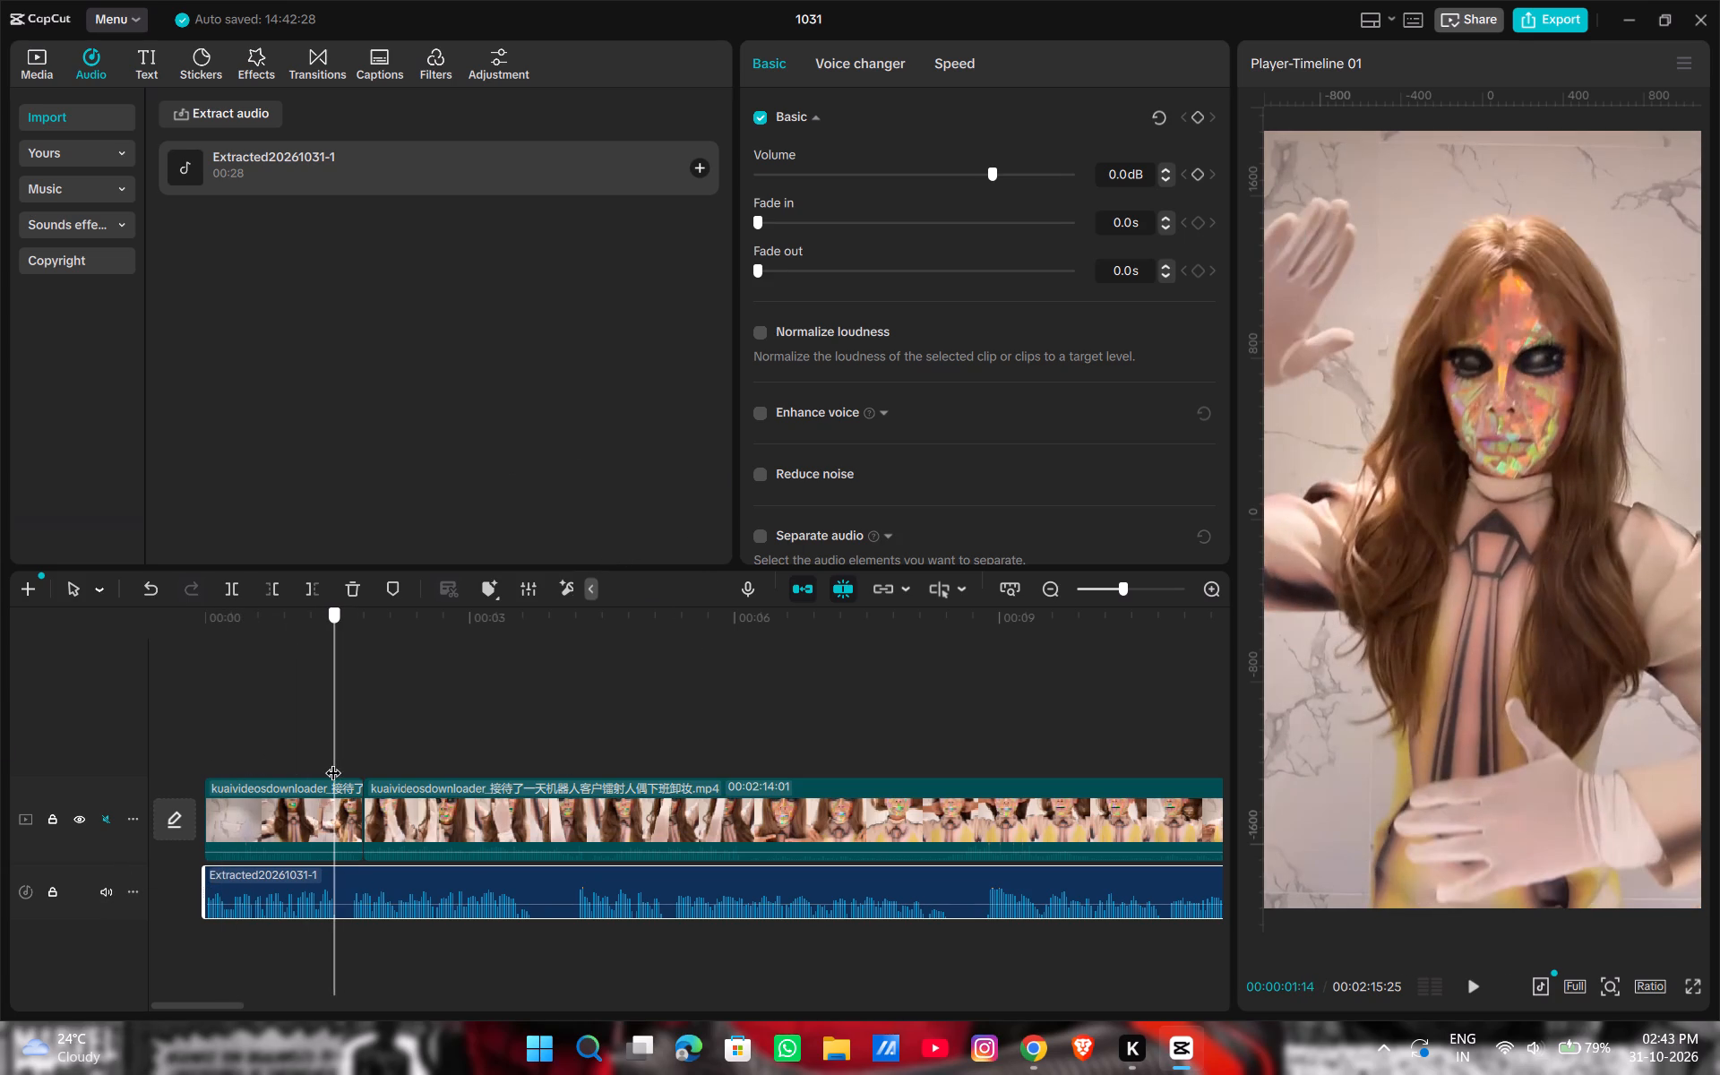
drag(333, 761, 336, 761)
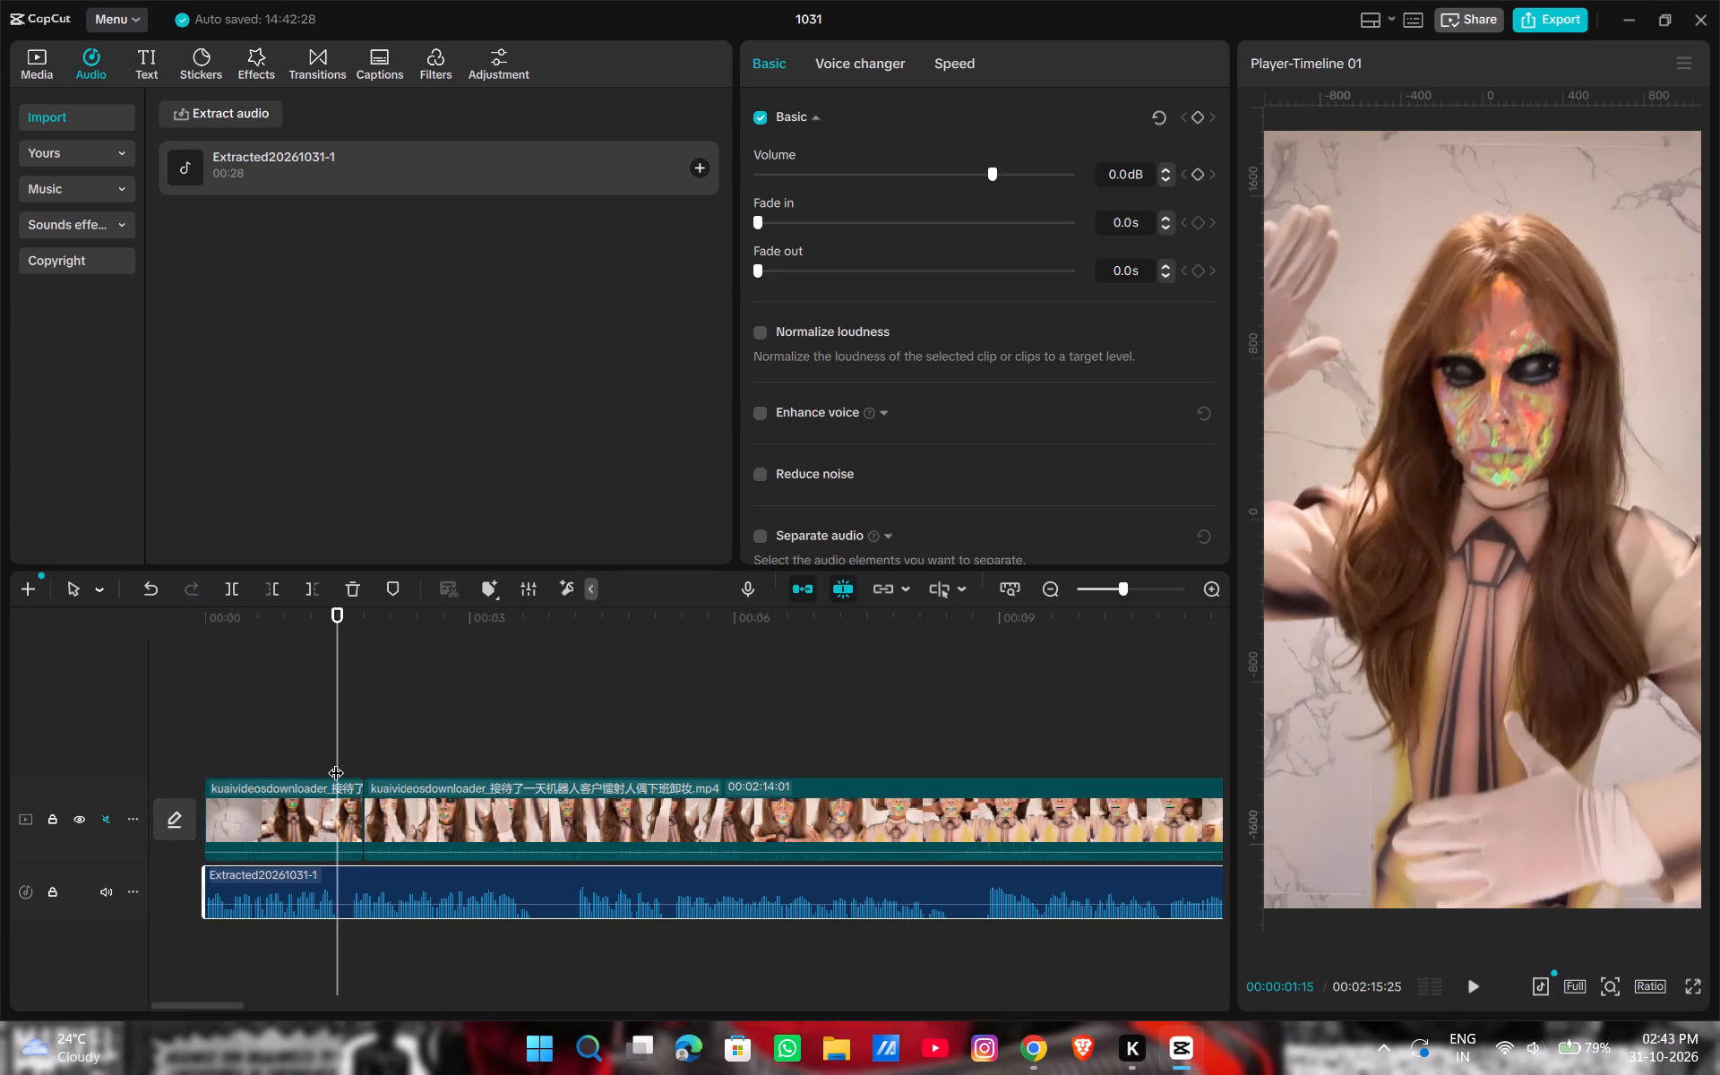
key(ctrl+b)
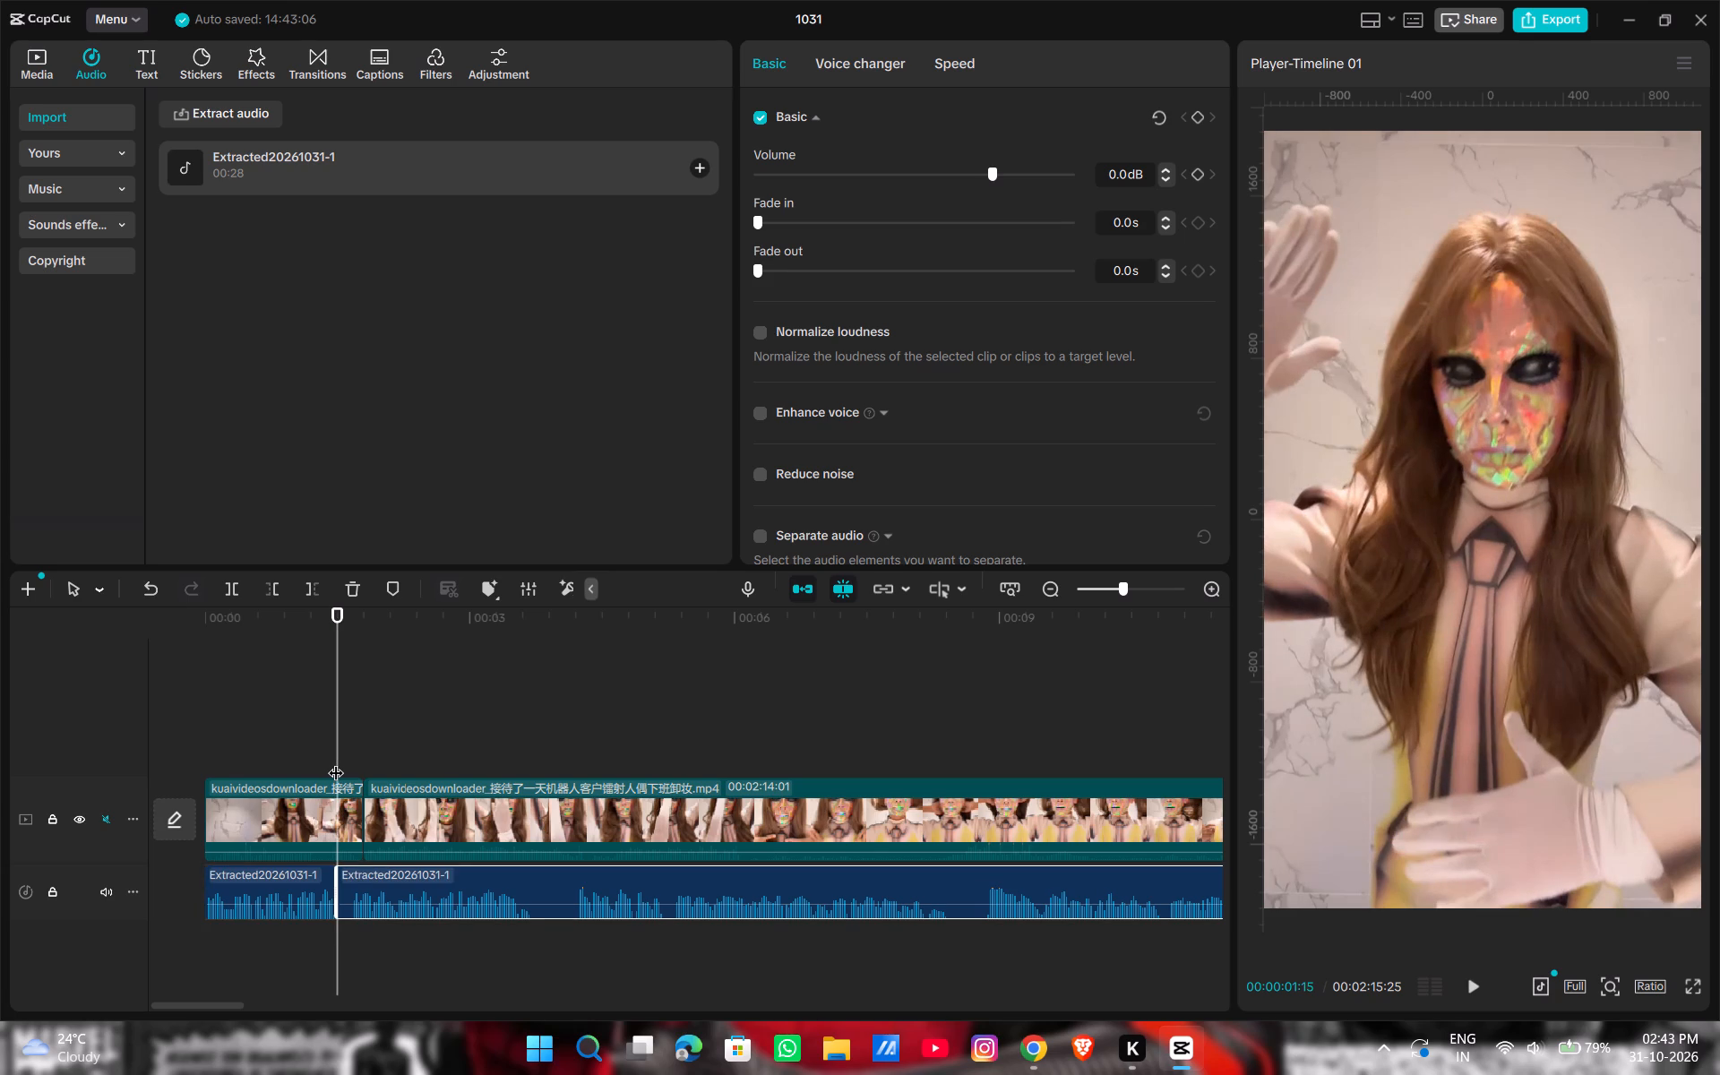
key(space)
key(space)
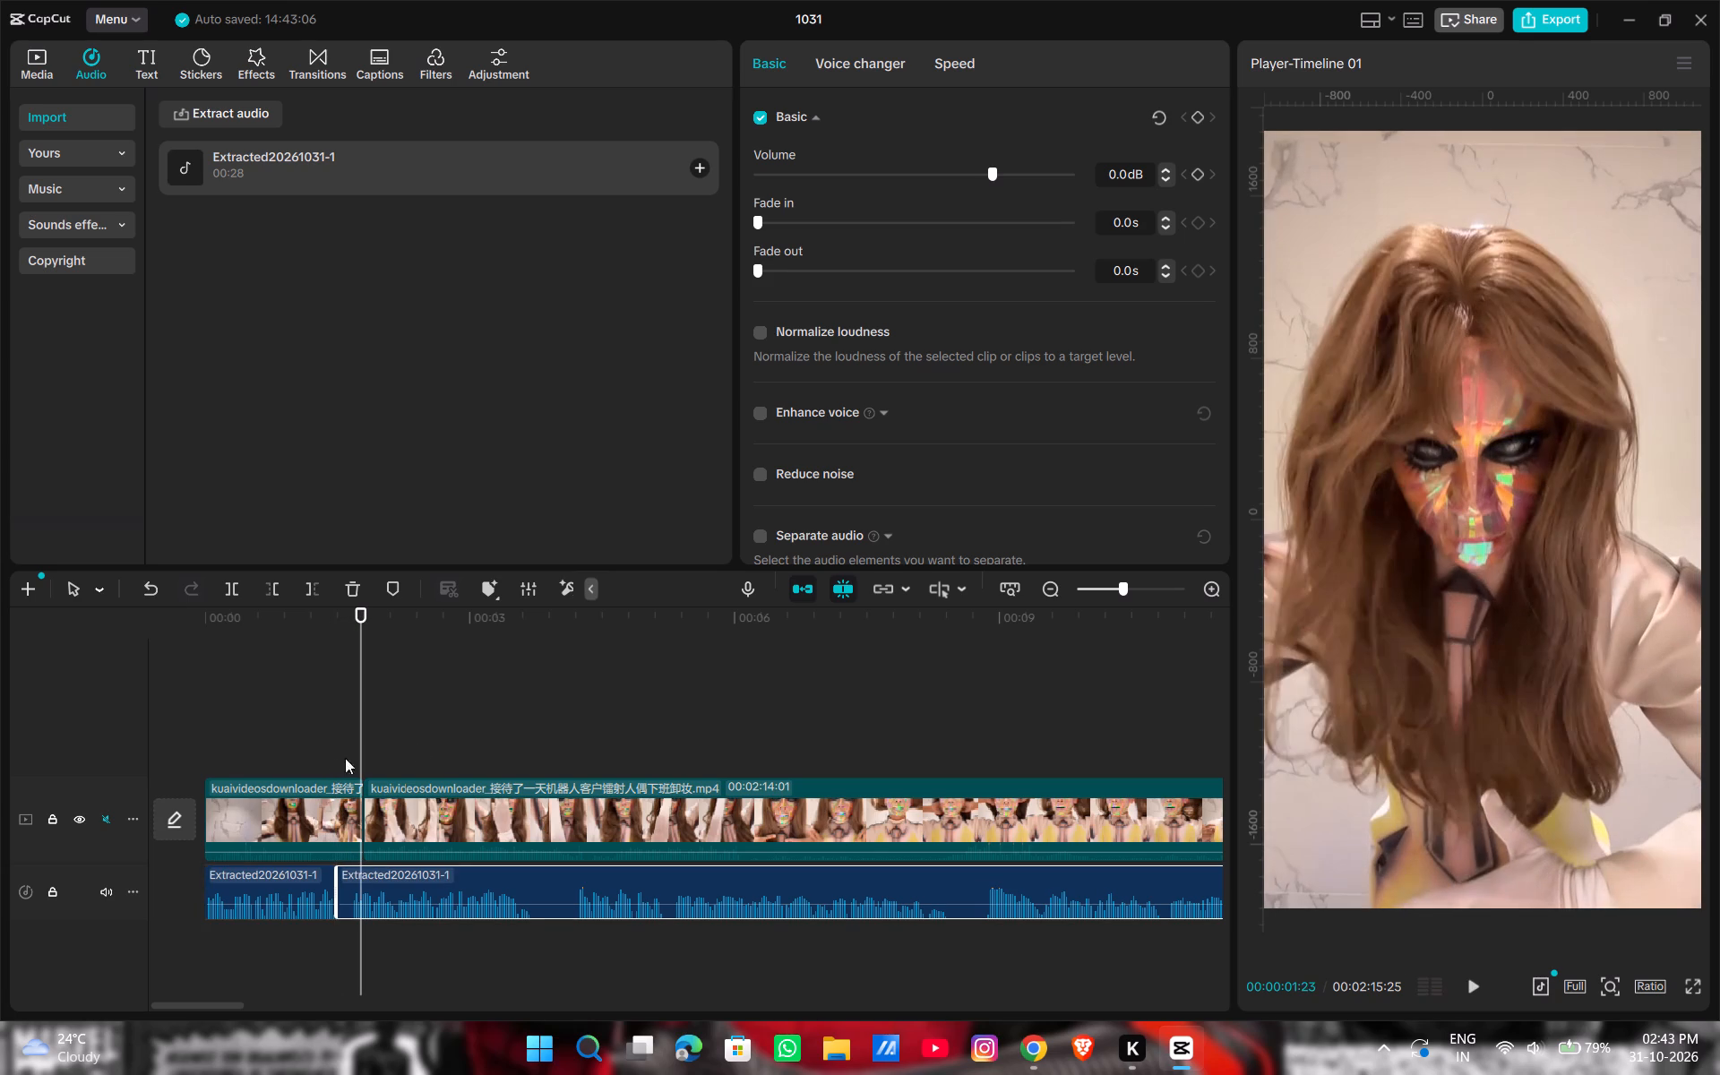
drag(364, 746, 354, 747)
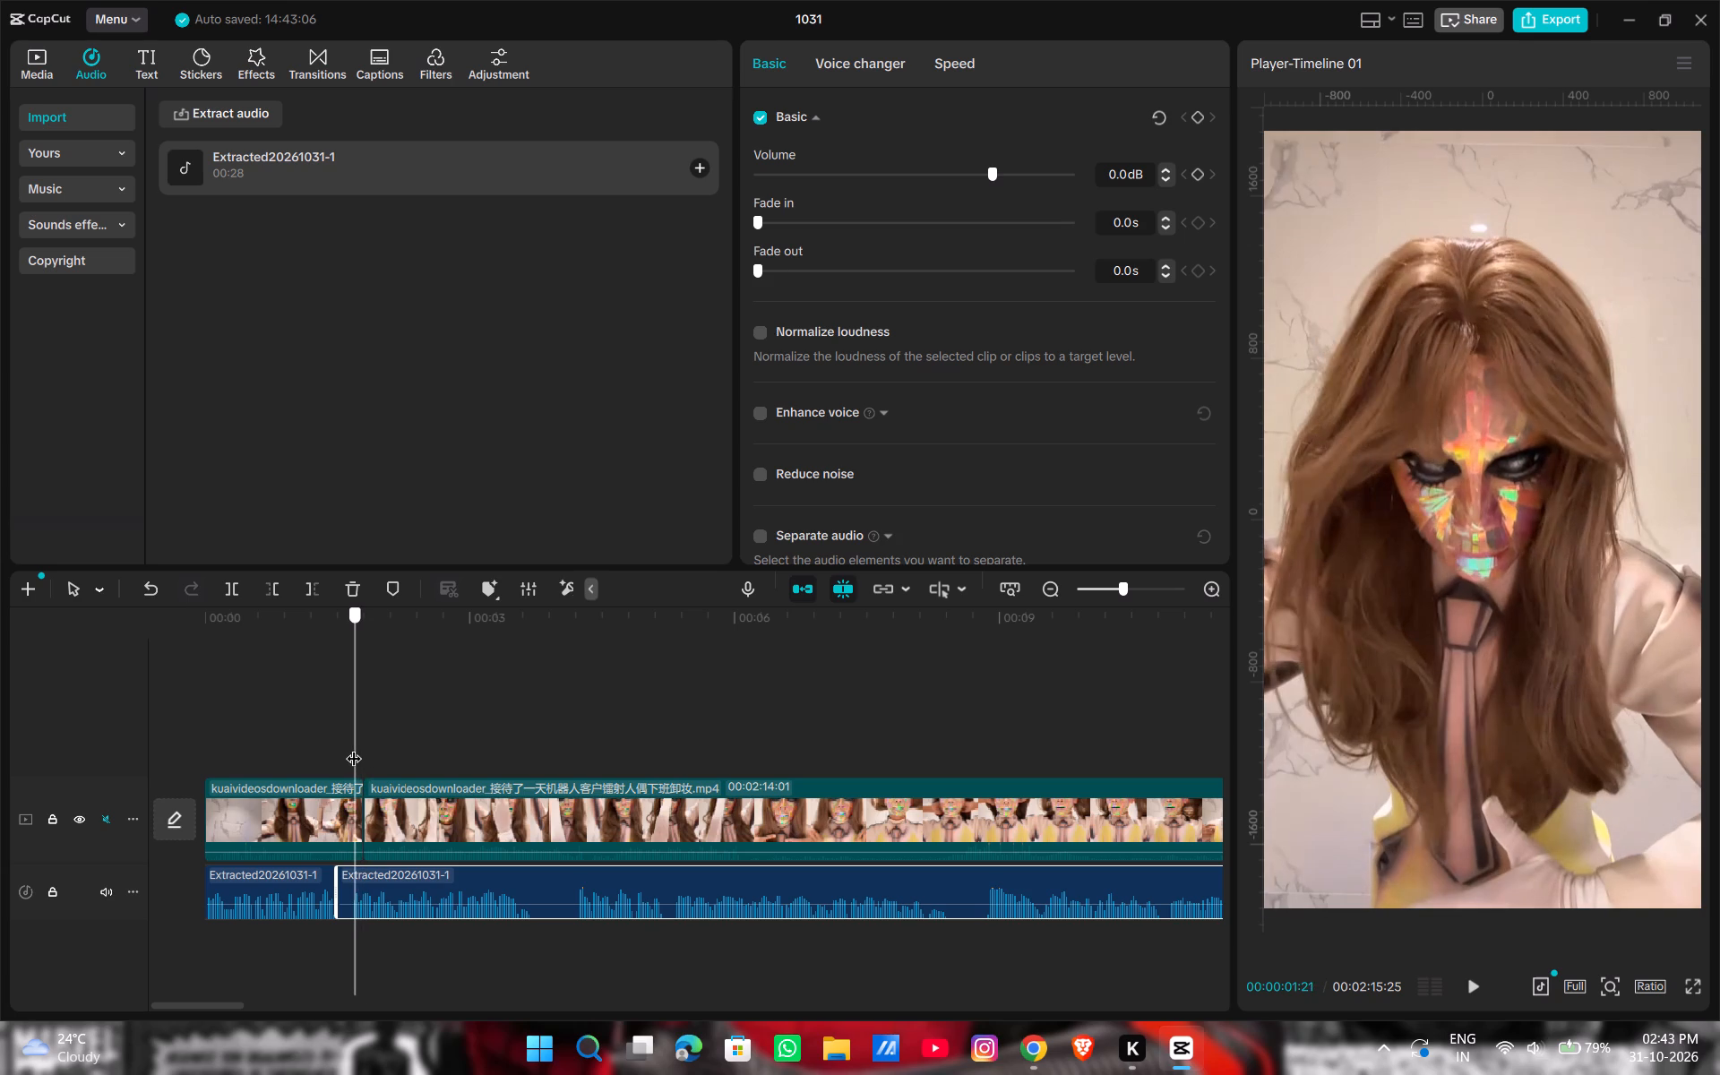
drag(354, 747, 352, 747)
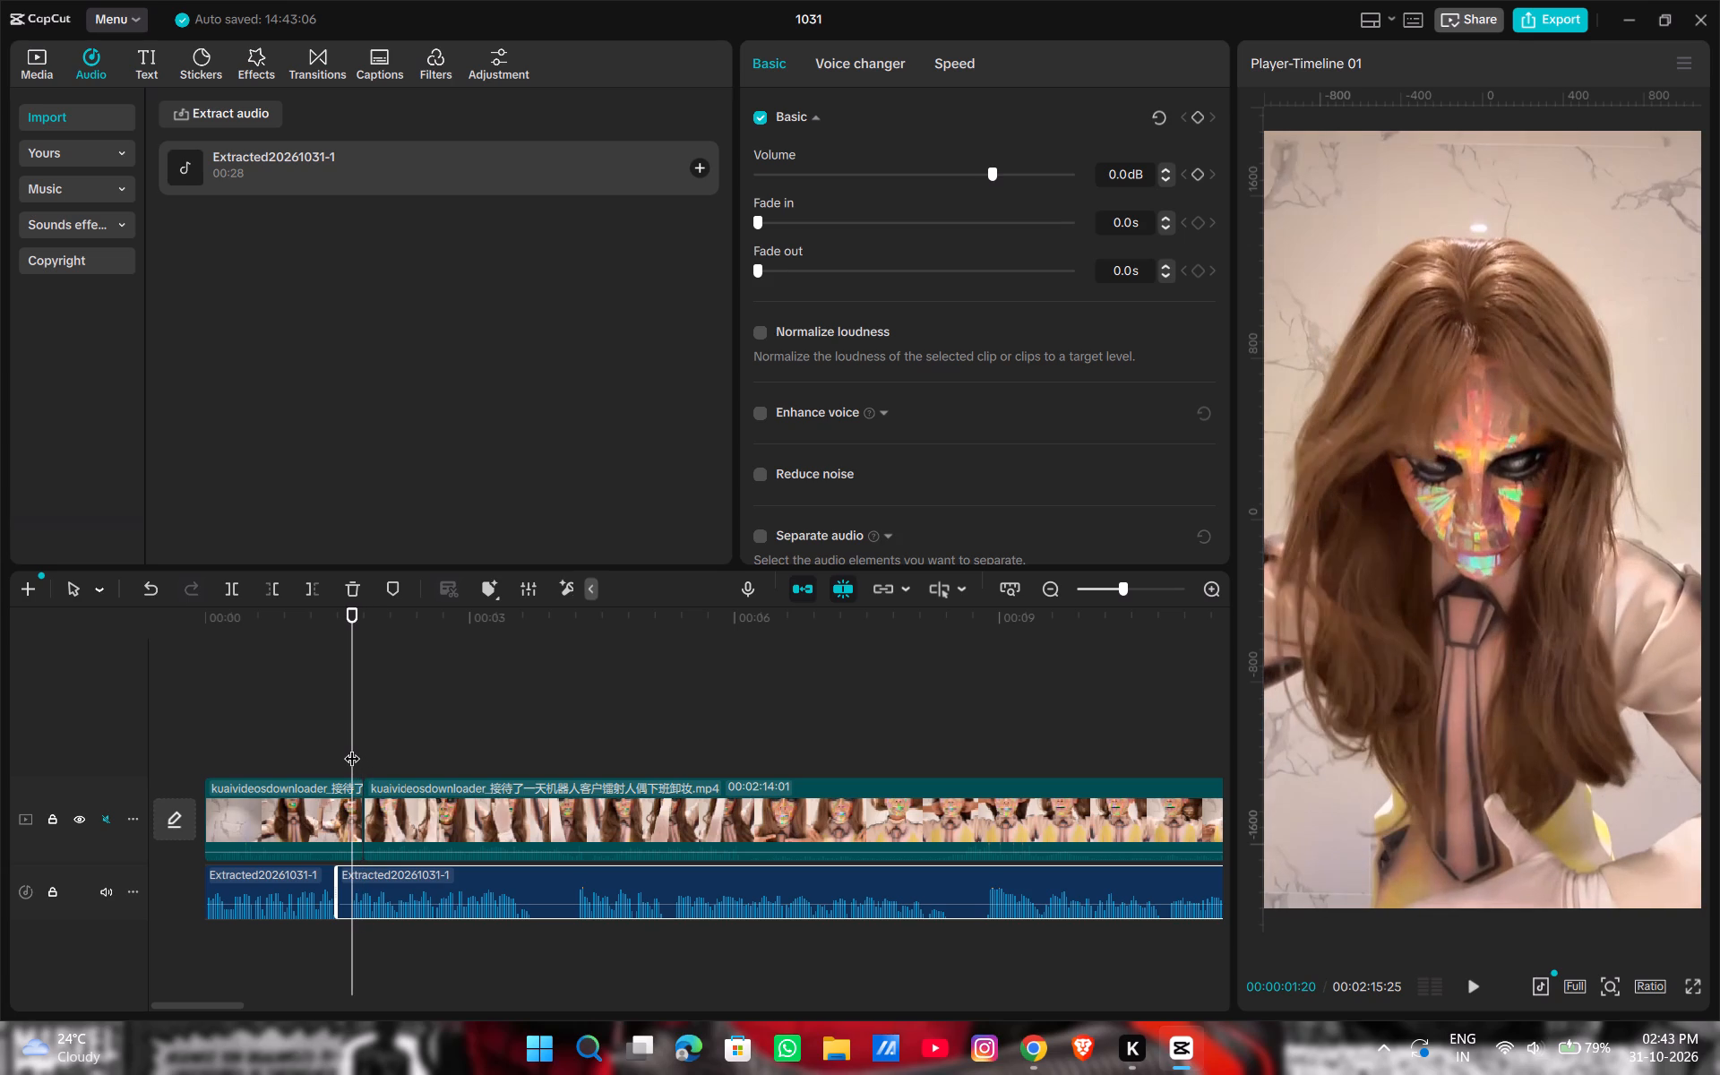
key(ctrl+b)
scroll(361, 825, right, 1)
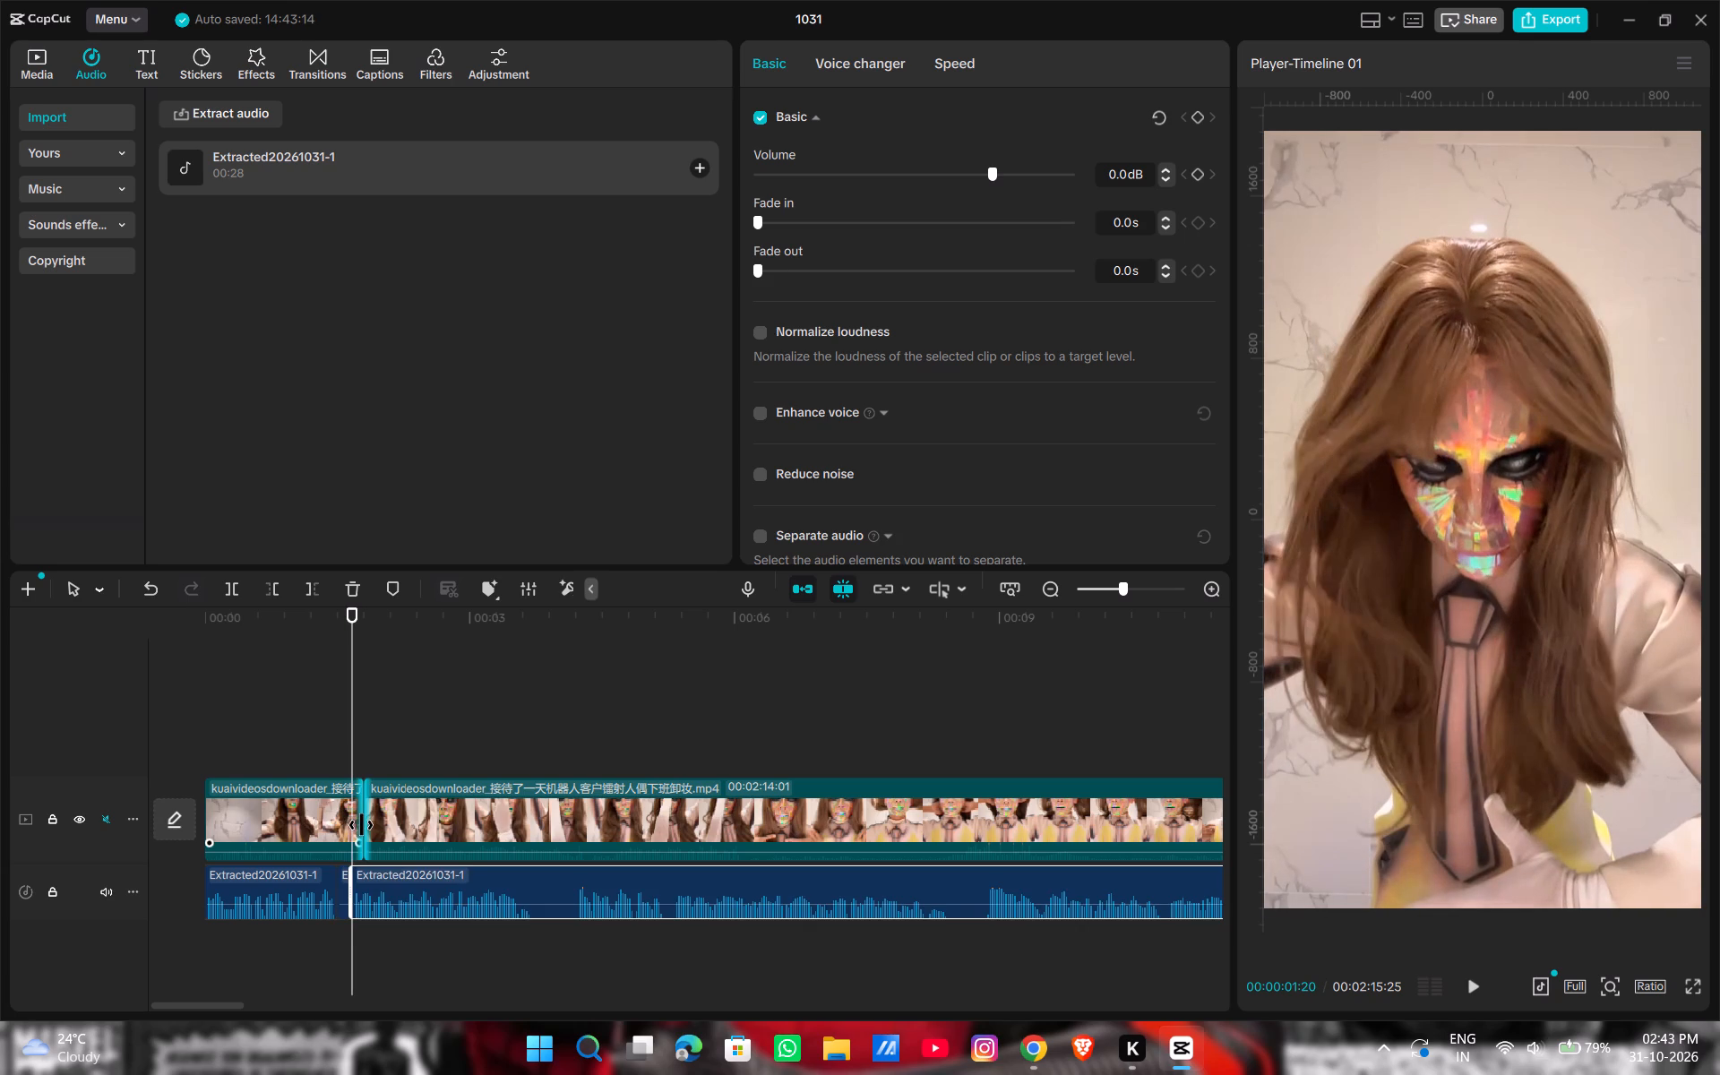
ctrl+scroll(361, 825, up, 1)
ctrl+scroll(361, 825, right, 1)
scroll(361, 825, right, 1)
ctrl+scroll(361, 825, up, 13)
click(332, 884)
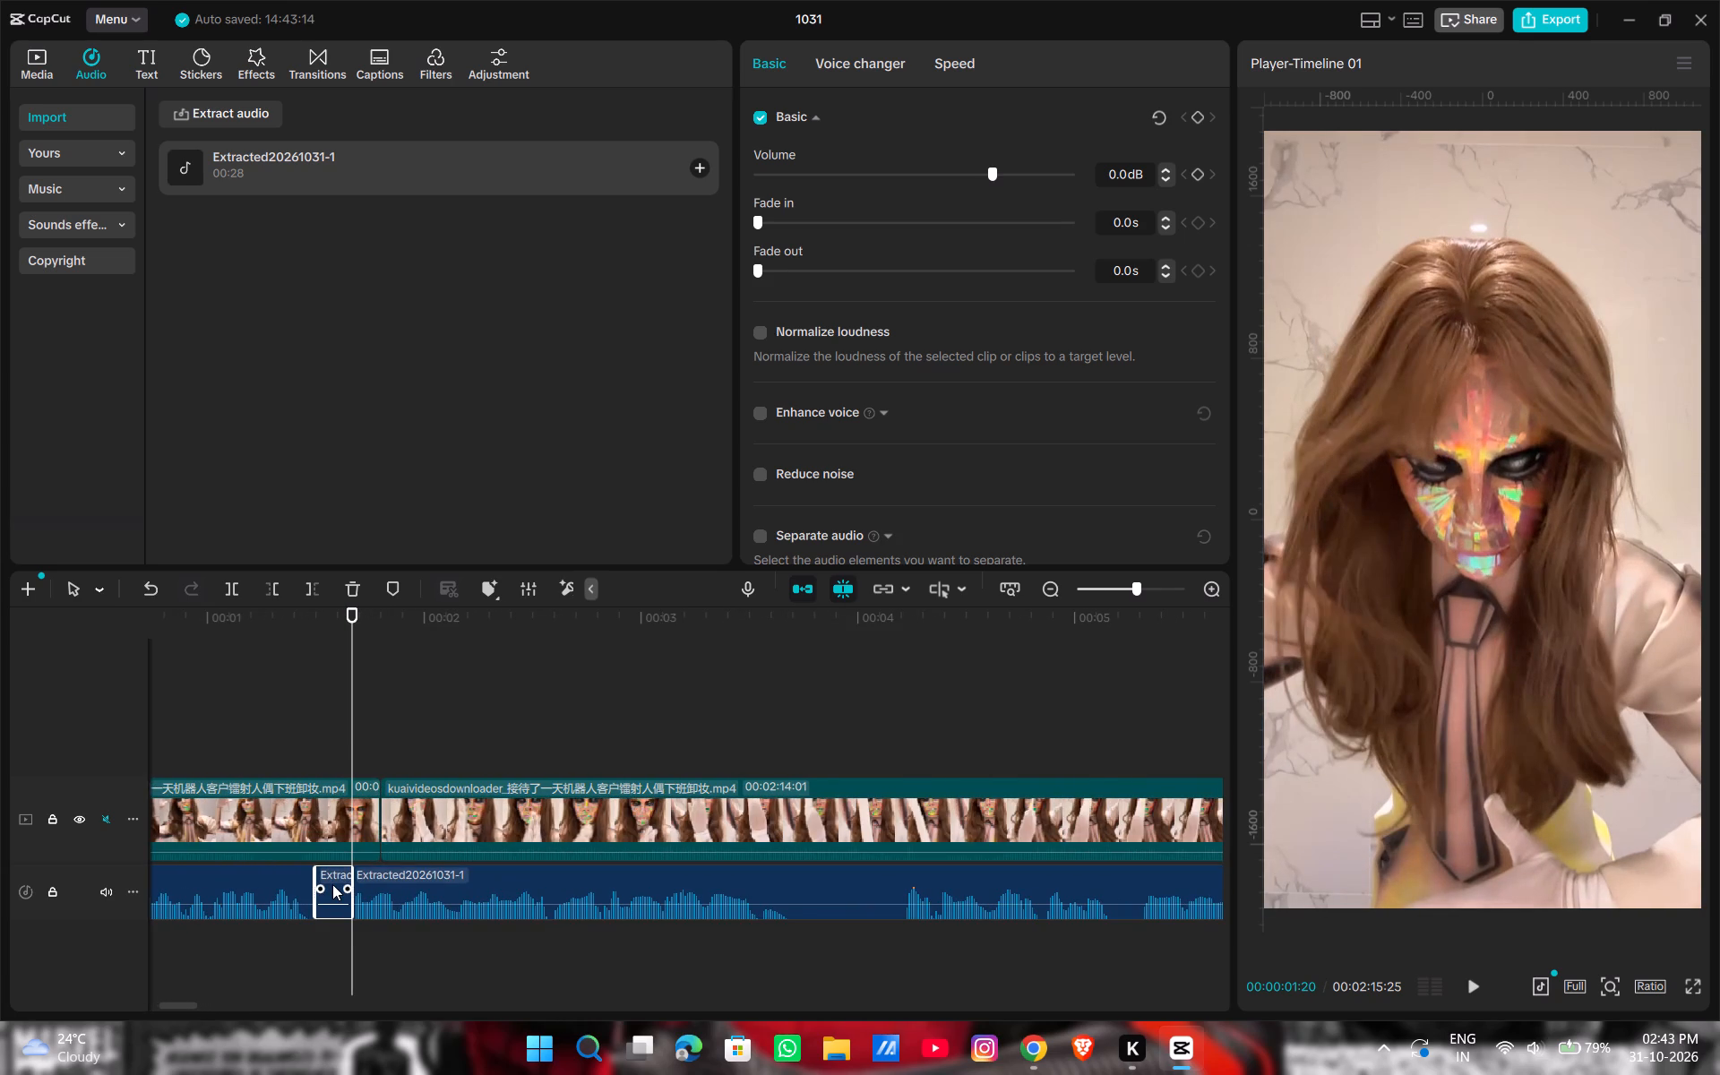
key(BackSpace)
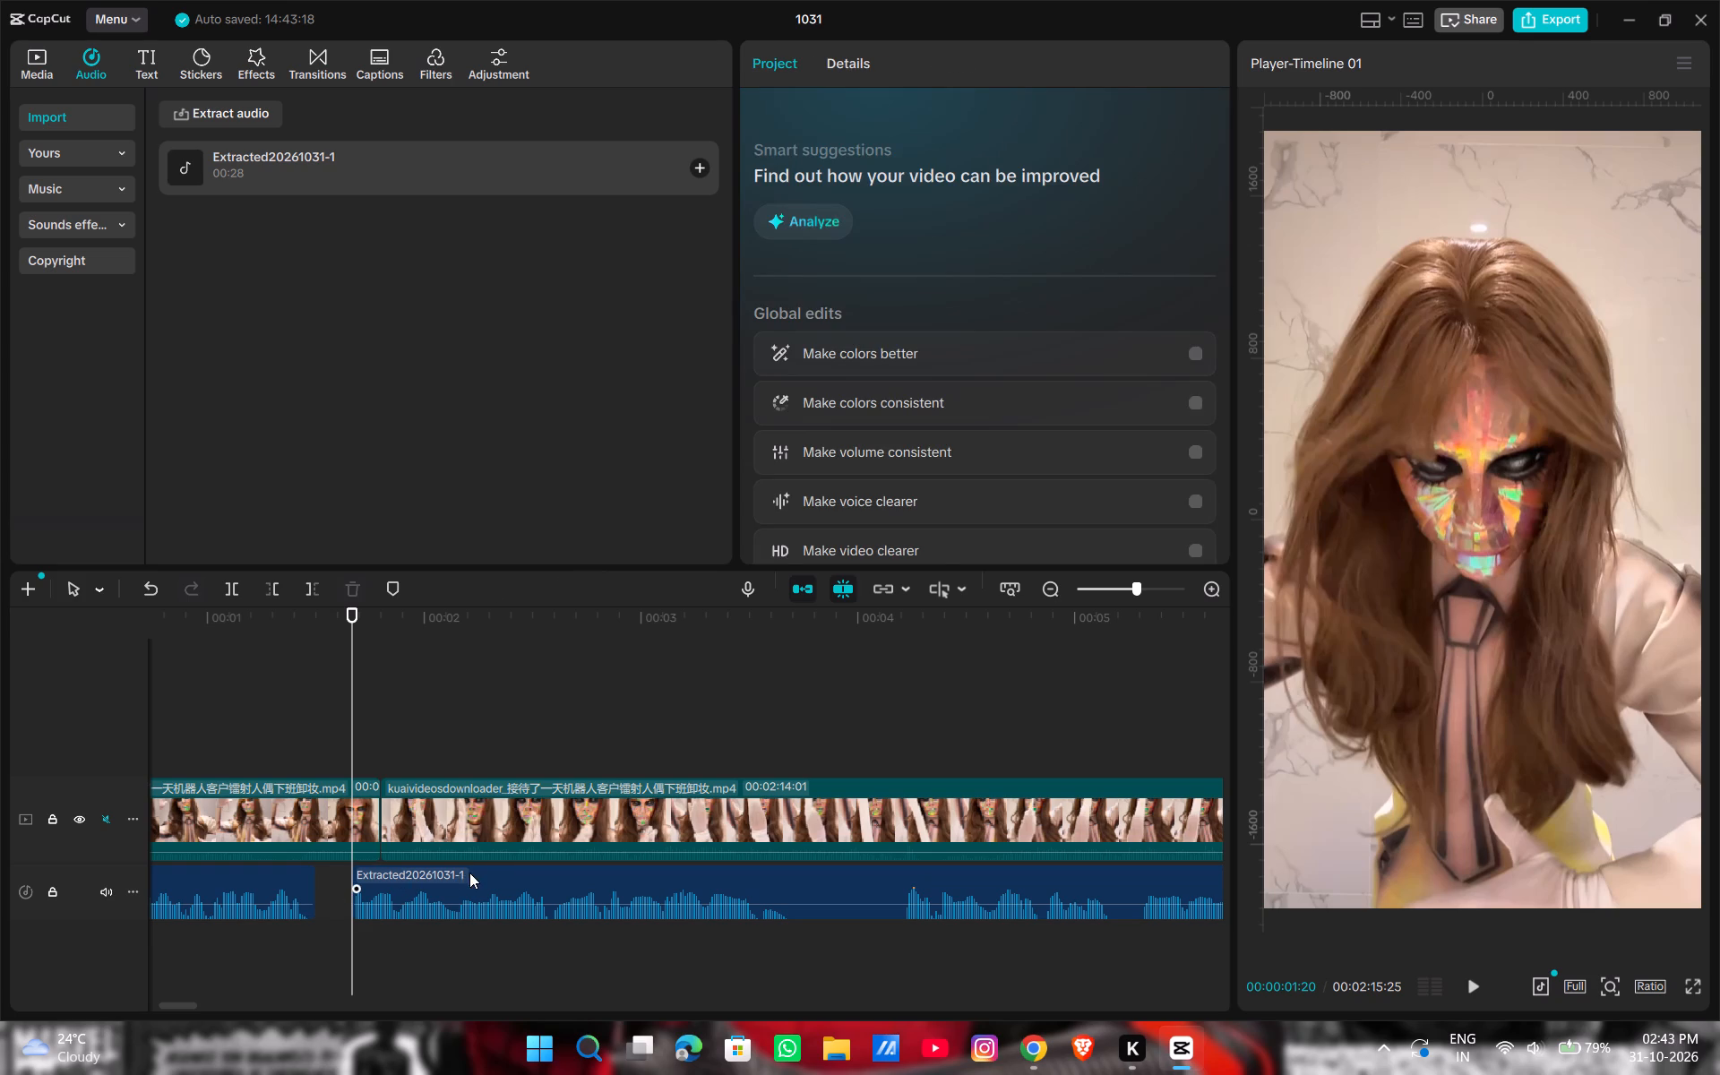
drag(500, 877, 462, 881)
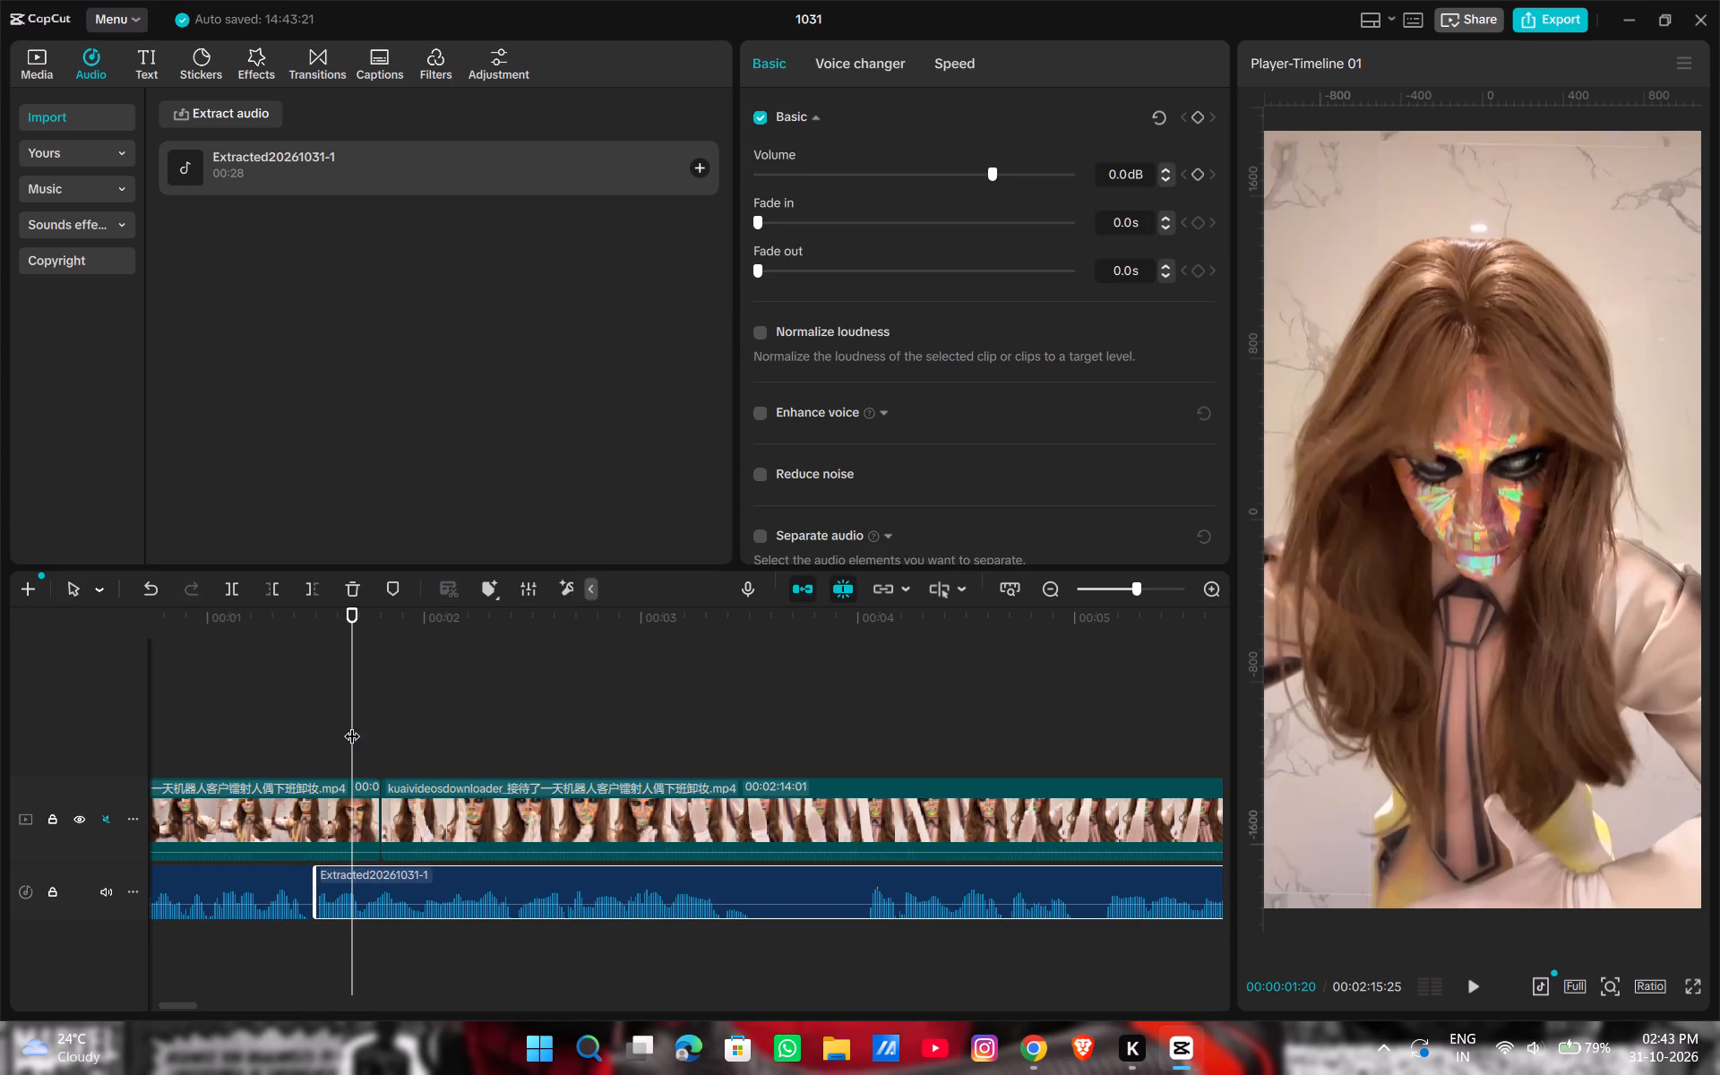
Cut the voiceover's pause between 00:00:03:15 and 00:00:04:01 and move the following audio against the preceding piece.
drag(353, 728, 746, 769)
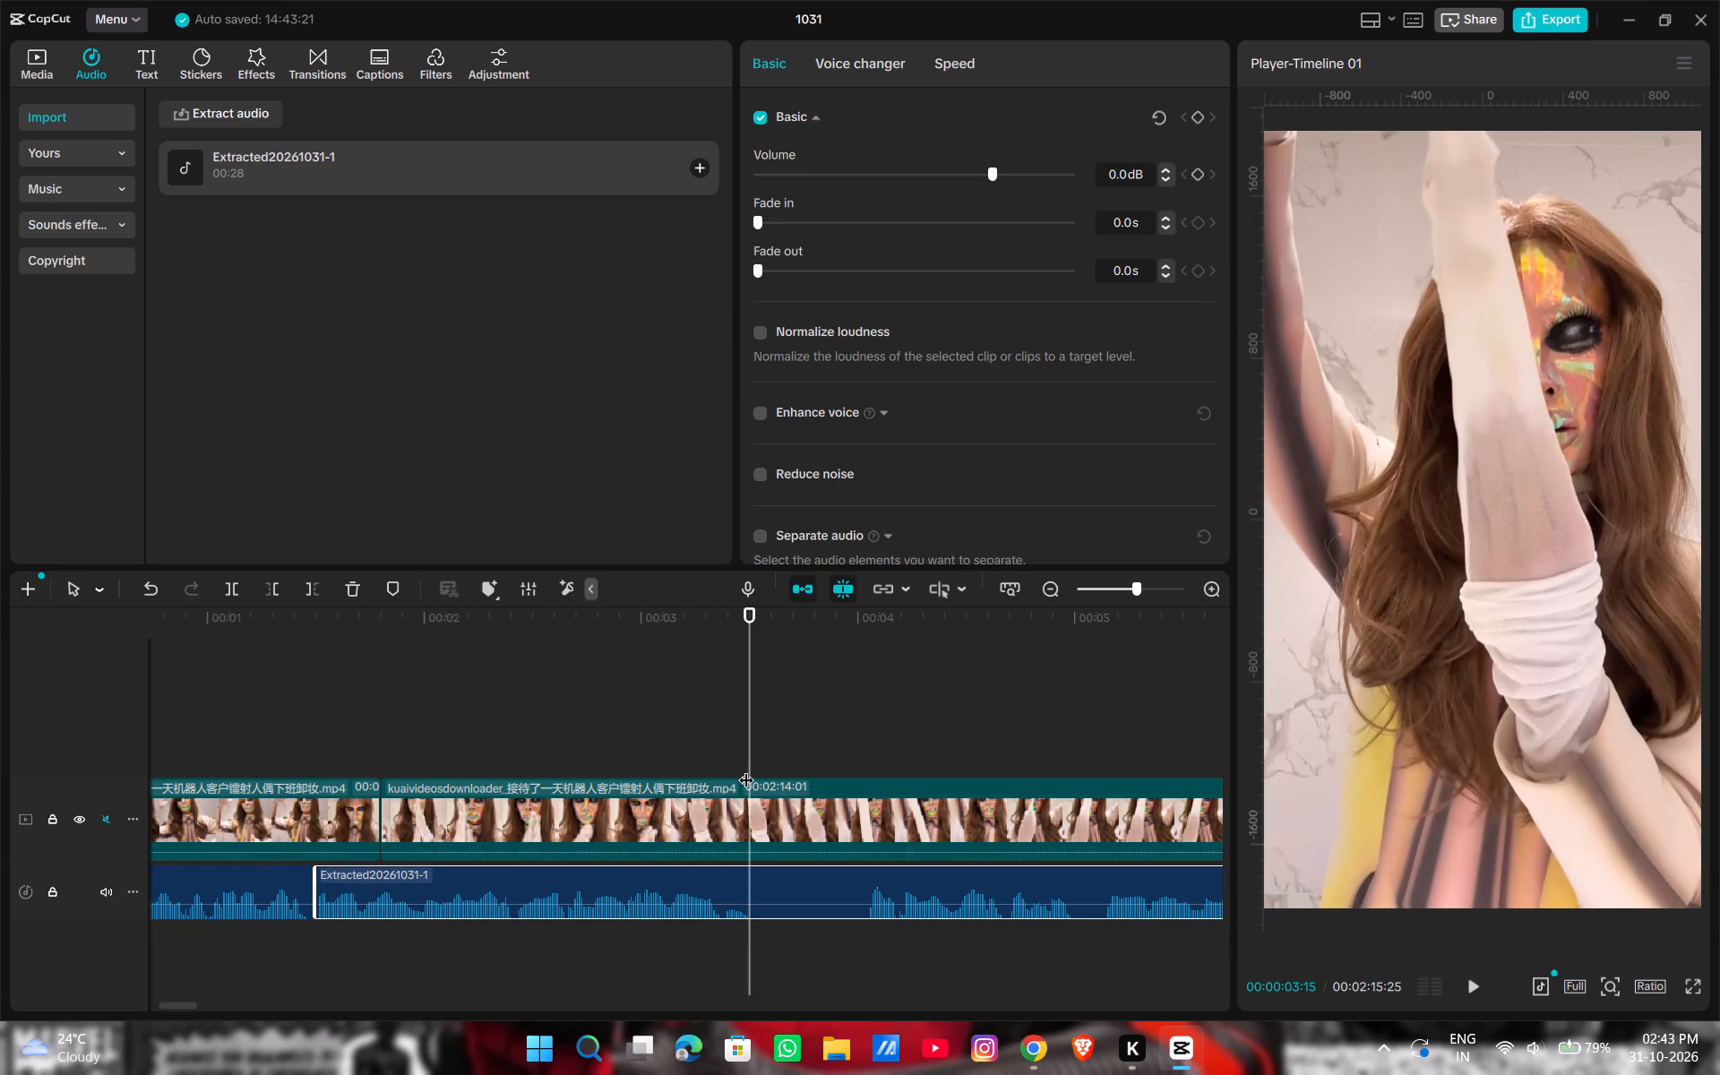
key(ctrl+b)
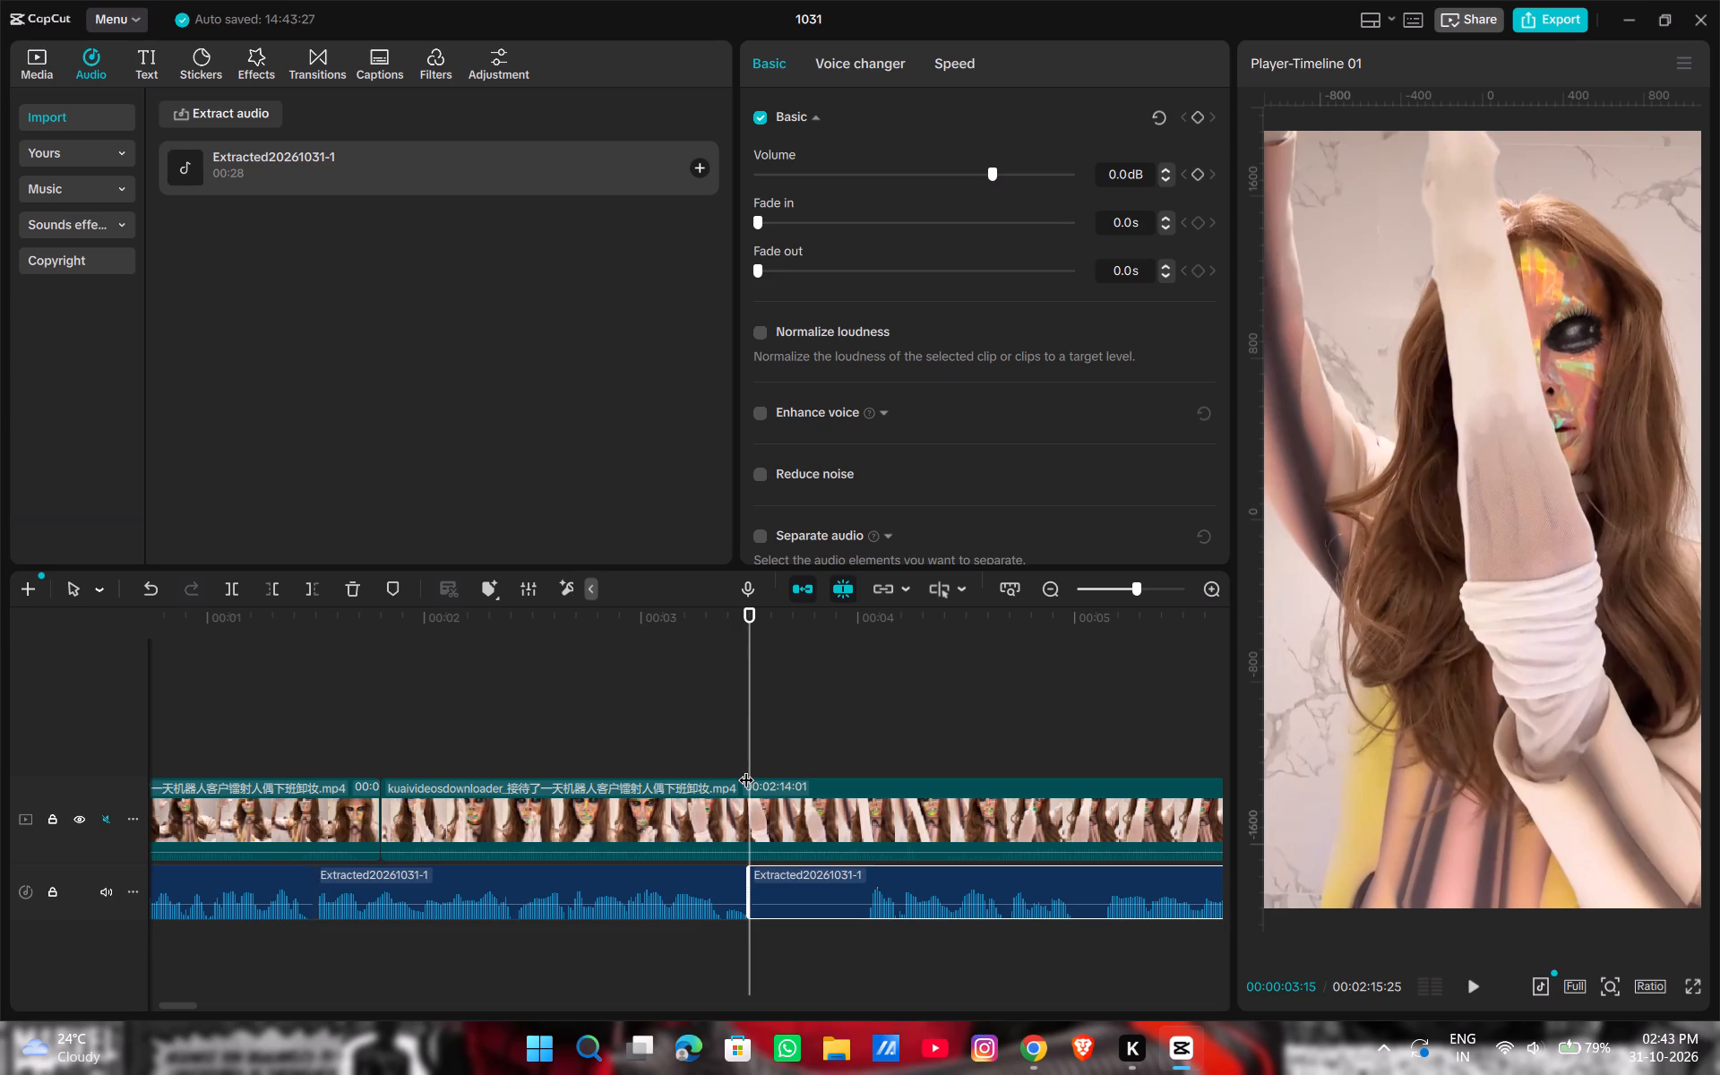
drag(750, 711, 819, 725)
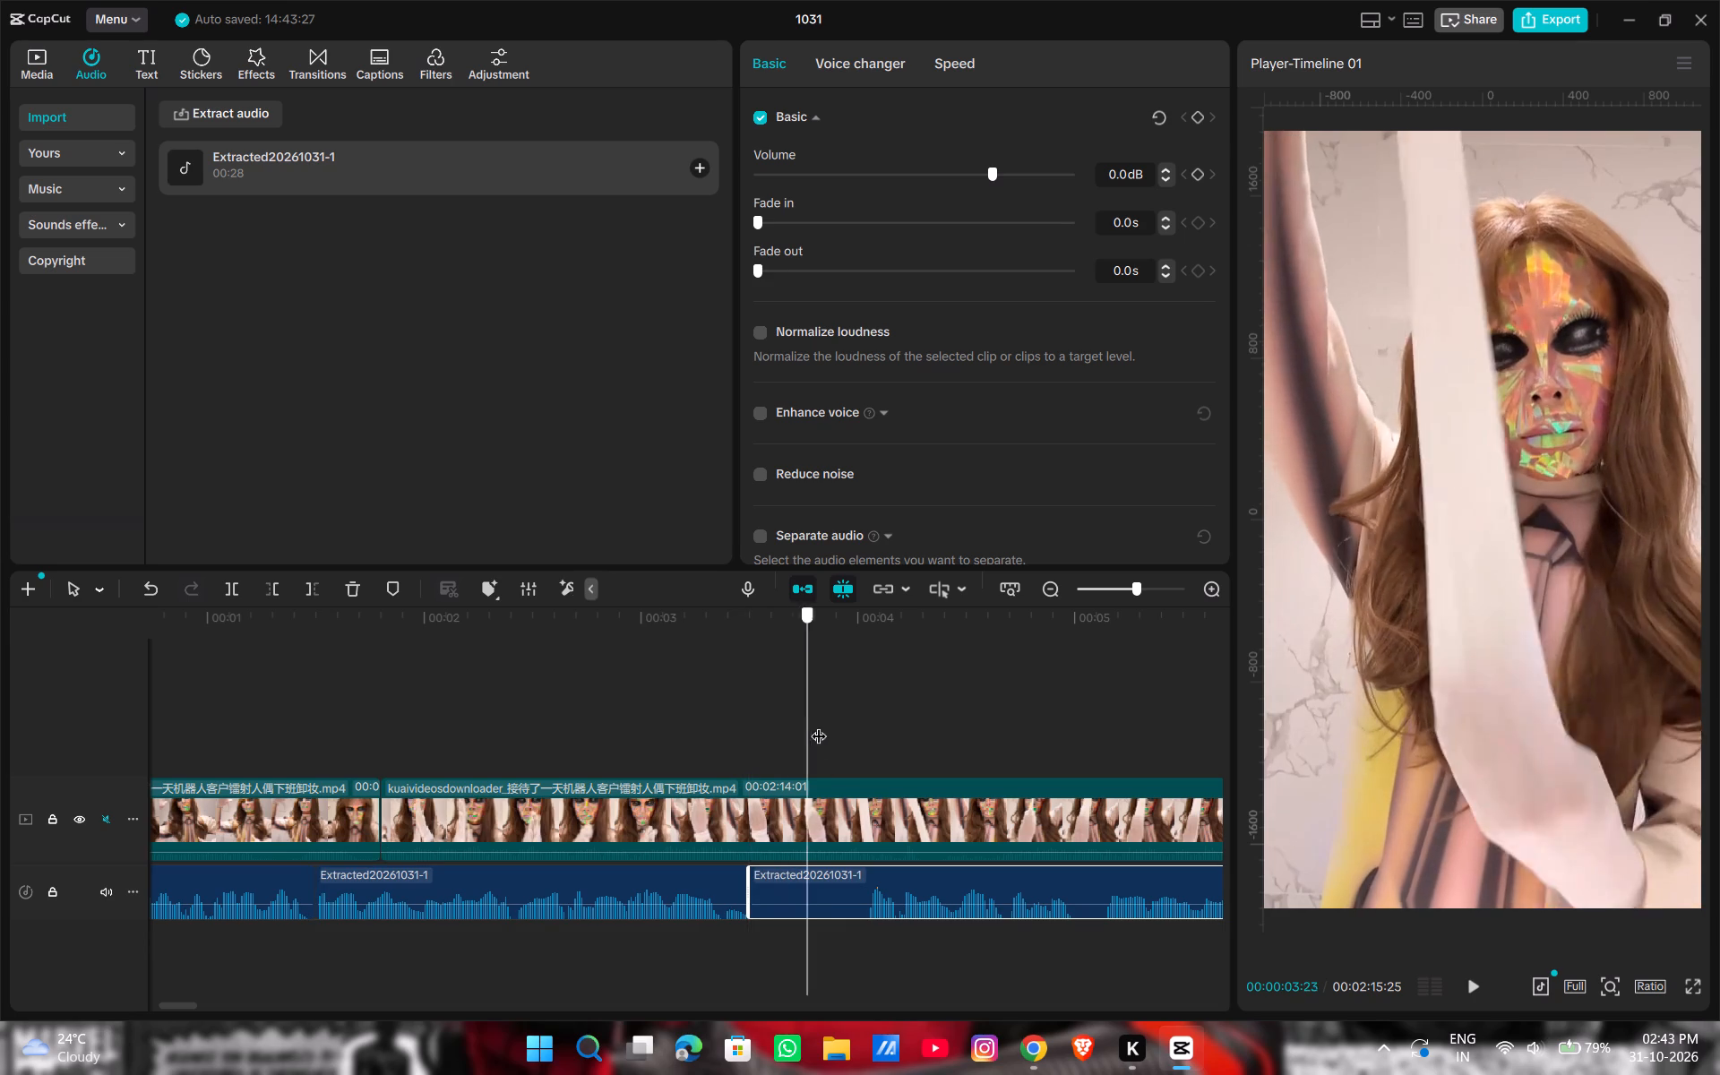
drag(819, 725, 859, 727)
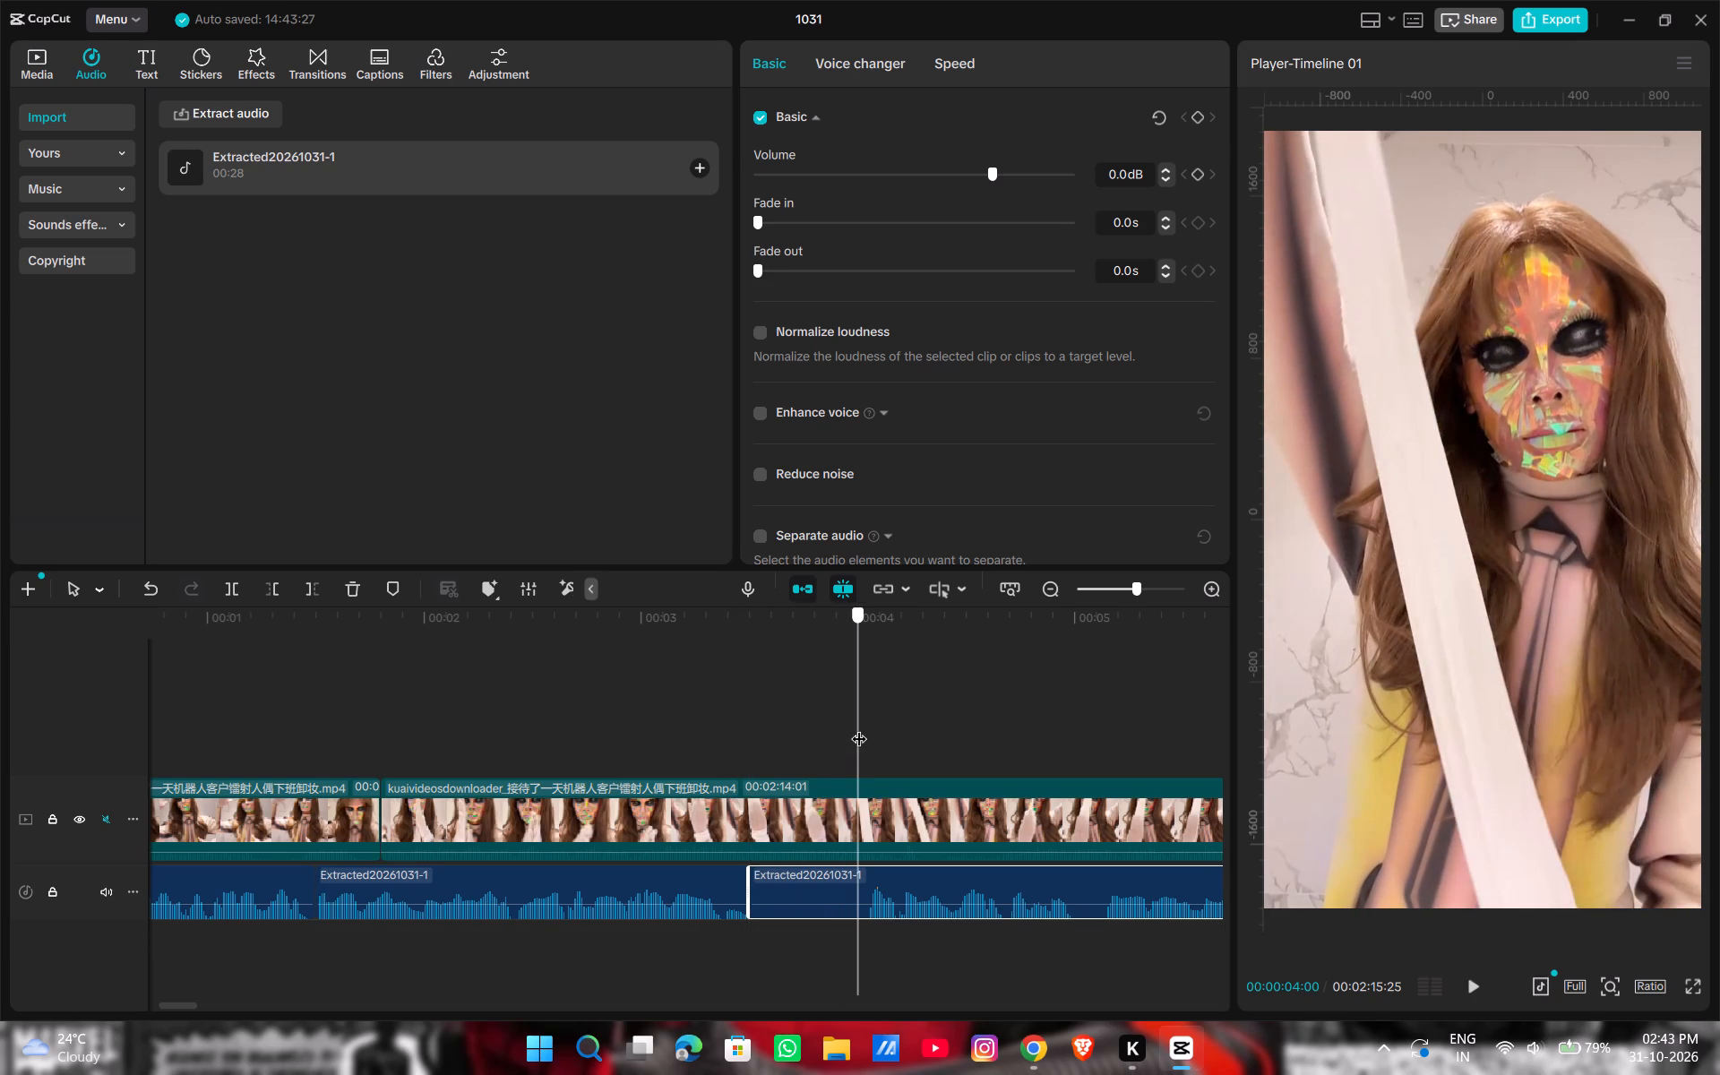
drag(859, 727, 868, 727)
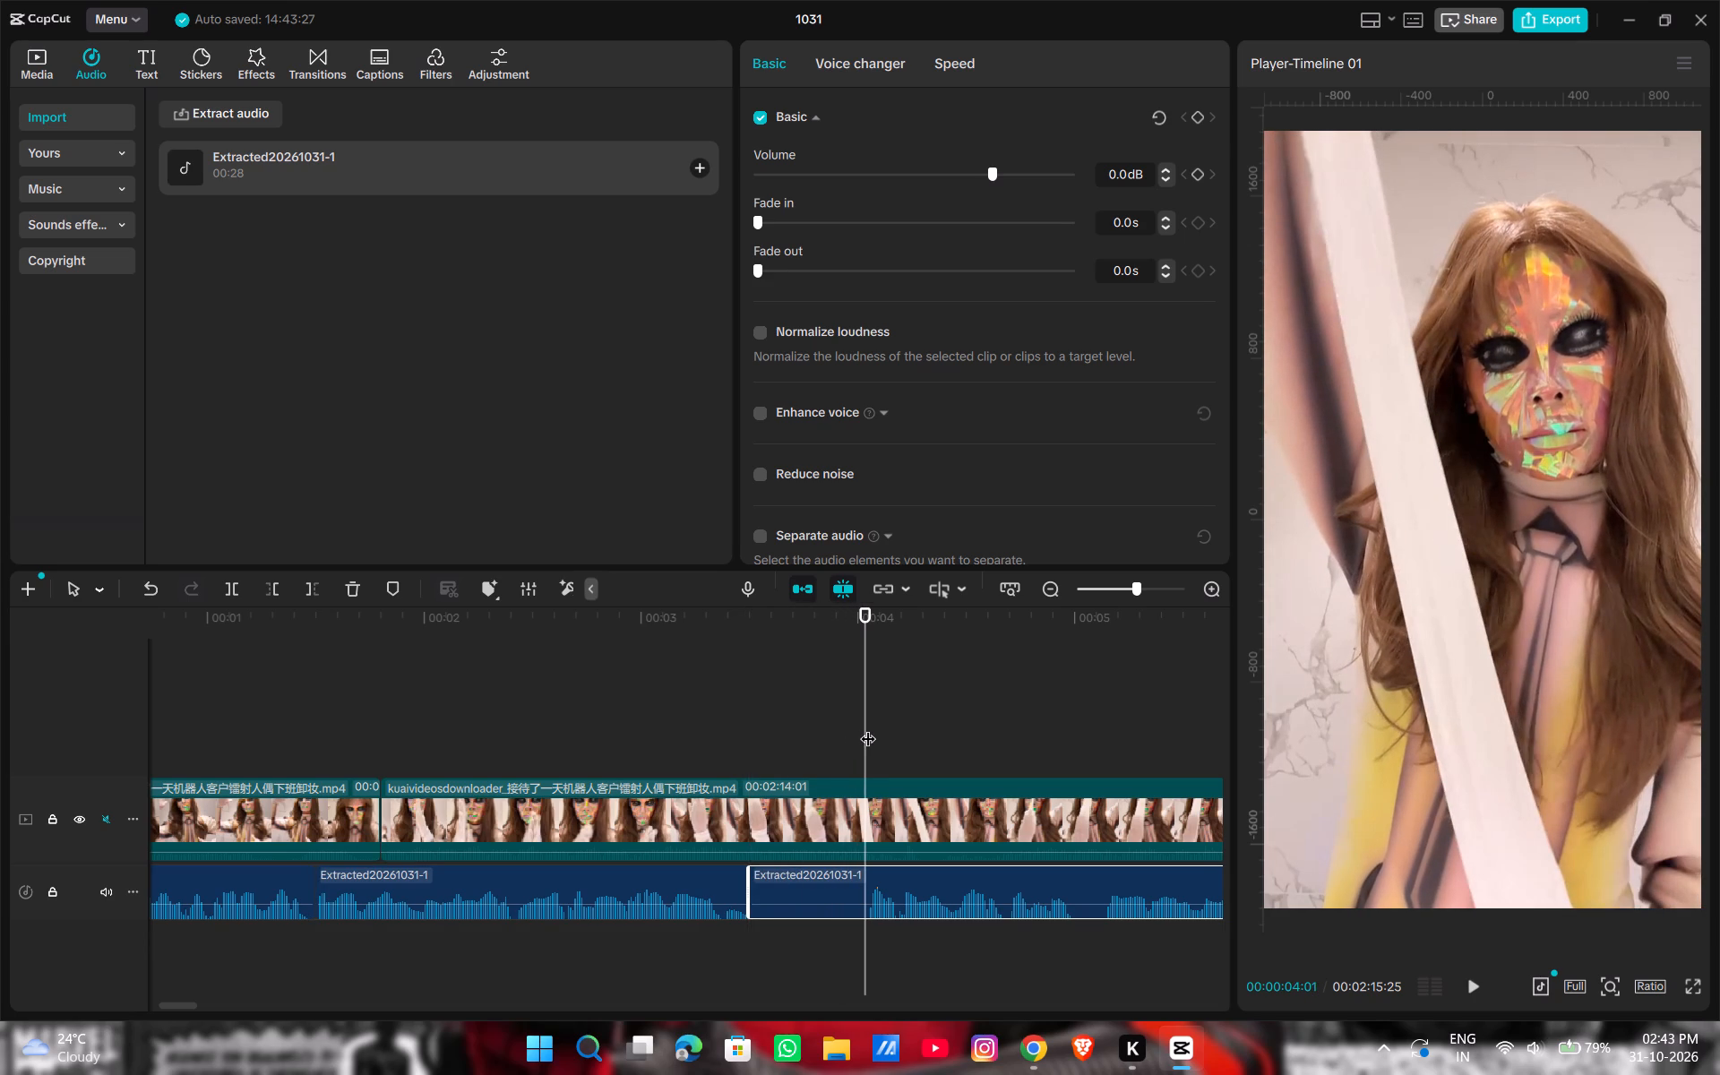
key(ctrl+b)
click(807, 875)
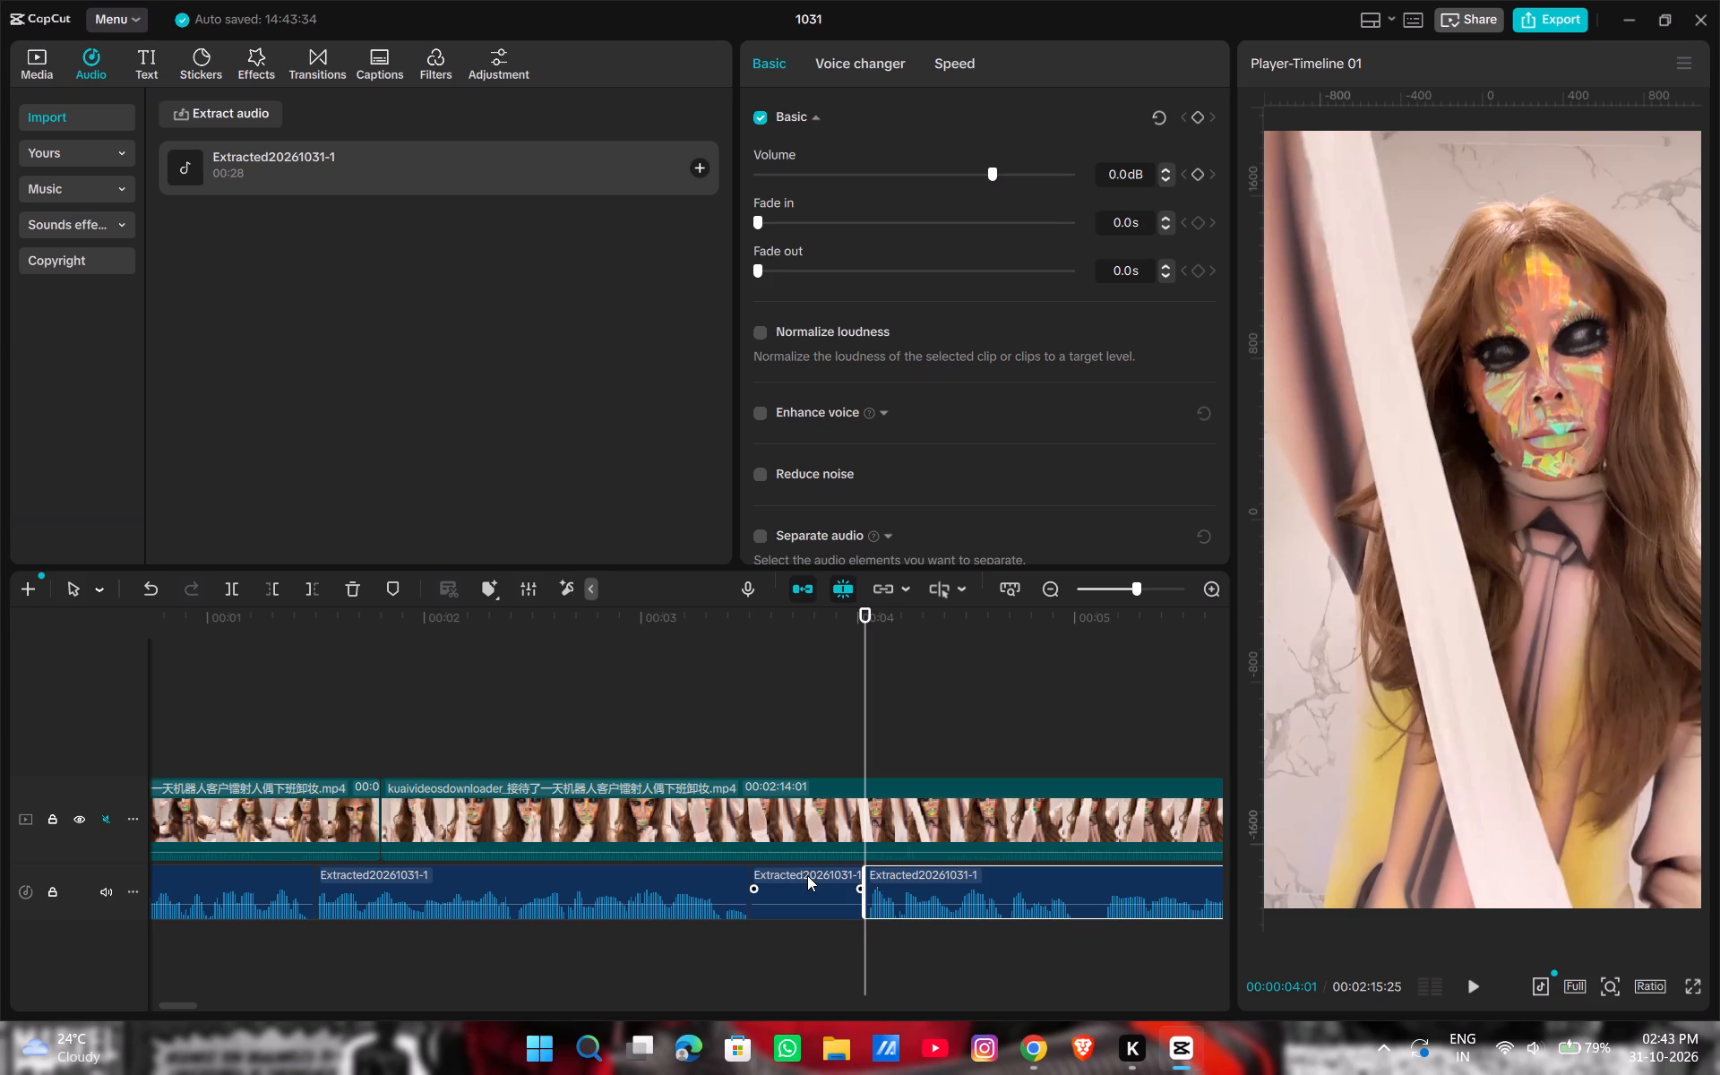
key(BackSpace)
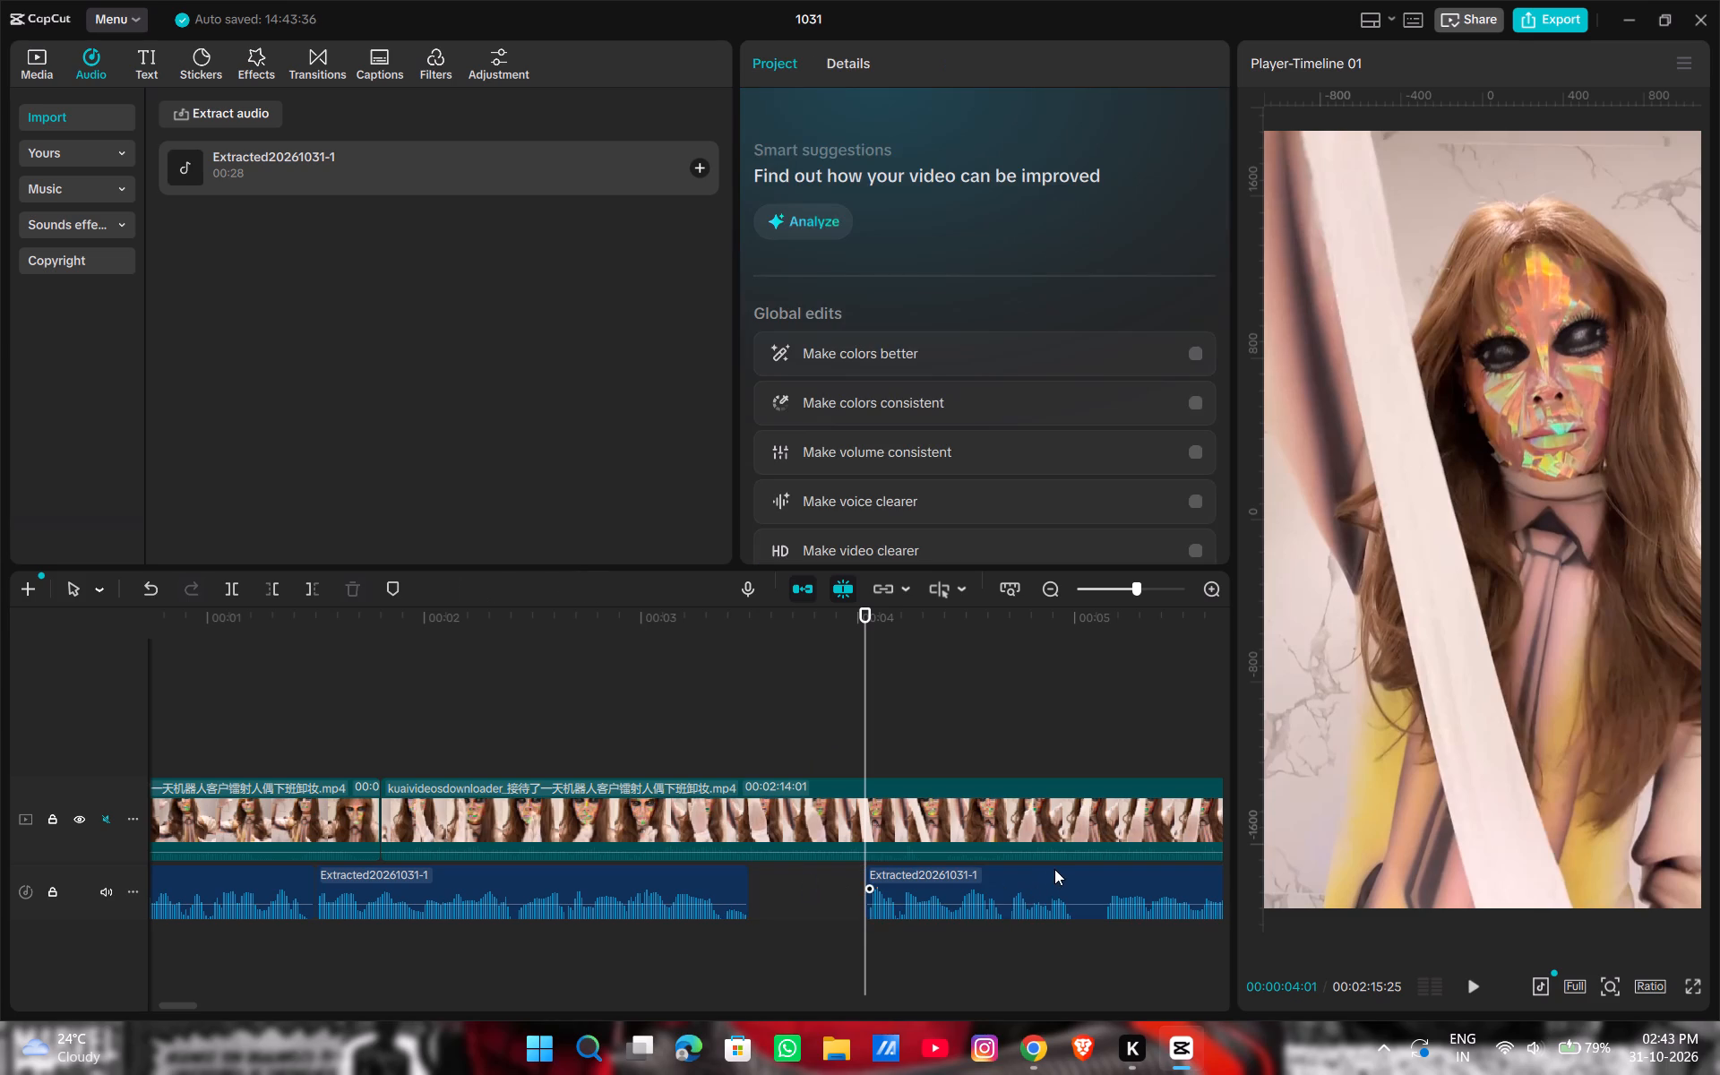
drag(1060, 875, 944, 880)
Play on through the voiceover to its next pause and split the clip where the pause begins, at 00:00:07:21.
key(space)
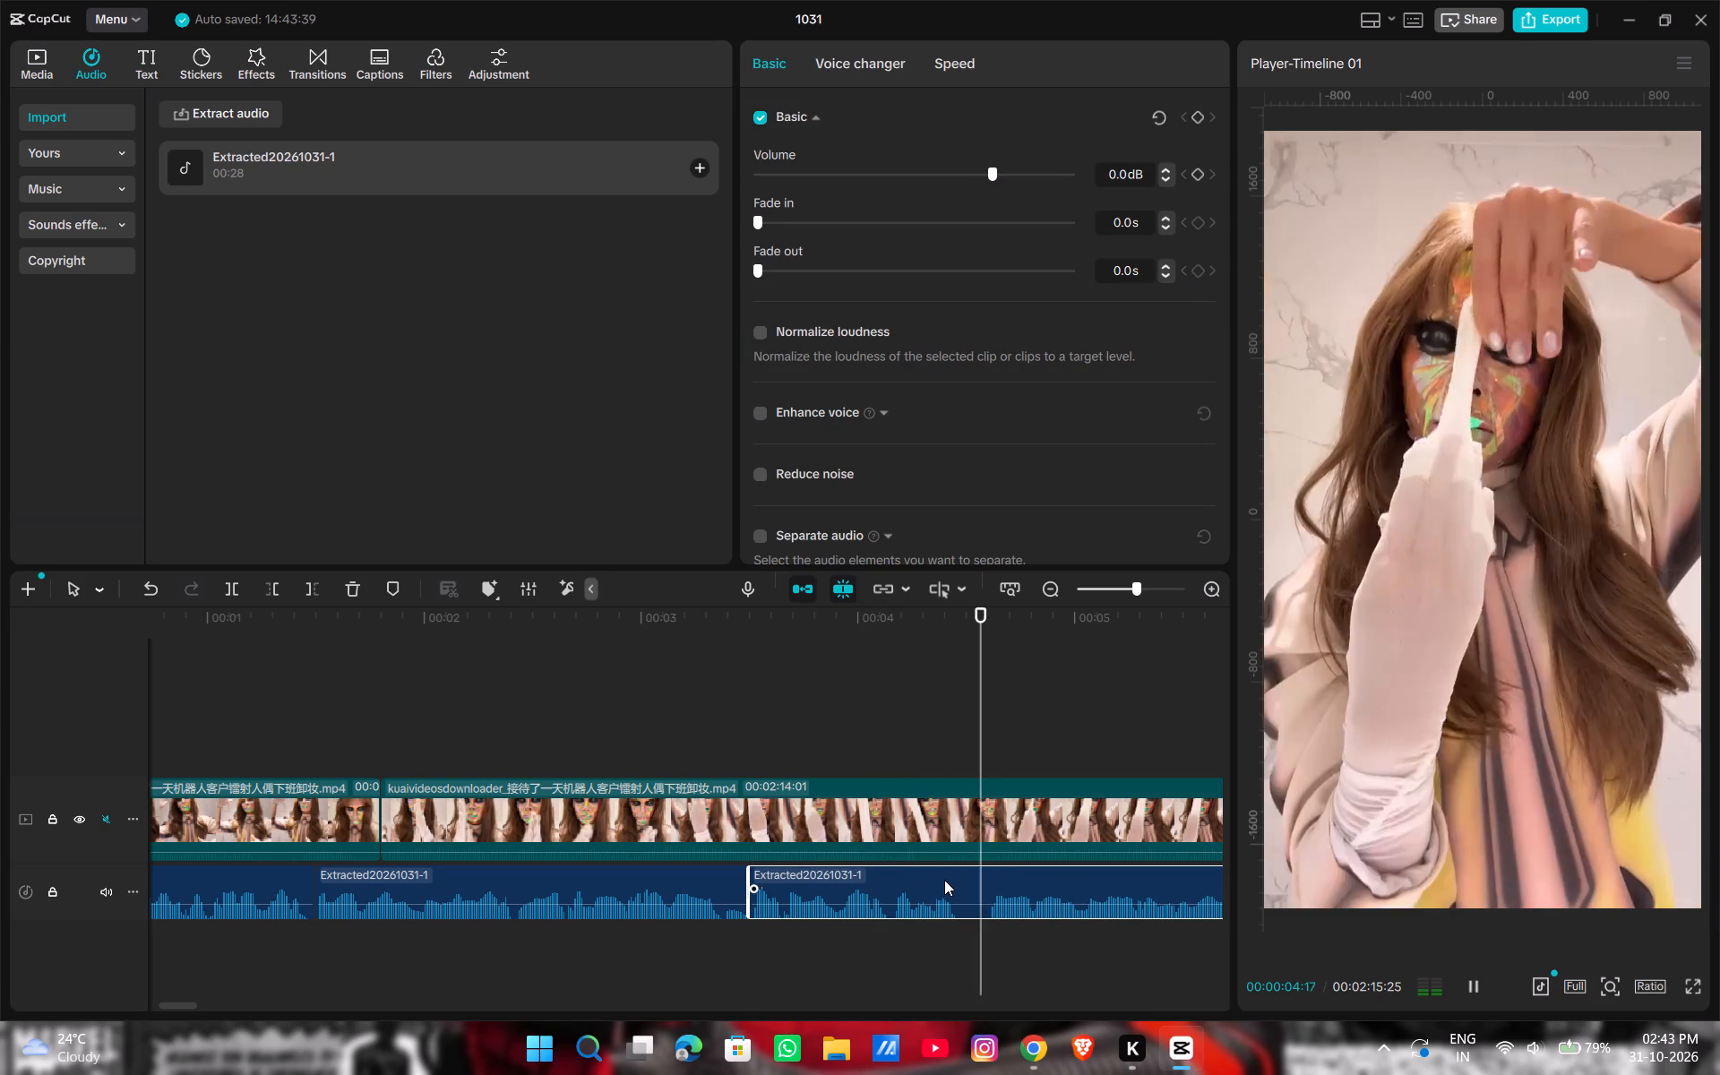
key(space)
key(space)
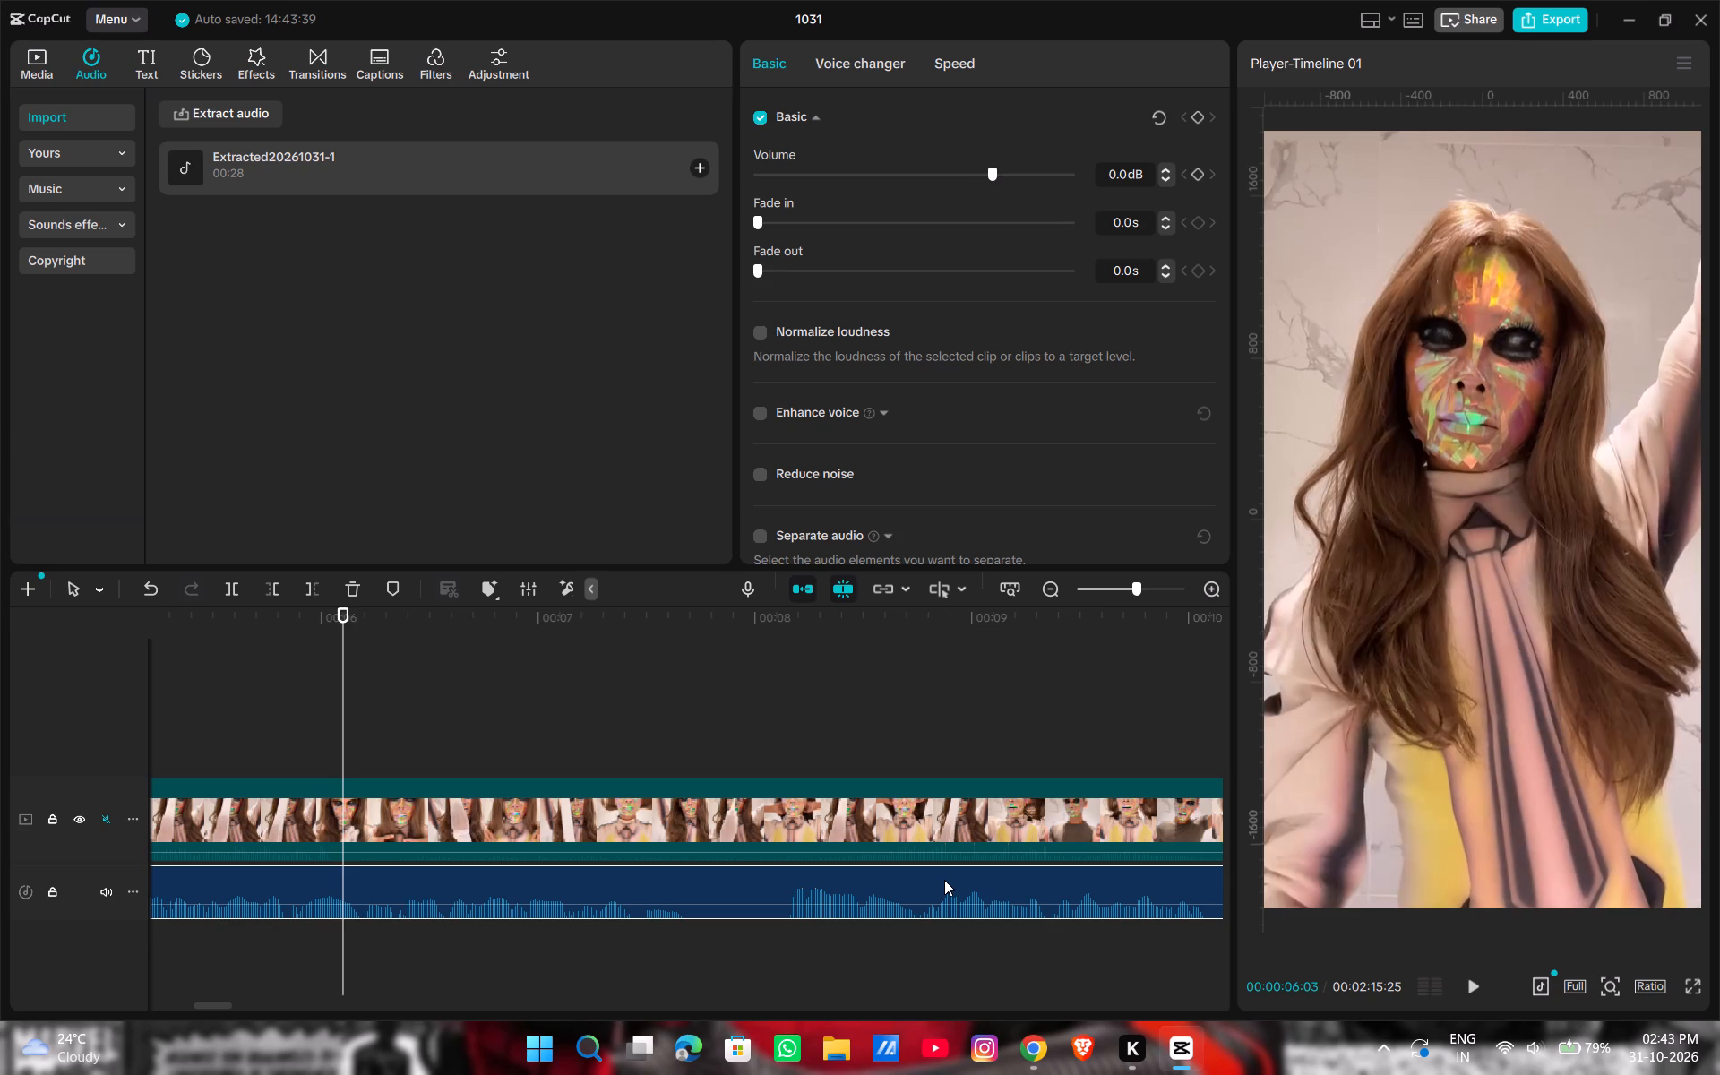
key(space)
key(space)
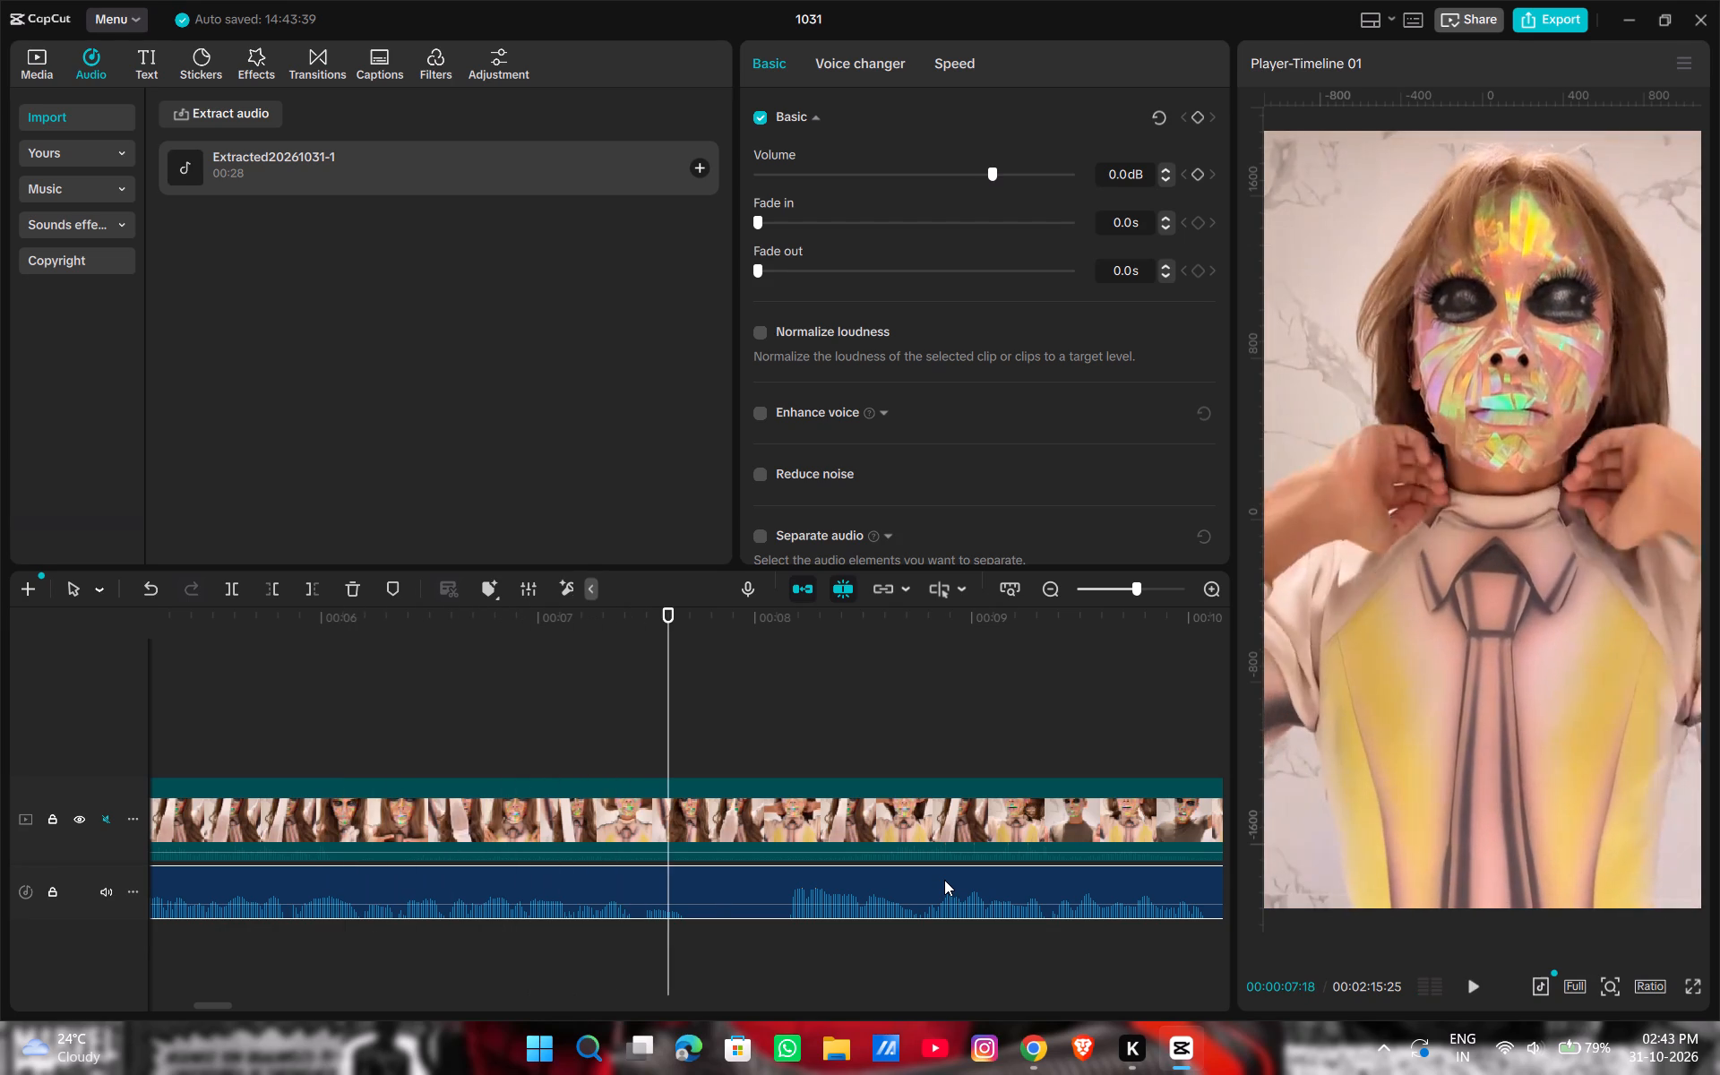
key(space)
drag(718, 722, 718, 722)
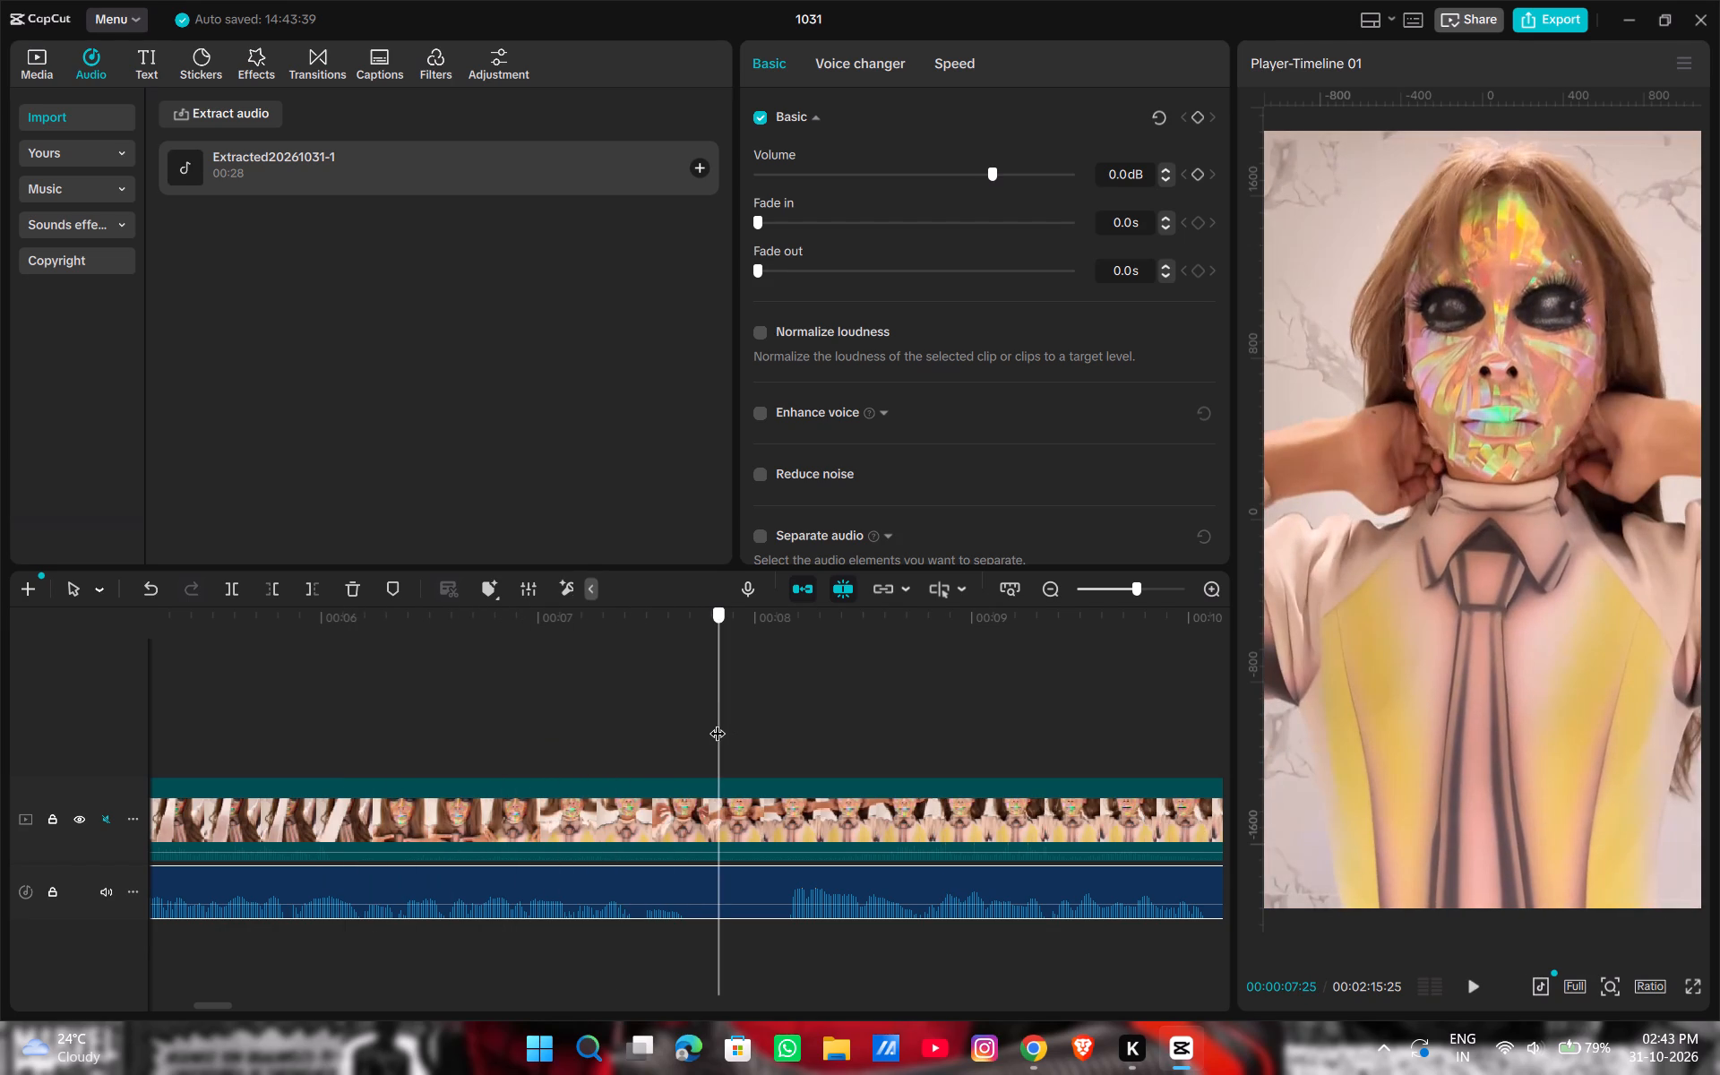
drag(718, 722, 692, 726)
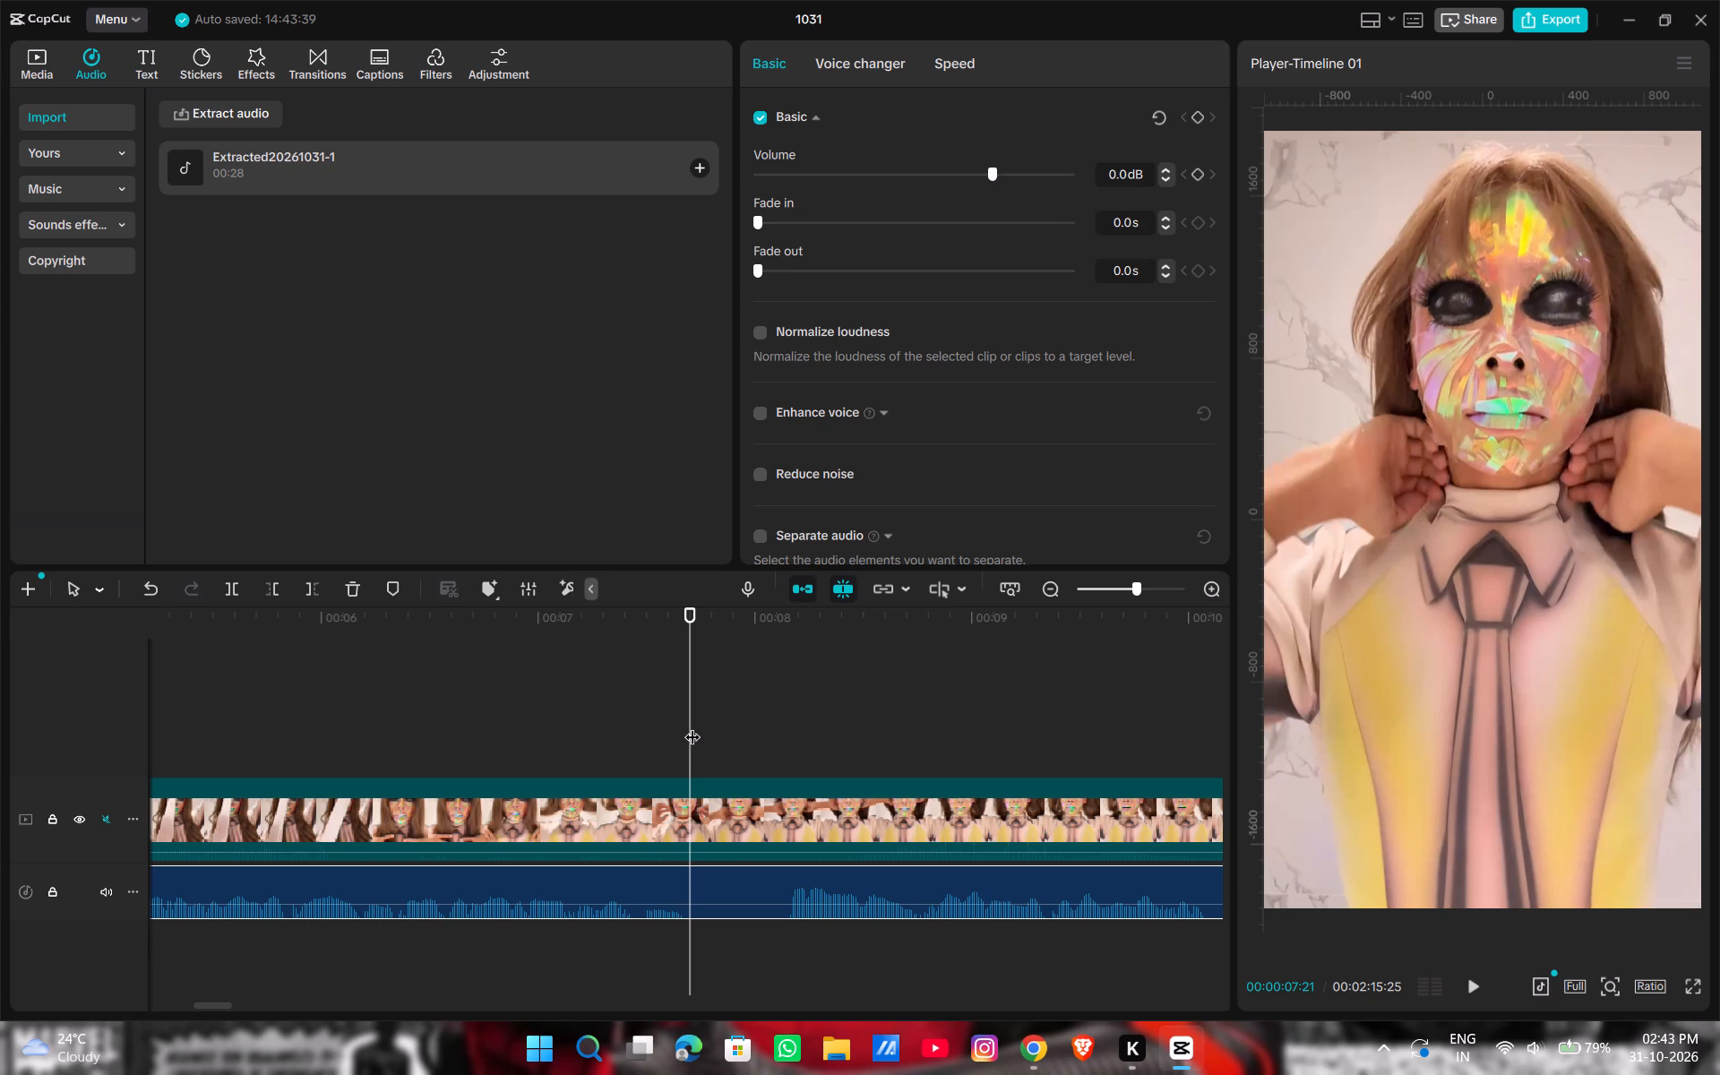
key(ctrl+b)
key(ctrl+b)
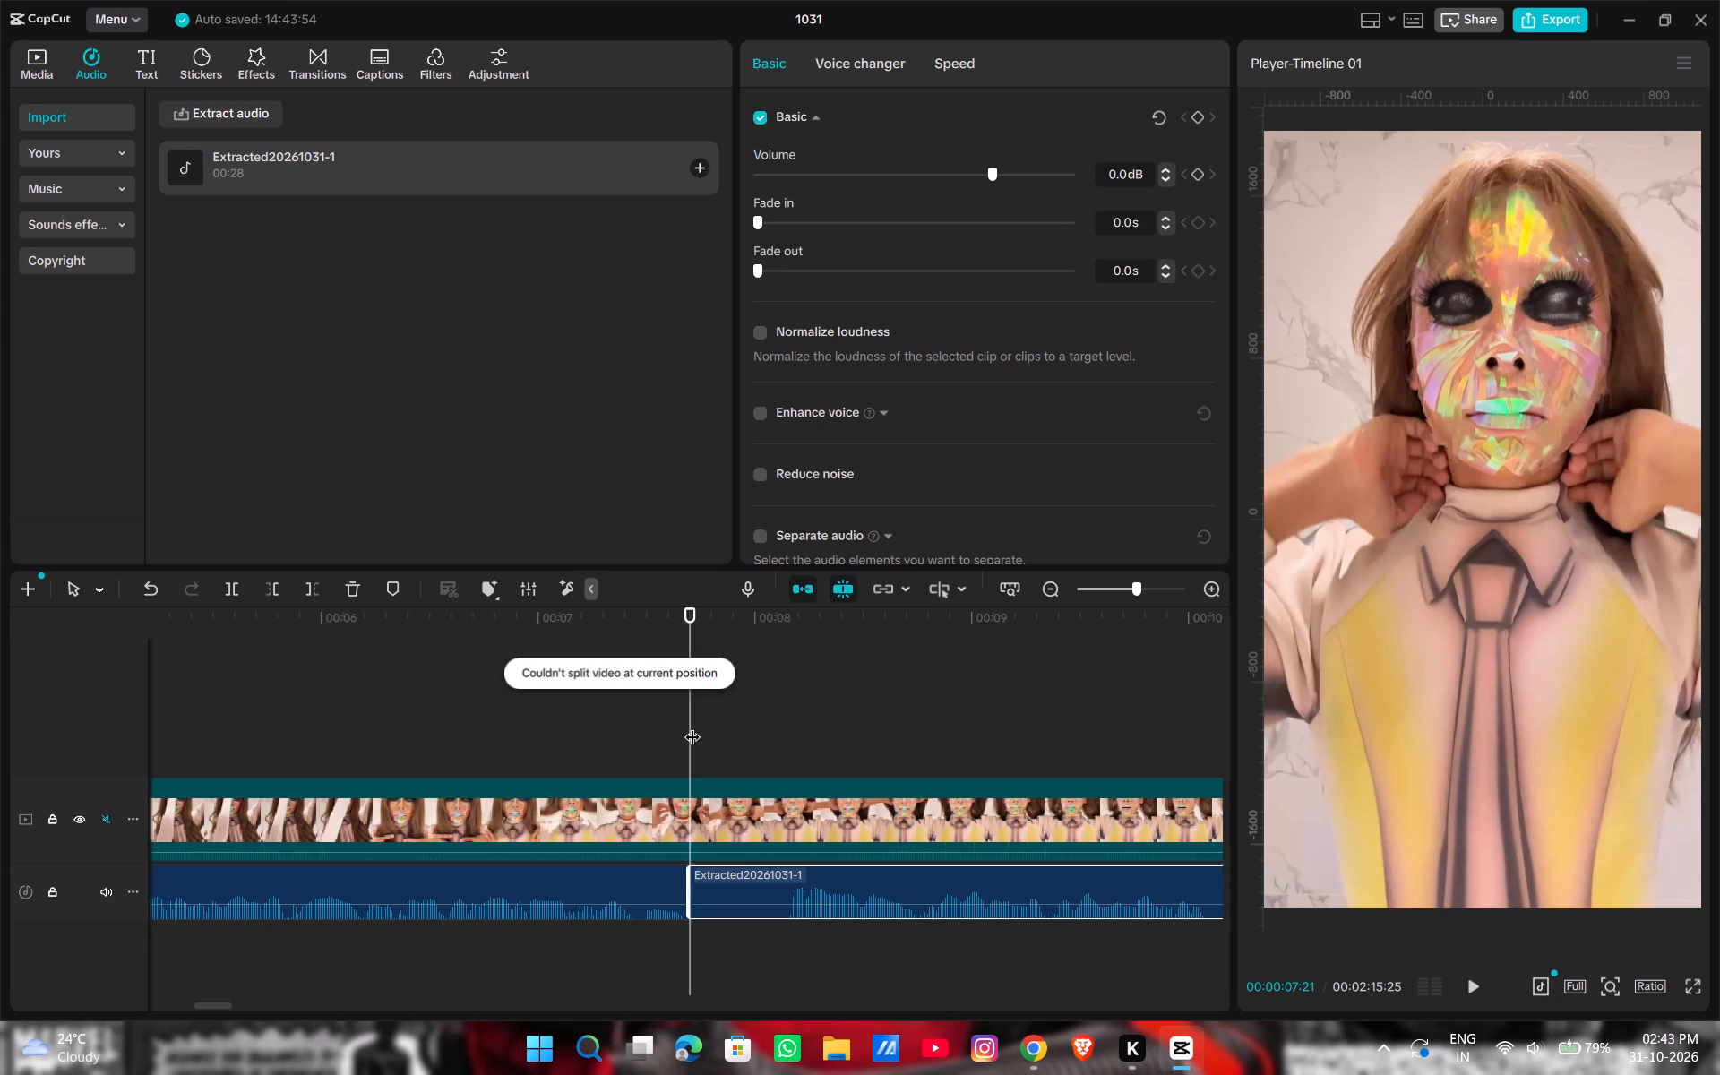
Split the voiceover at 00:00:08:04, delete the silent piece before it and move the following audio against the preceding piece.
drag(692, 726, 727, 735)
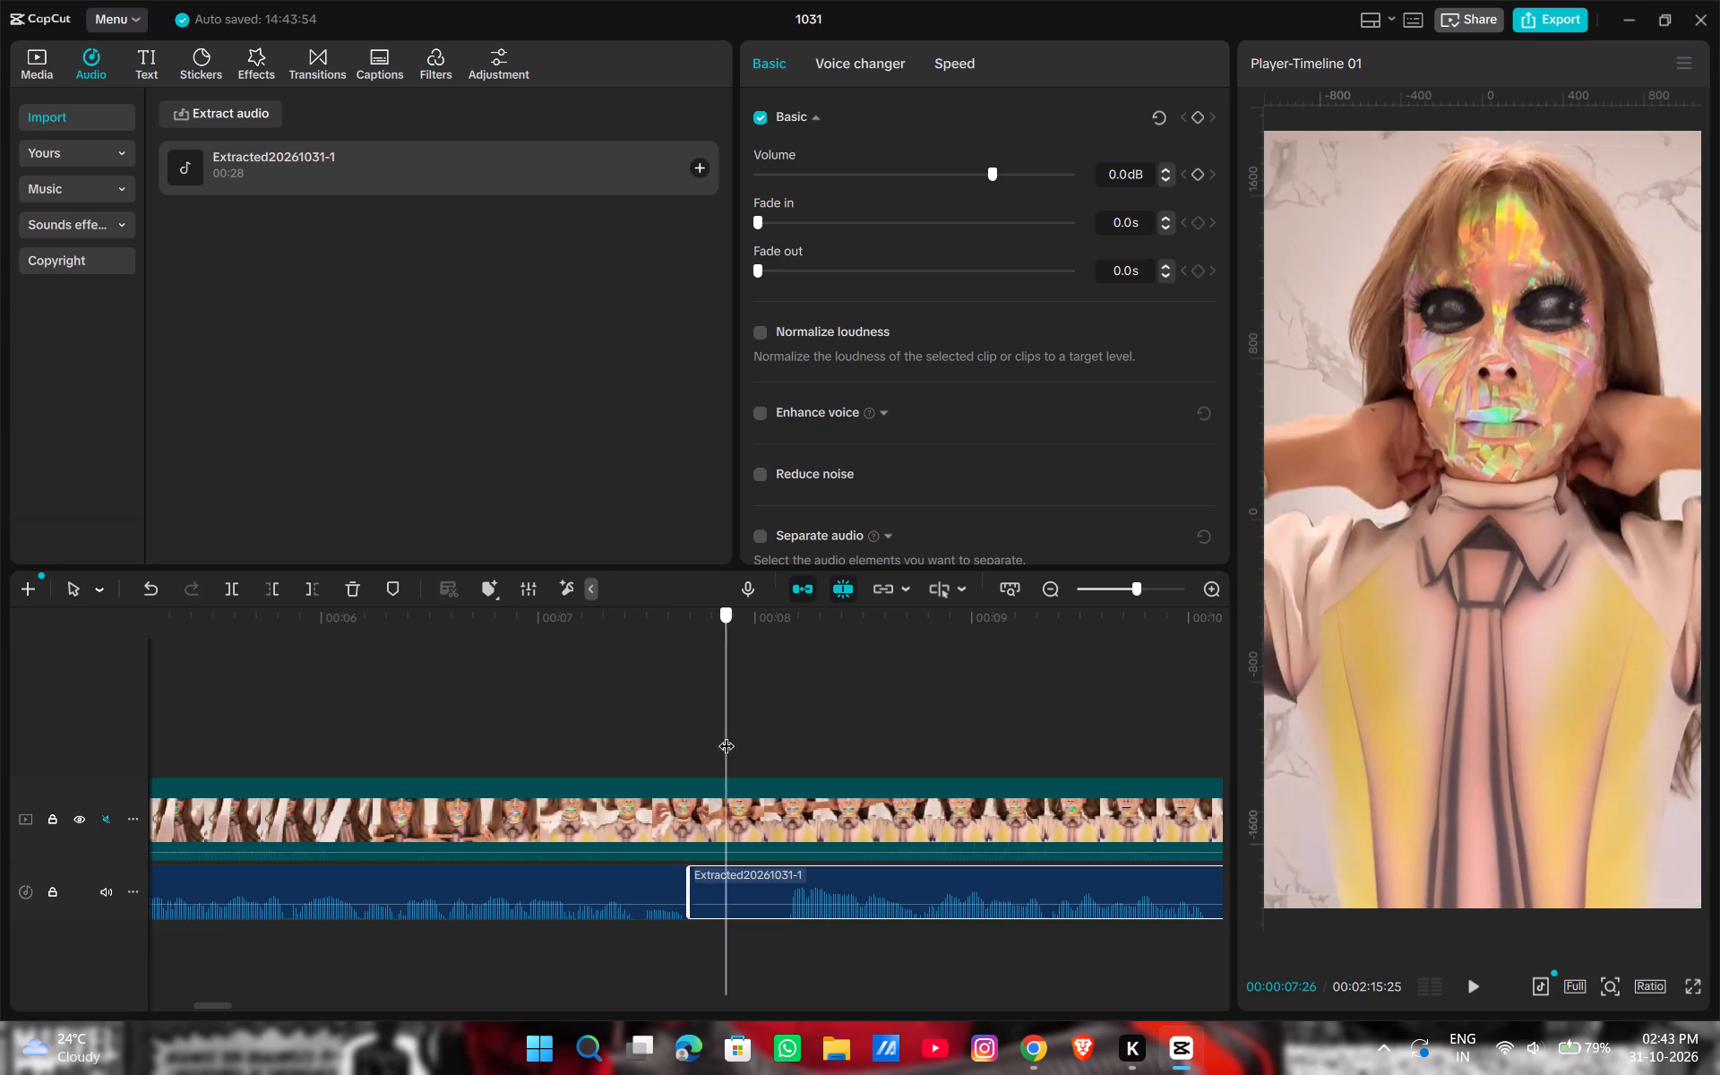
drag(727, 735, 783, 735)
key(ctrl+b)
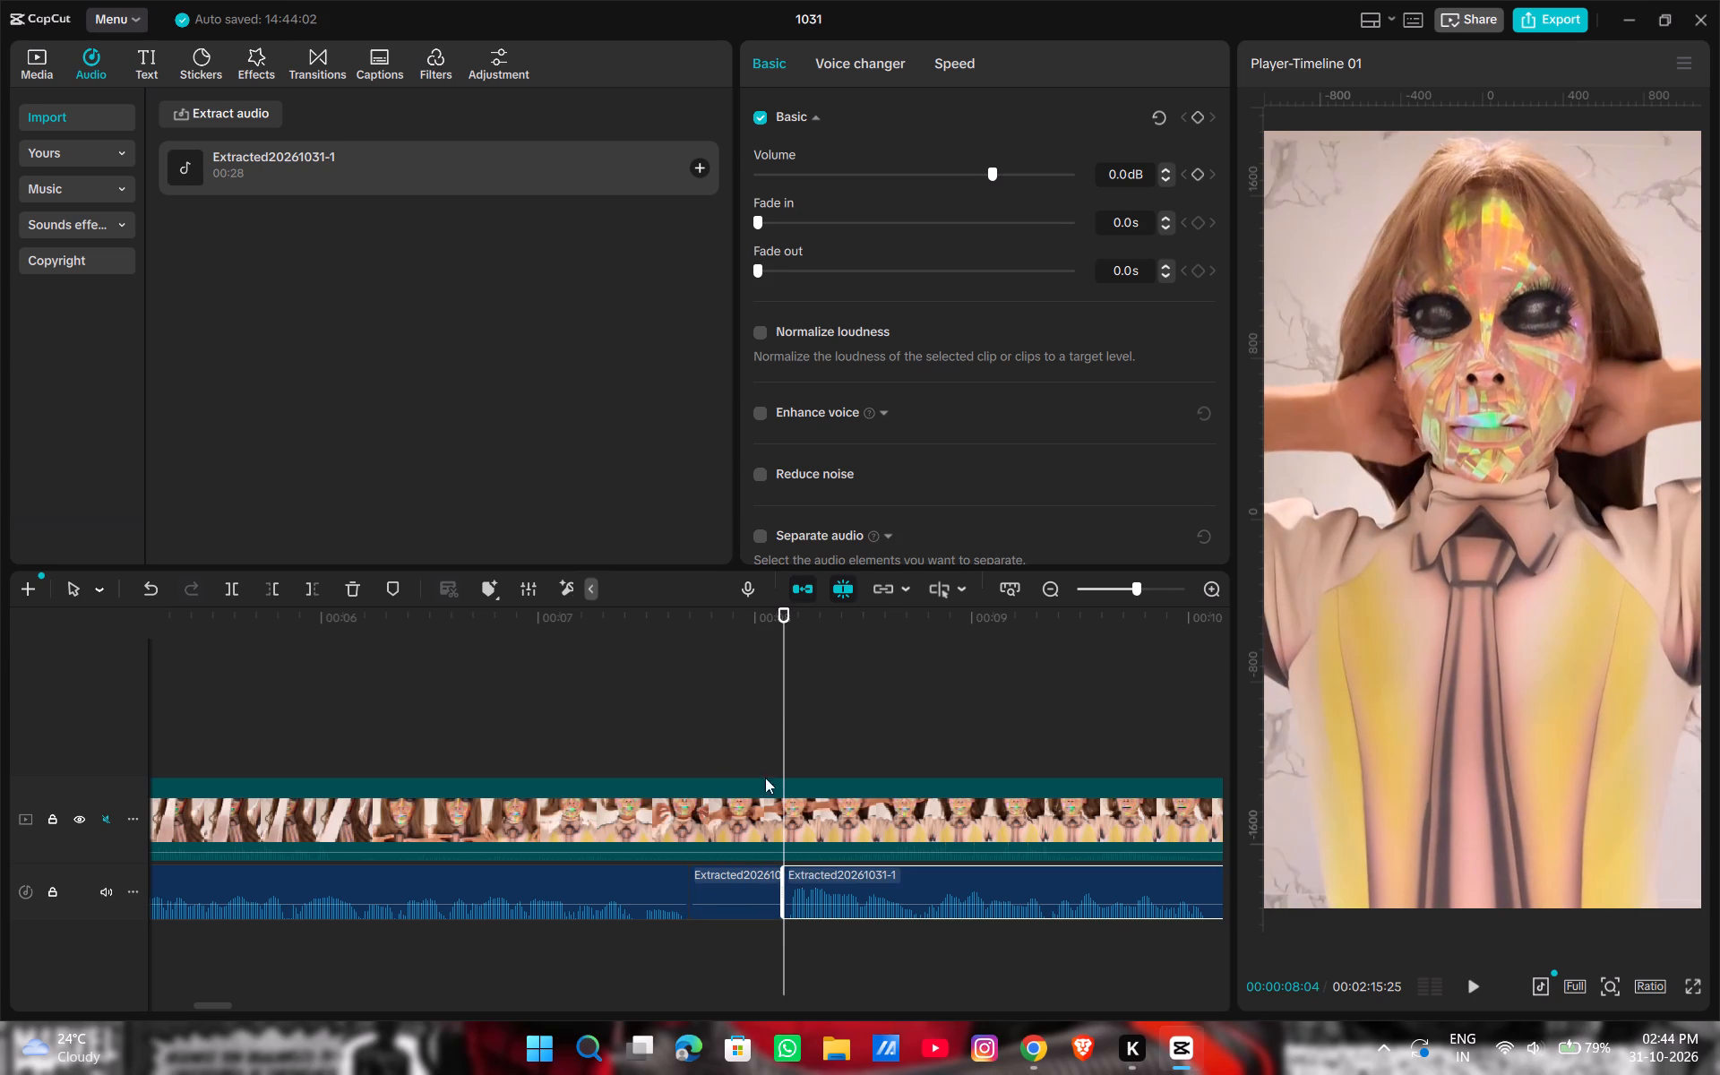
click(742, 890)
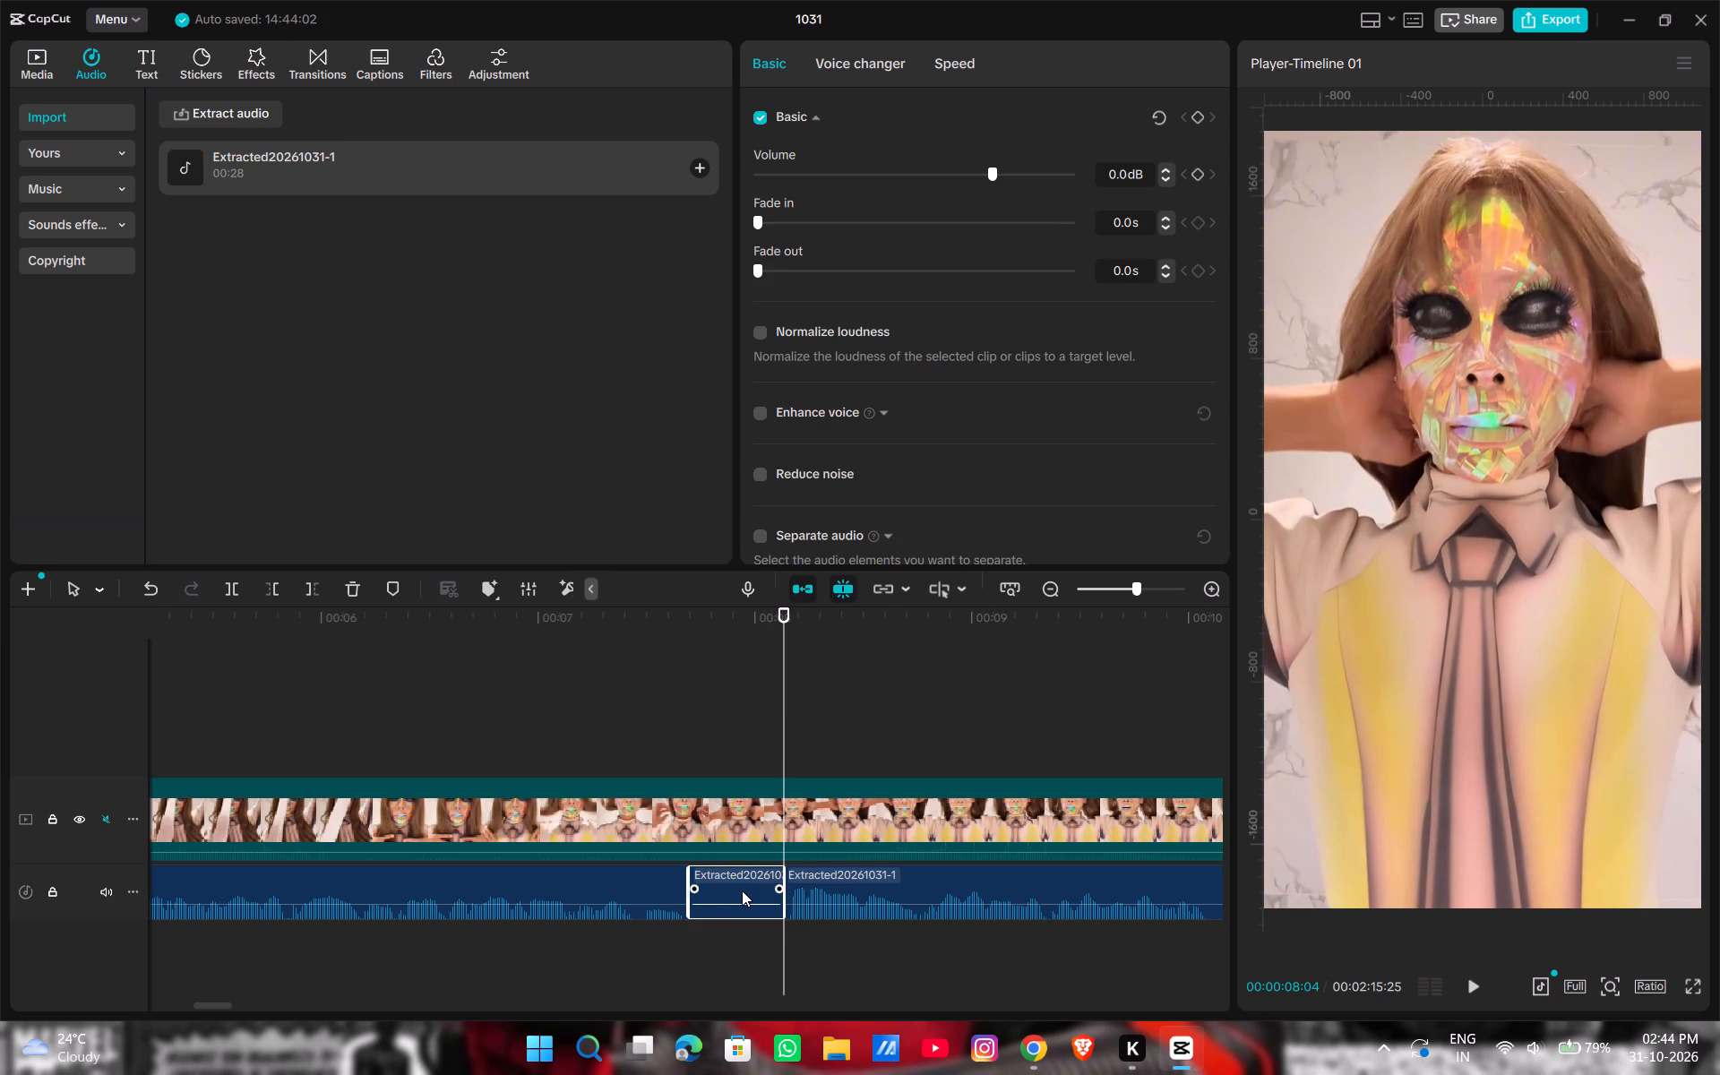
key(BackSpace)
drag(916, 876, 834, 877)
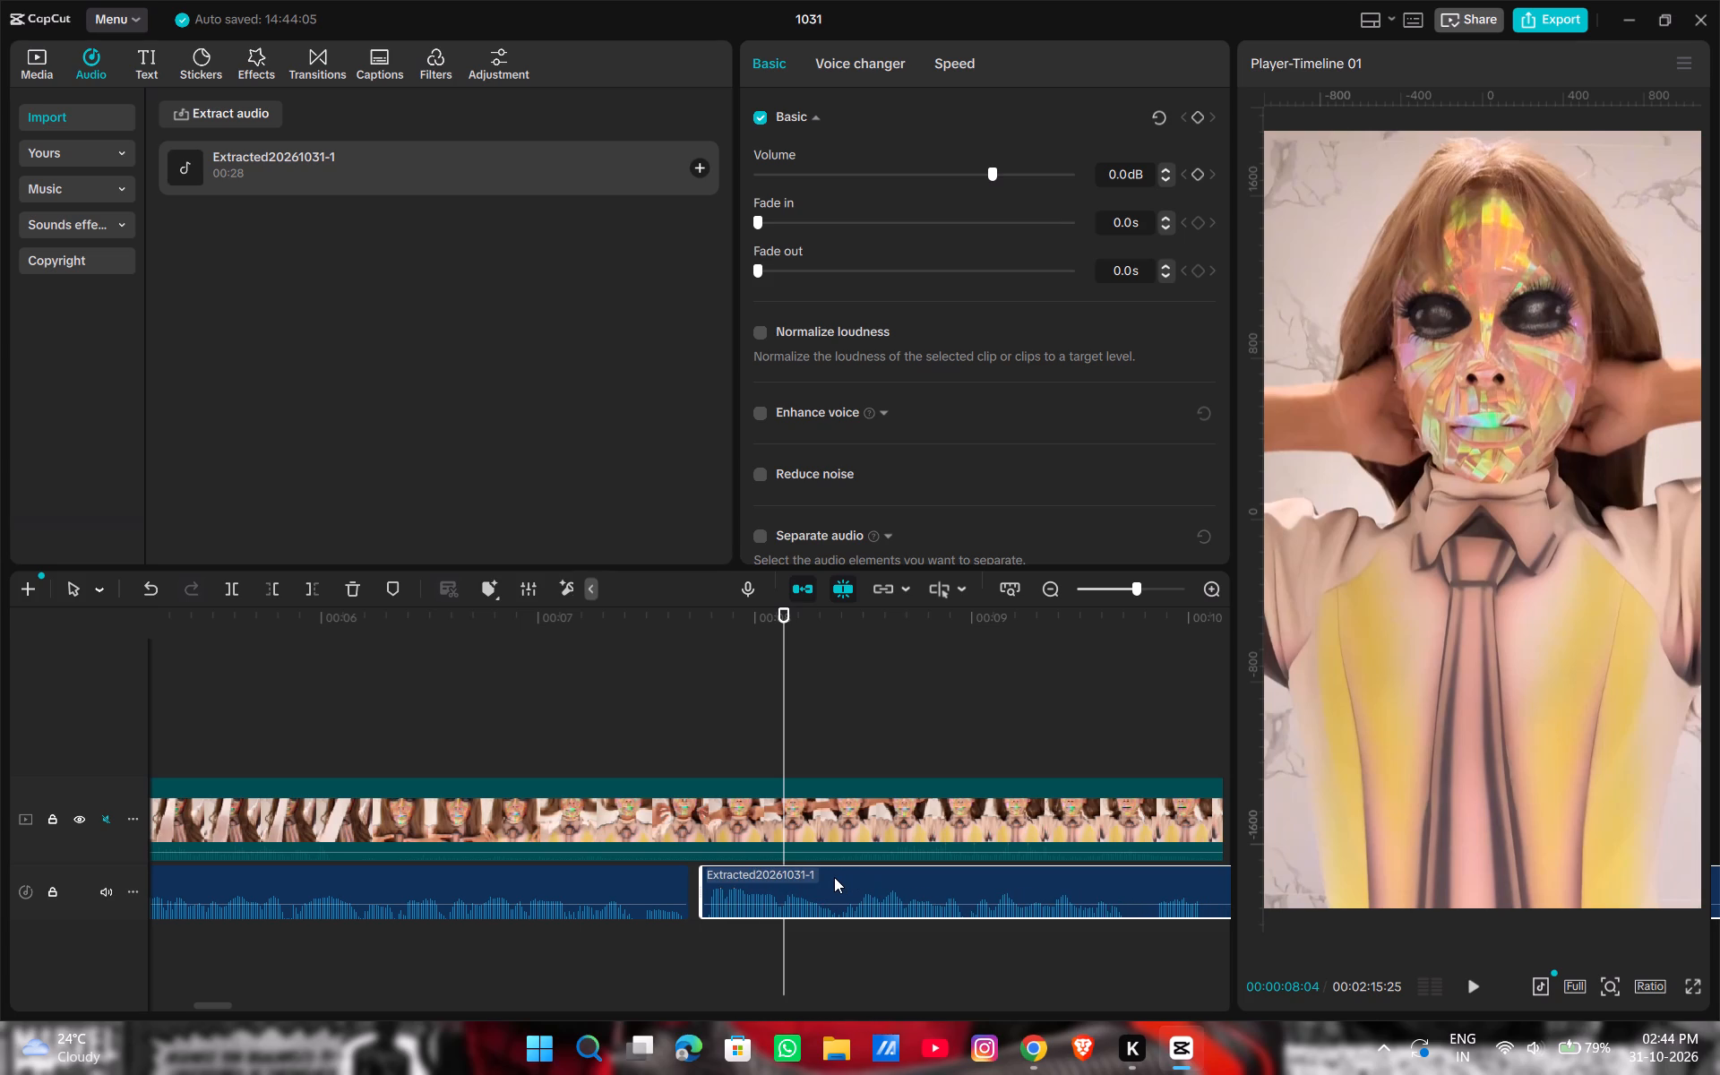
drag(834, 877, 827, 877)
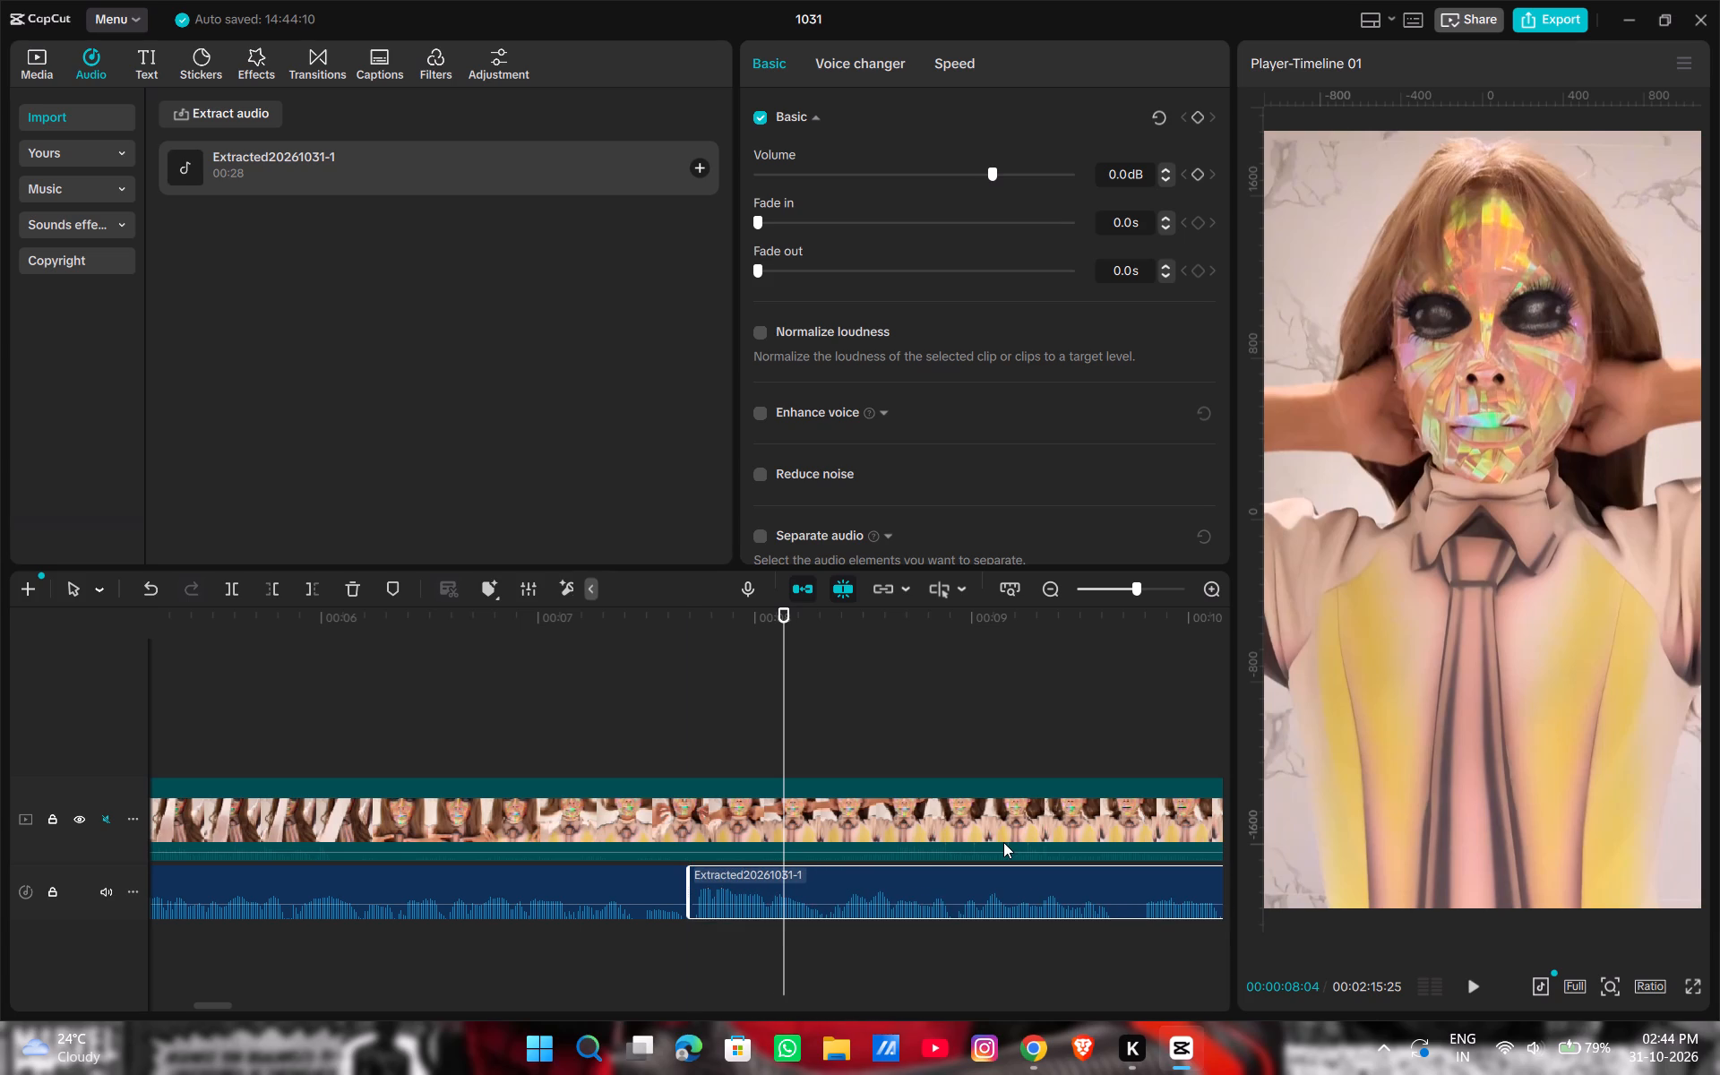
Find the voiceover's next pause and split the clip where the pause begins, at 00:00:12:25.
key(space)
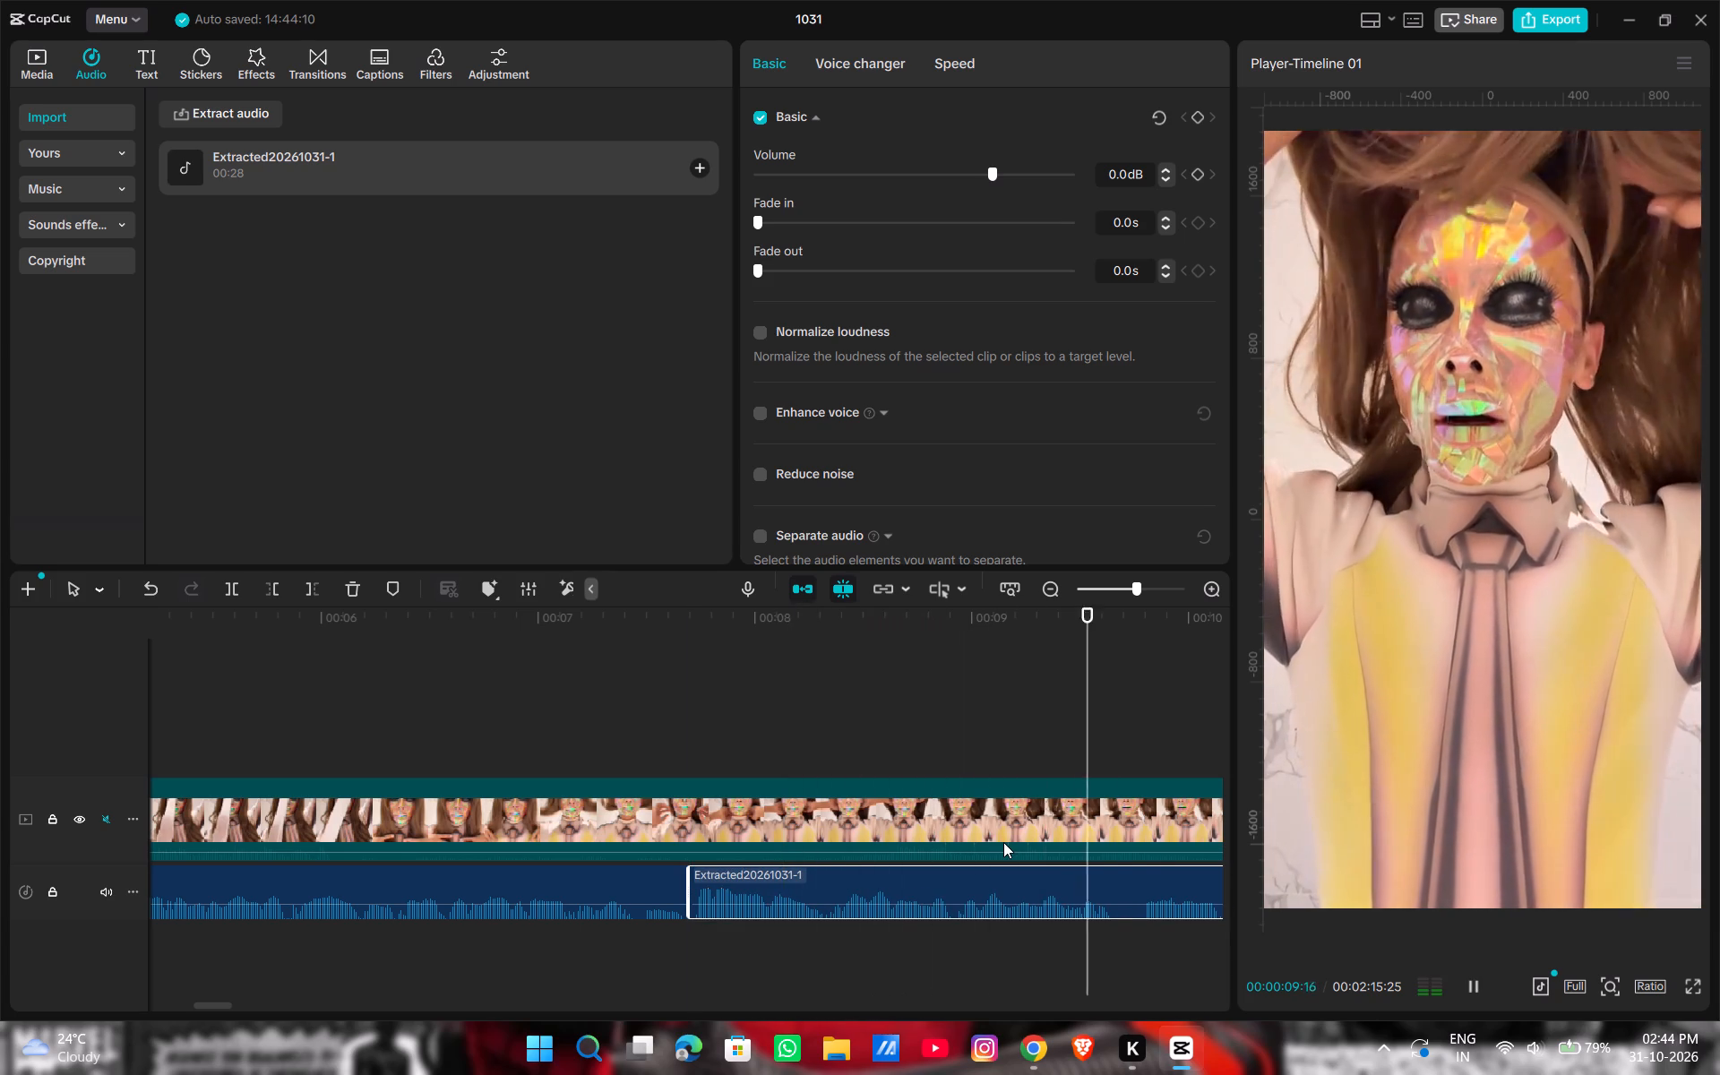
key(space)
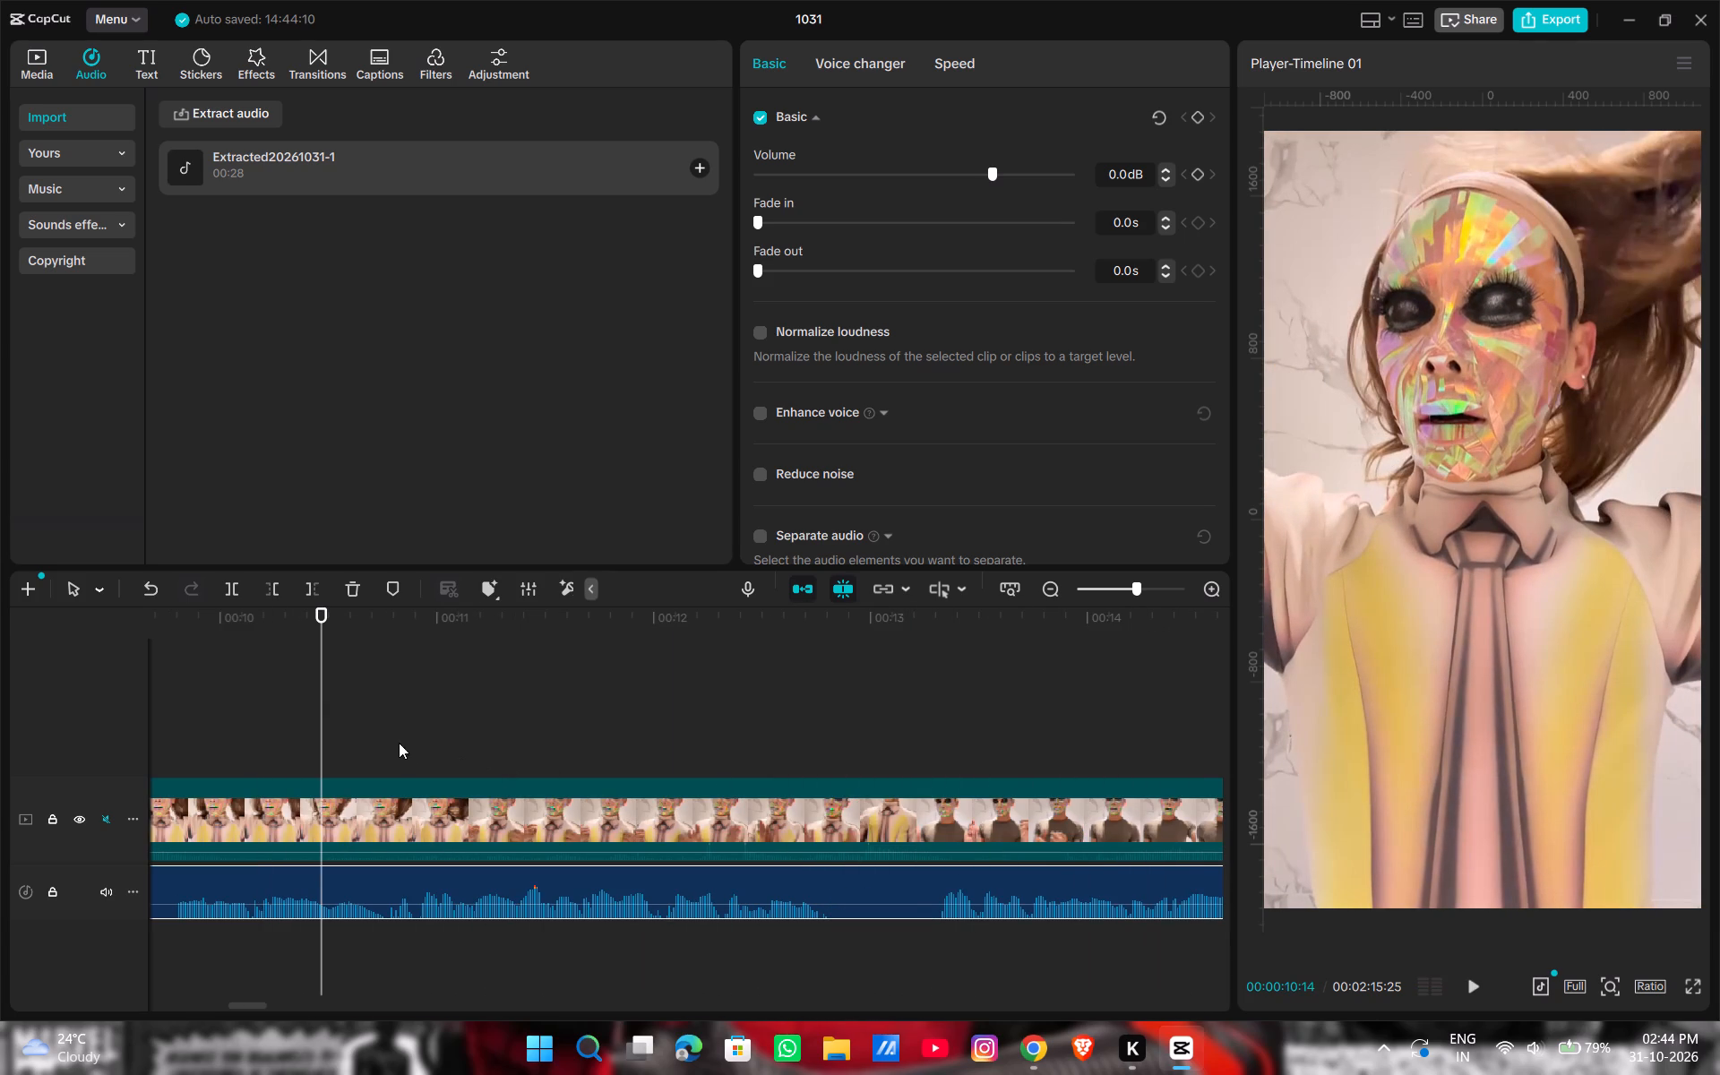
drag(321, 727, 407, 775)
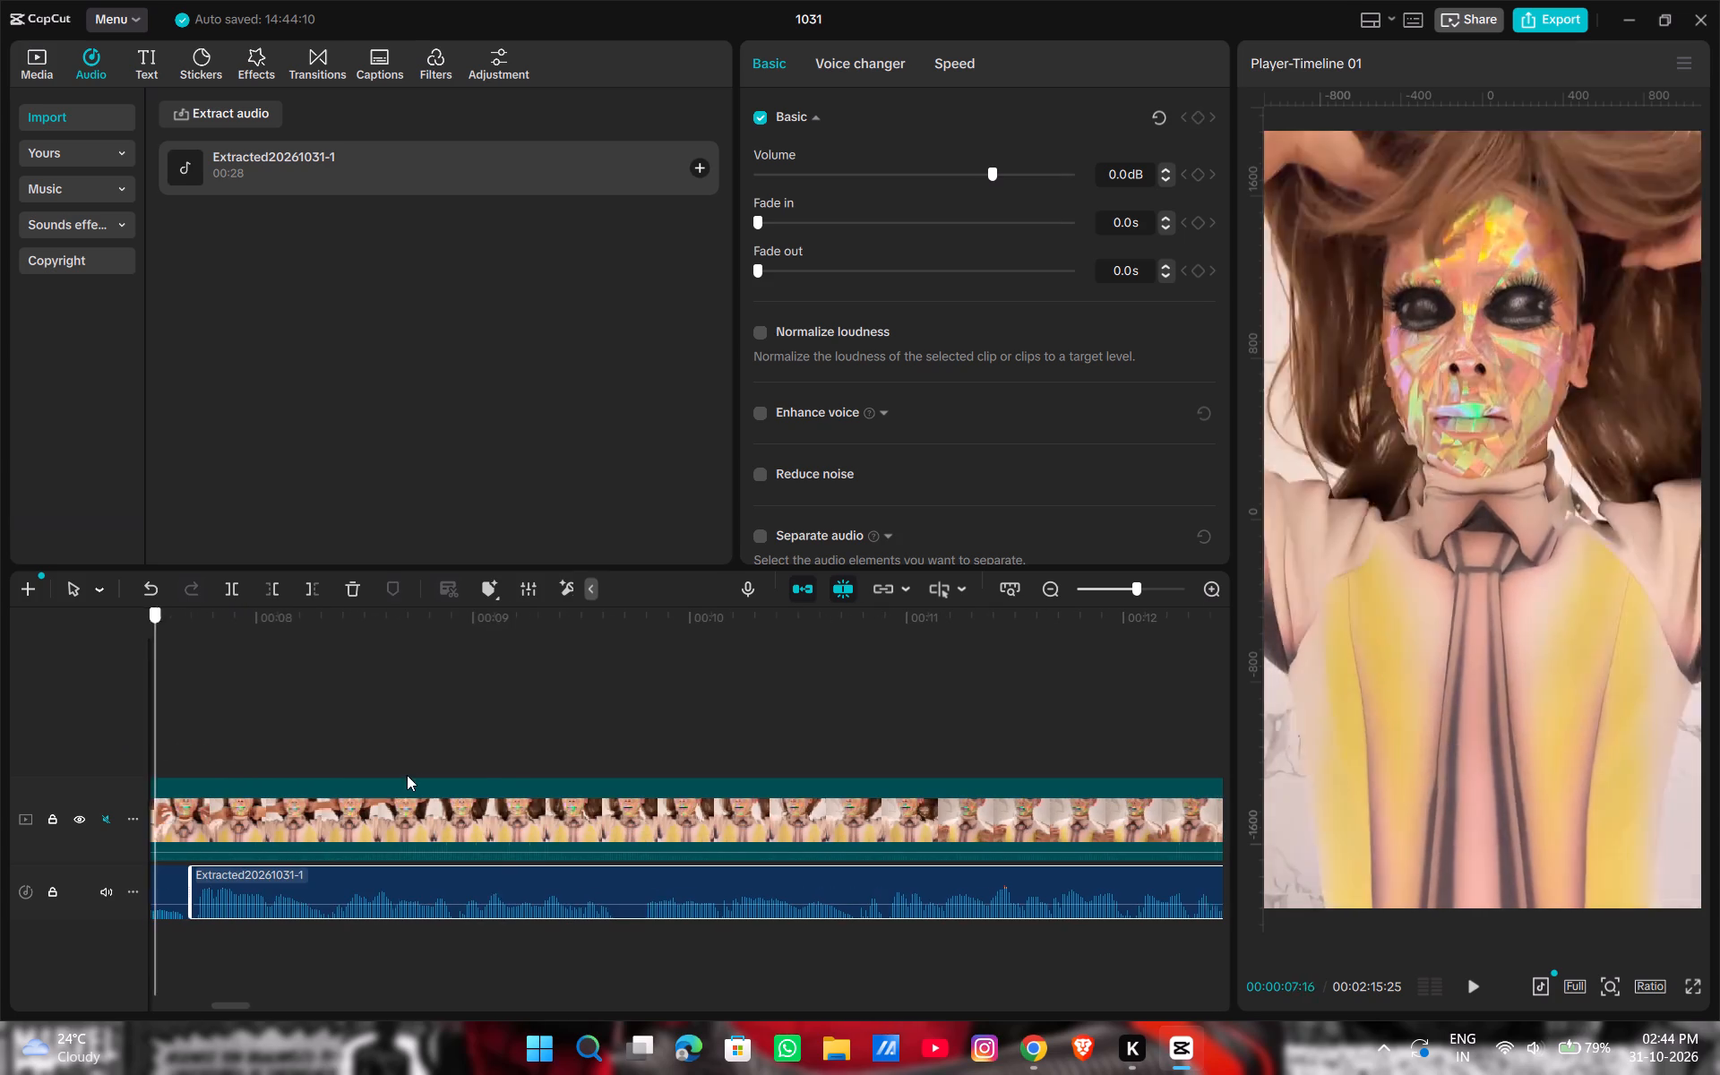
drag(407, 775, 965, 844)
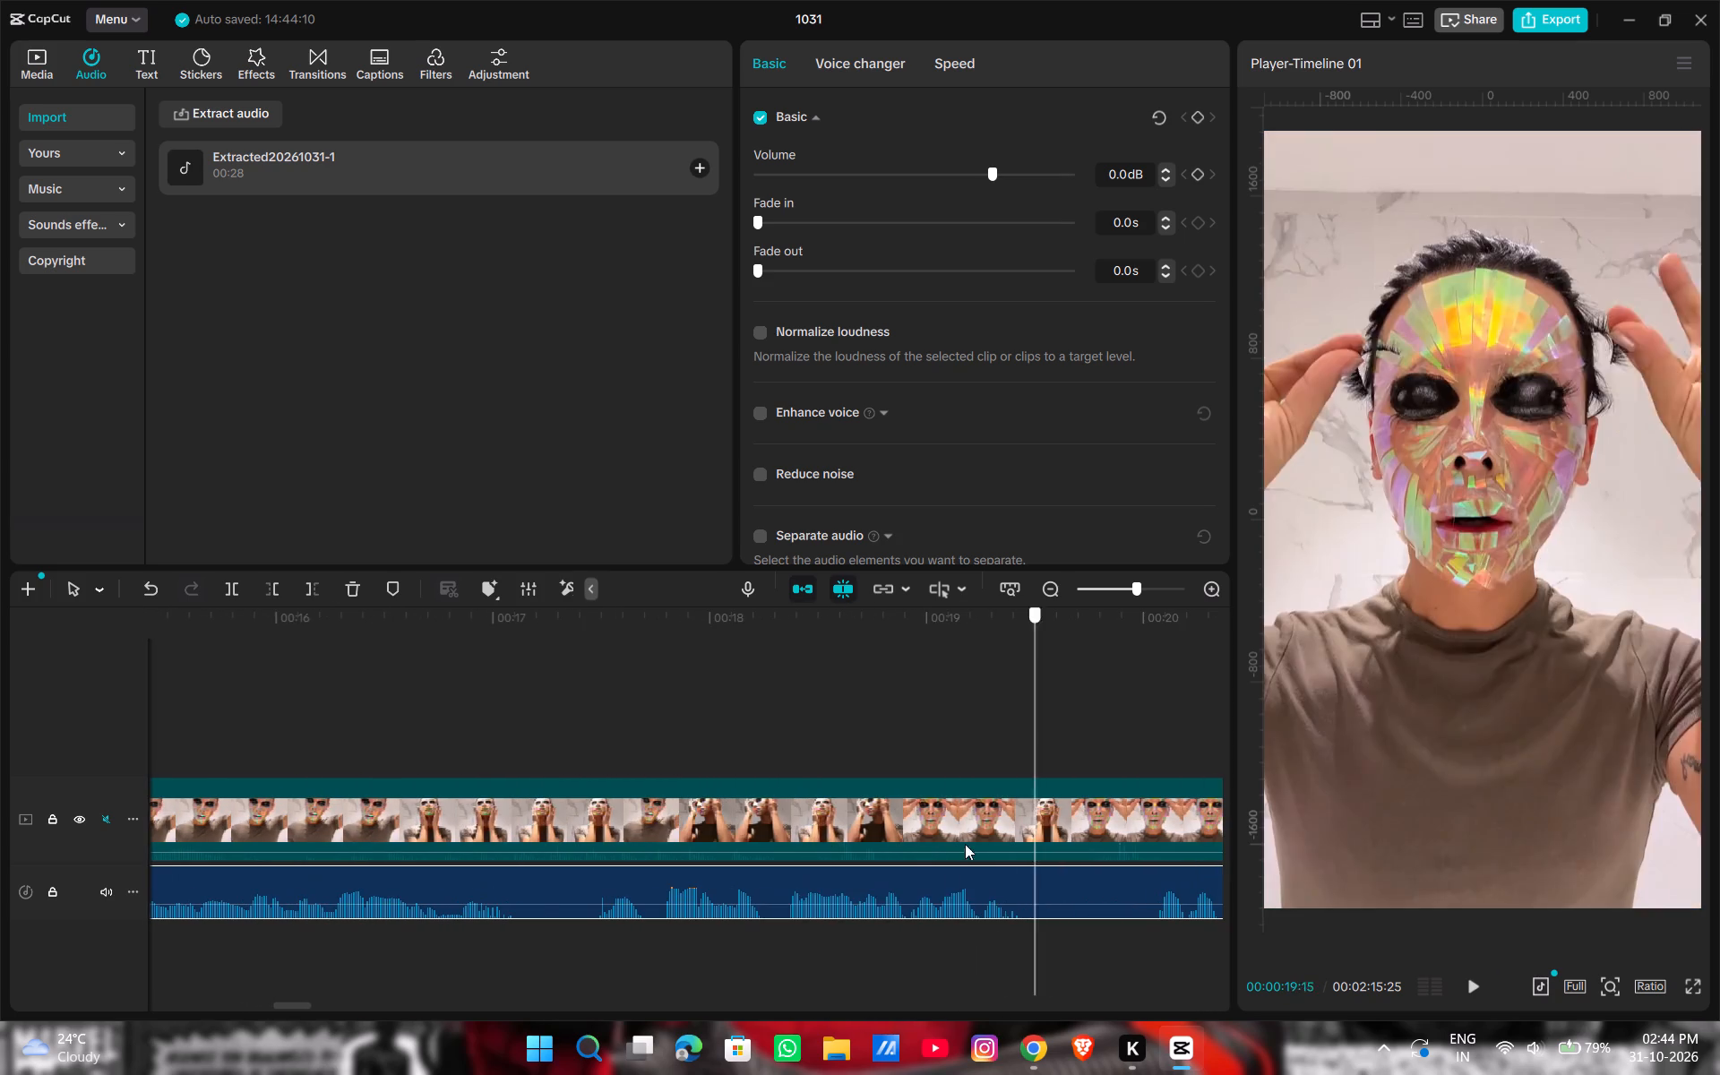
drag(965, 844, 159, 780)
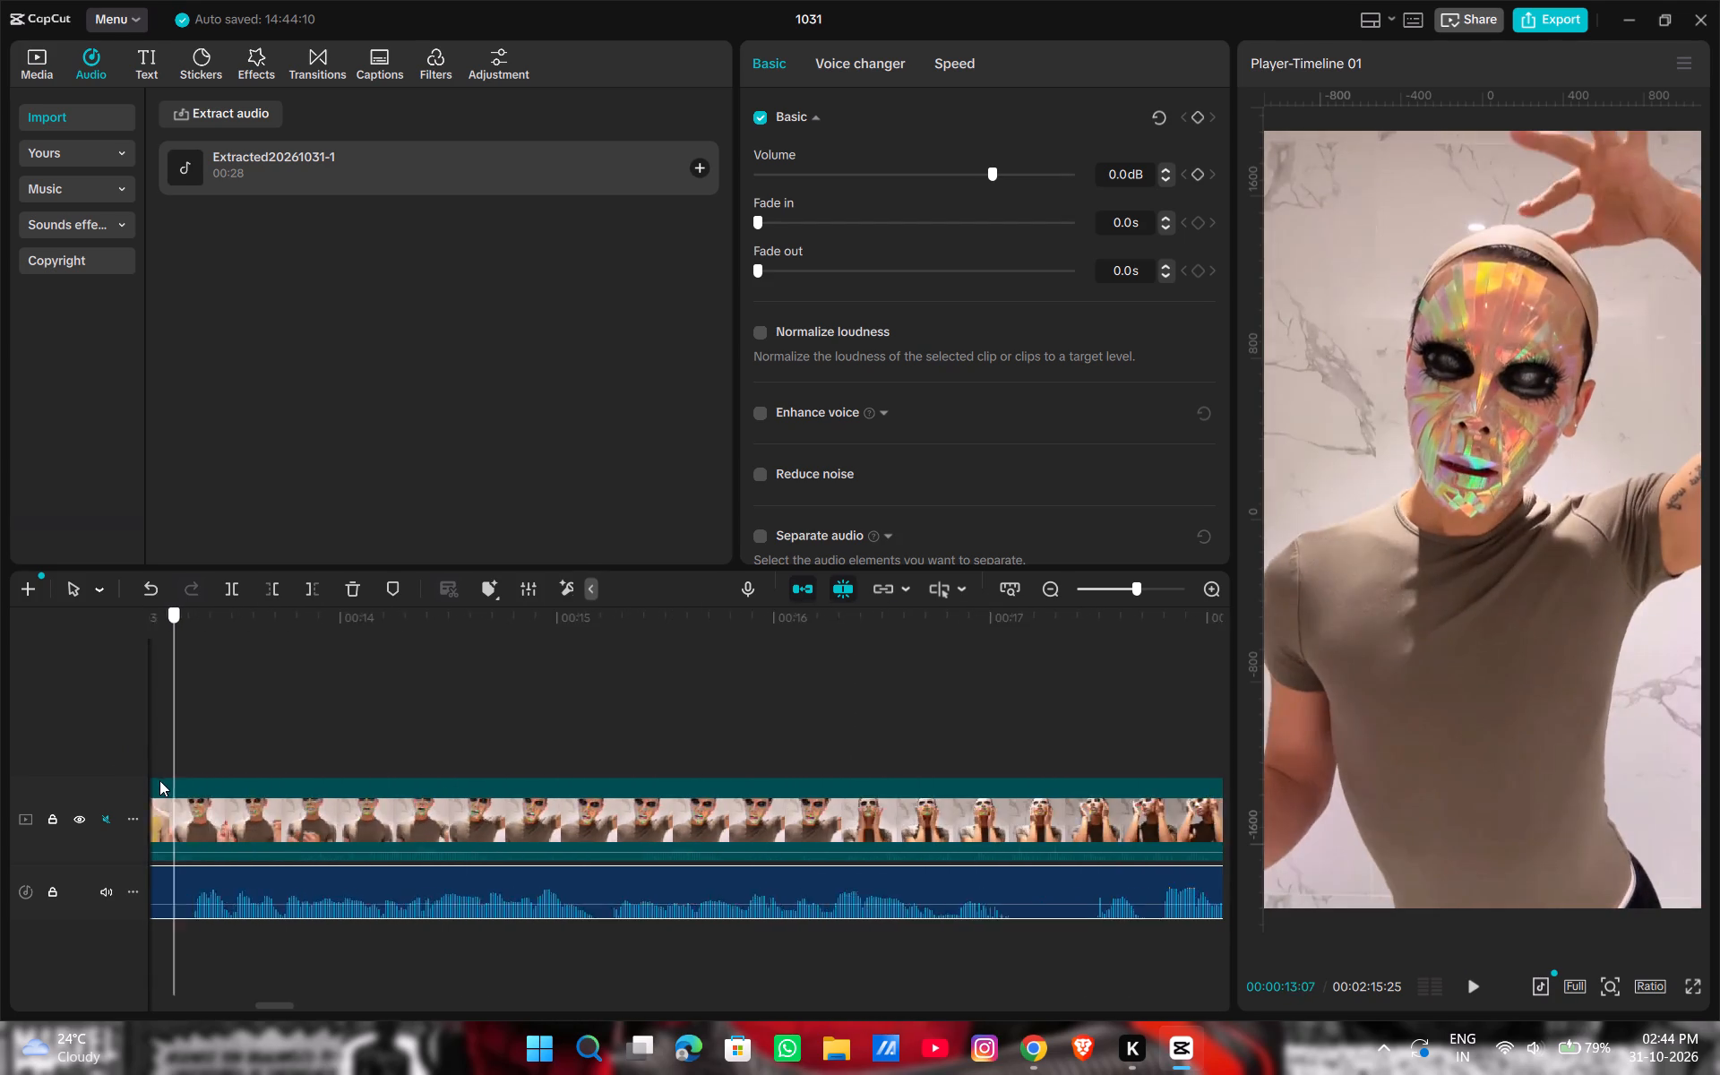
drag(159, 780, 472, 804)
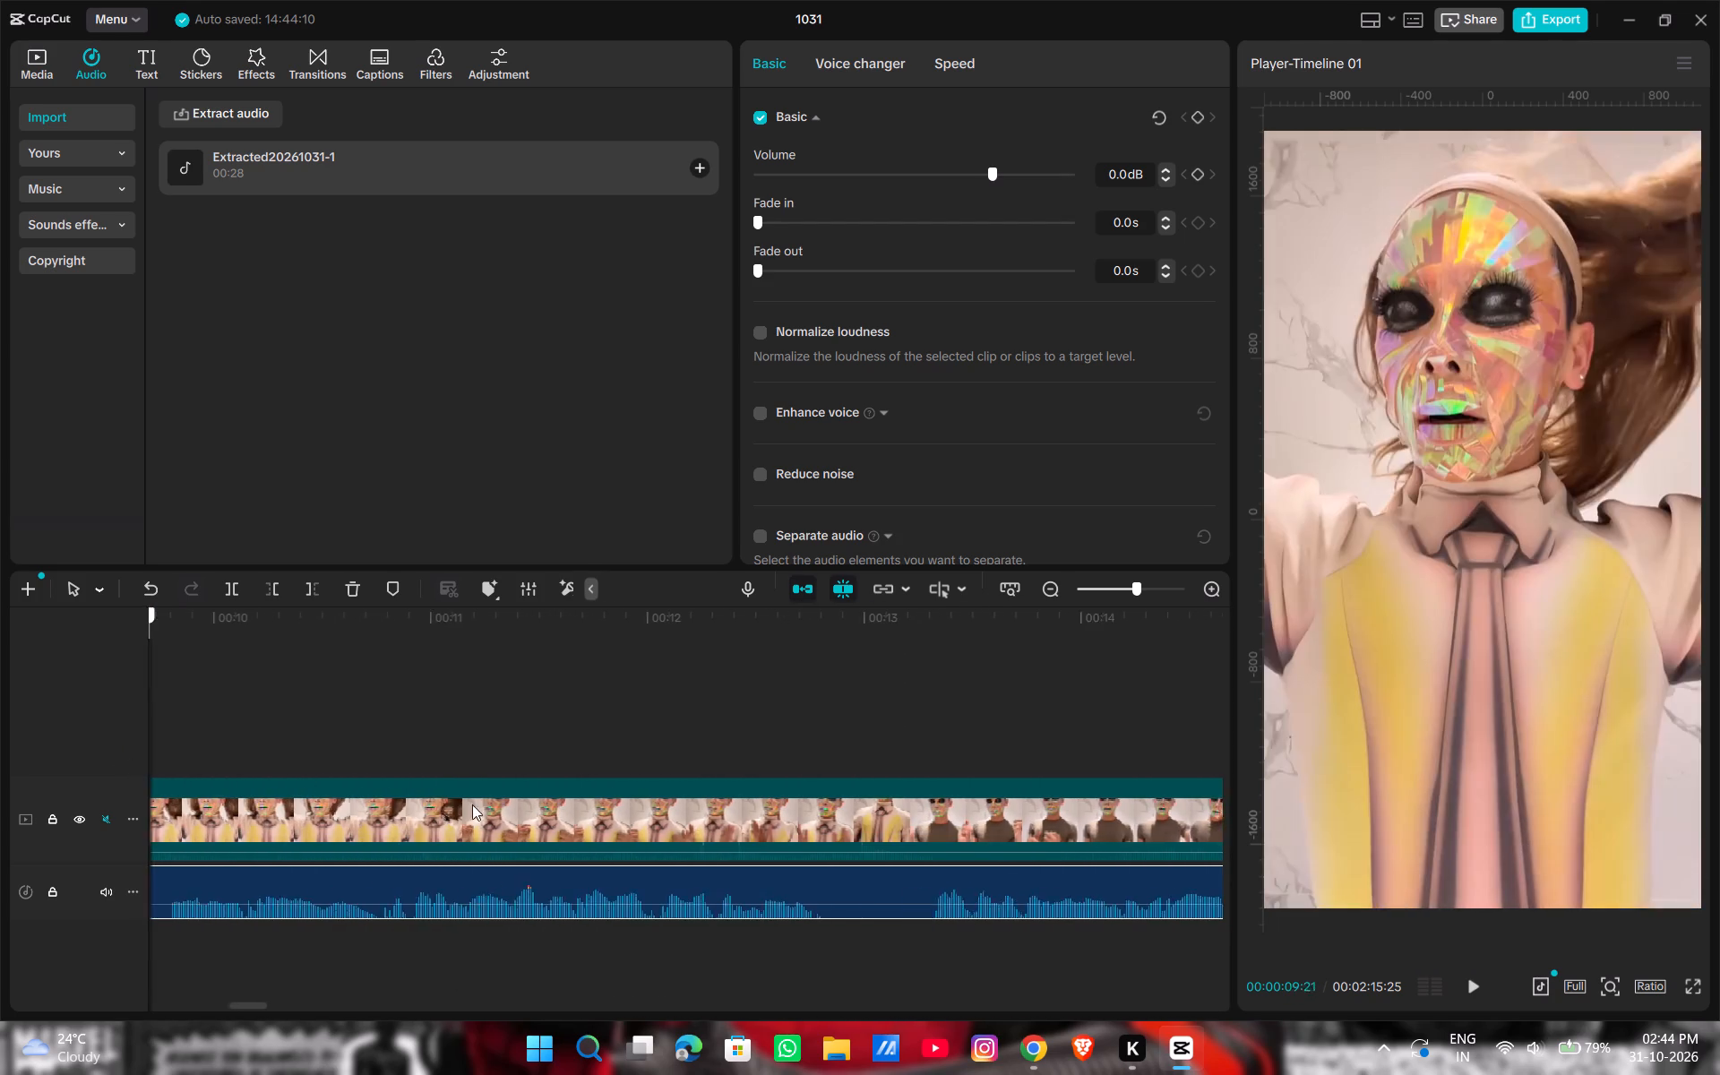
drag(472, 804, 367, 795)
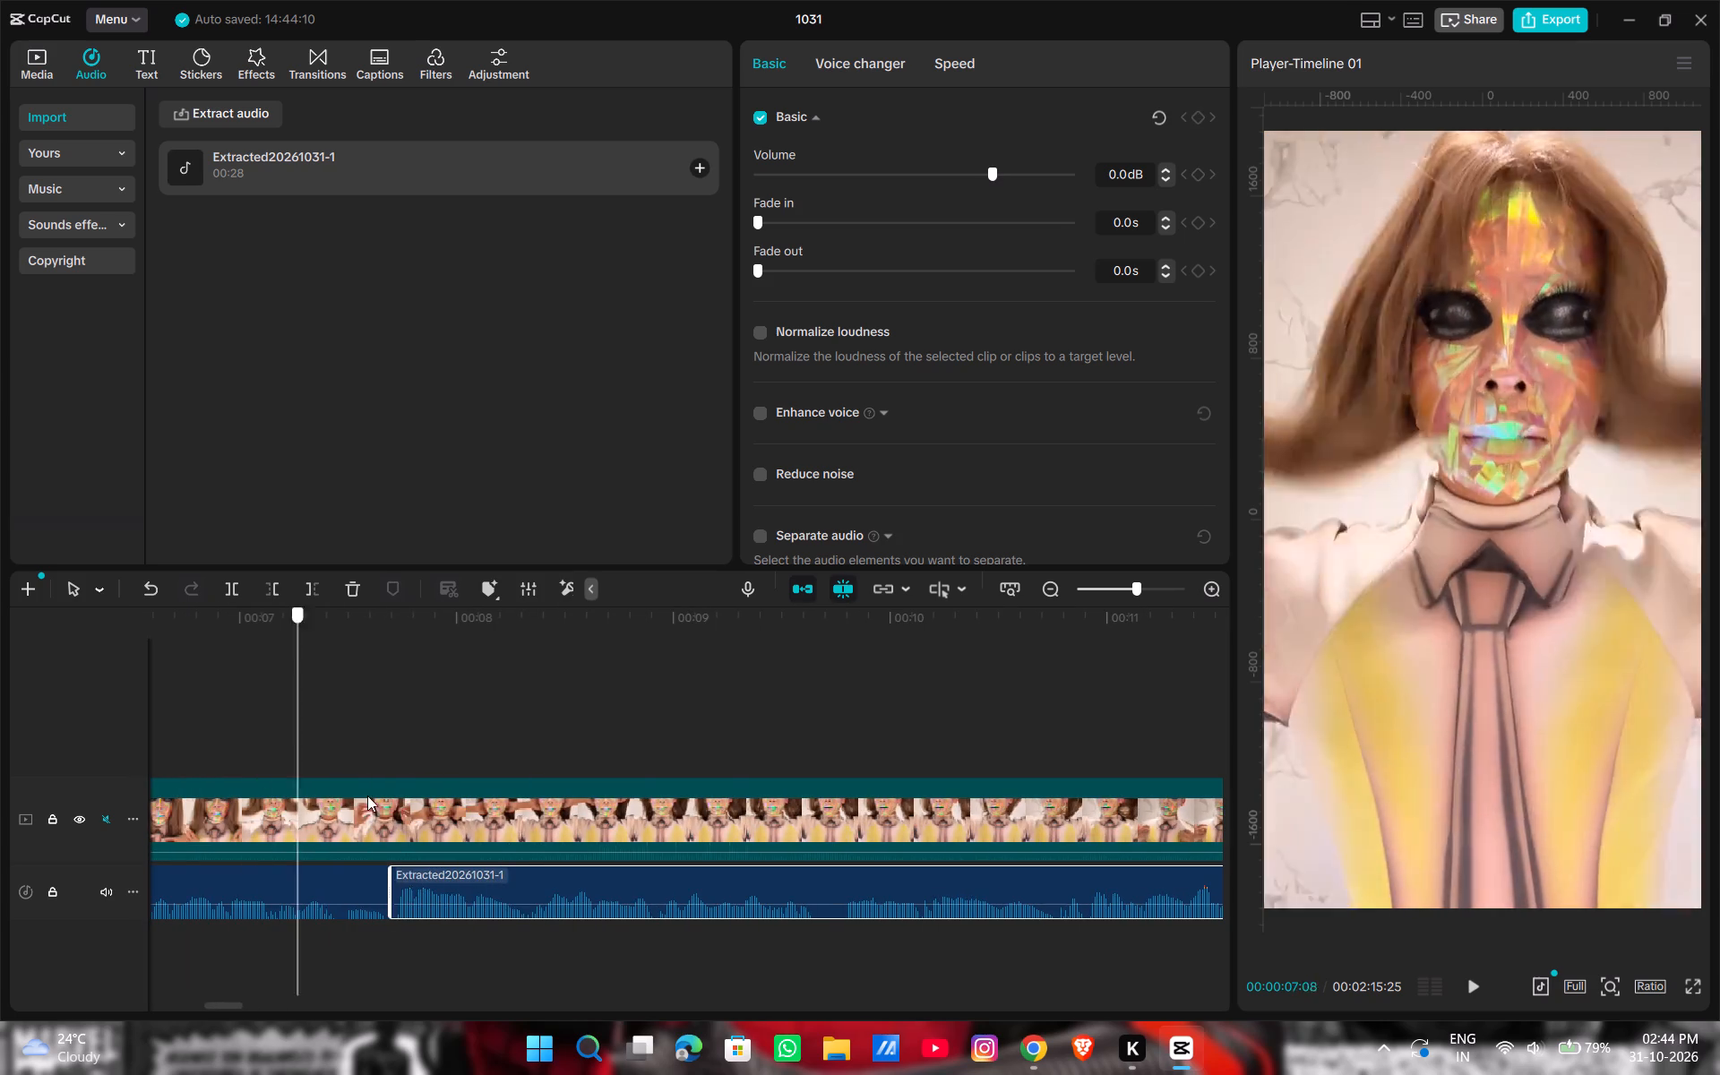
drag(367, 795, 1216, 902)
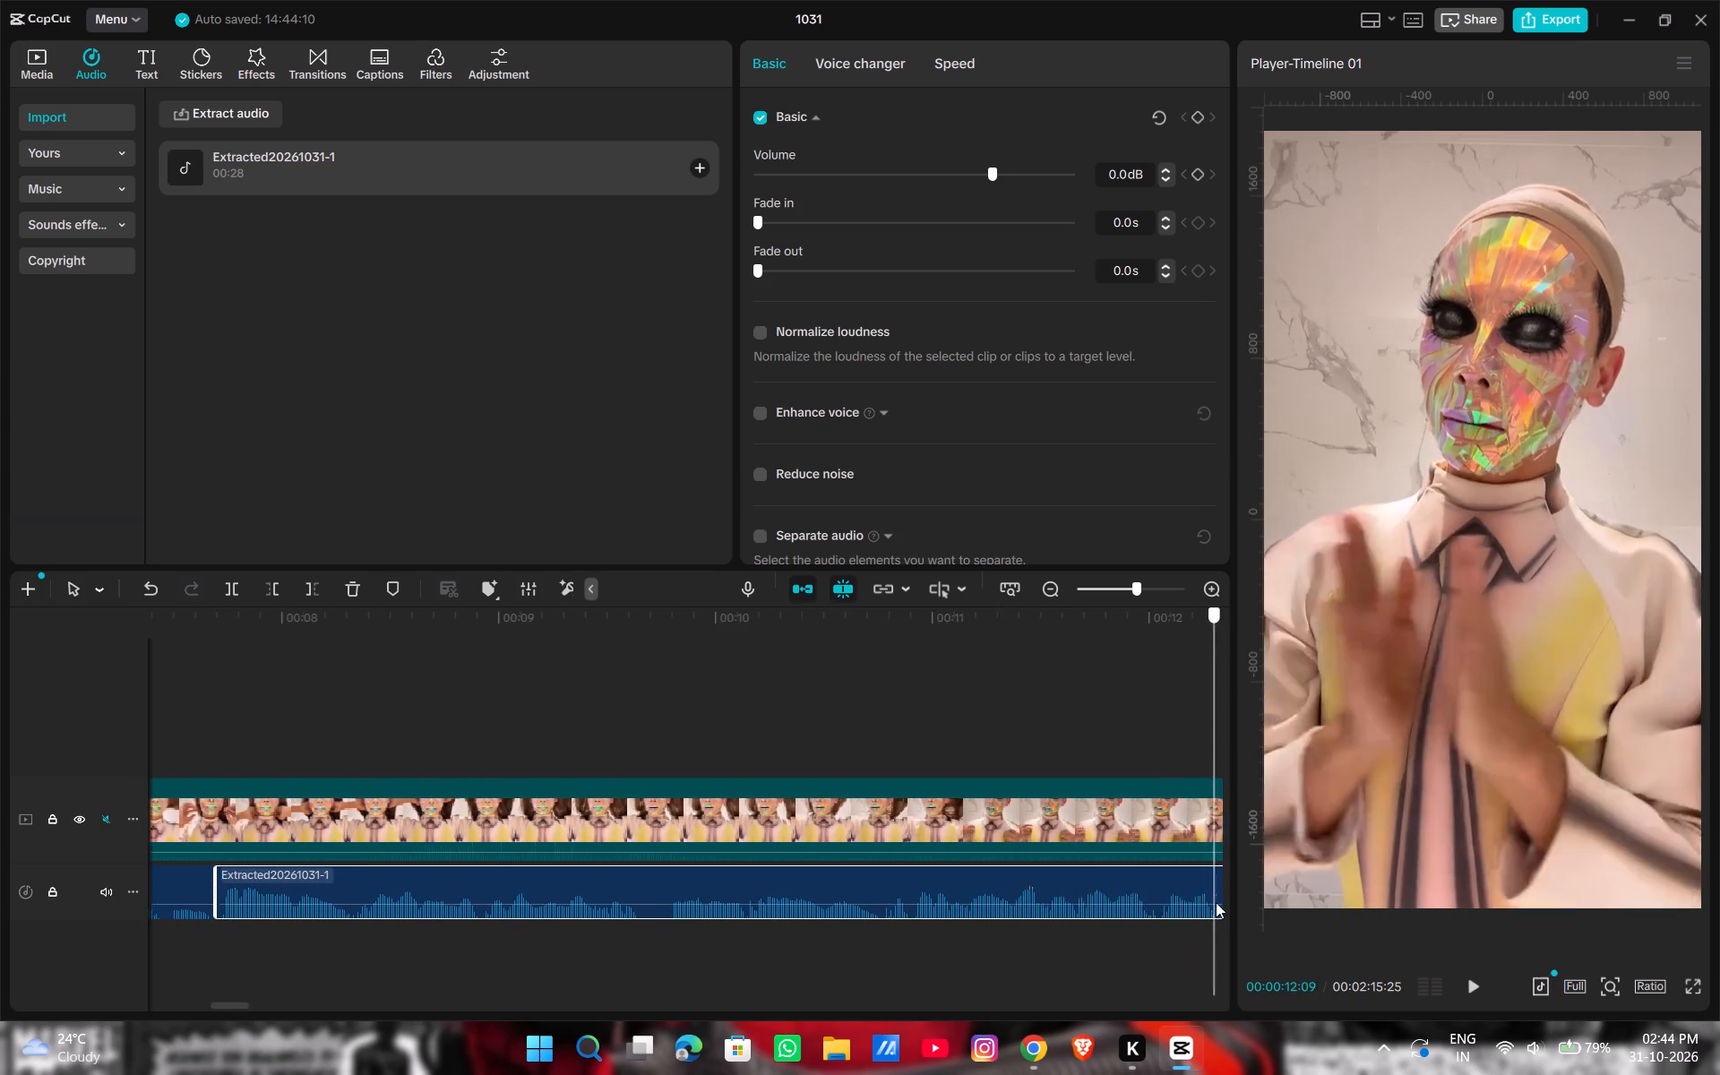
drag(1216, 902, 942, 907)
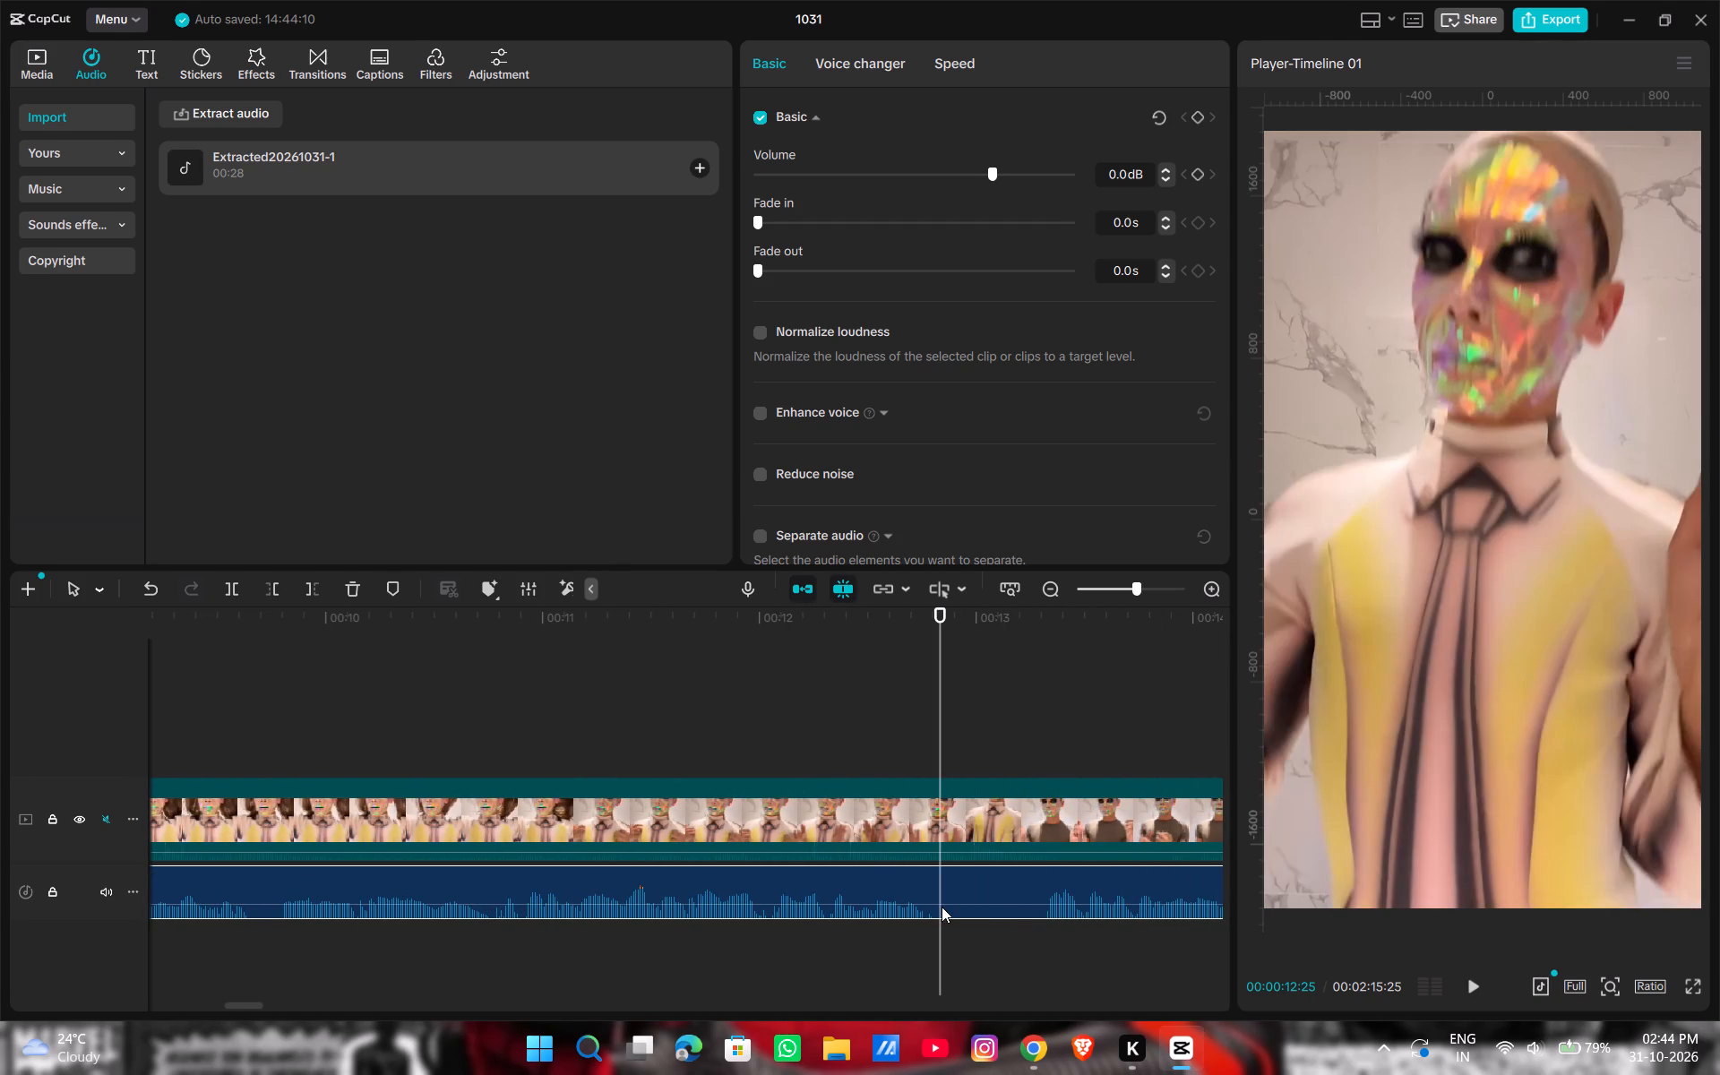
key(ctrl+b)
Split the voiceover at 00:00:13:09, where the speech resumes, to isolate the silent piece for removal.
drag(940, 756, 1010, 761)
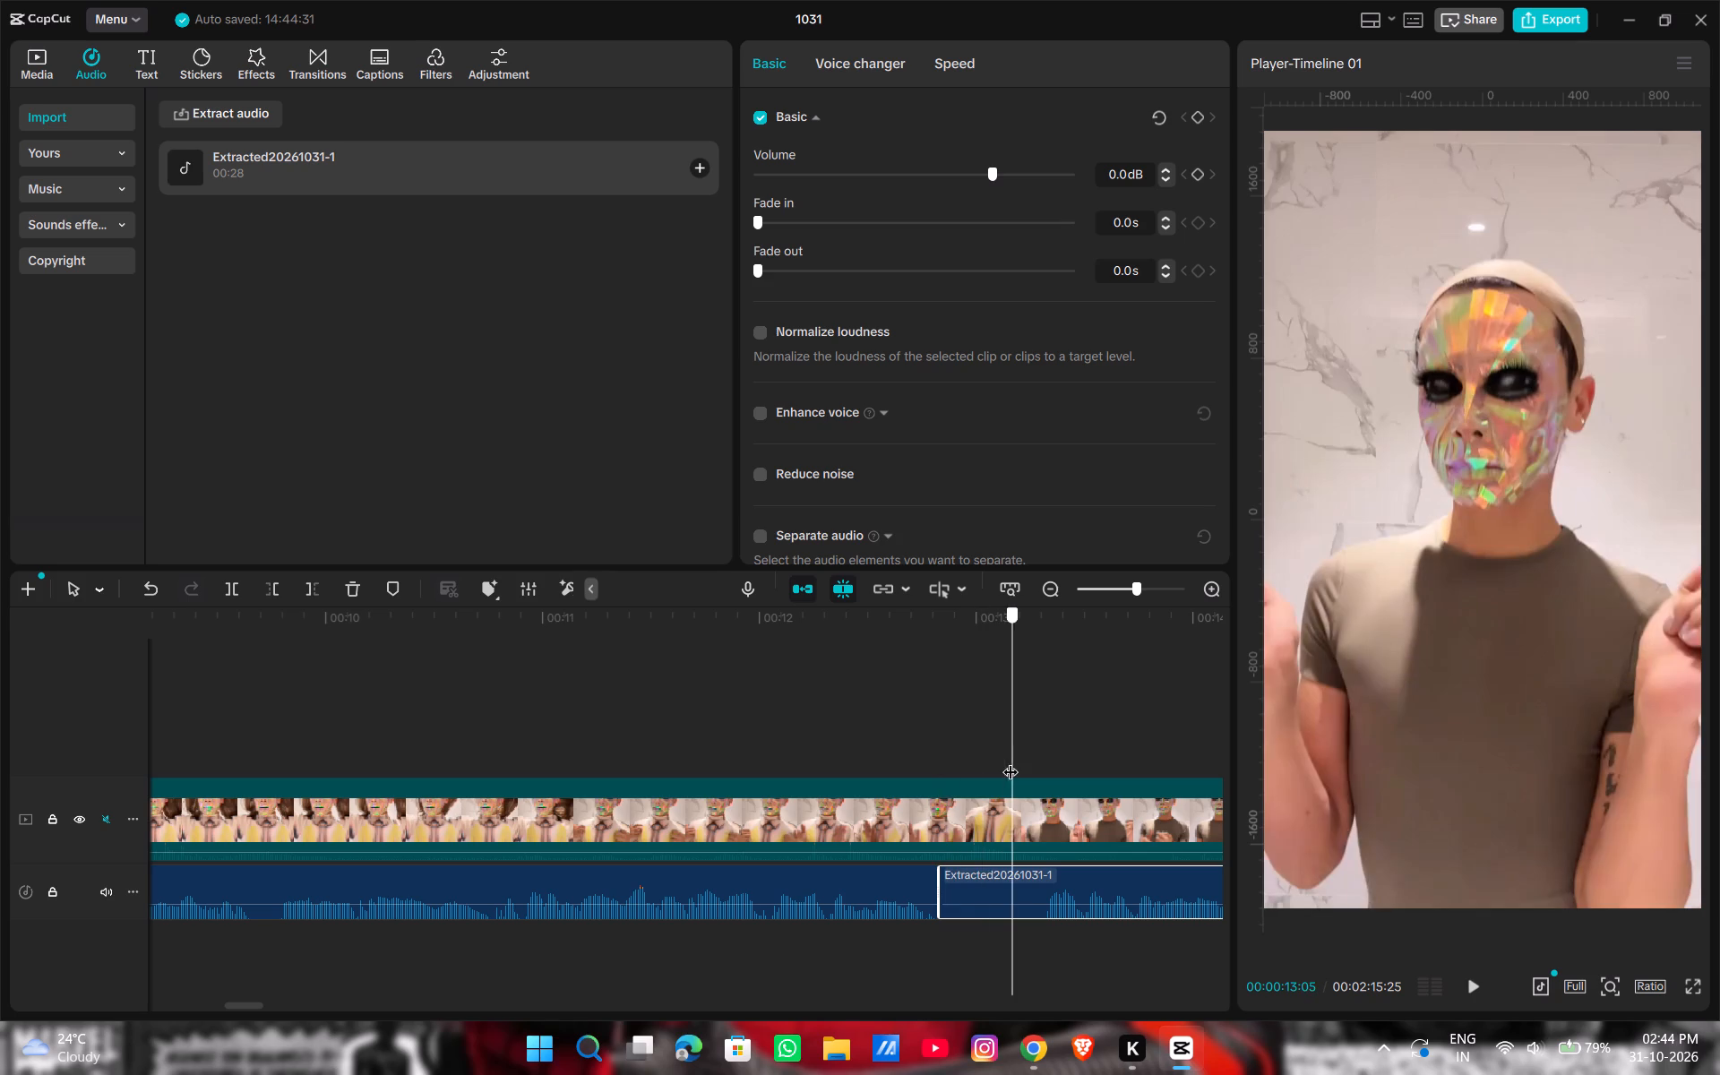
drag(1010, 761, 1033, 768)
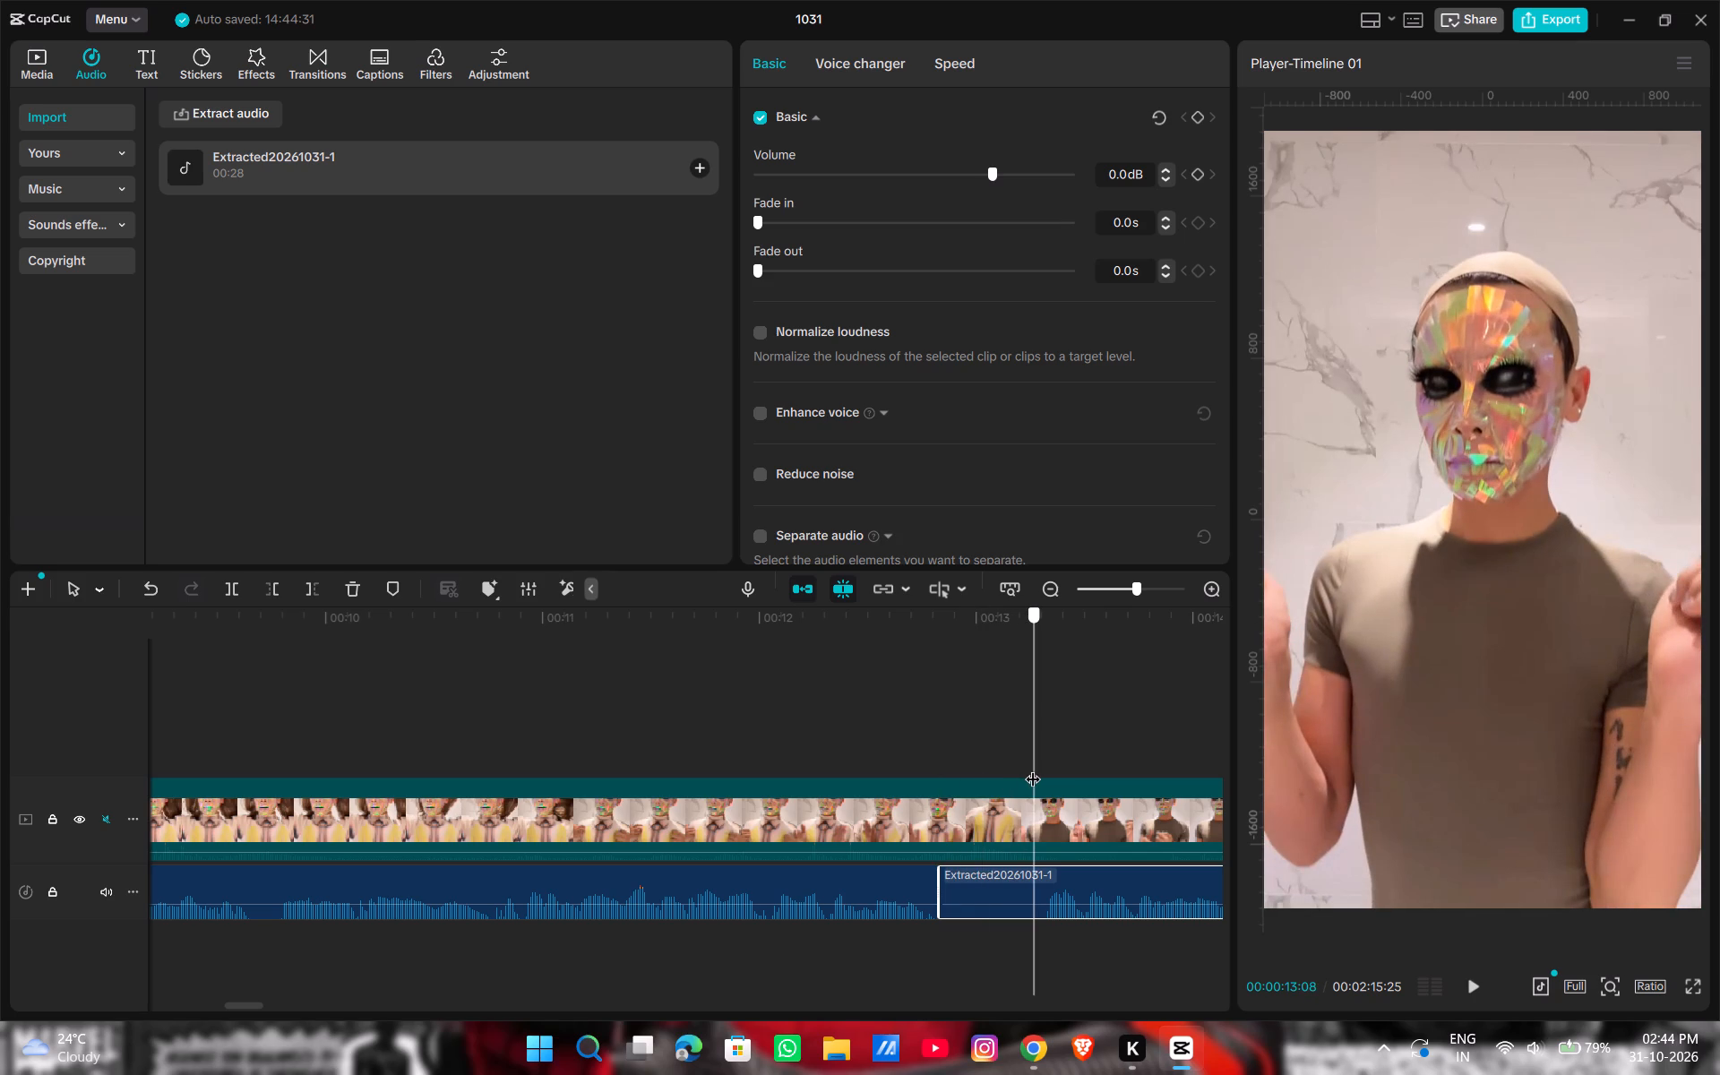
drag(1033, 768, 1042, 768)
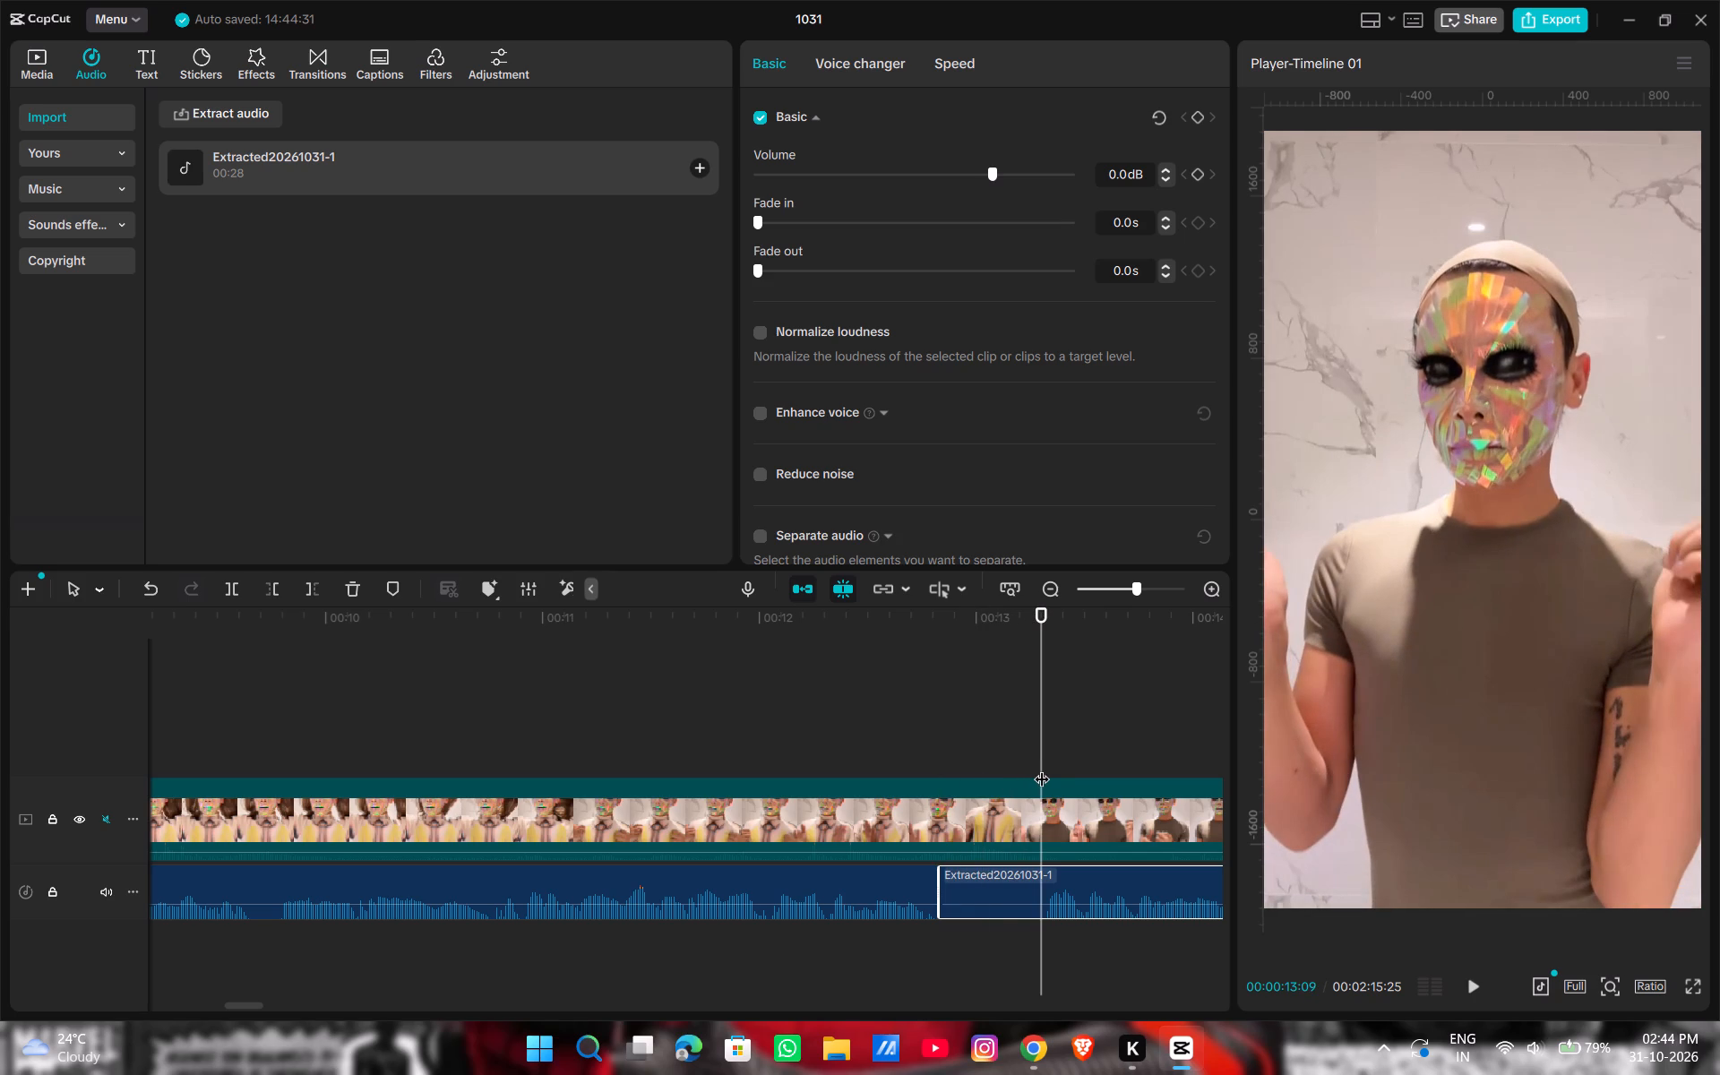
key(b)
key(ctrl+b)
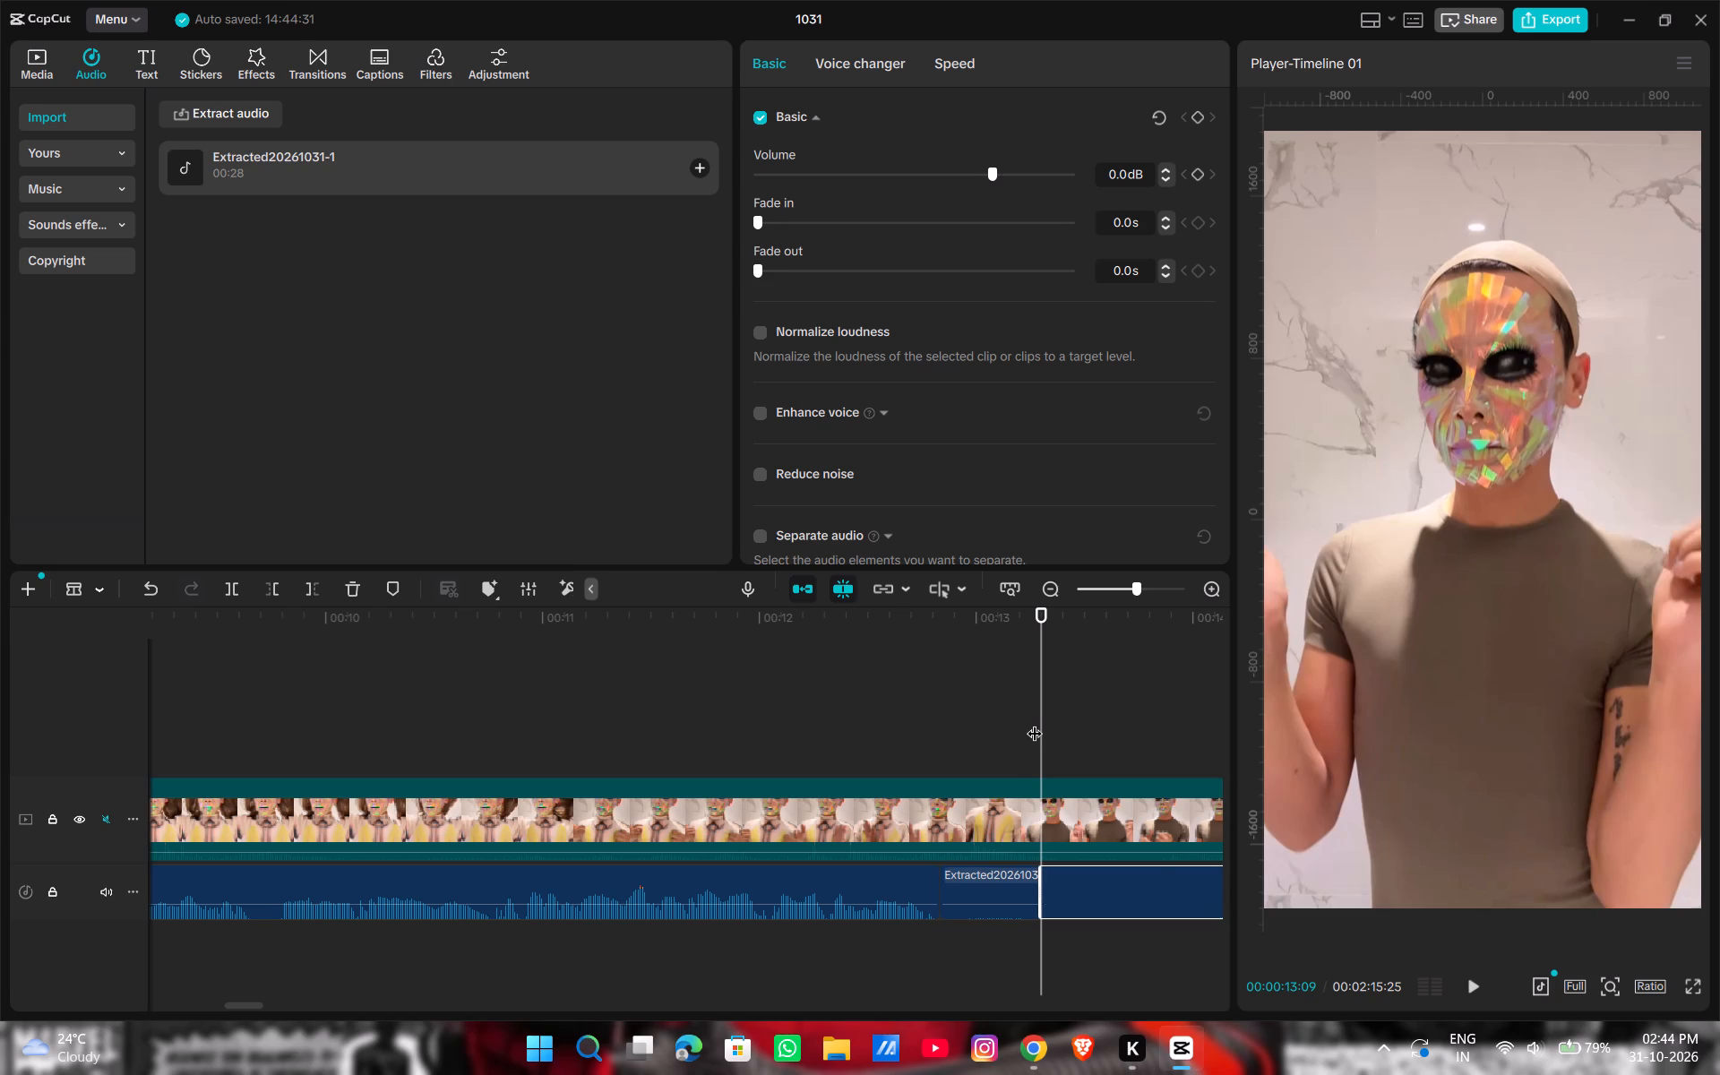
click(1073, 684)
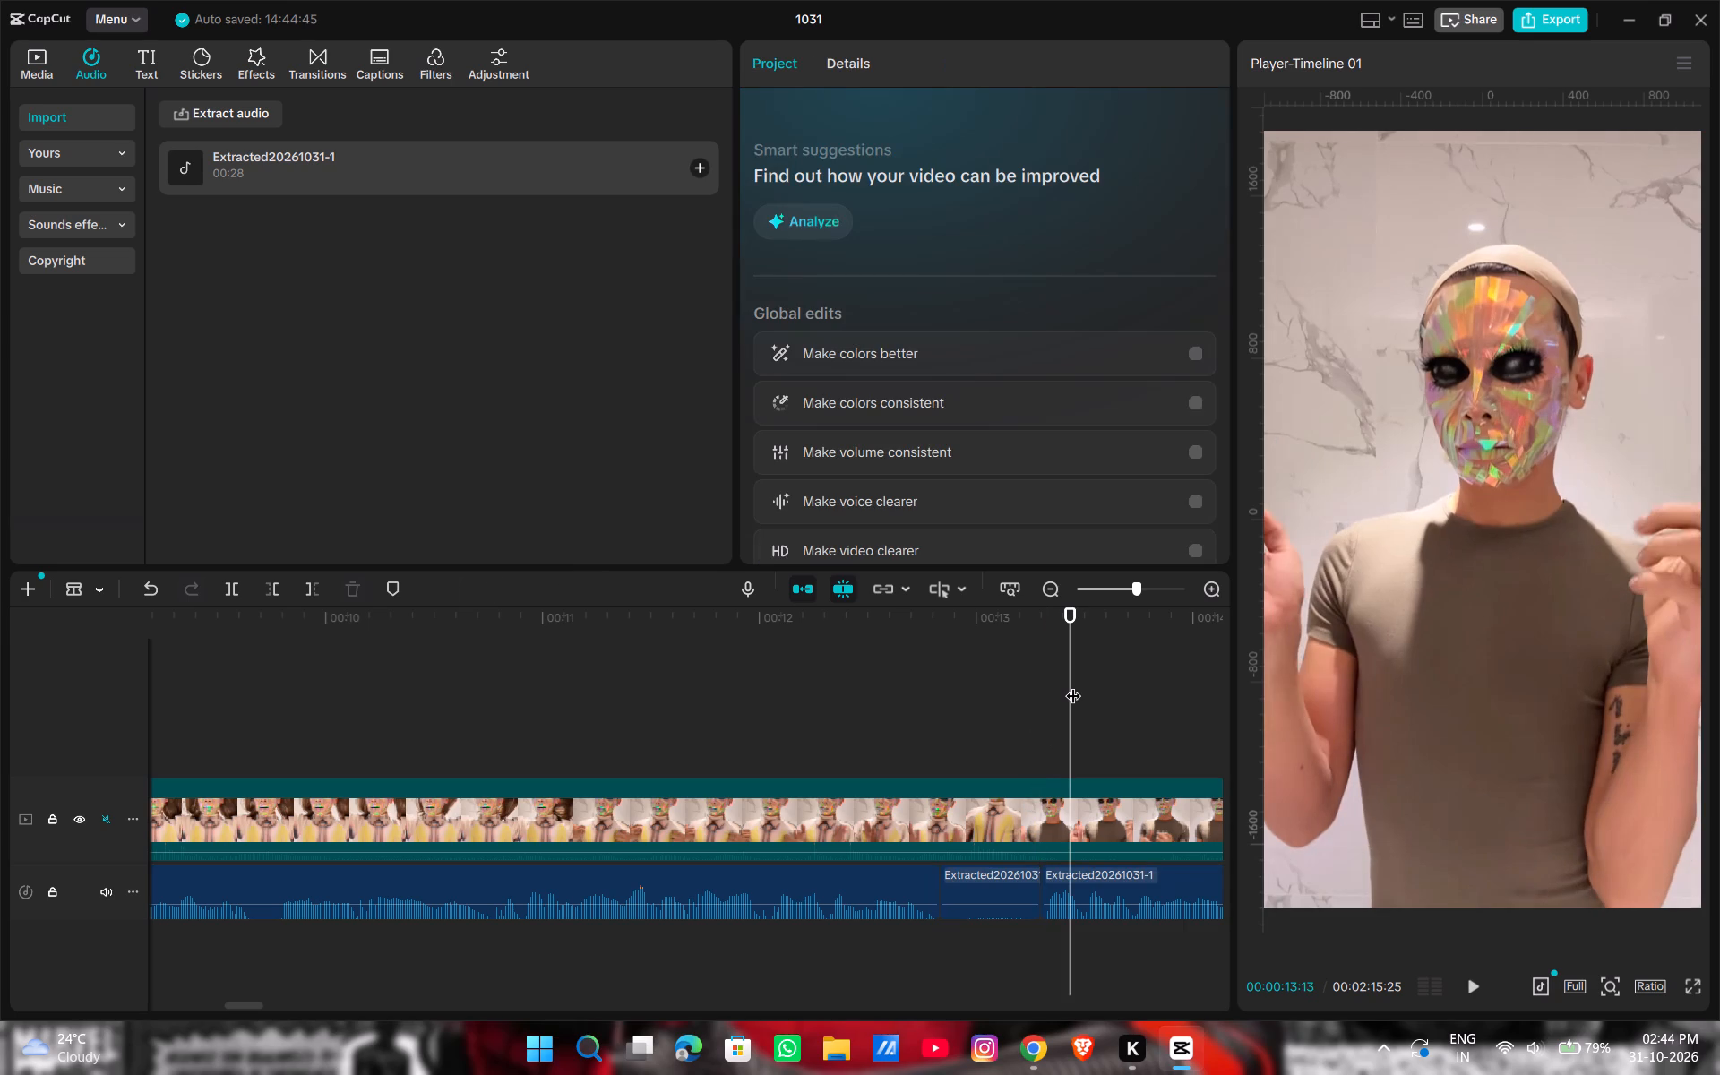
drag(1073, 684, 982, 702)
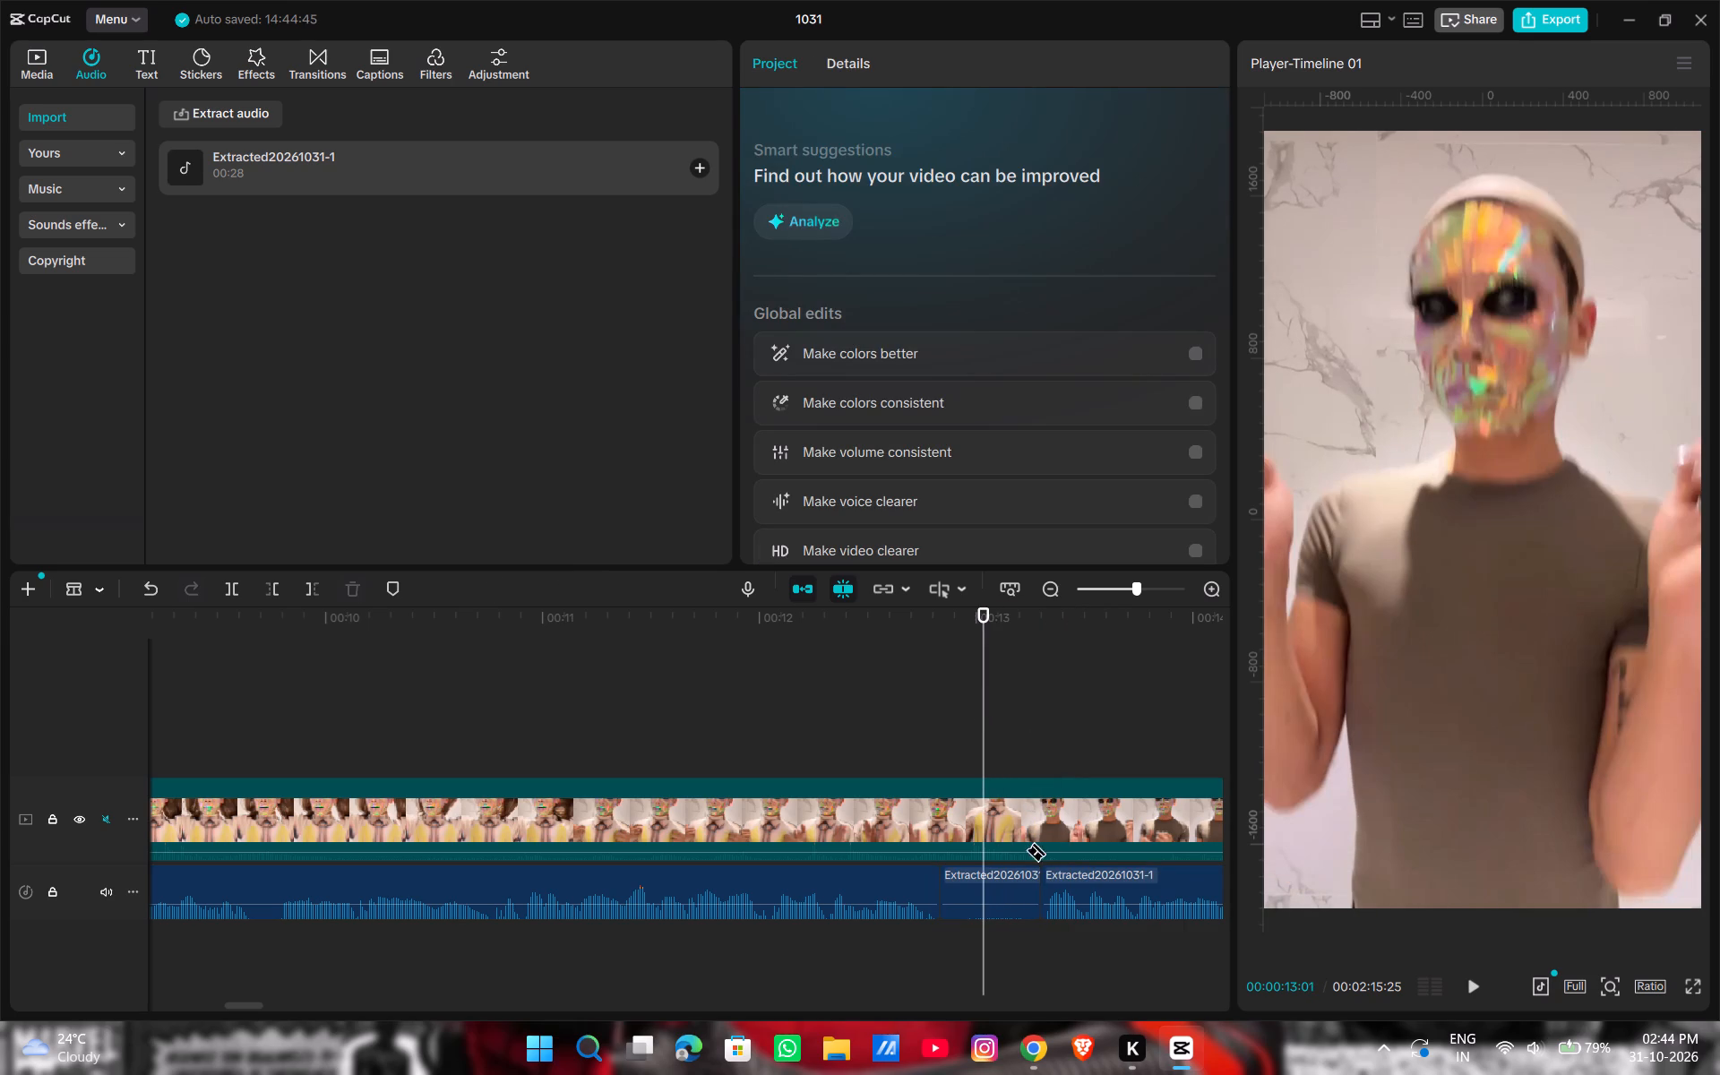
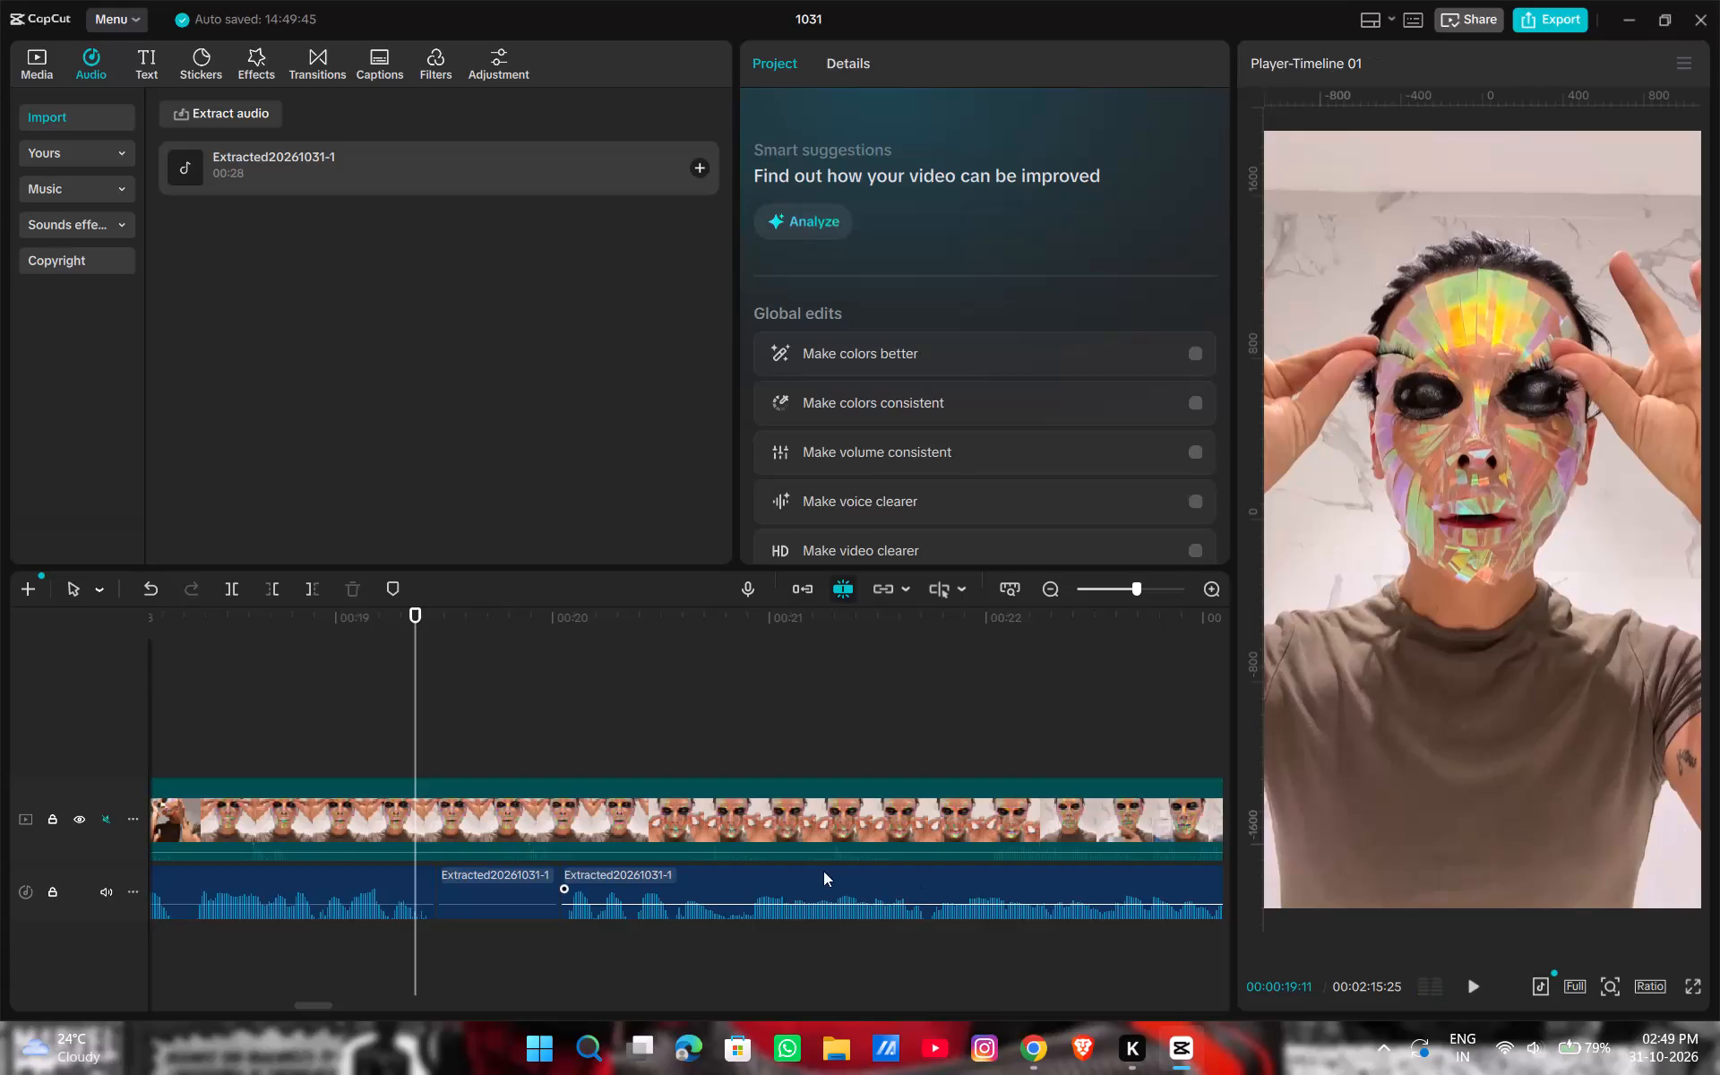
Delete the isolated silent voiceover piece that ends just before 00:00:20.
click(506, 889)
key(BackSpace)
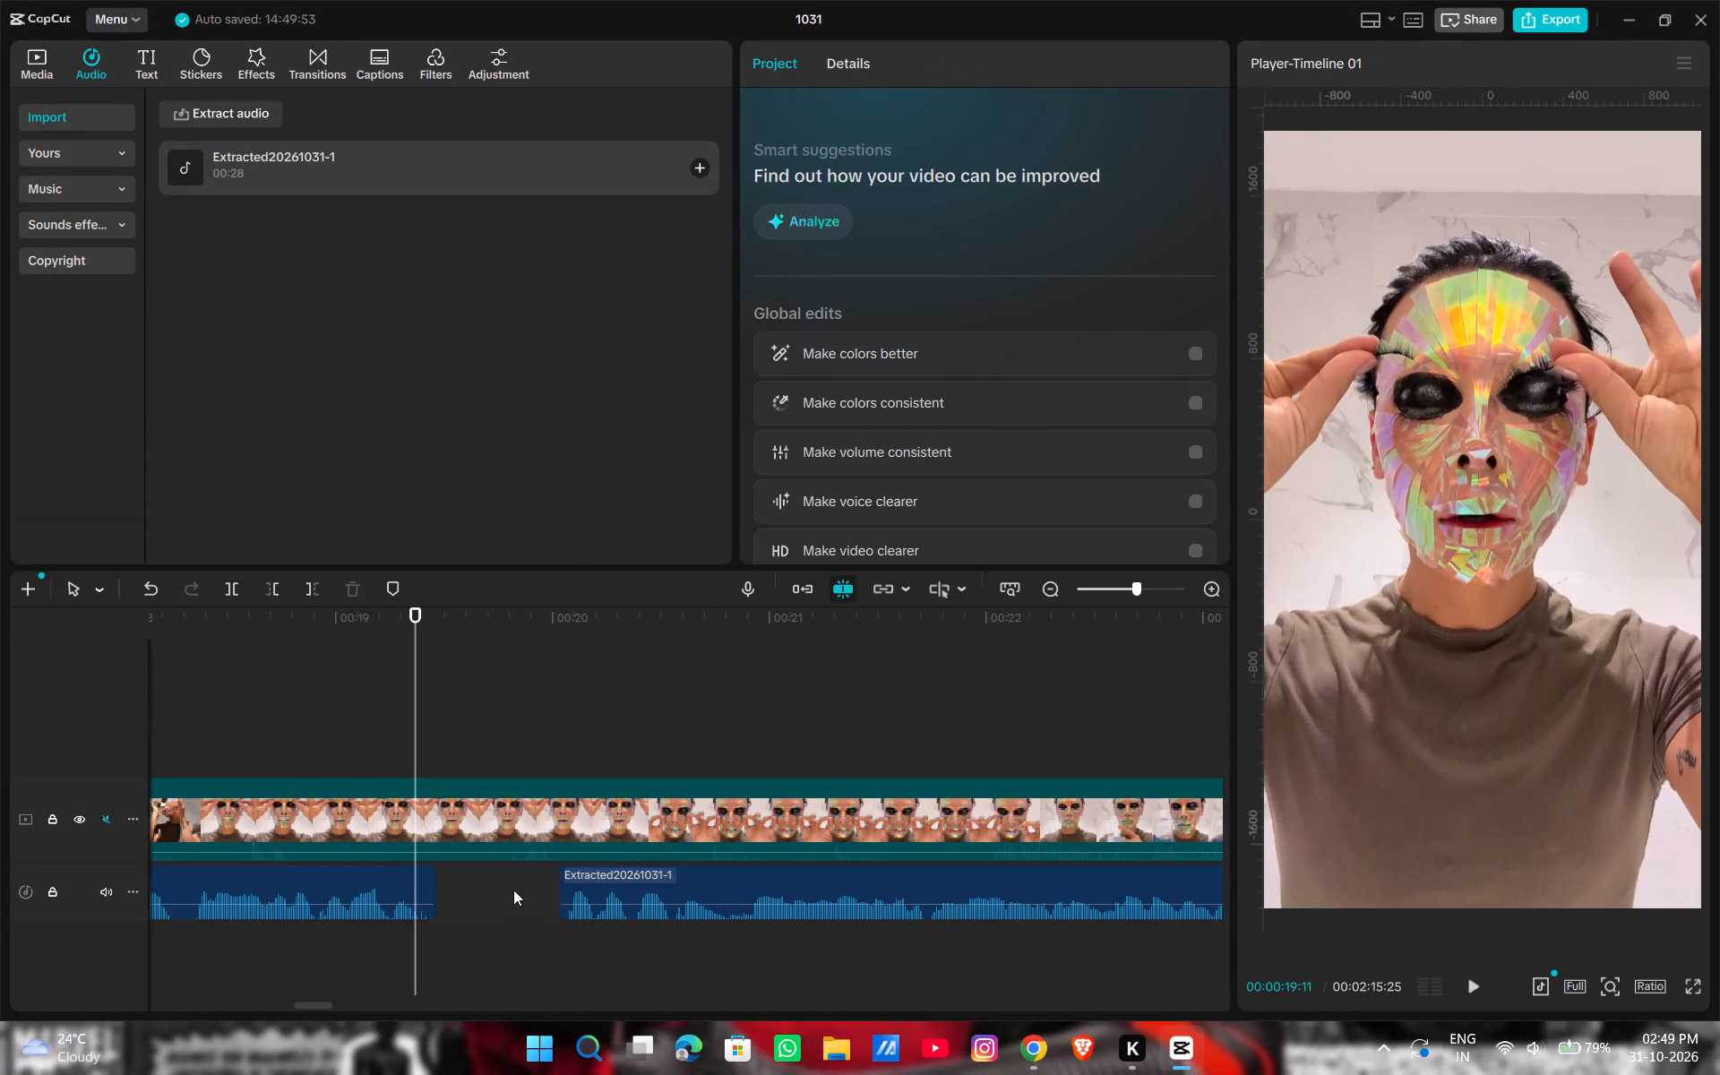
Play on to the voiceover's next pause, split the last clip at 00:00:23:27 and delete the silent piece before the split.
key(k)
key(k)
text(kl)
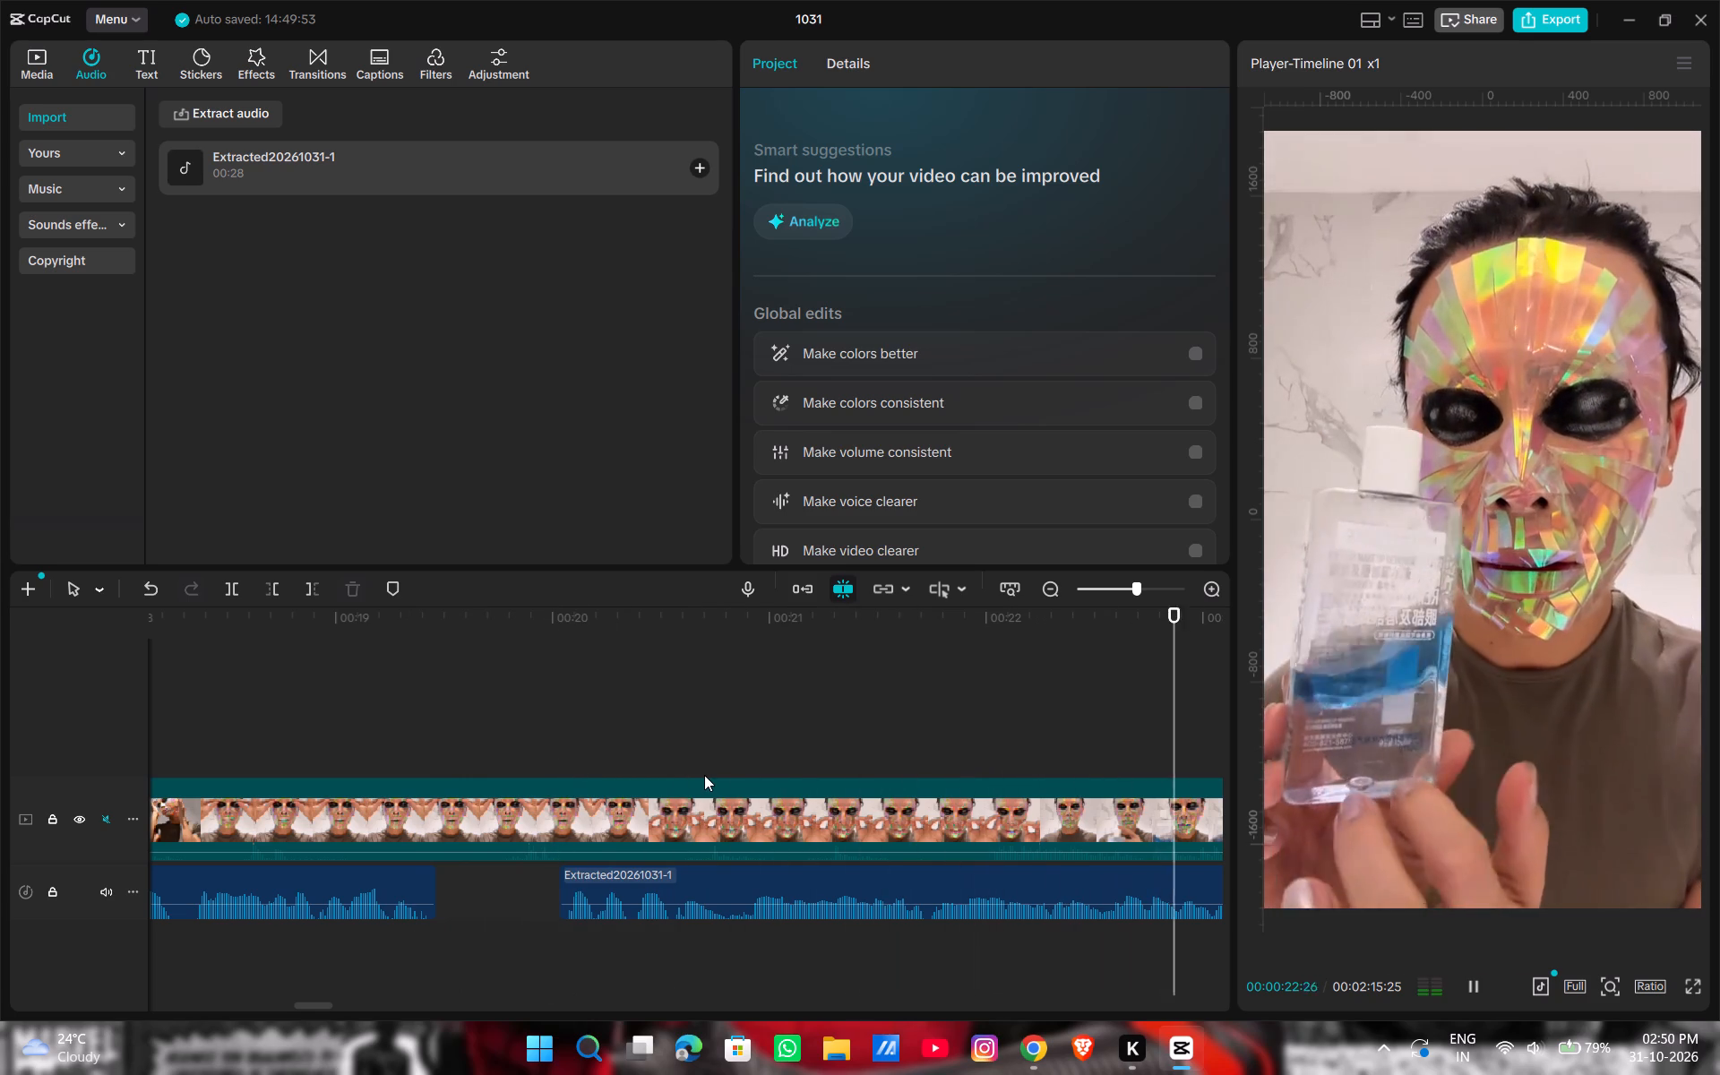
key(k)
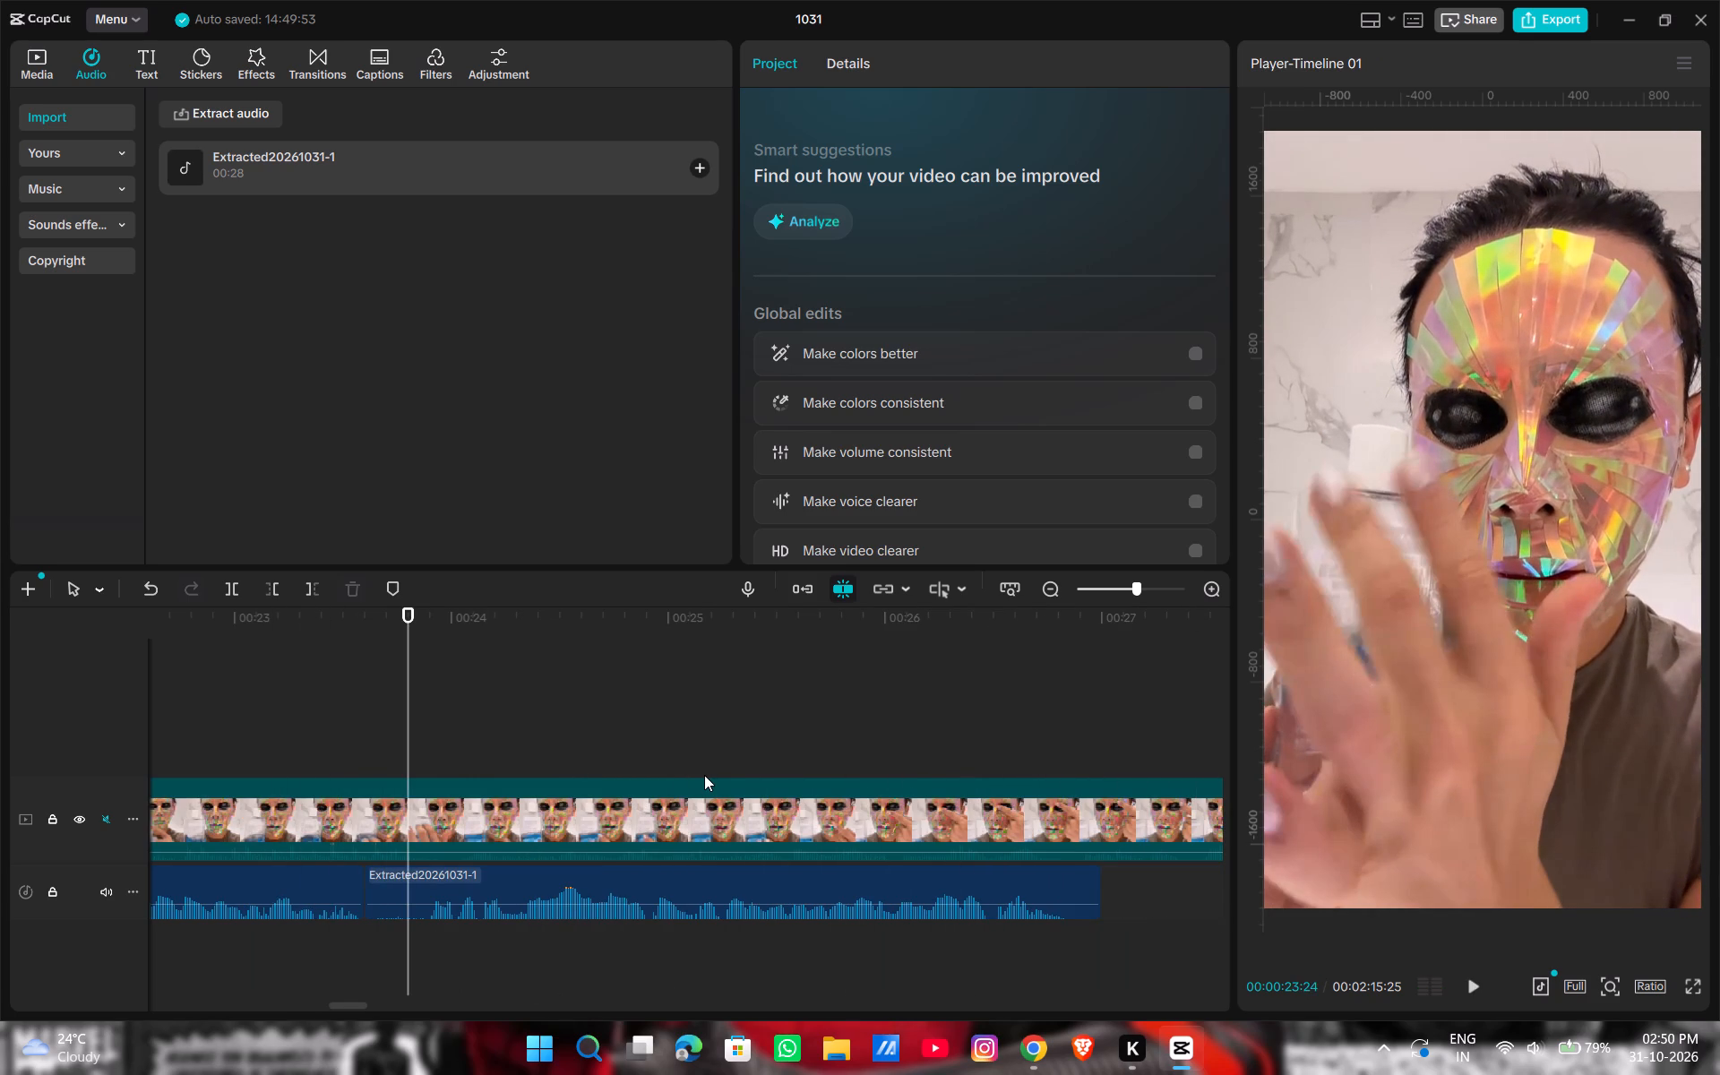
click(419, 752)
ctrl+click(424, 873)
key(ctrl+b)
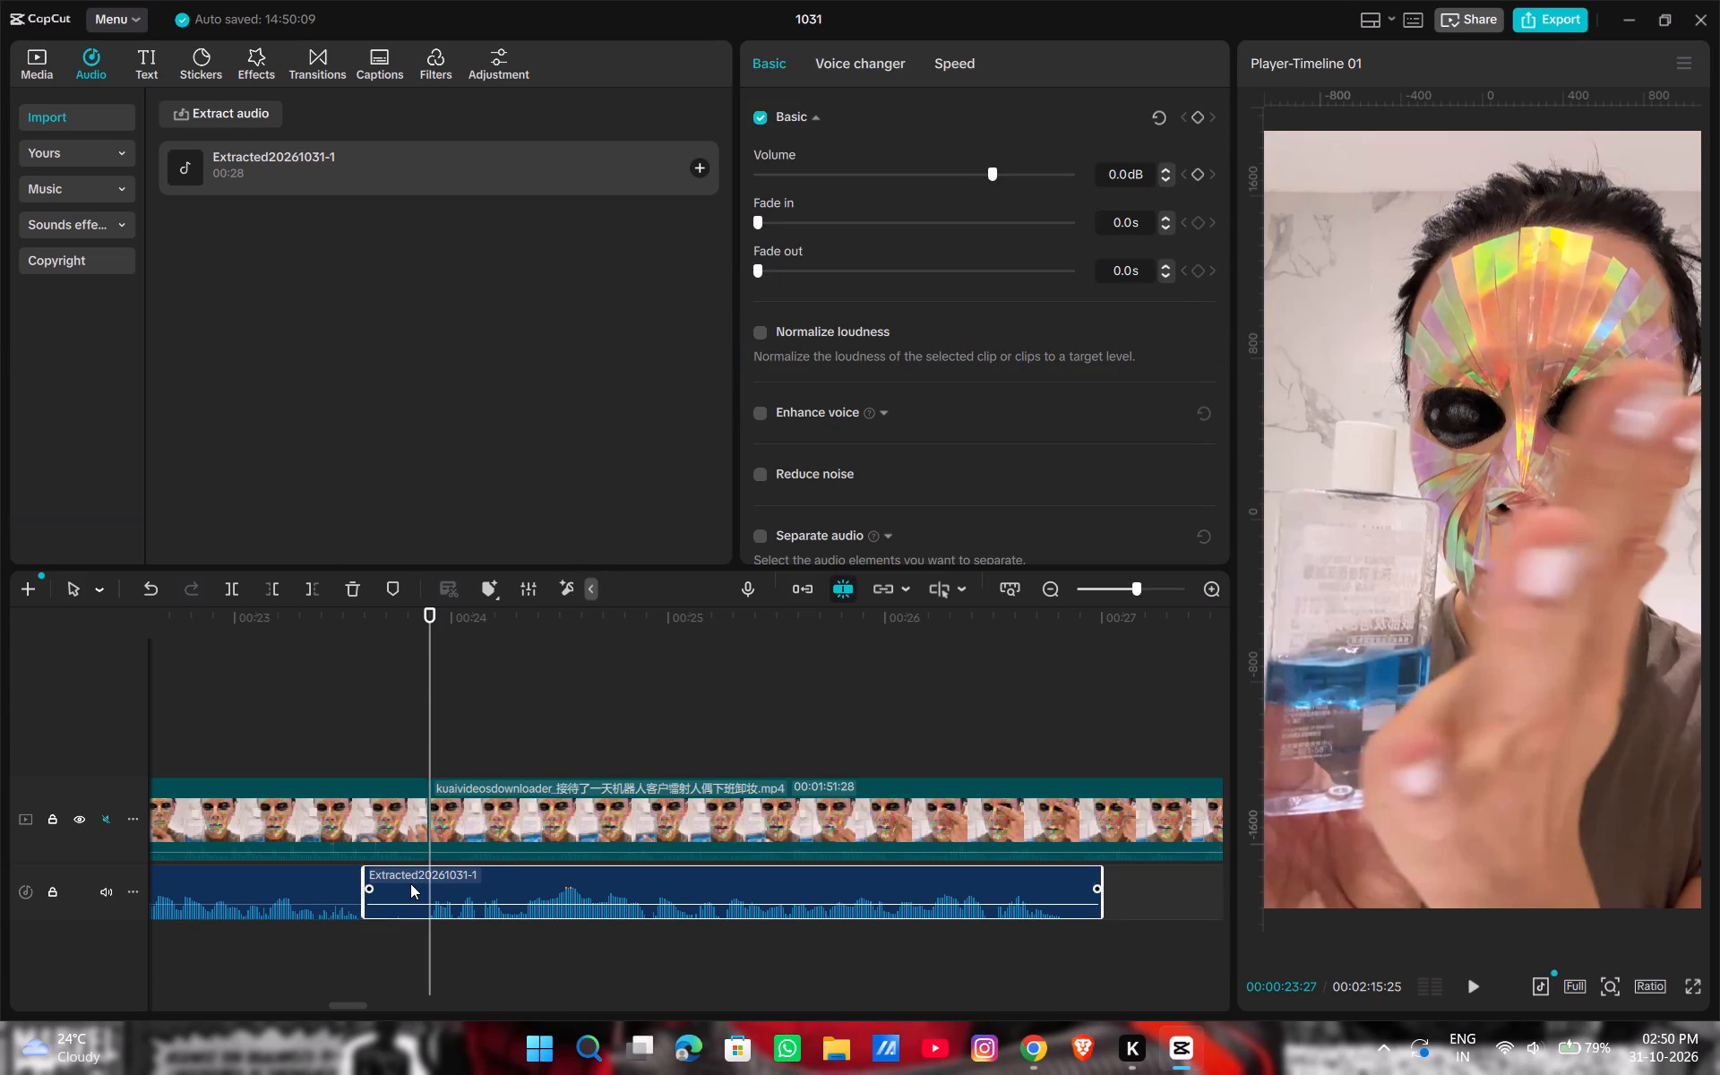
key(ctrl+b)
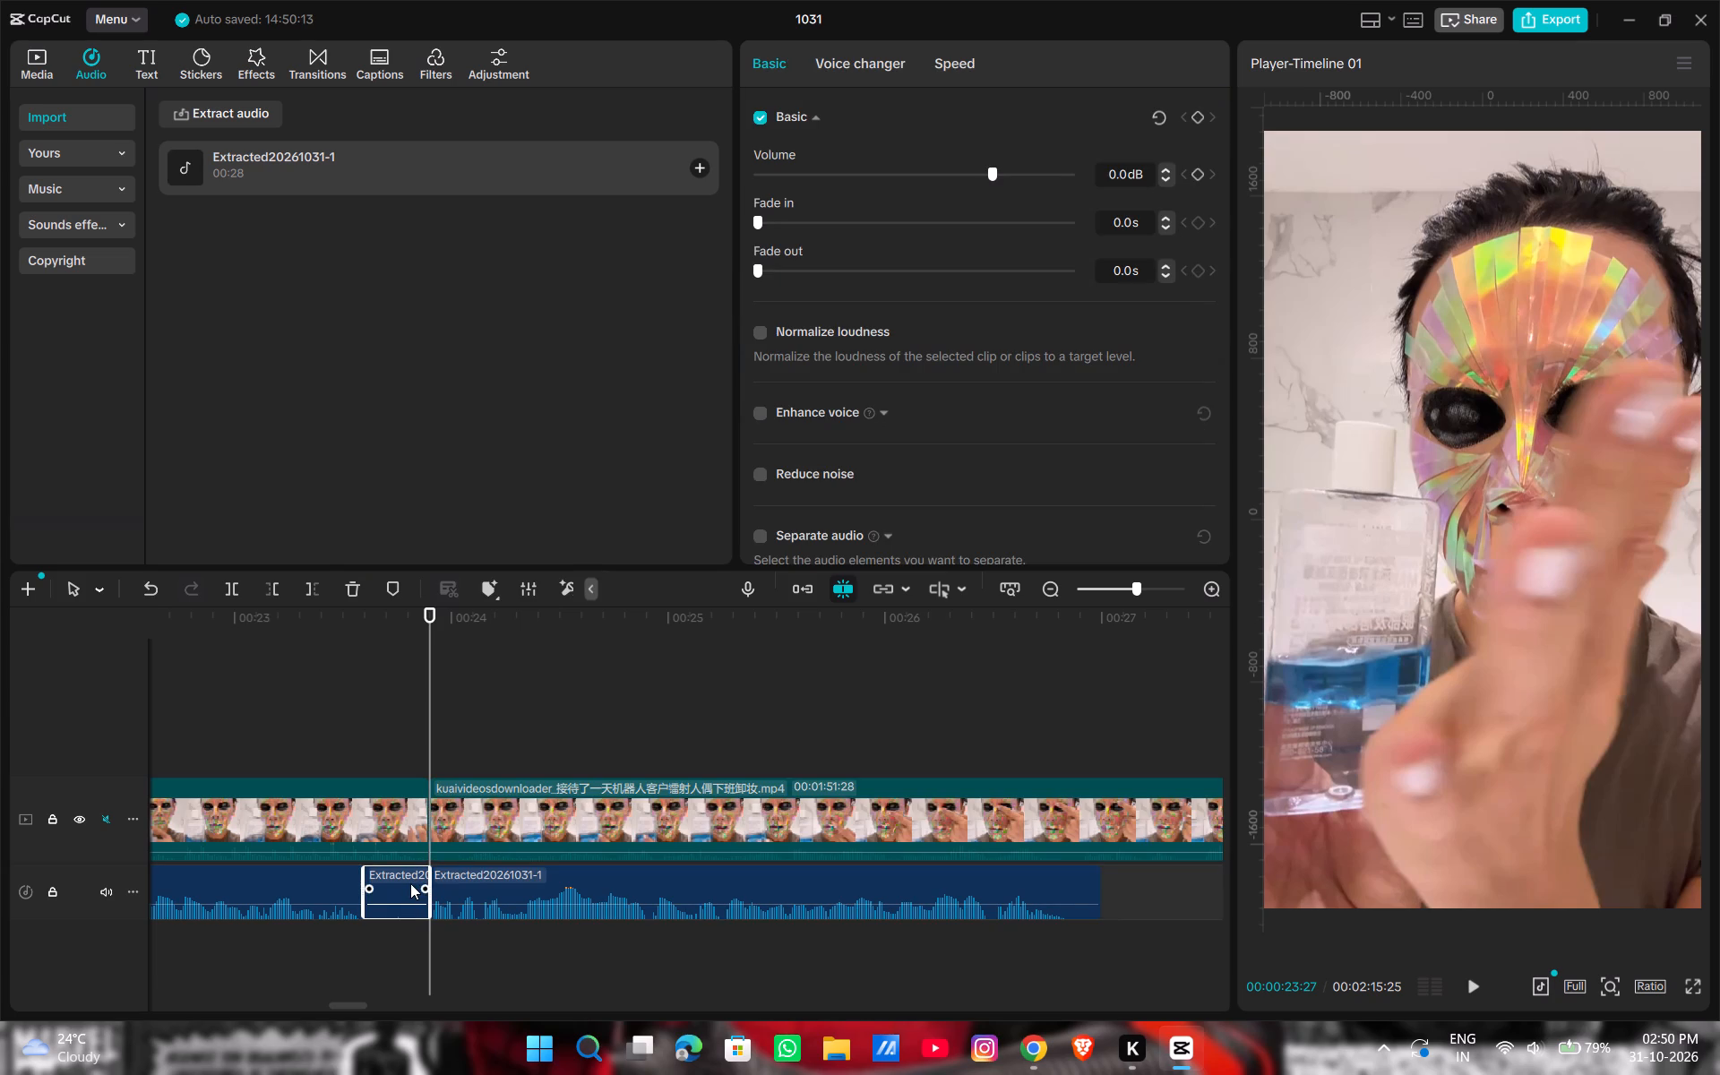
key(backslash)
key(BackSpace)
Move the last voiceover clip back from 00:00:23:27 to close the gap to the preceding piece.
drag(721, 883, 650, 883)
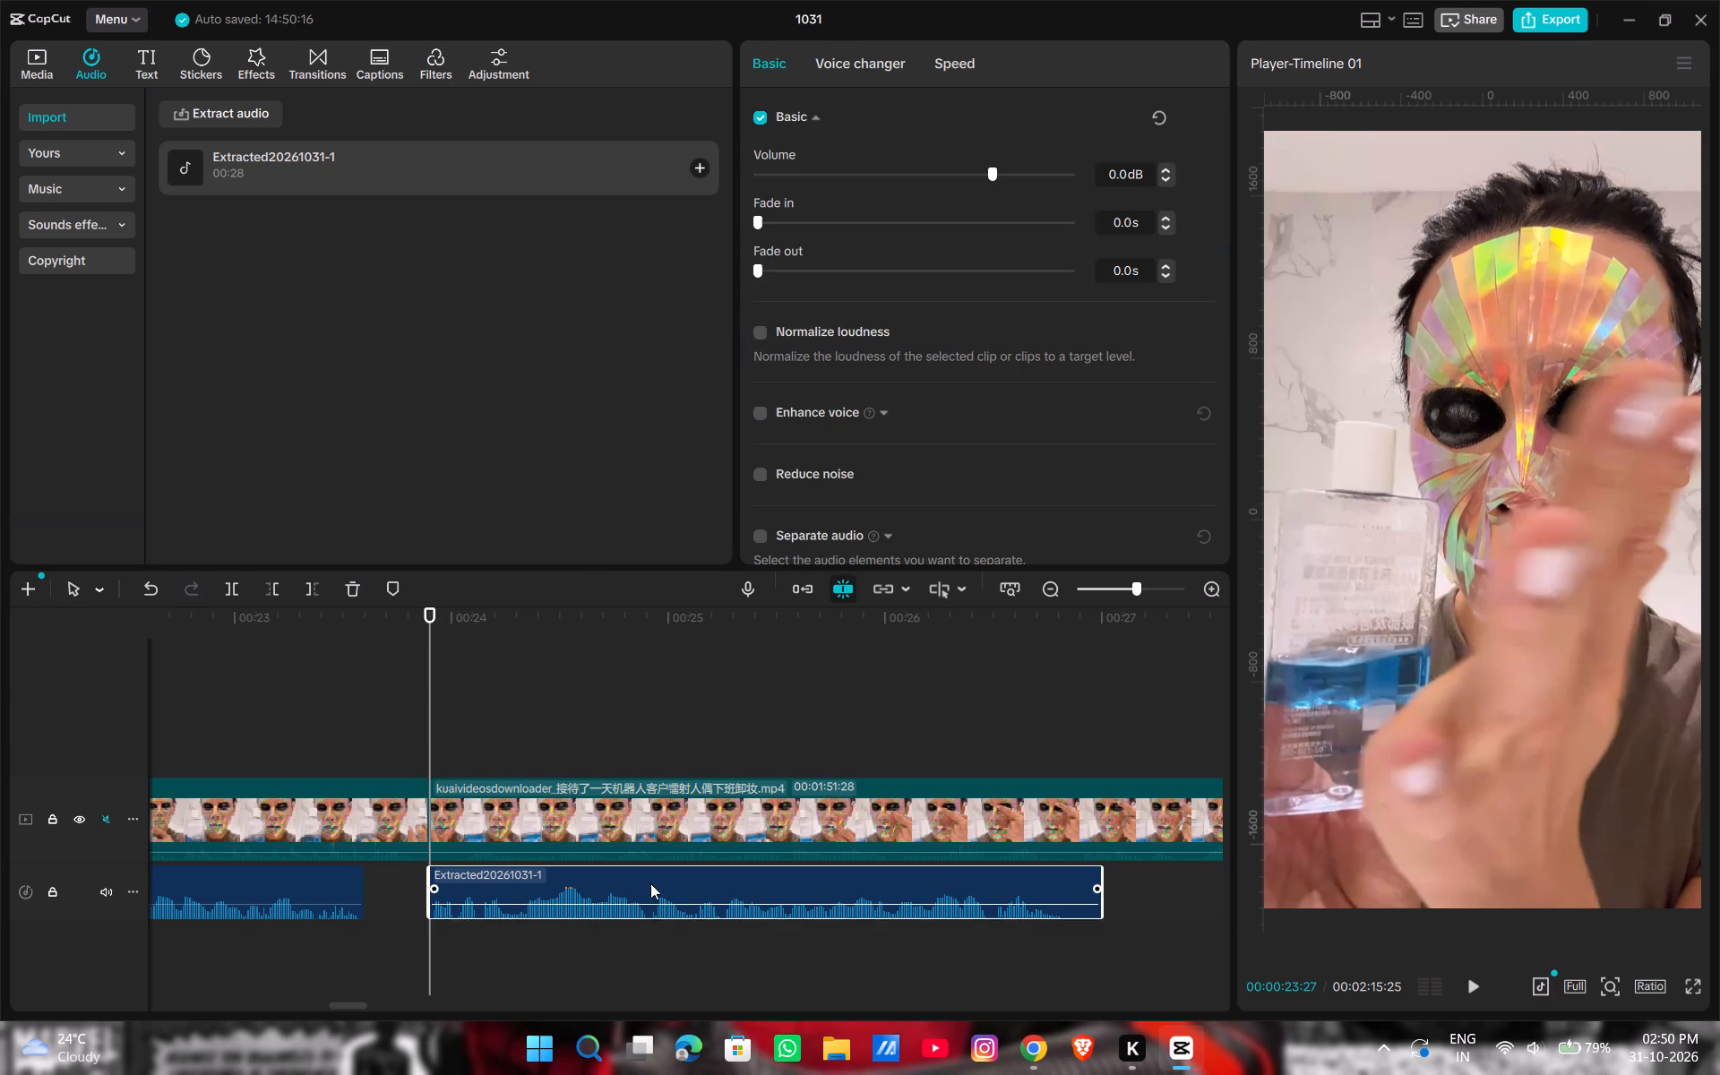
drag(650, 883, 664, 884)
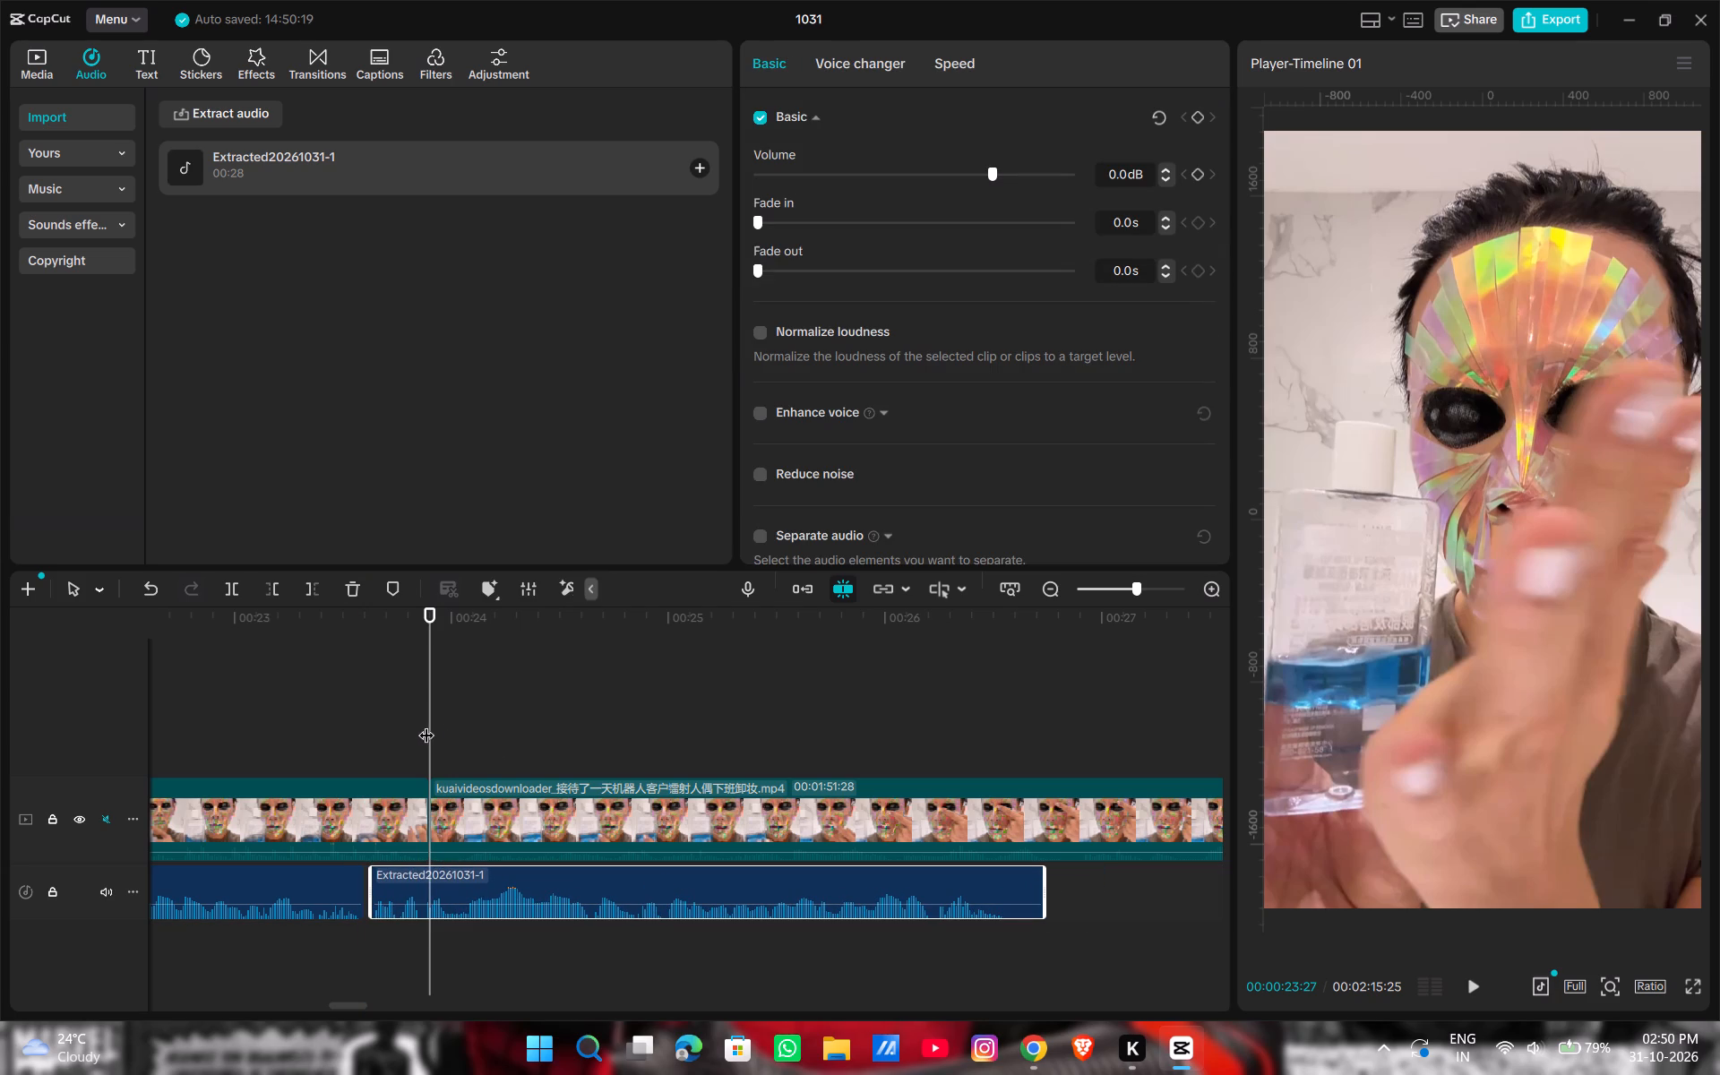
Review the edited voiceover by playing it from 00:00:05:28 to 00:00:08:11, and return to the start of the timeline.
key(j)
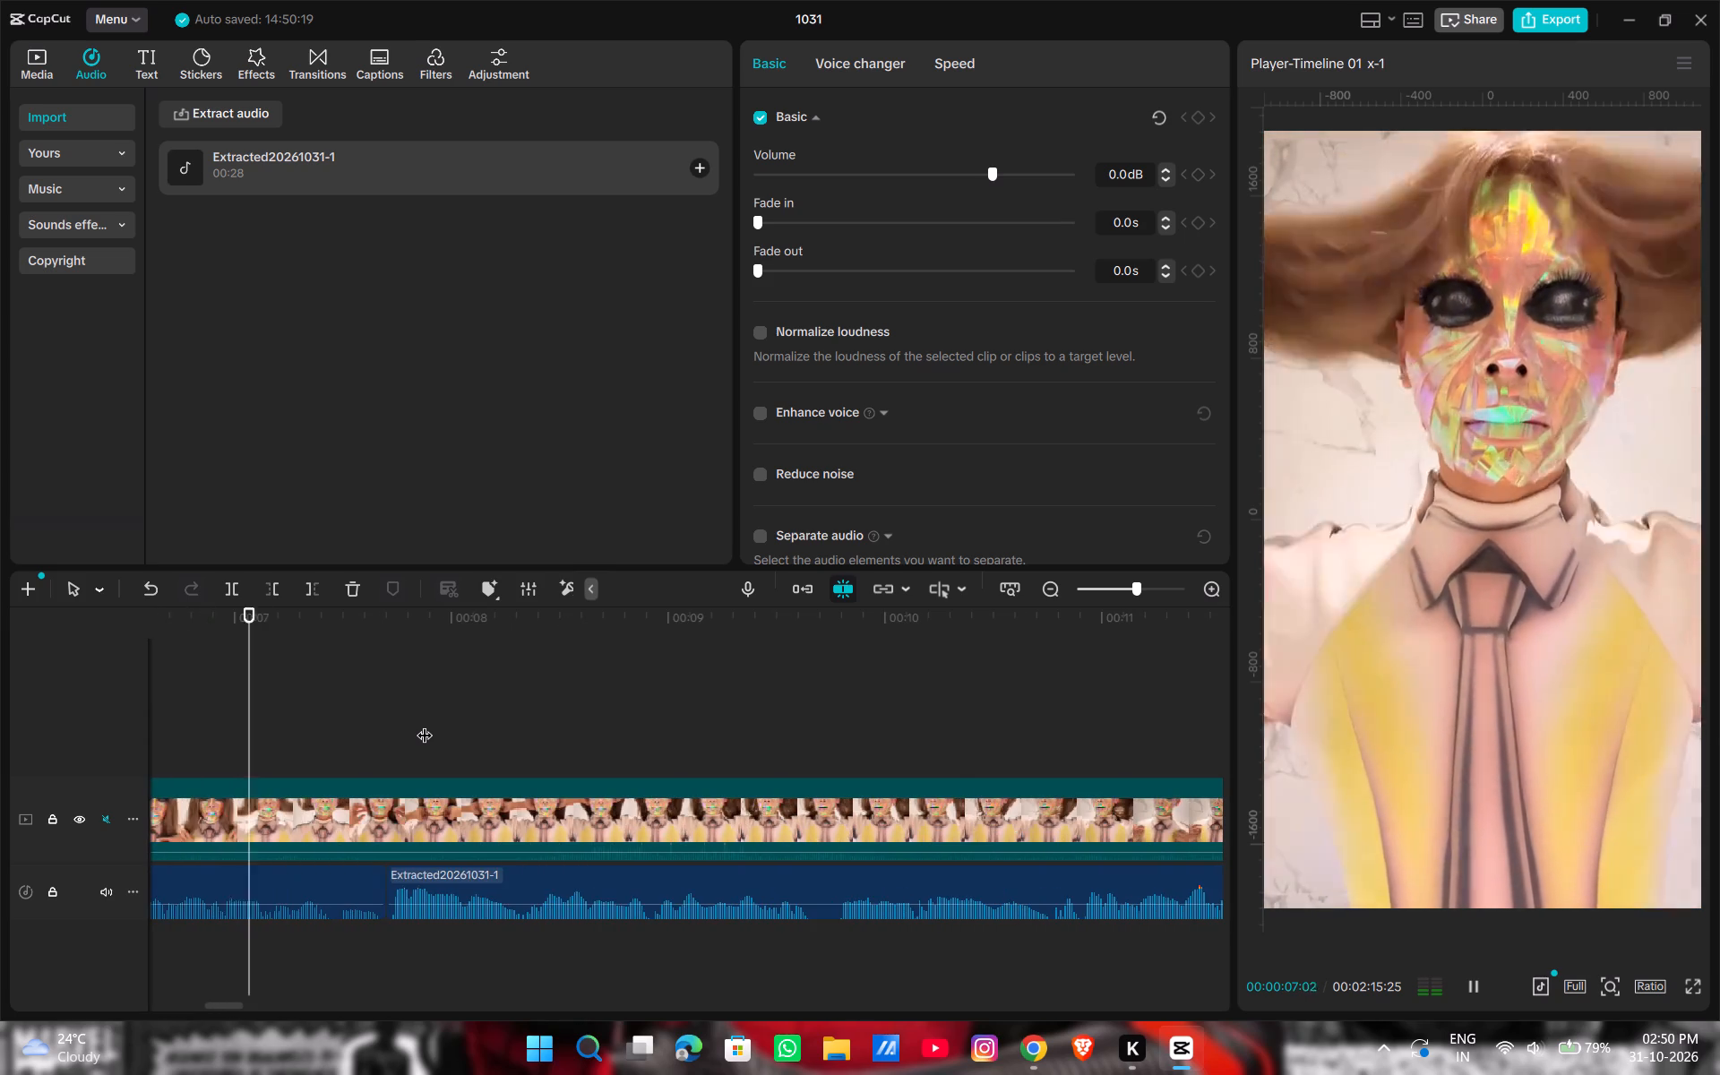
key(k)
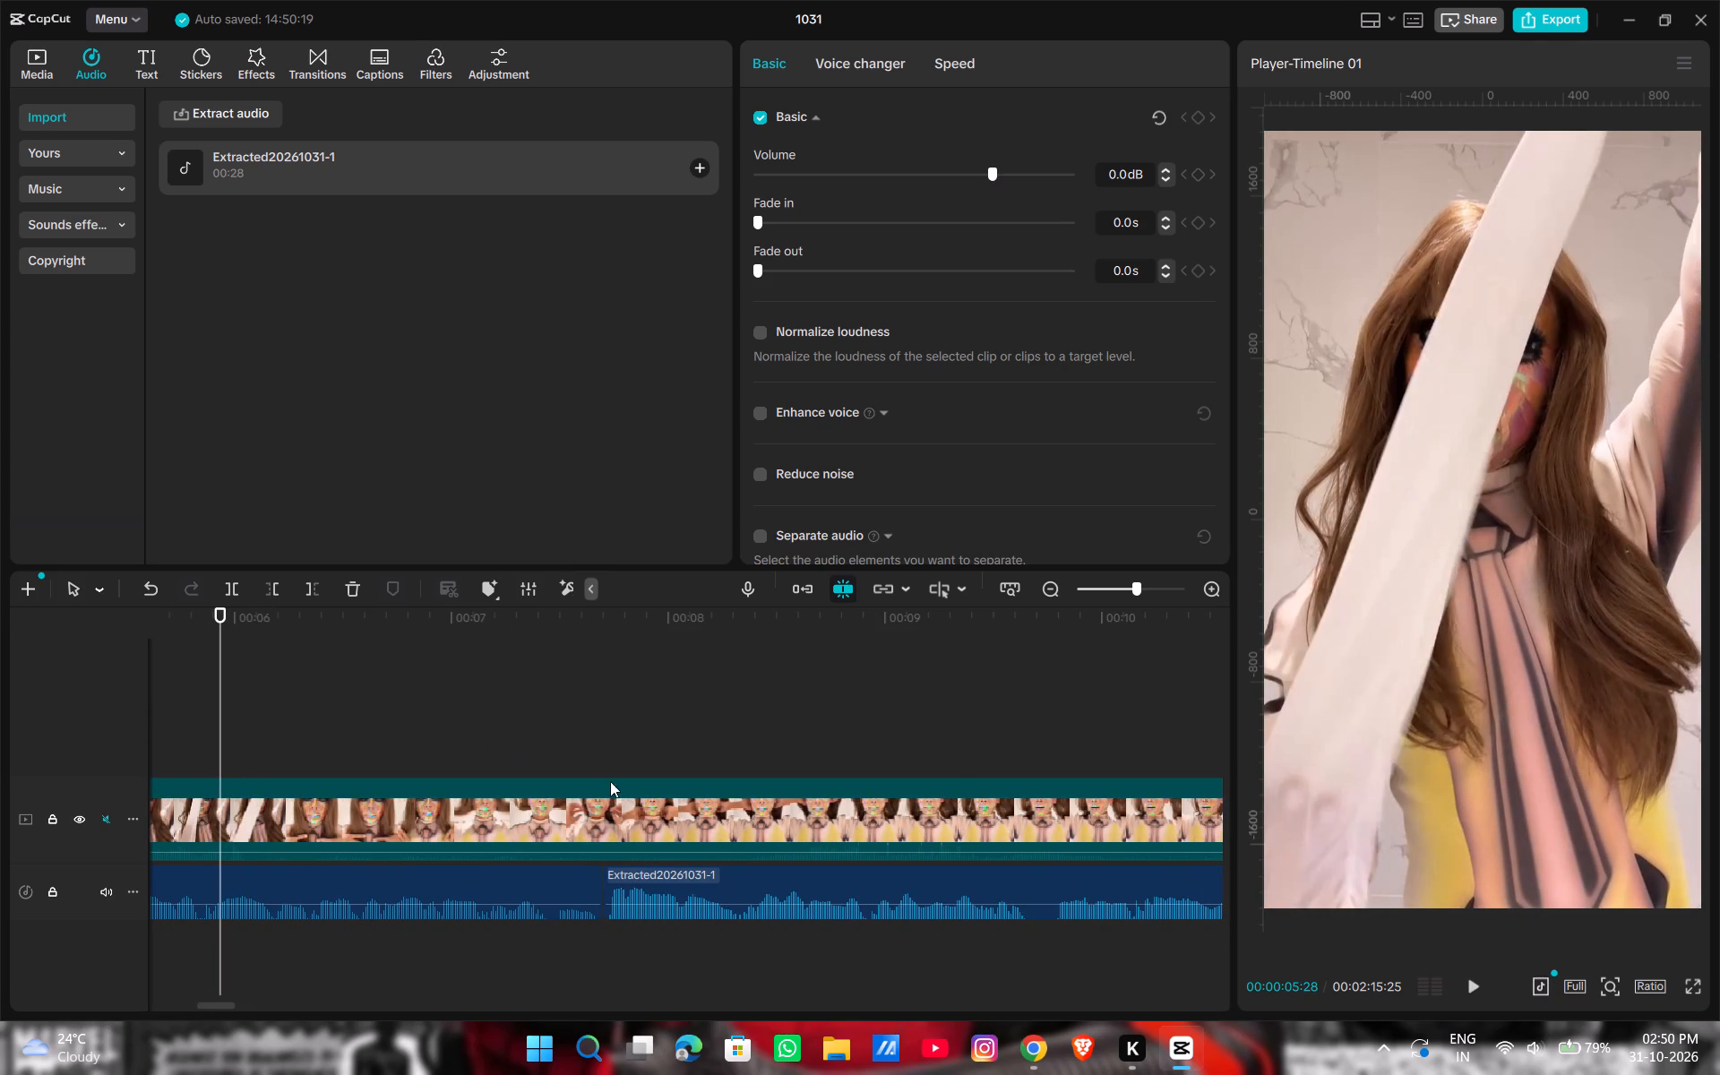
key(l)
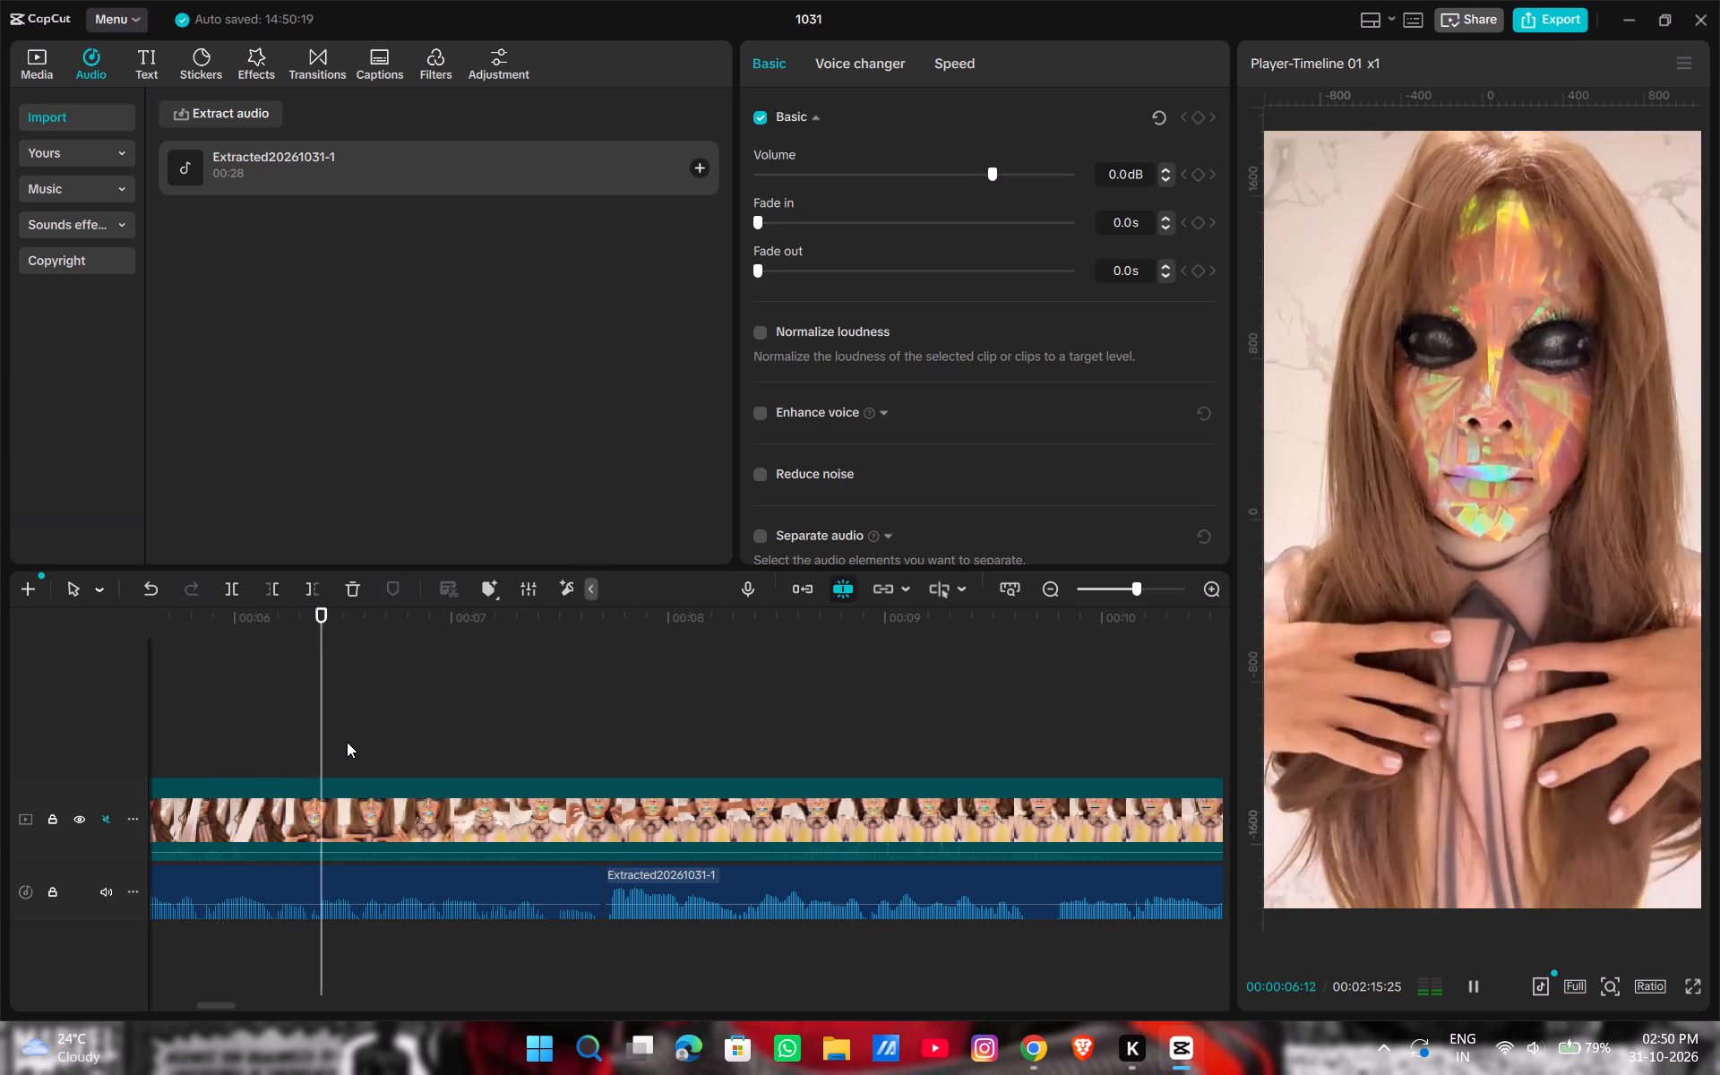
key(k)
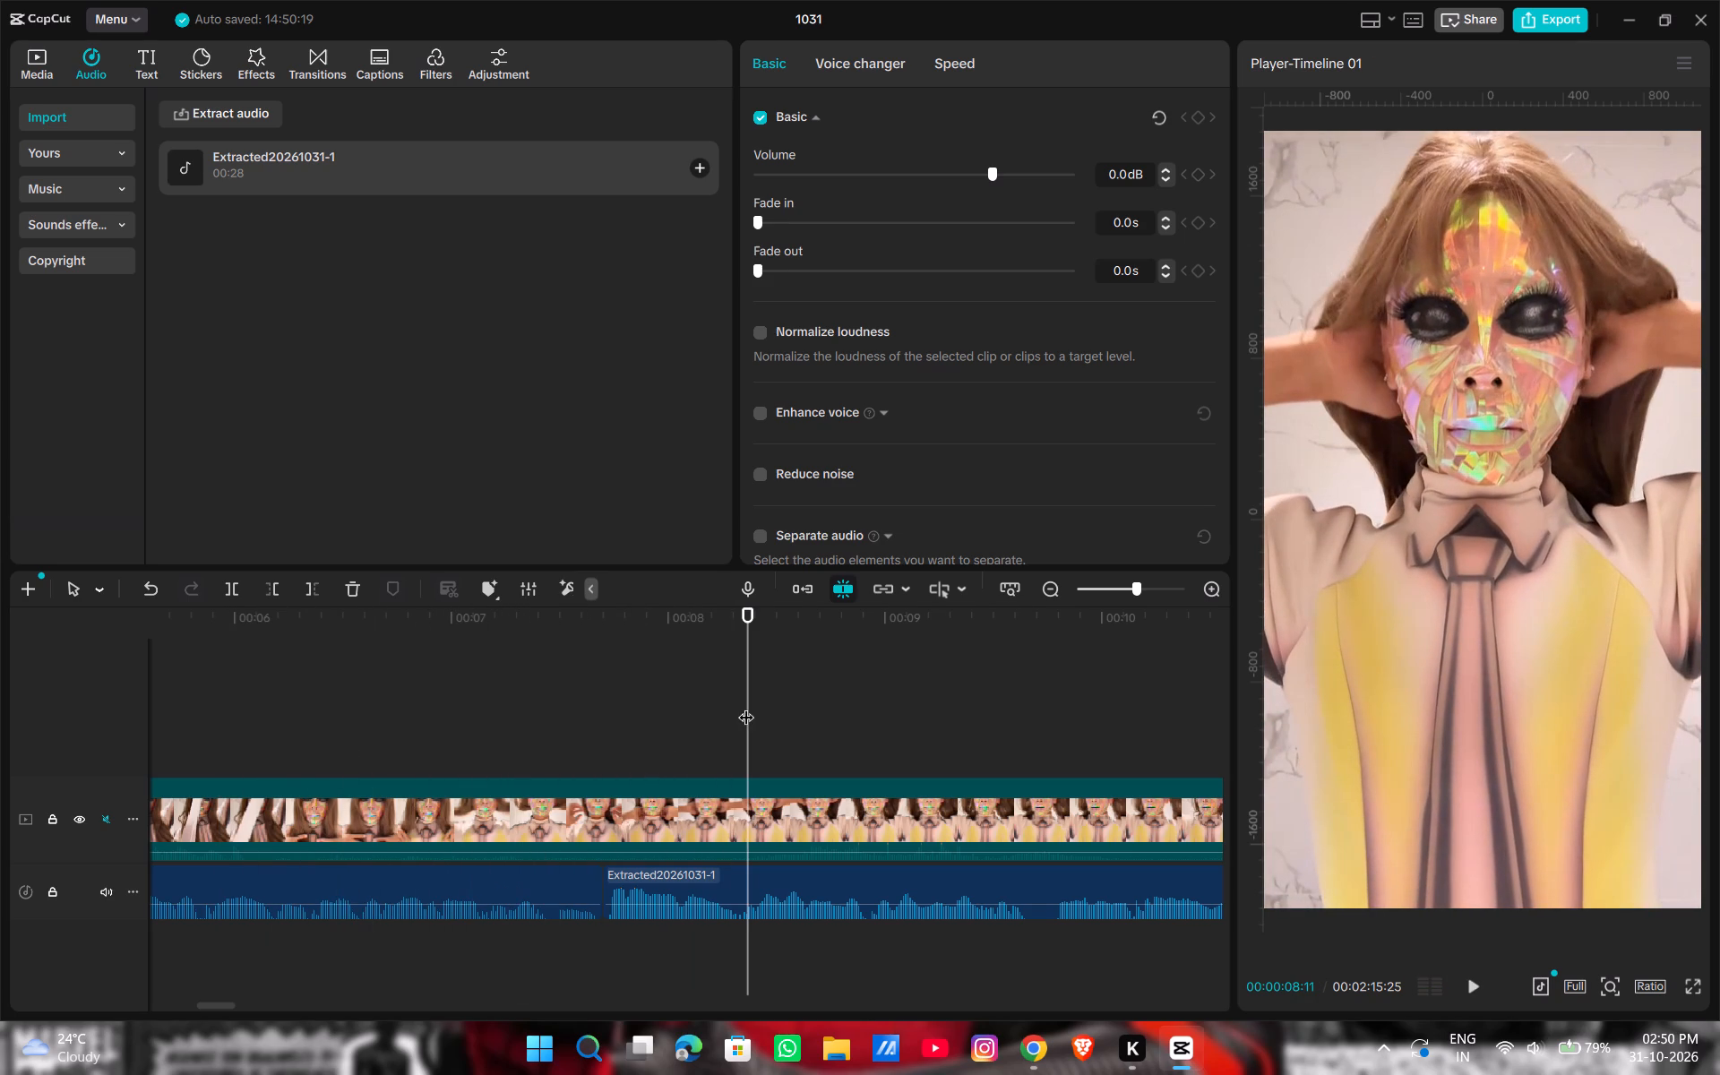
drag(744, 706, 25, 738)
ctrl+scroll(741, 825, down, 6)
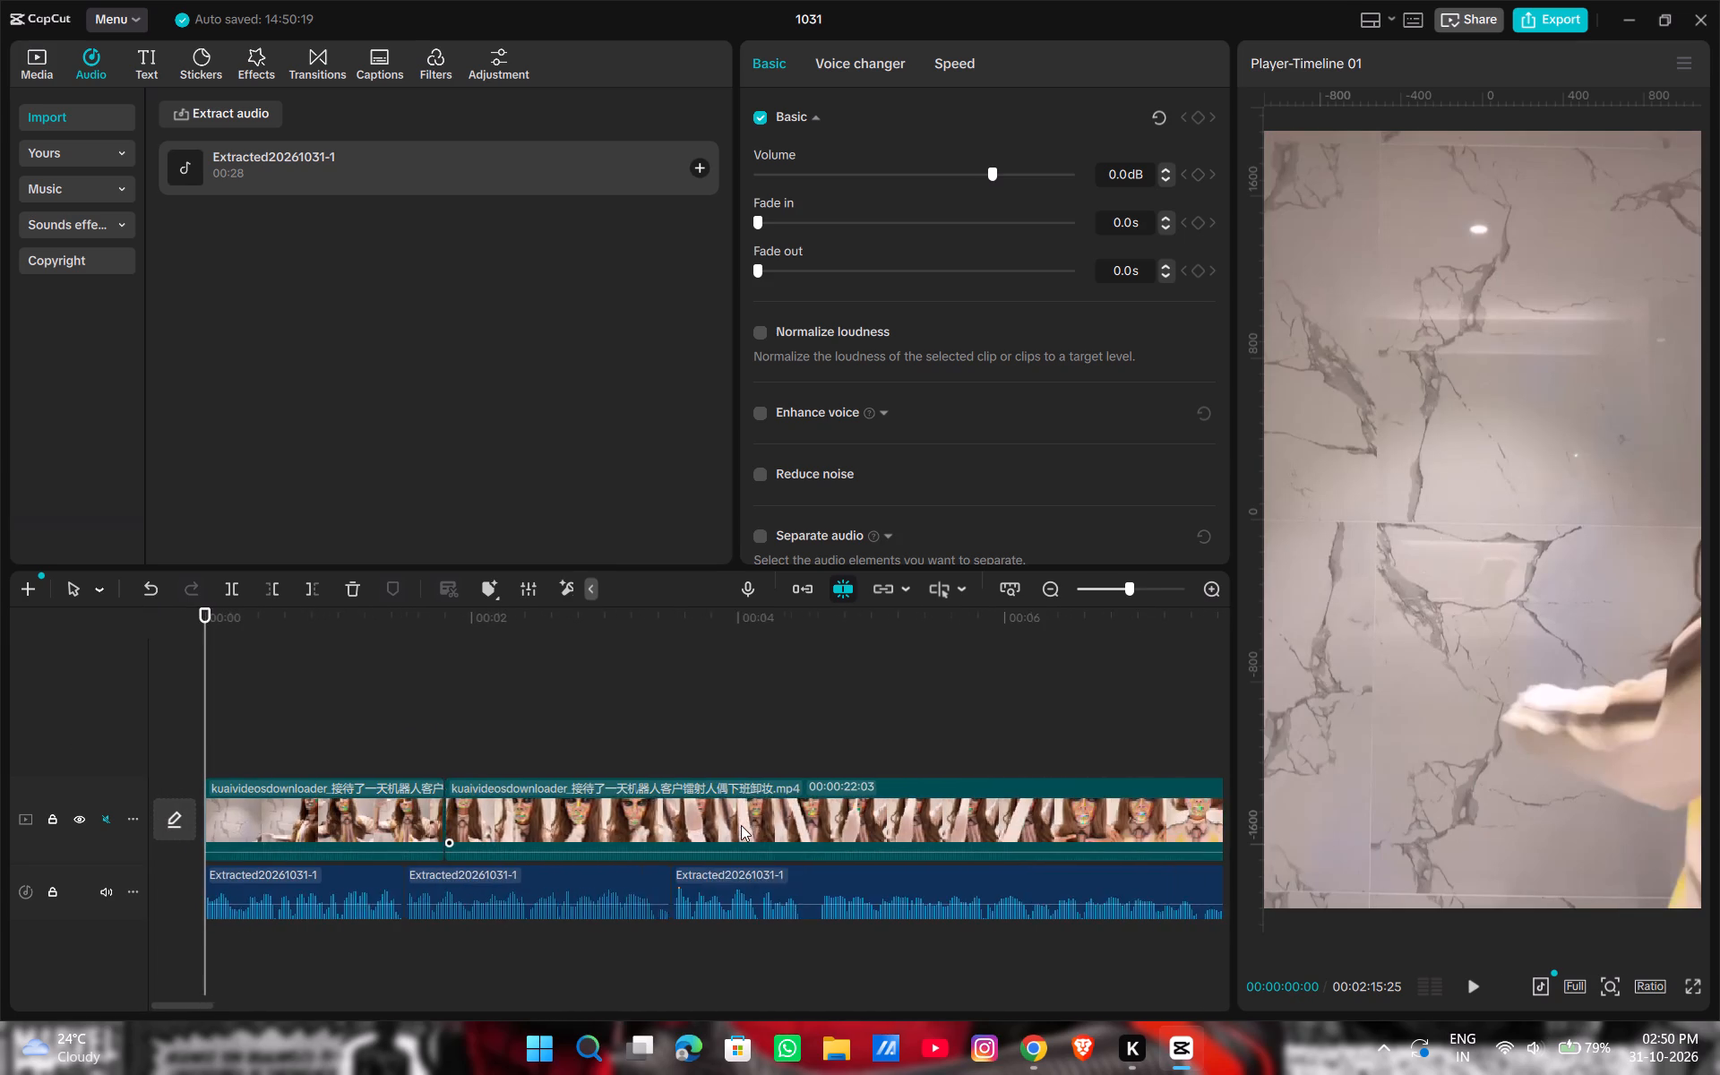
ctrl+scroll(741, 825, down, 3)
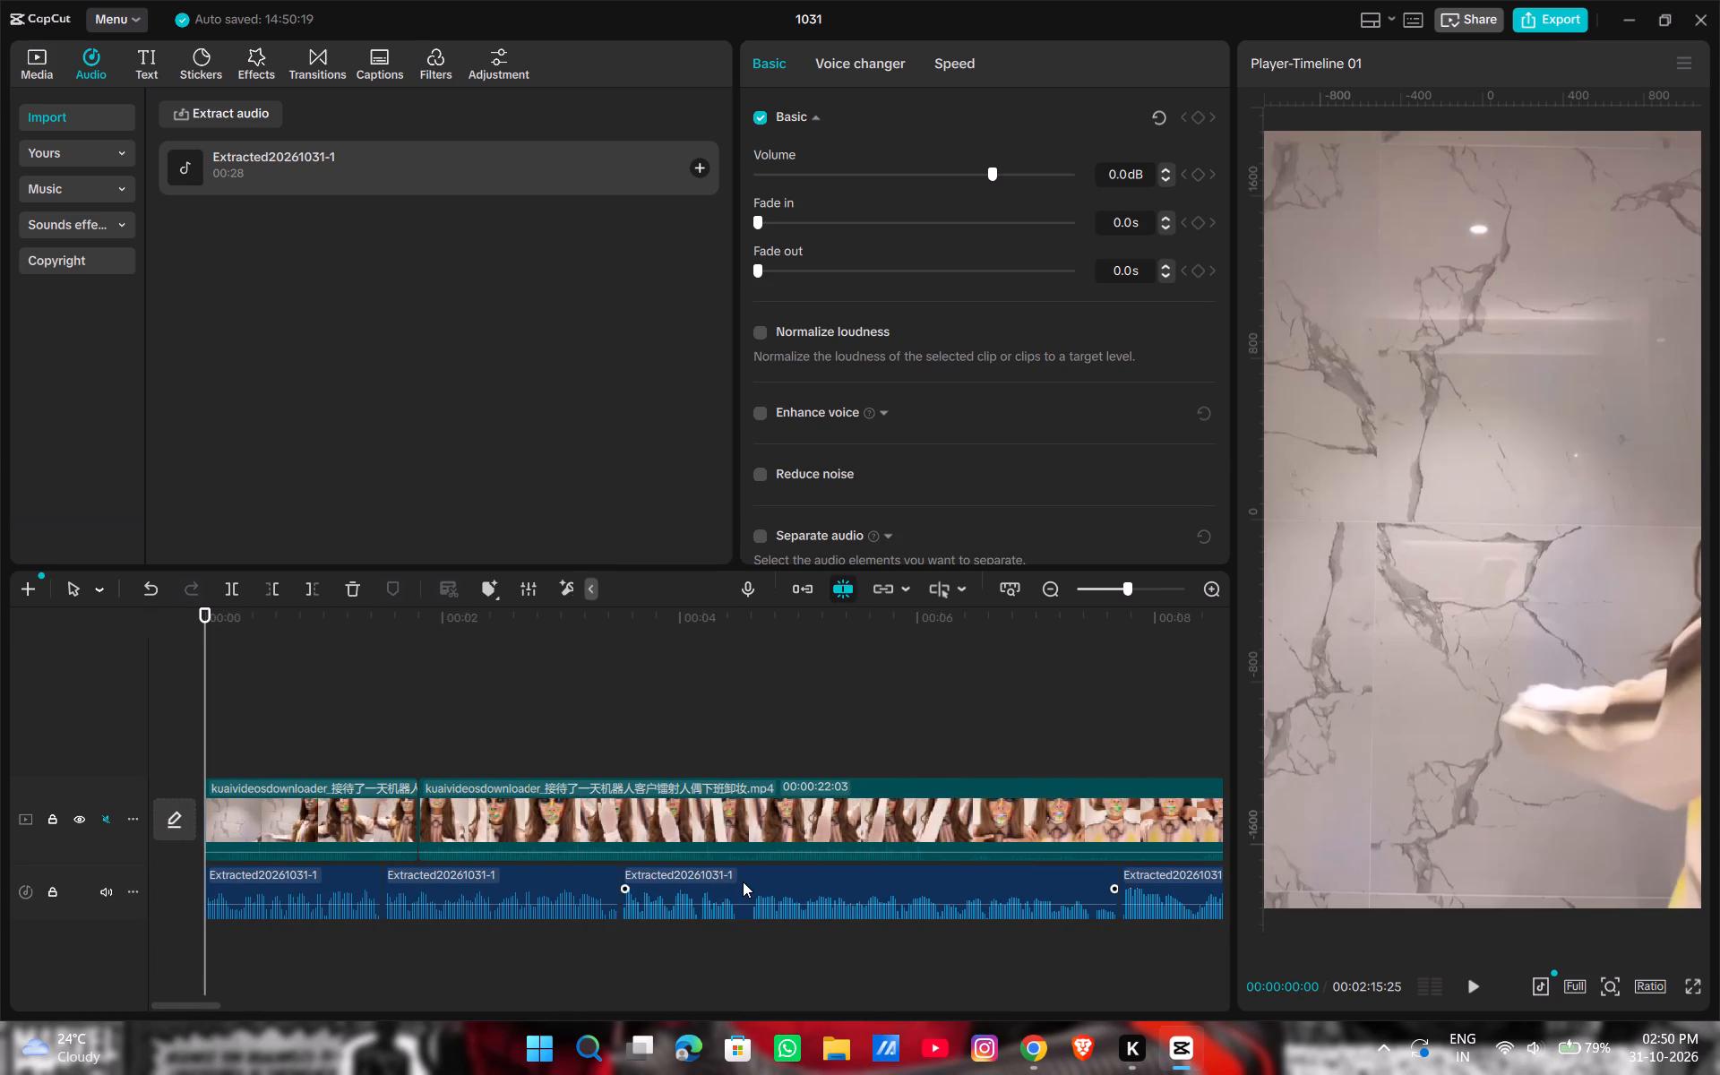
ctrl+scroll(743, 881, up, 7)
ctrl+scroll(709, 864, down, 11)
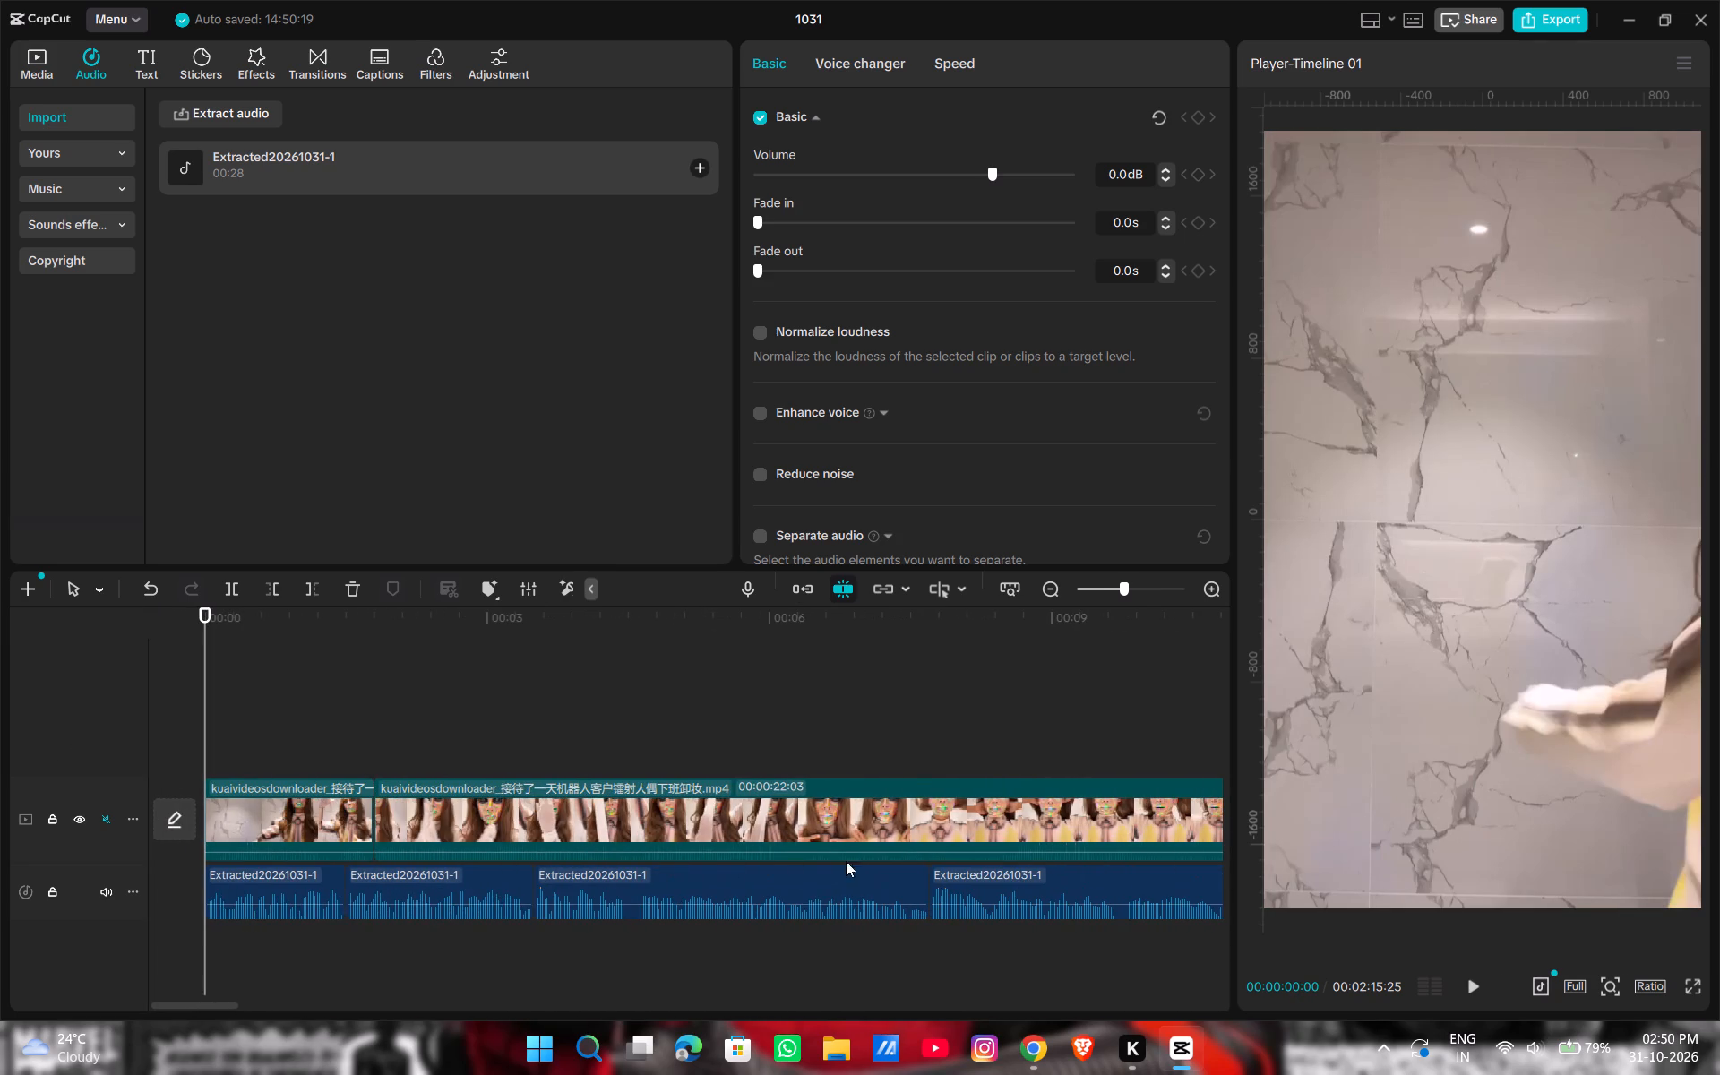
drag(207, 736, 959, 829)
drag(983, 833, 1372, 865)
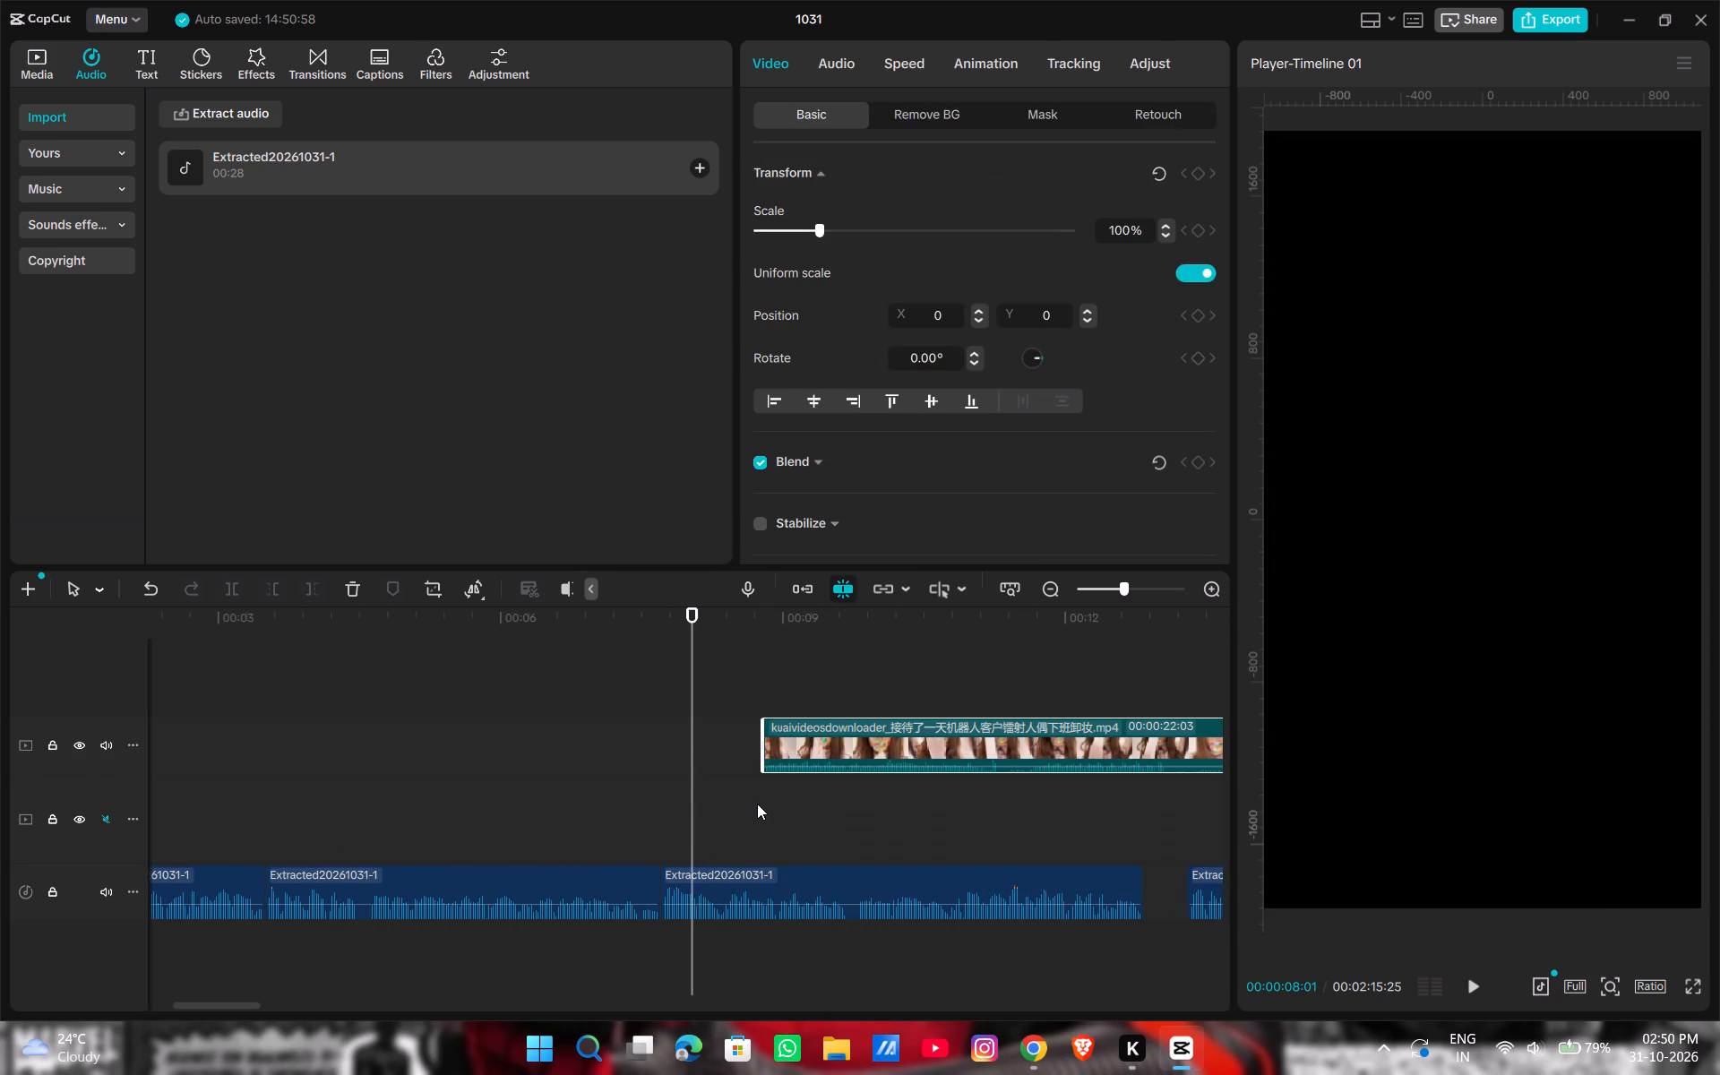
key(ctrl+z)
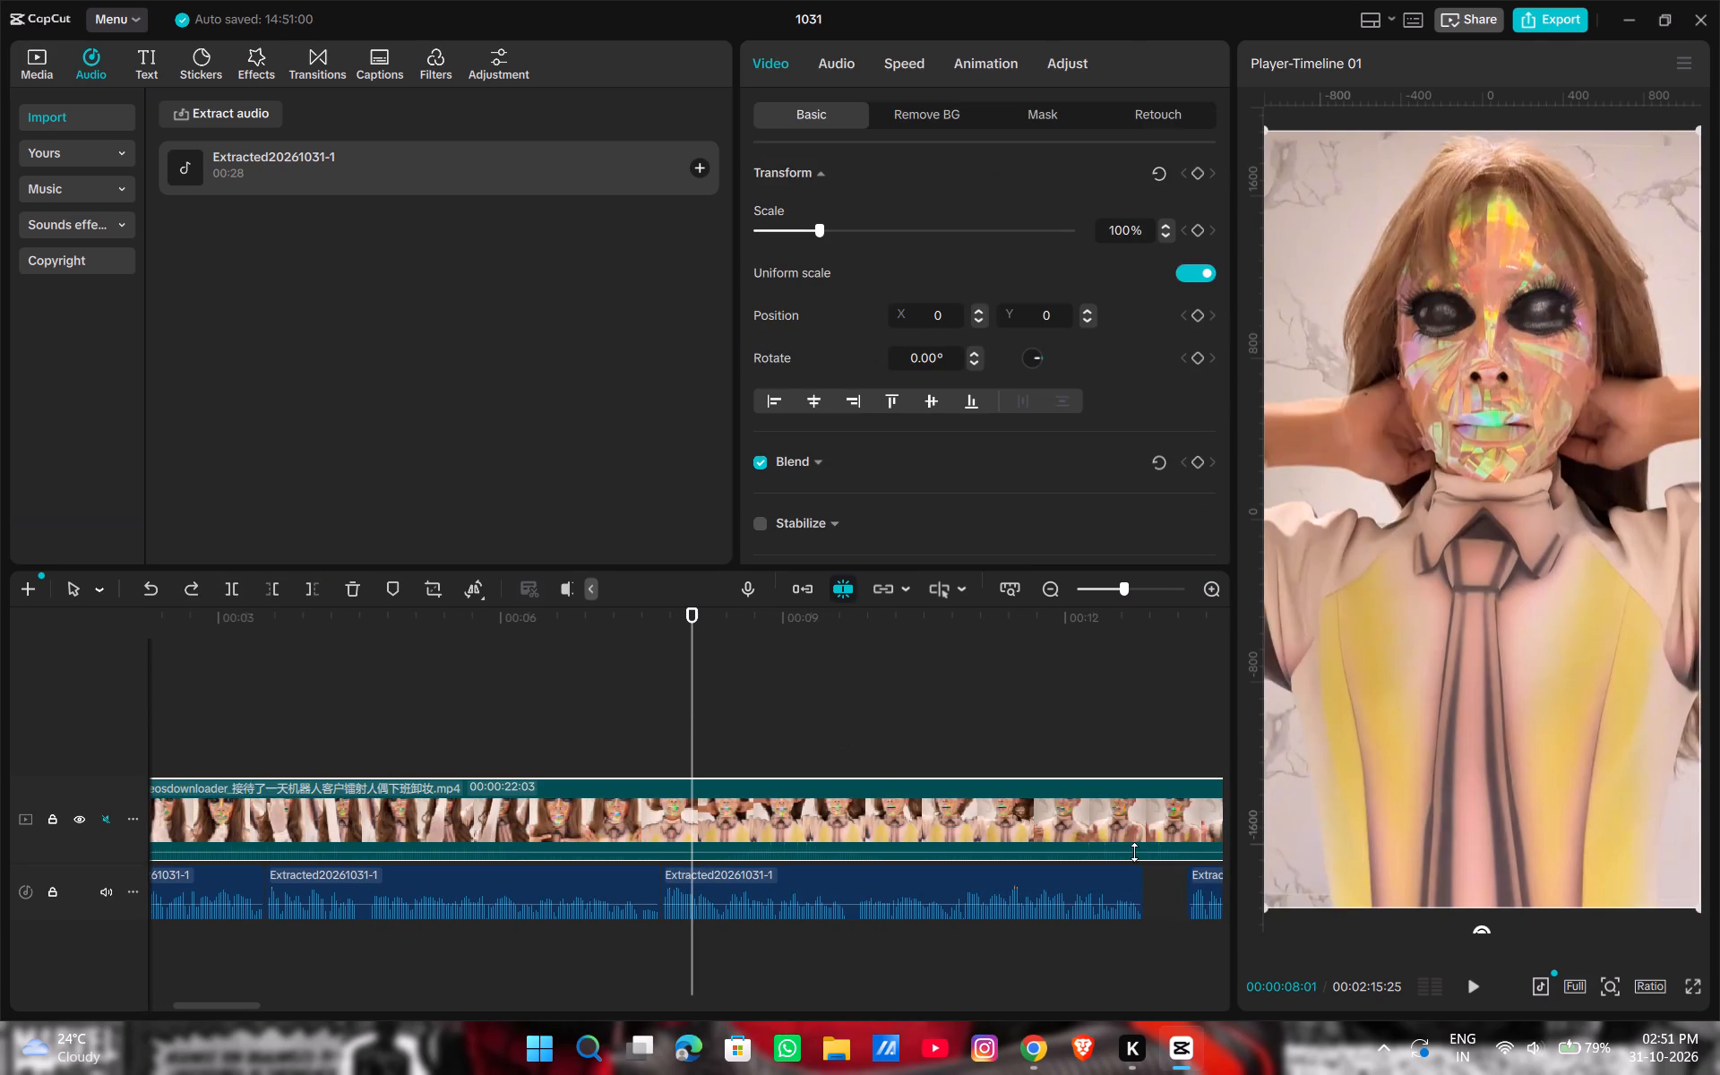
Move the voiceover clip starting near 00:00:13:09 back against the end of the preceding clip.
drag(692, 692, 1191, 735)
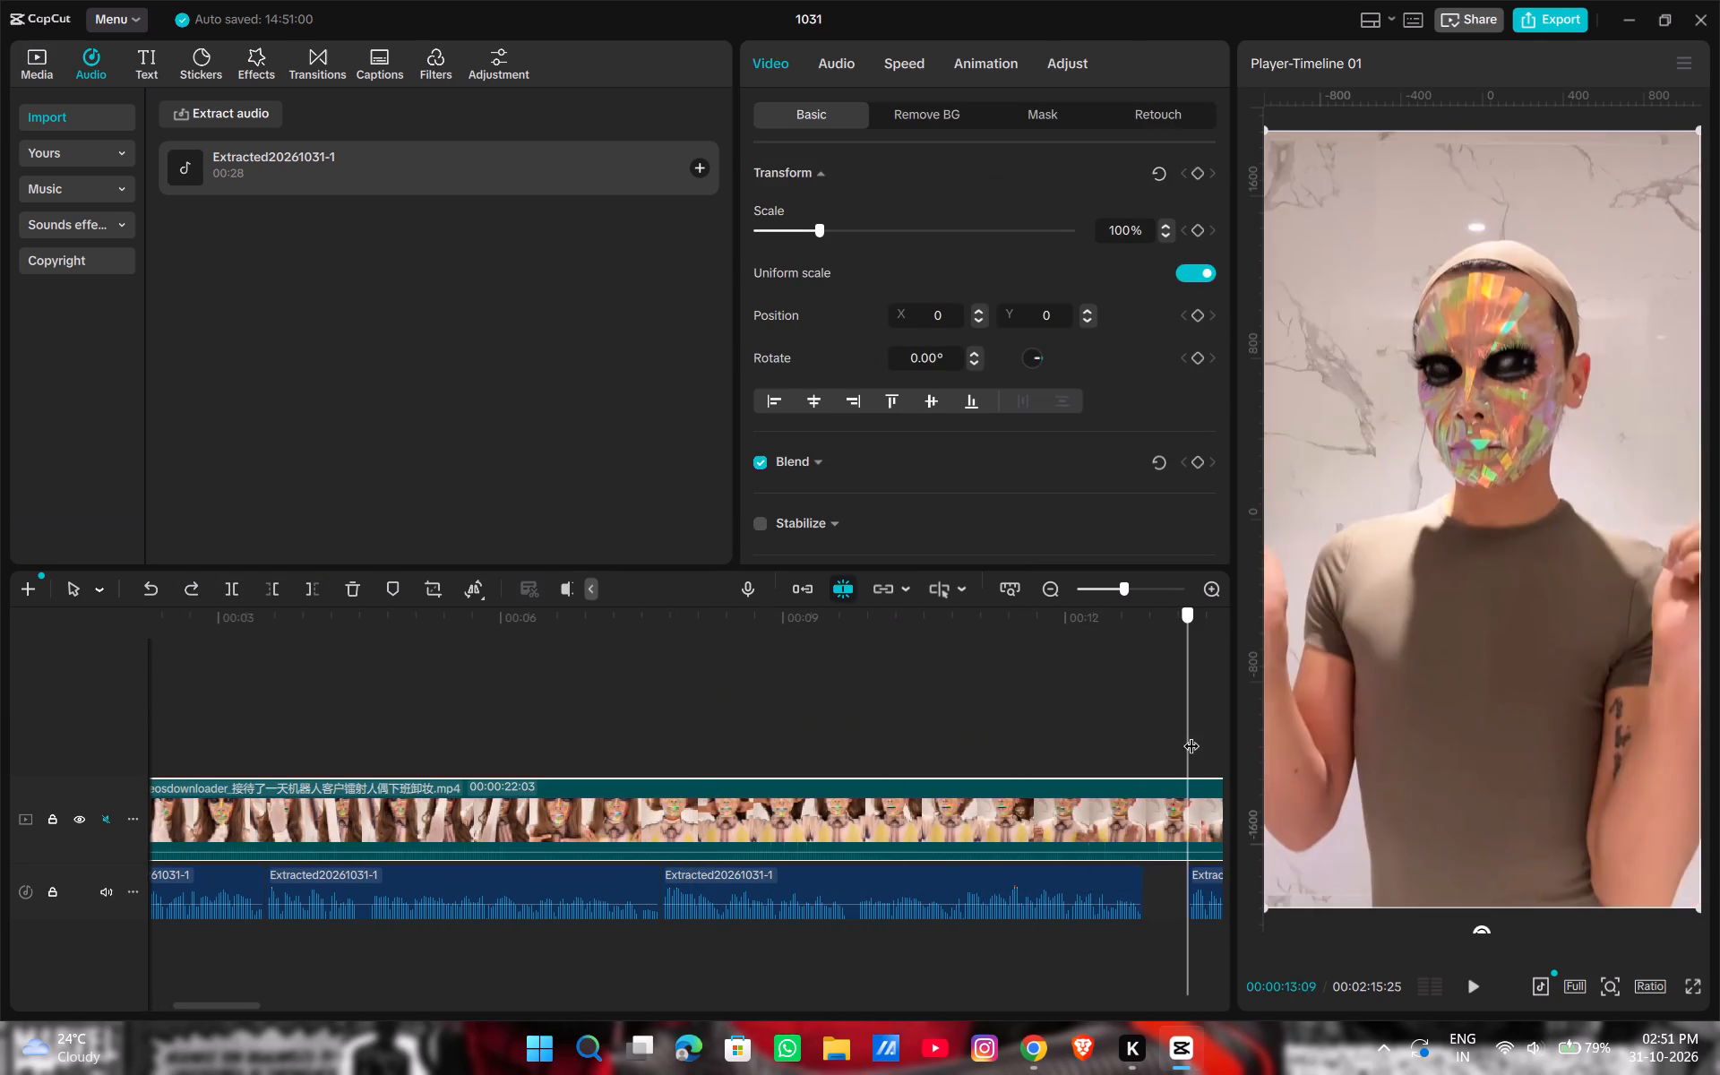
drag(1191, 735, 808, 825)
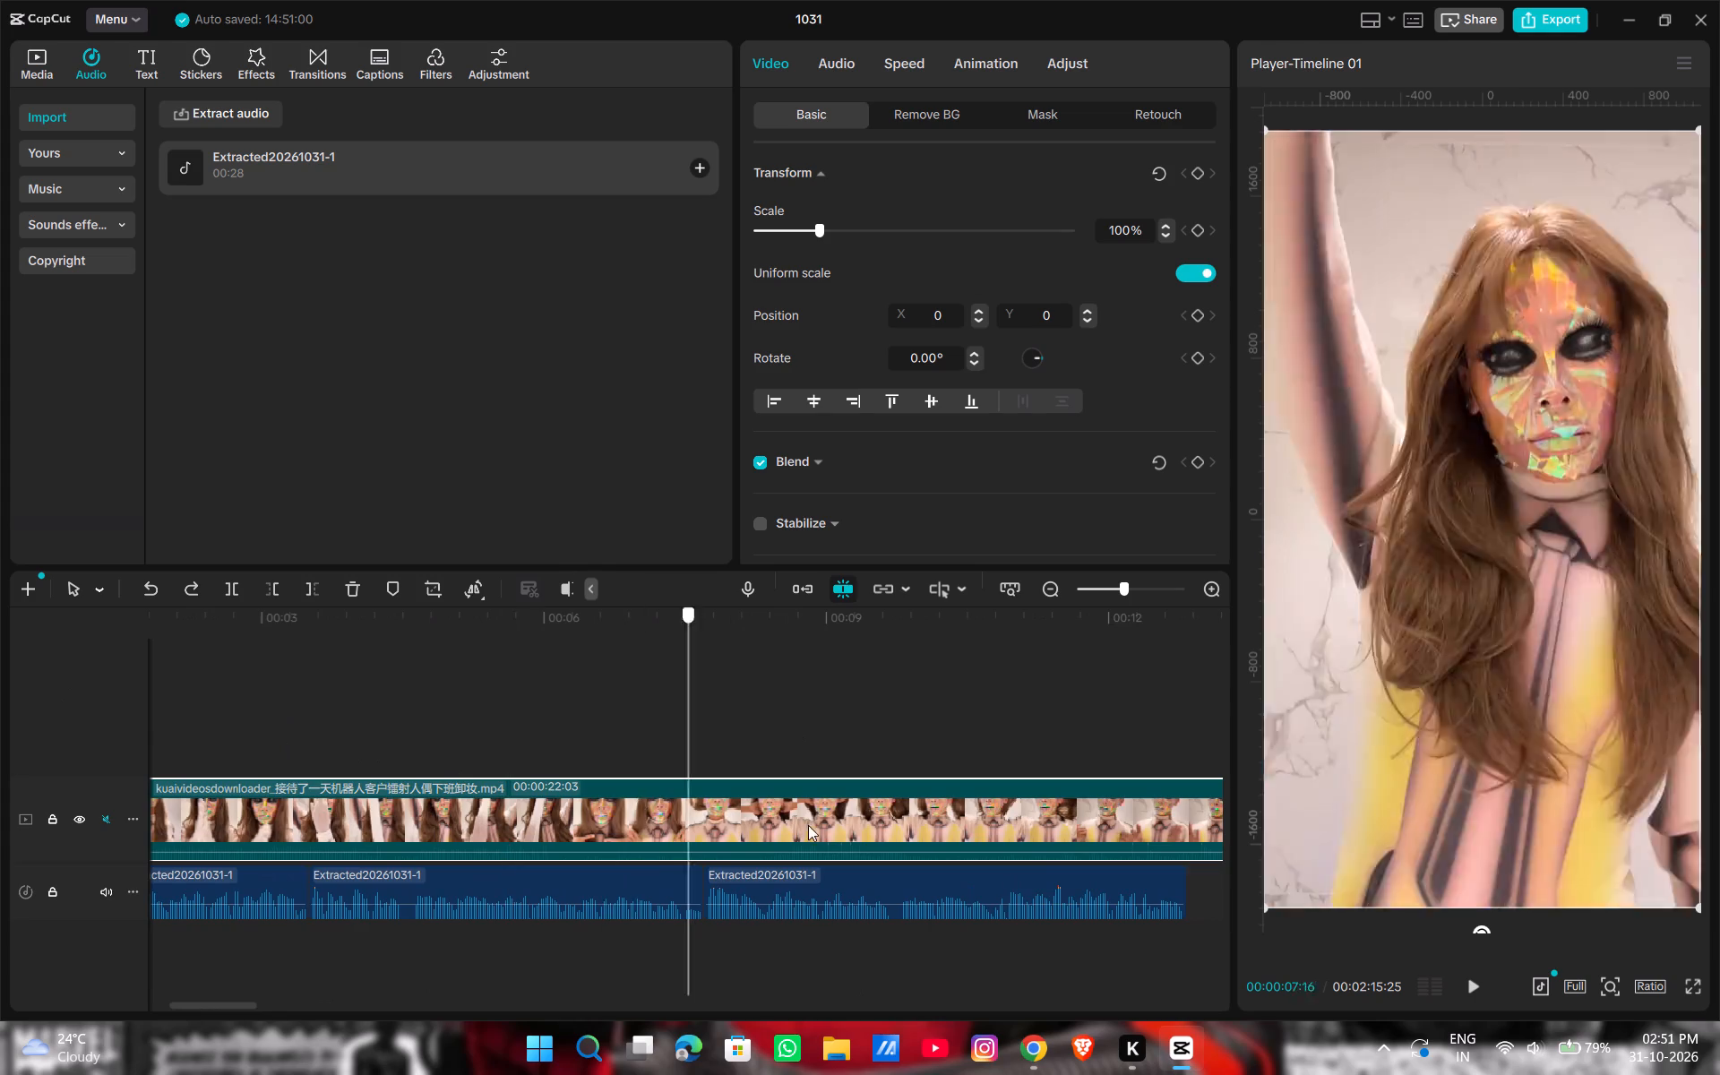
drag(808, 825, 834, 854)
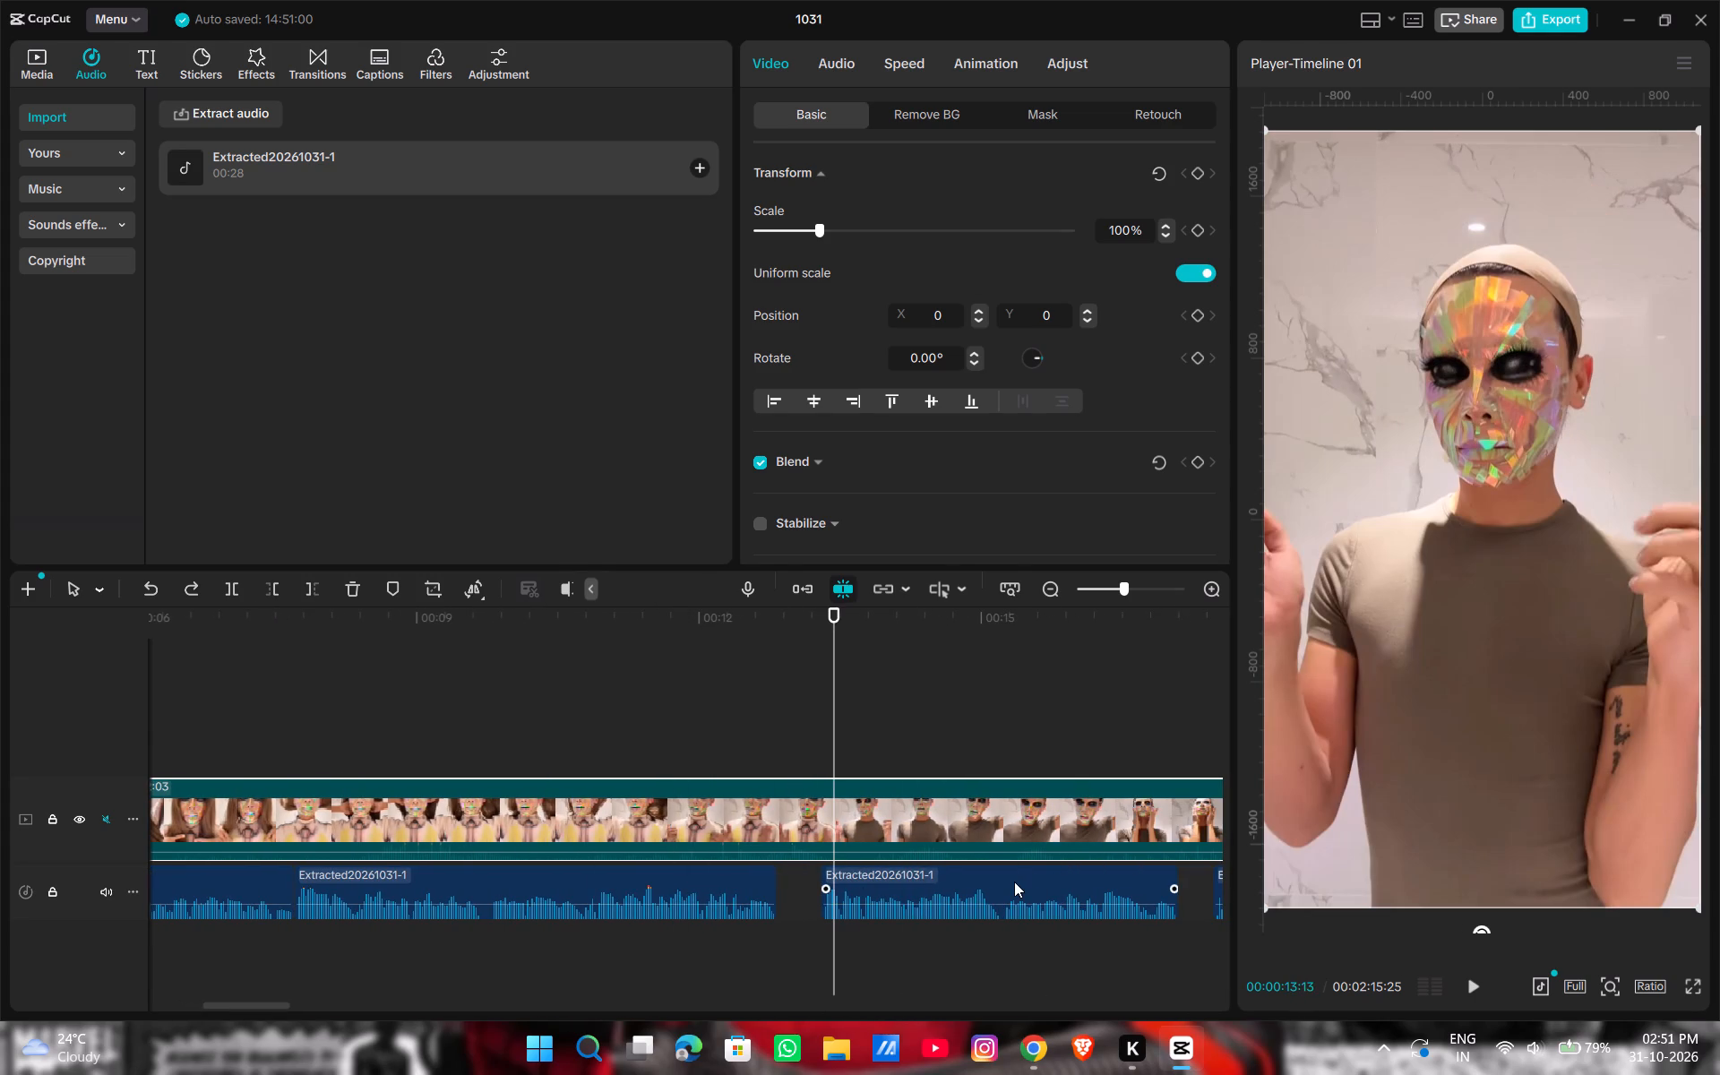
drag(1014, 881, 975, 884)
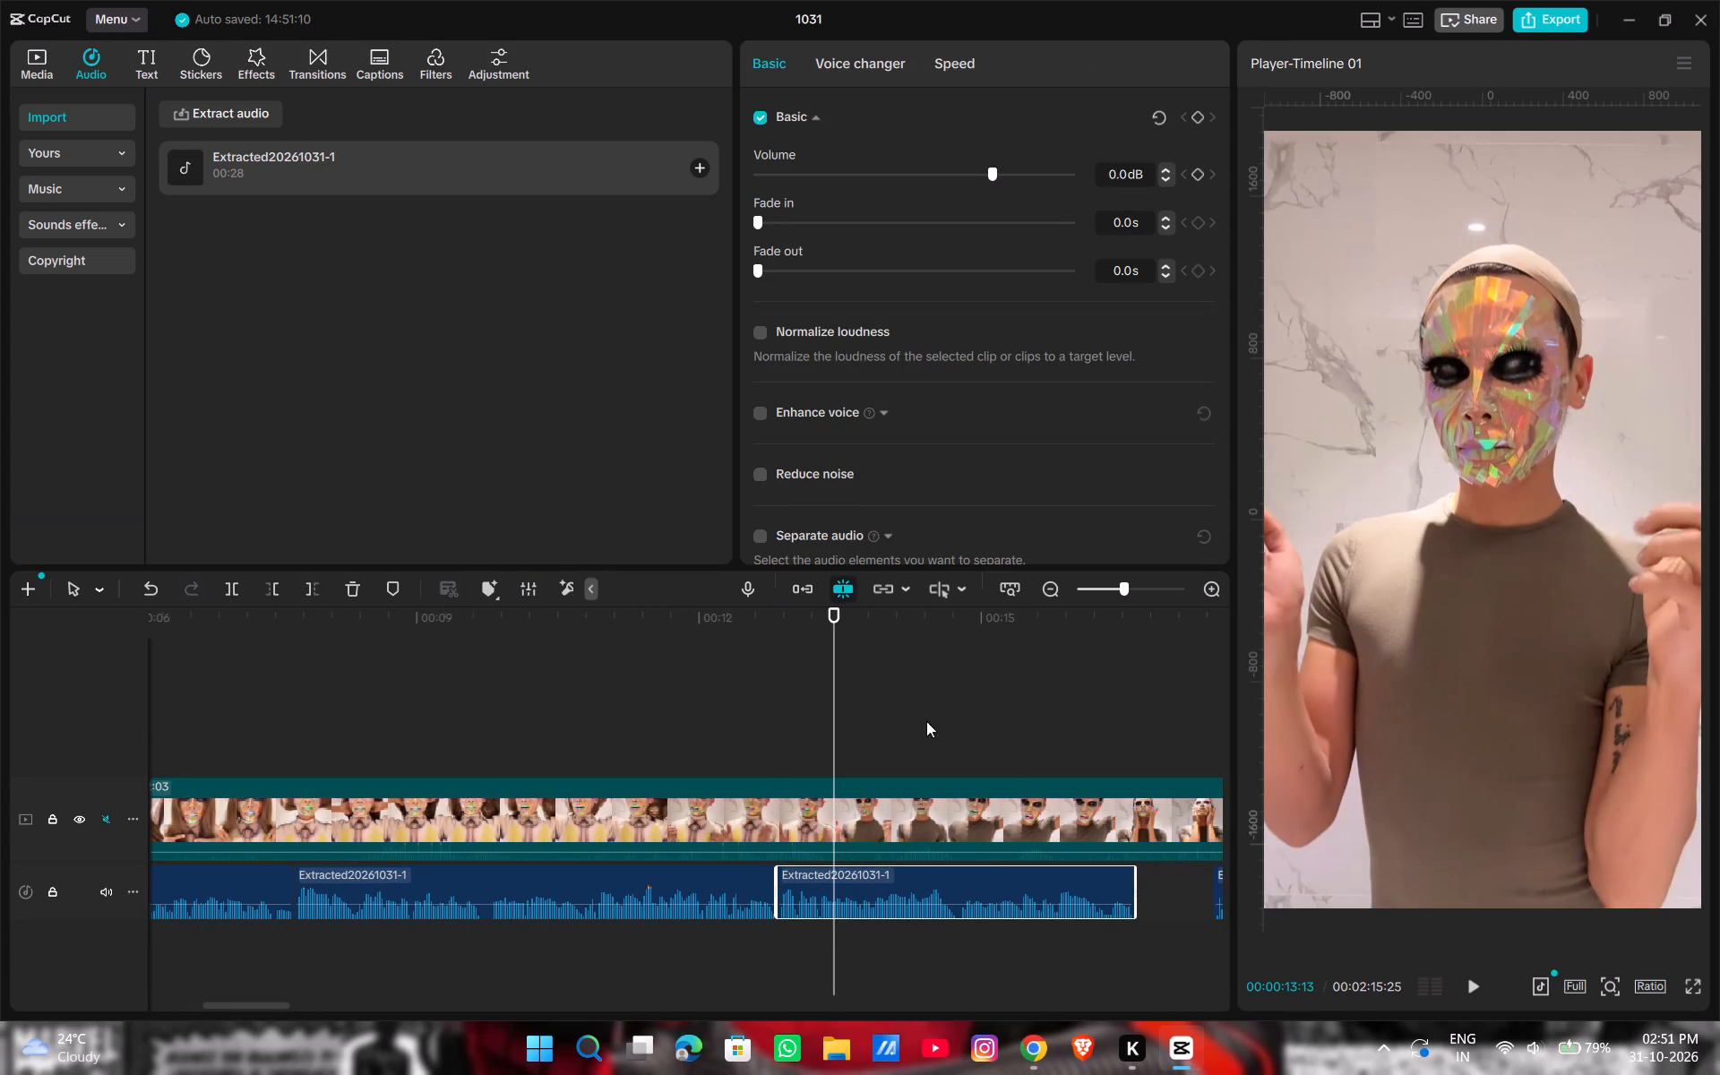
Move the remaining three voiceover clips back one by one so that each sits directly against the clip before it.
drag(834, 703, 1176, 755)
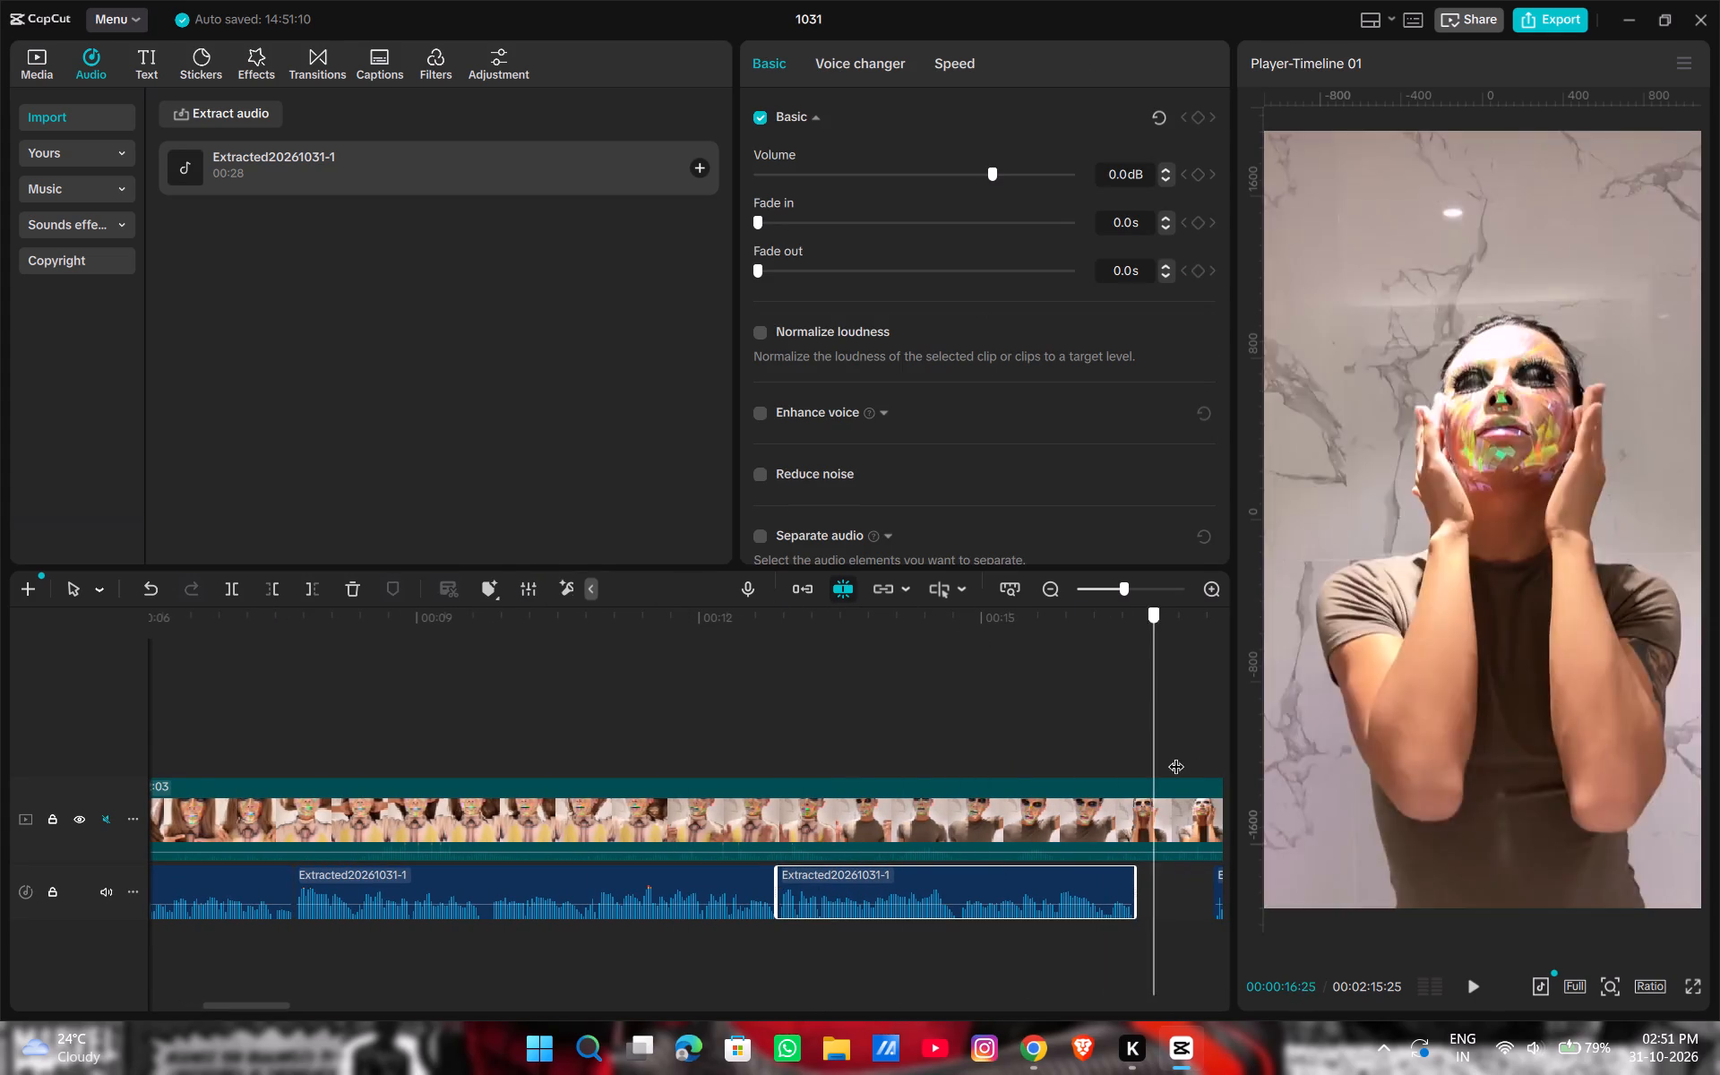
drag(1176, 755, 964, 767)
drag(676, 880, 671, 880)
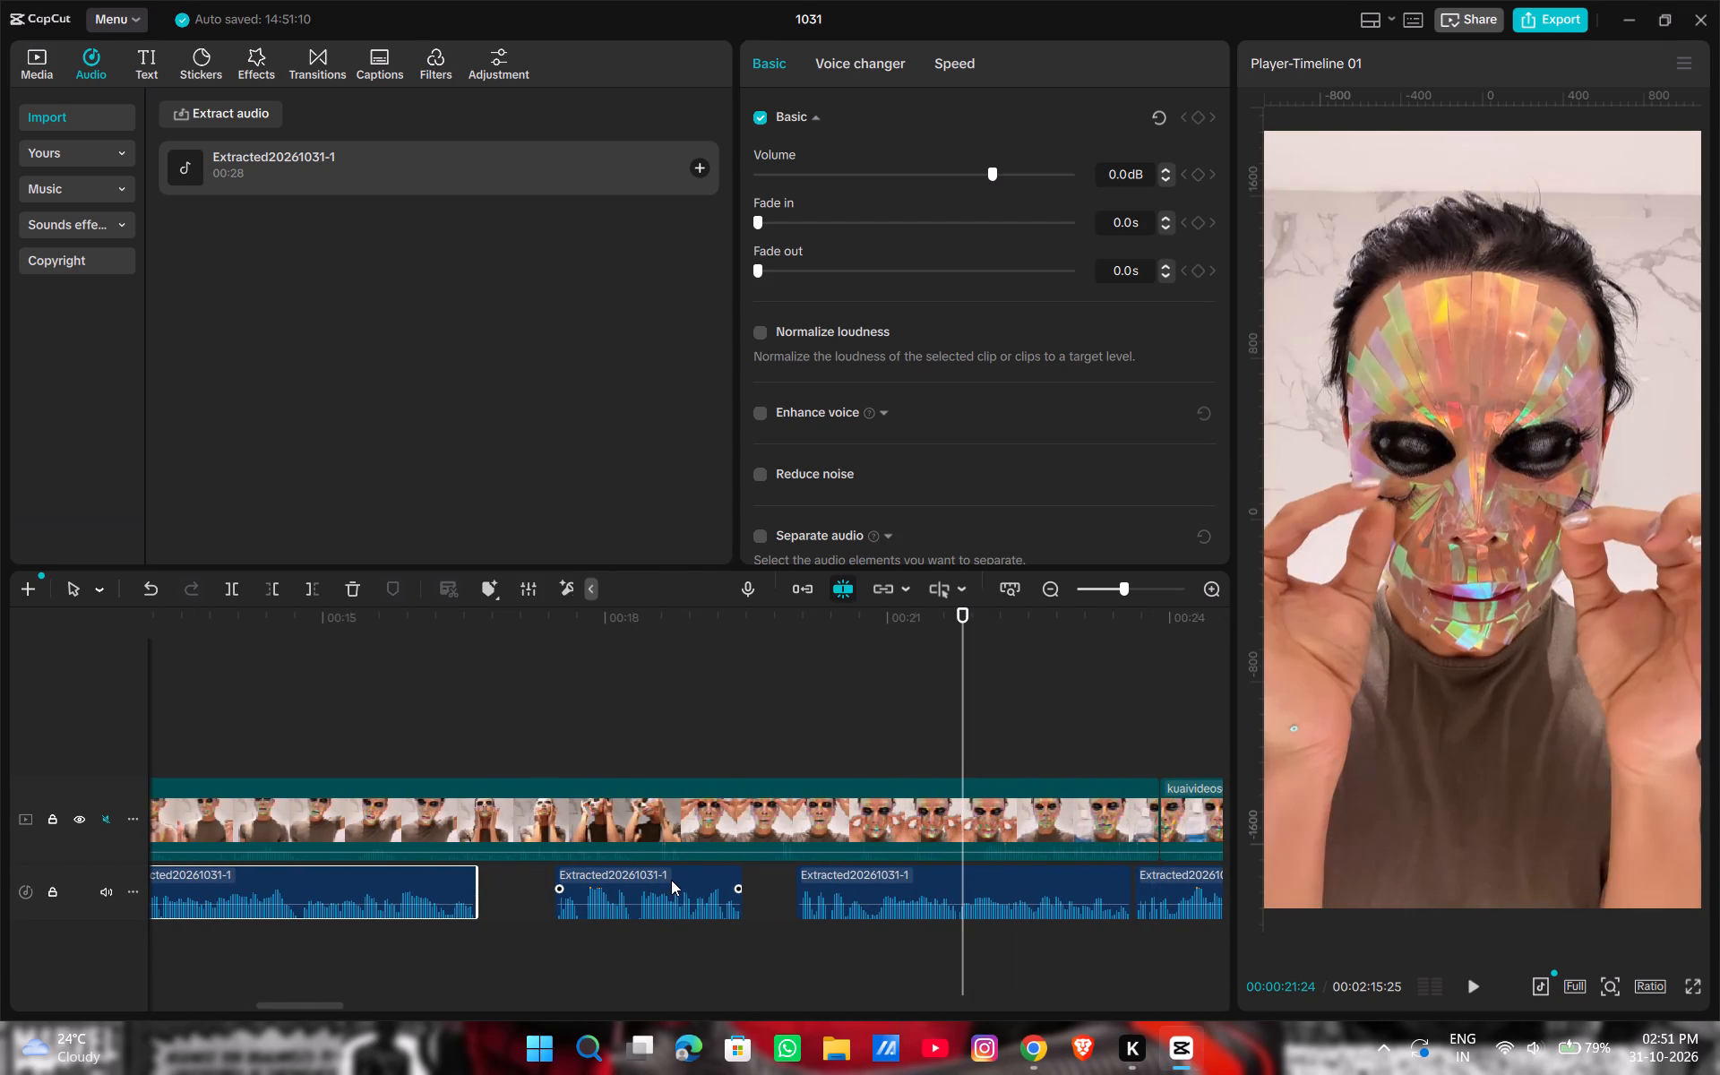
drag(671, 880, 599, 878)
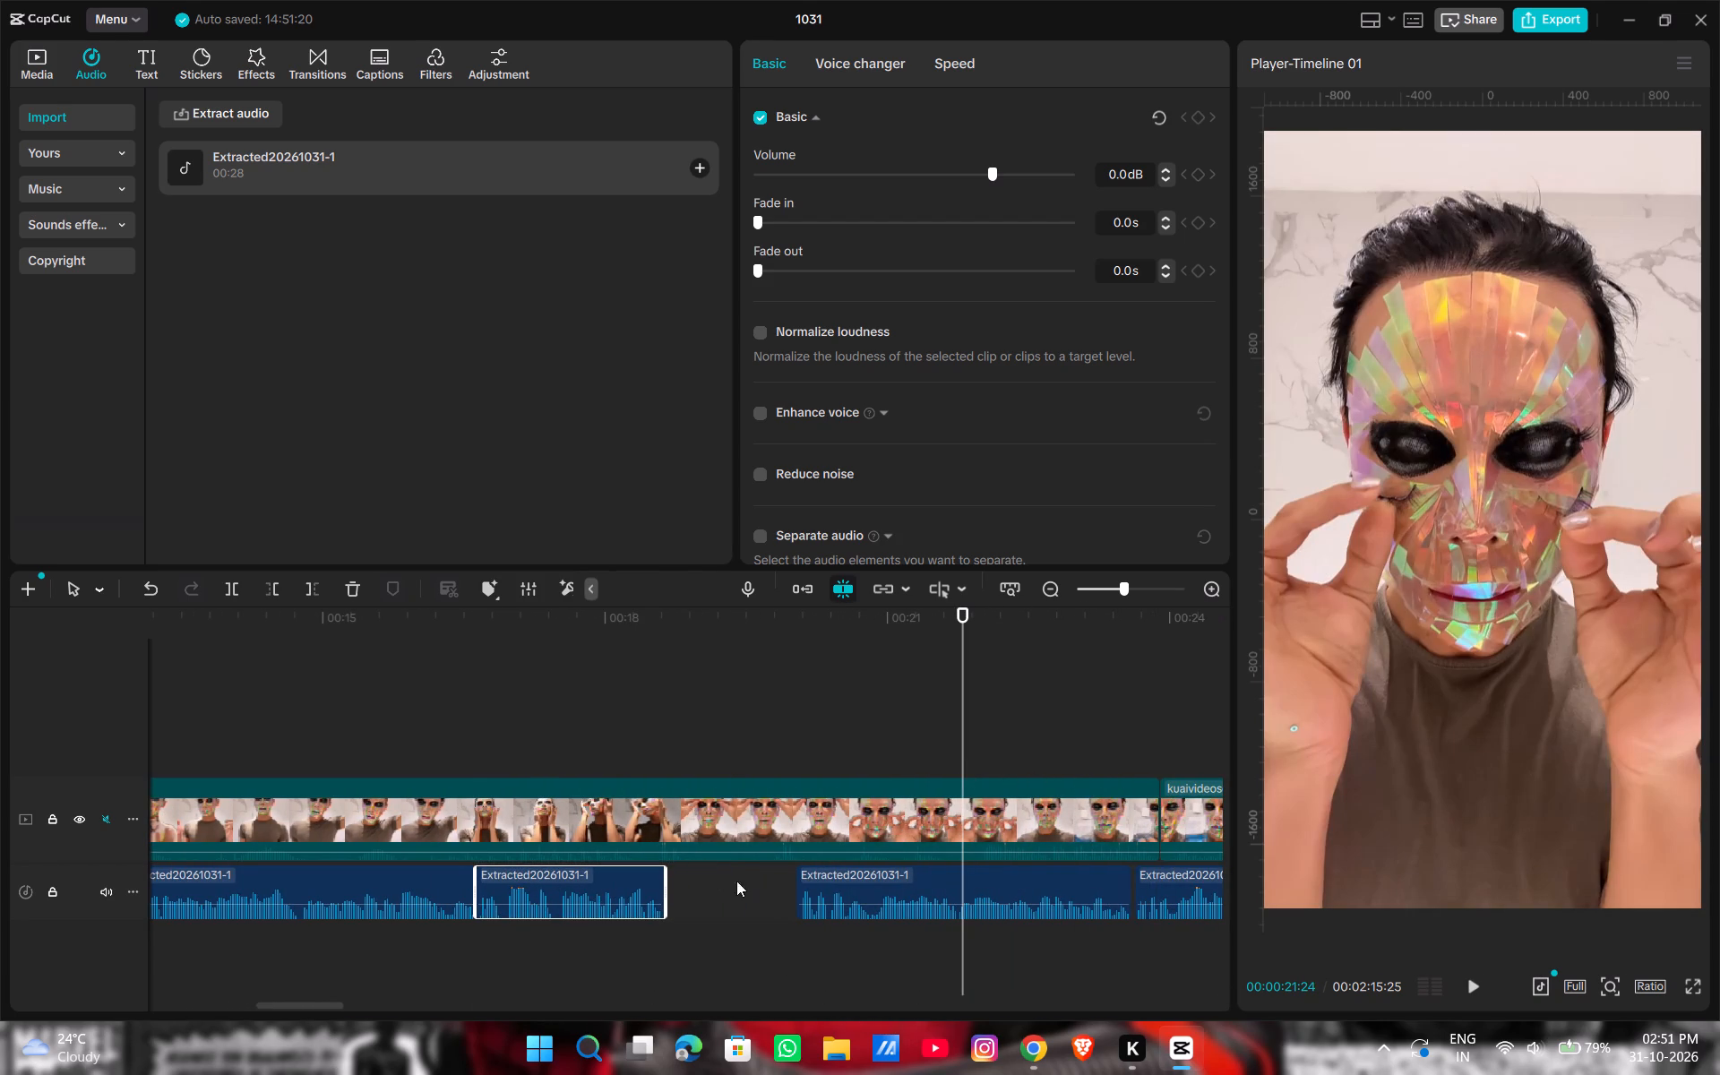
drag(947, 879, 820, 881)
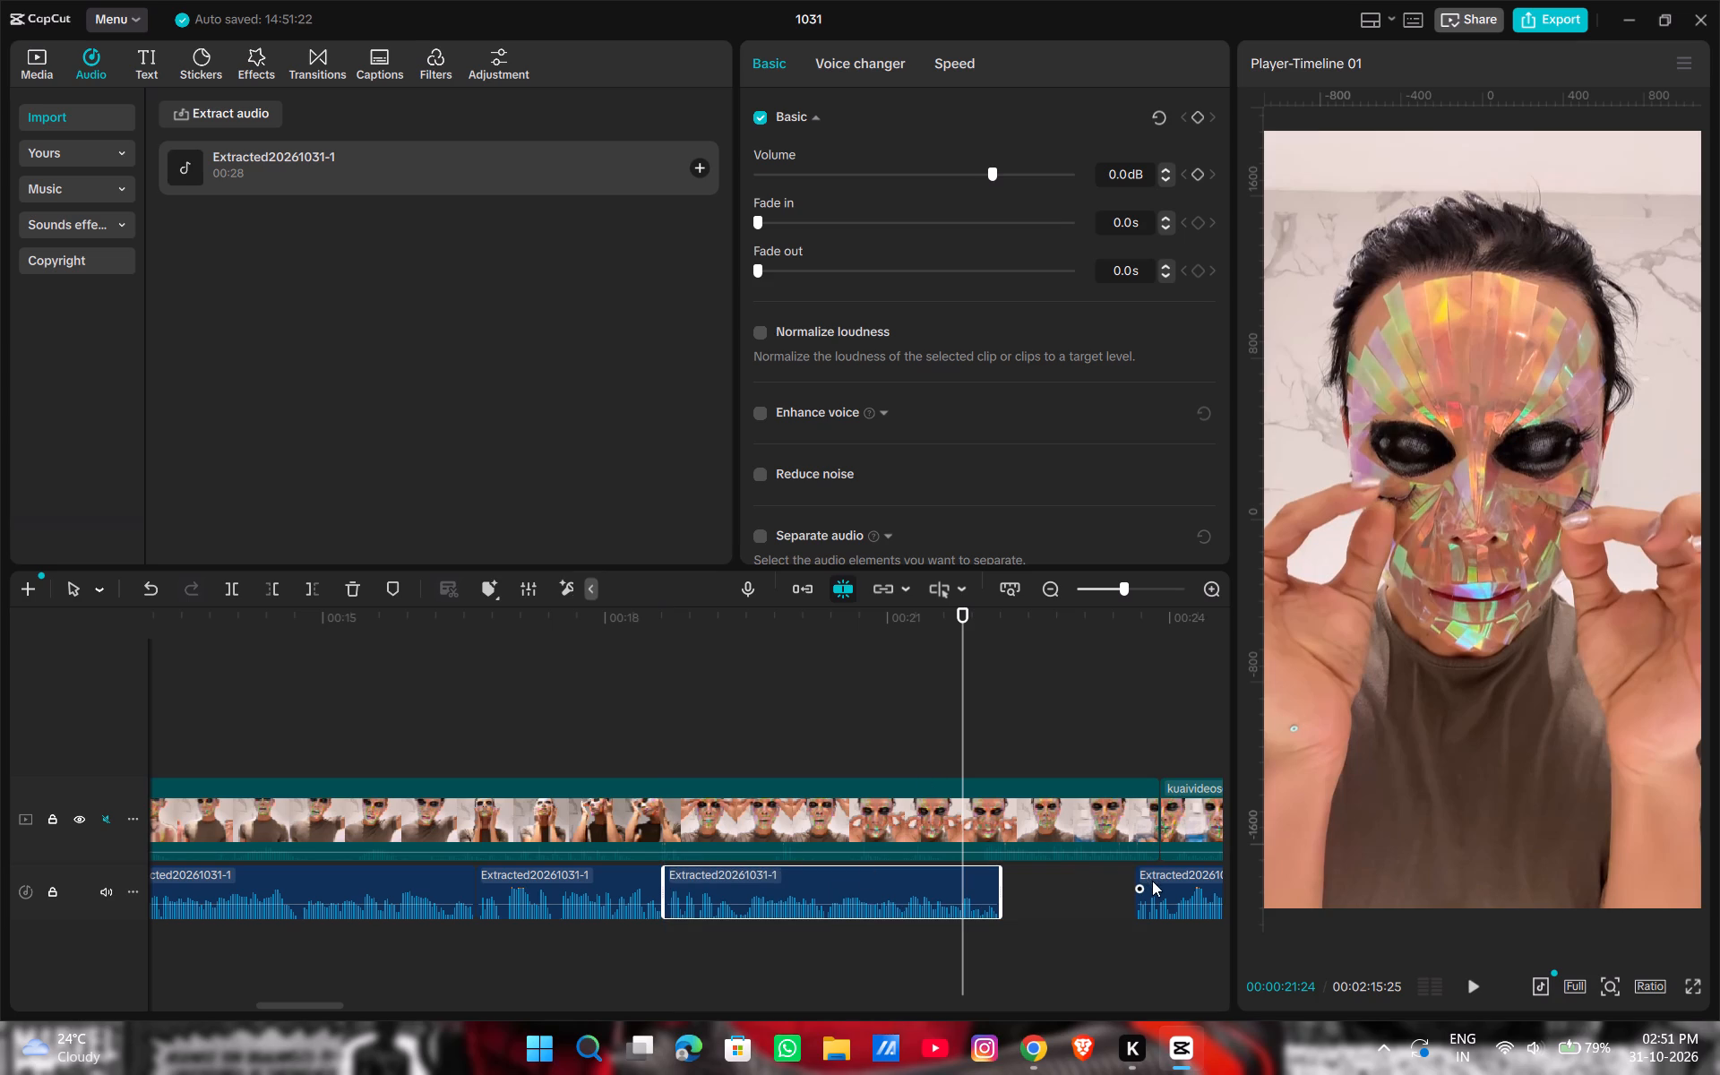
drag(1158, 884, 1048, 887)
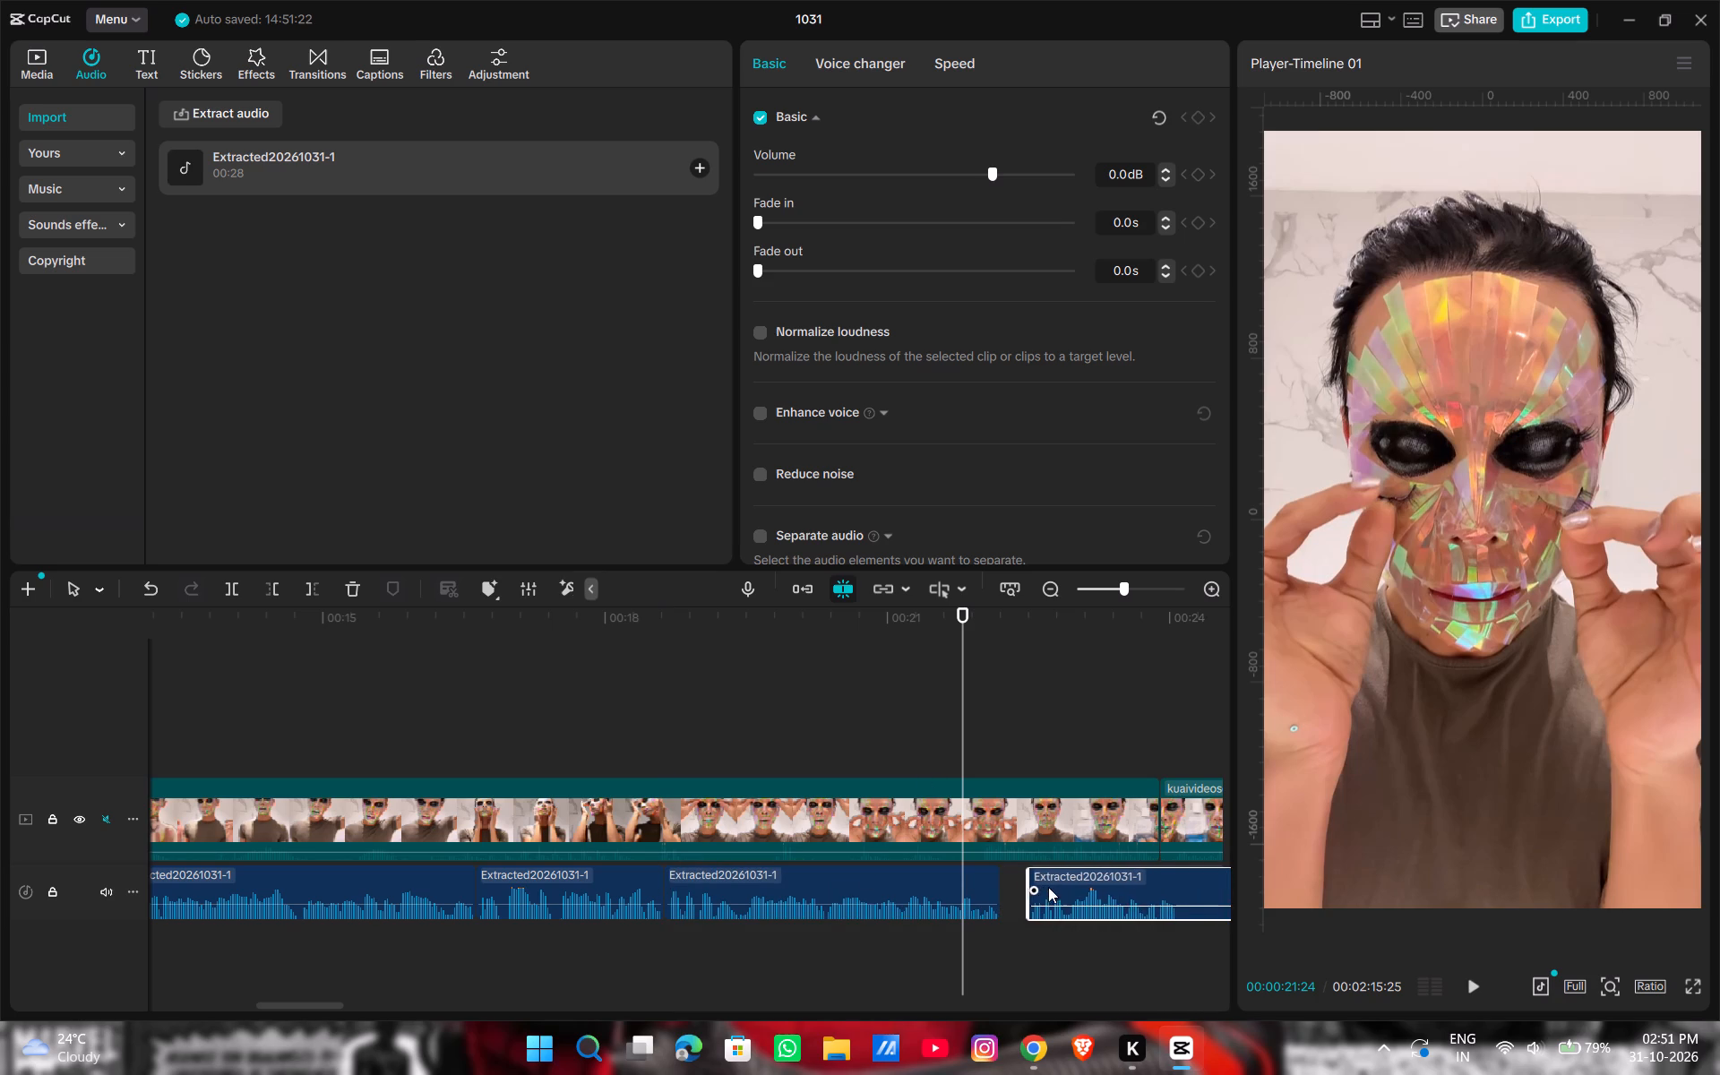
drag(1048, 887, 1029, 887)
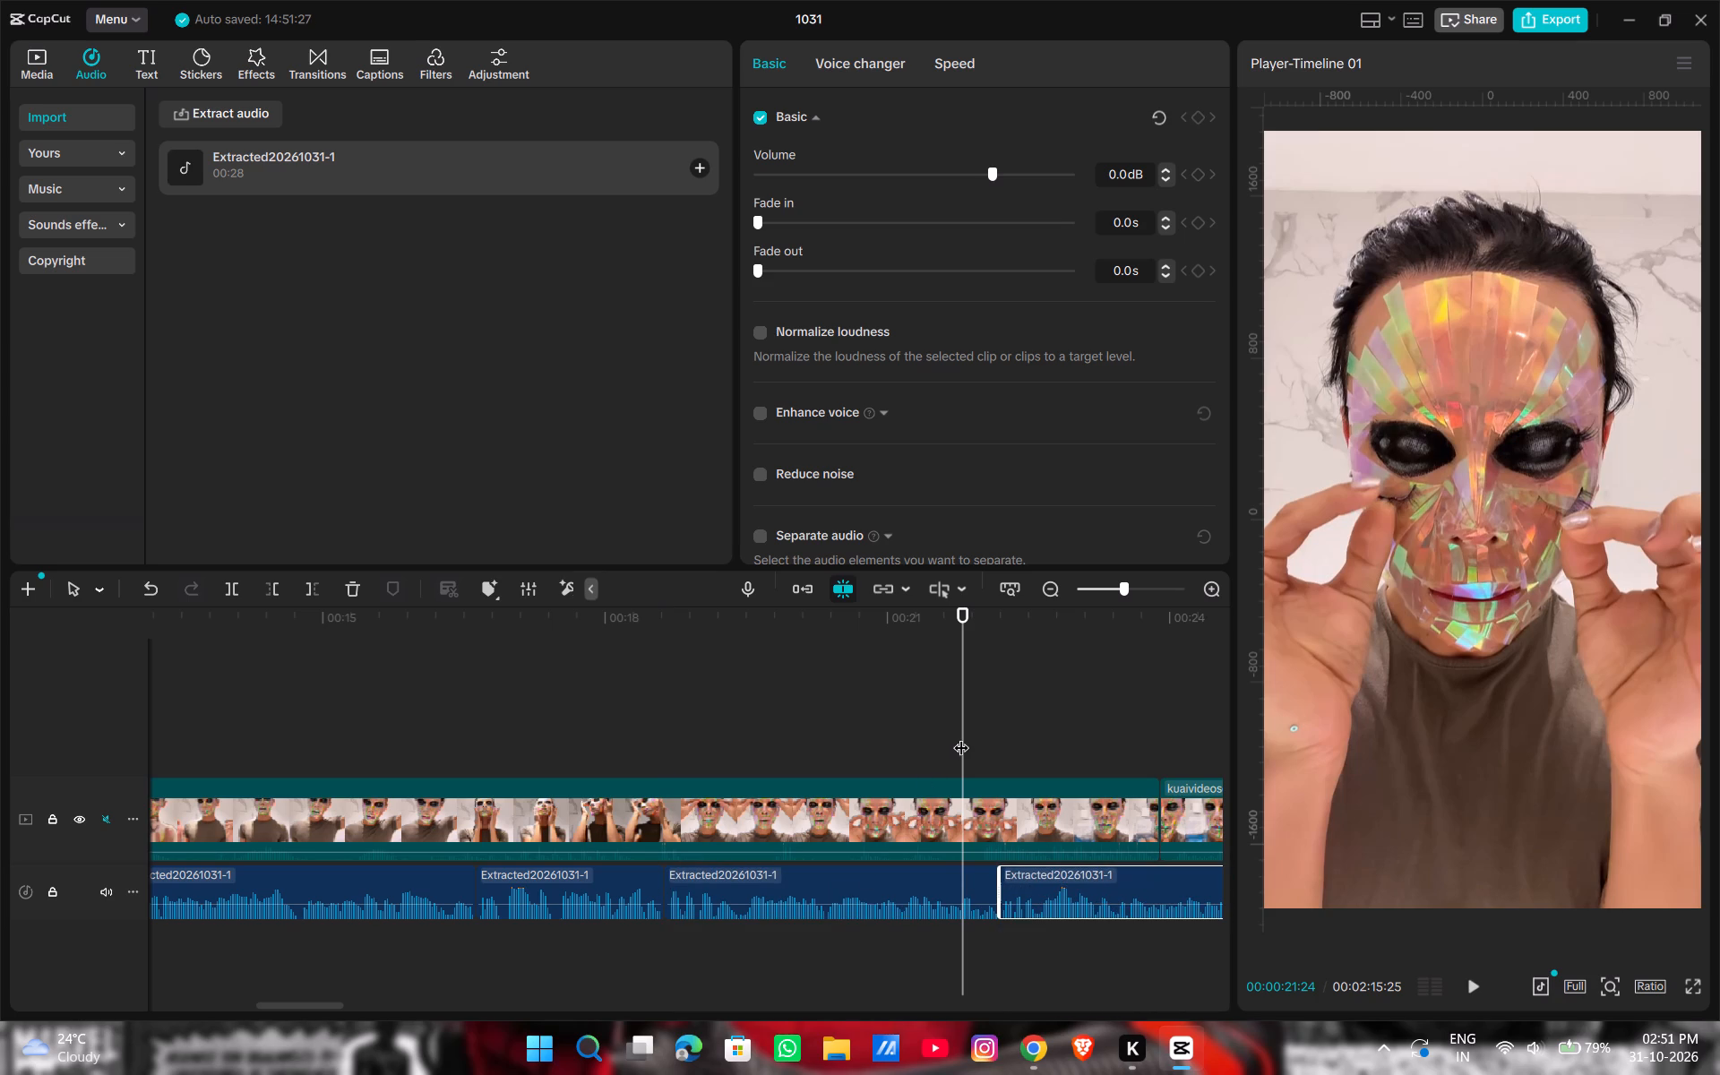
Raise the volume of the first three voiceover clips, from the start of the timeline, to 20.0 dB each.
click(961, 736)
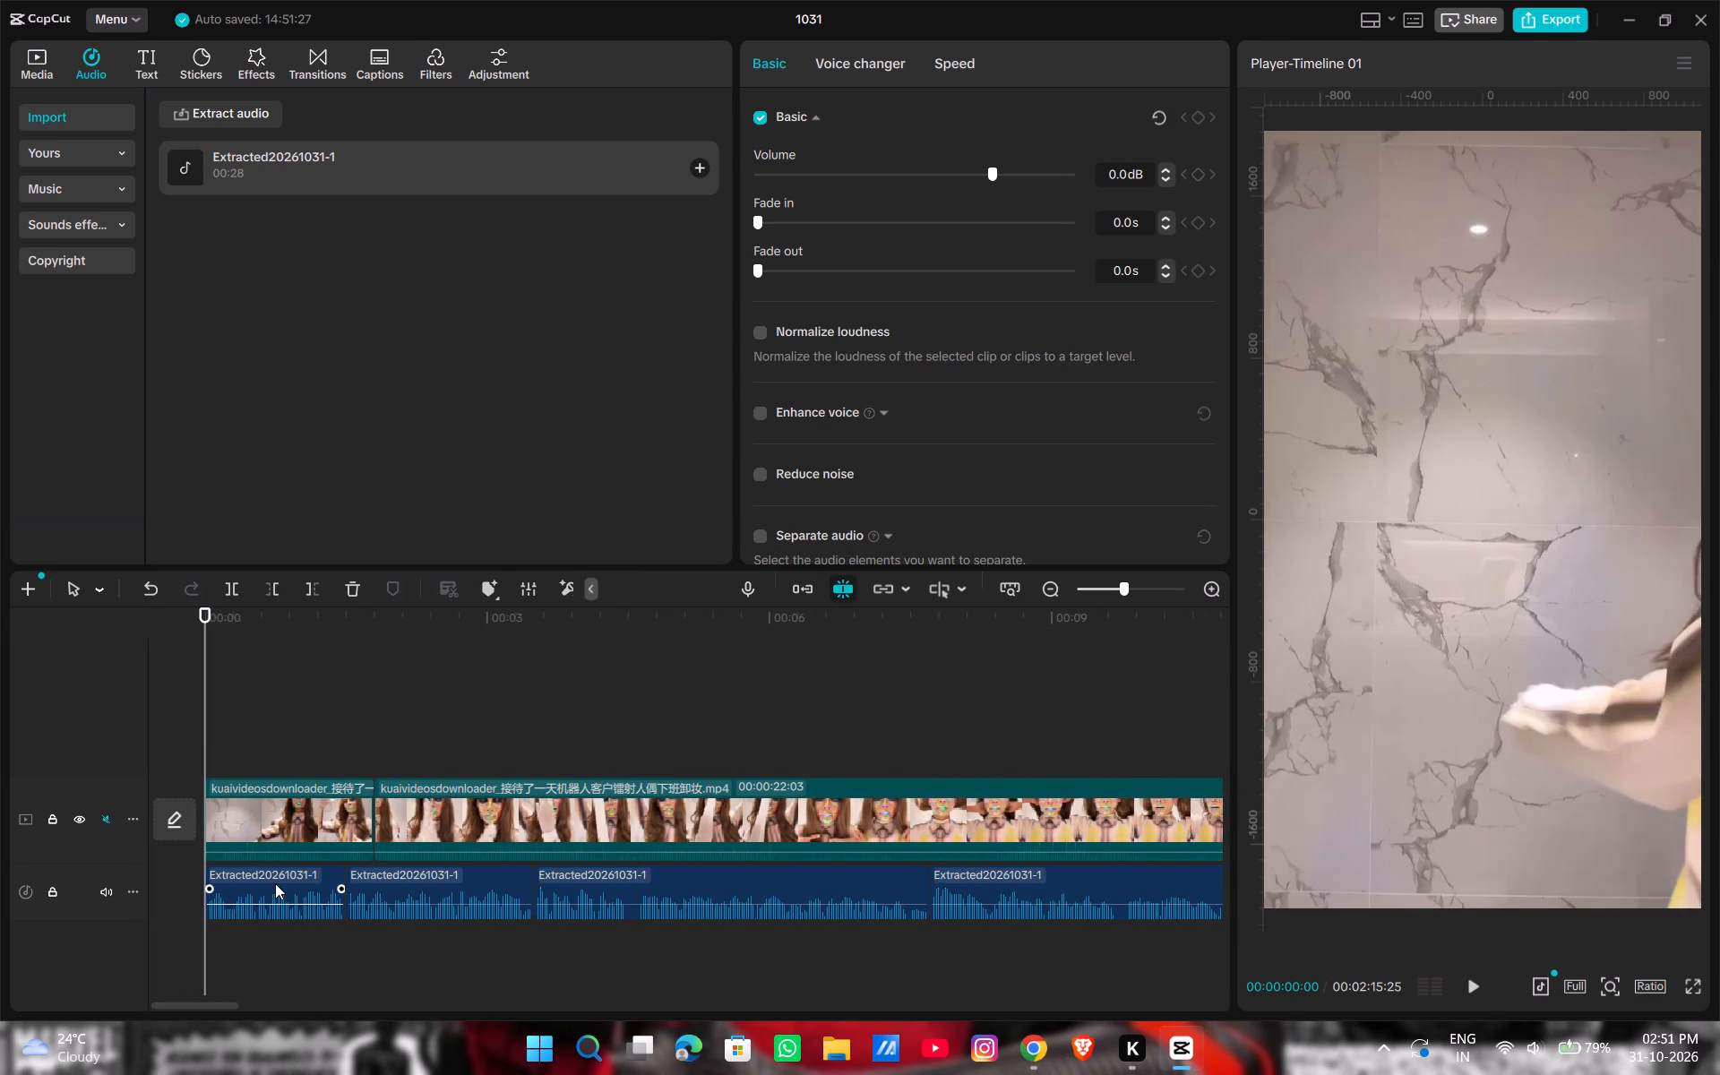
click(282, 887)
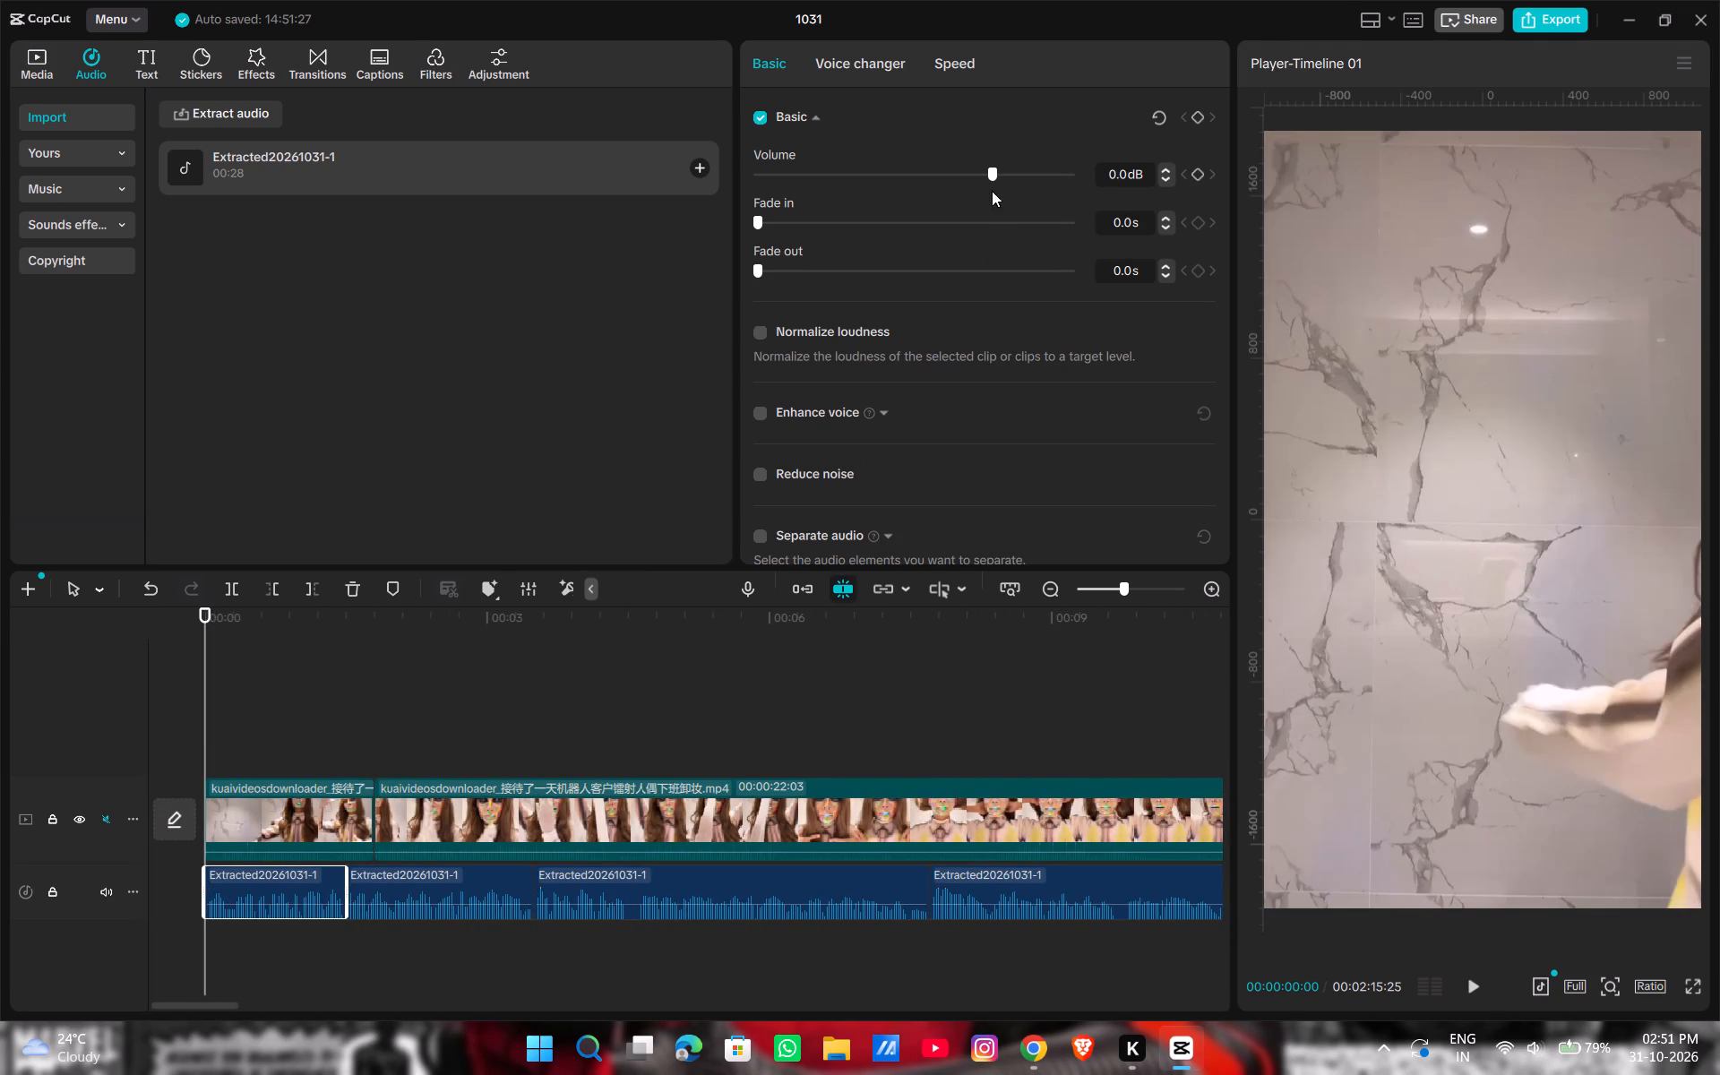
drag(994, 179, 1120, 185)
click(489, 884)
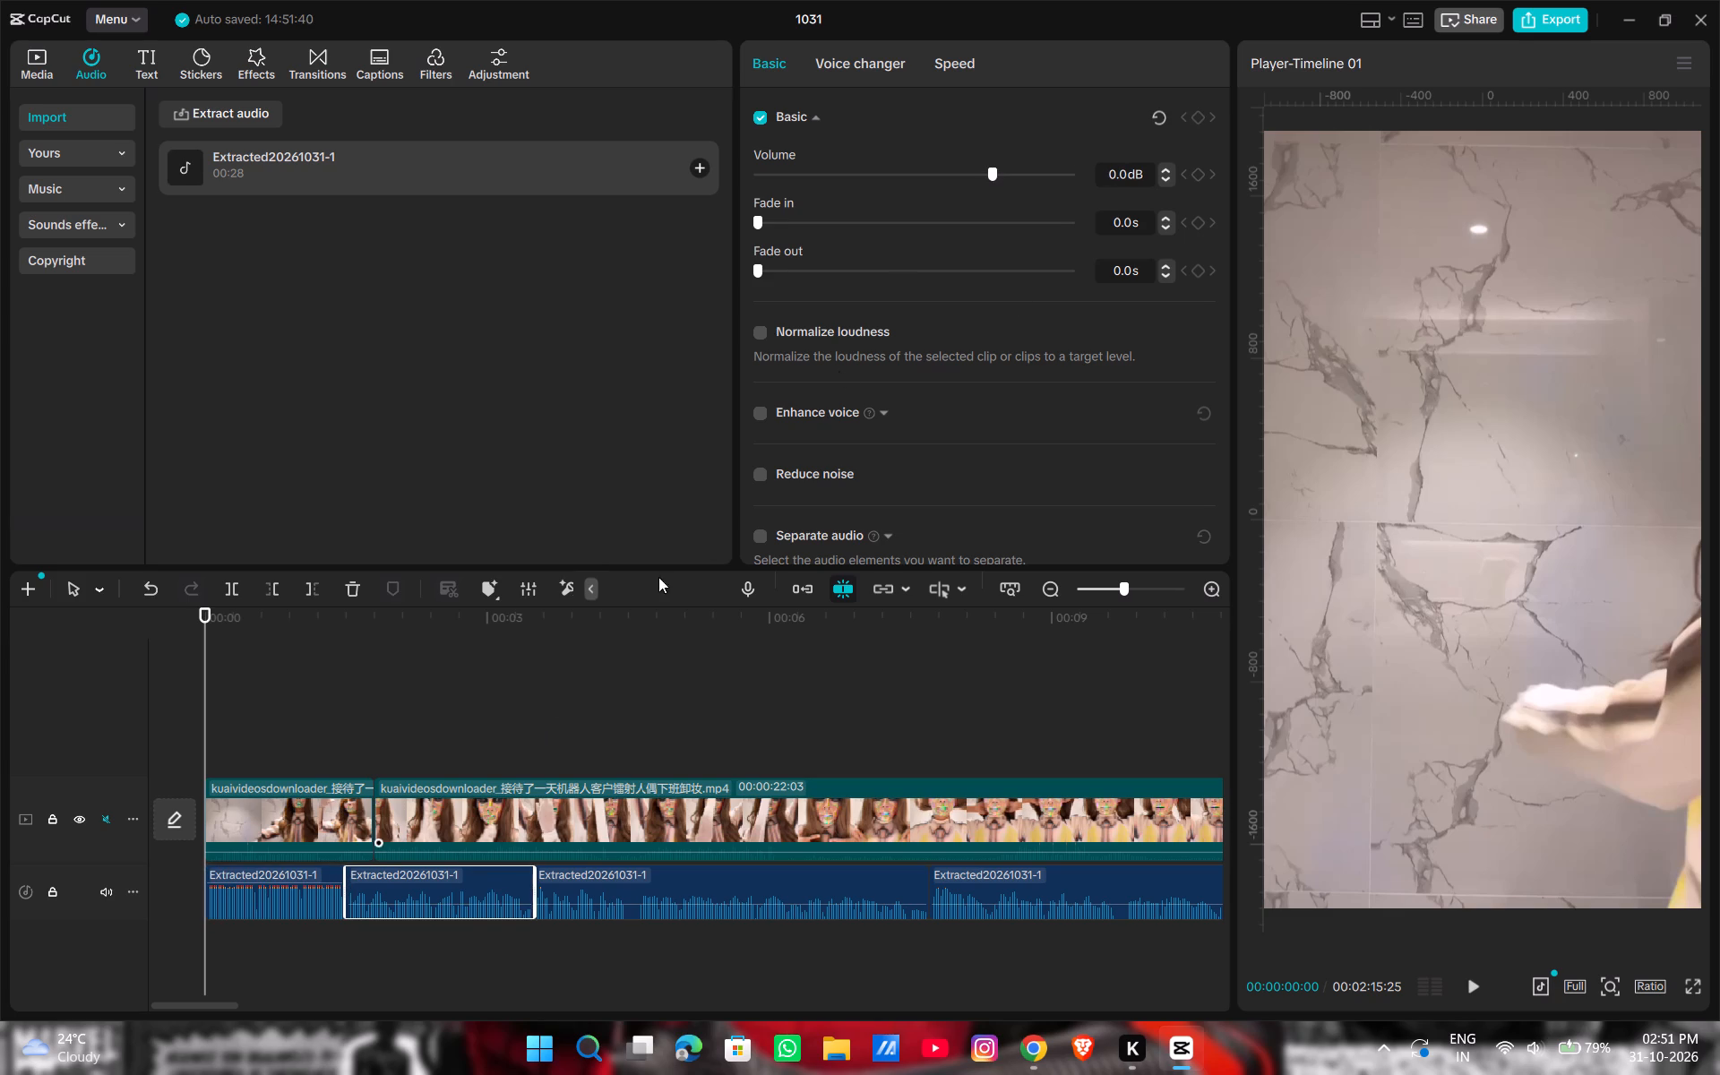
drag(995, 170, 1138, 180)
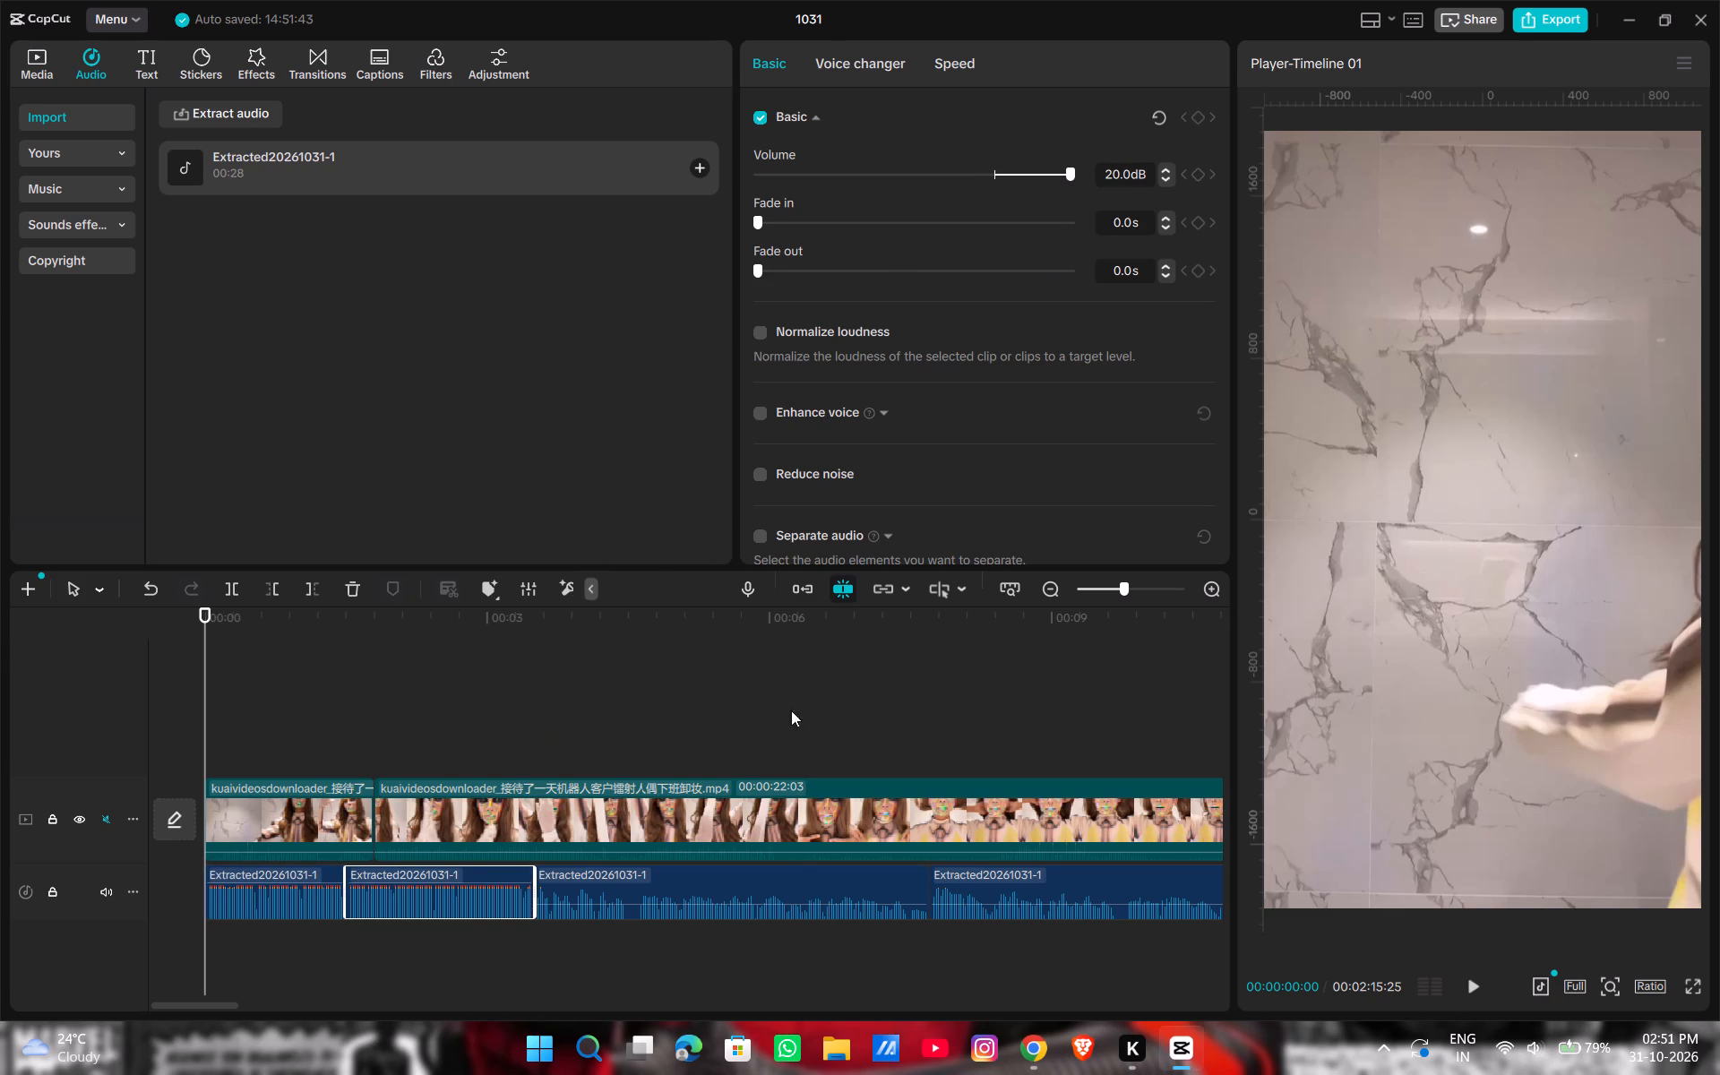
click(787, 869)
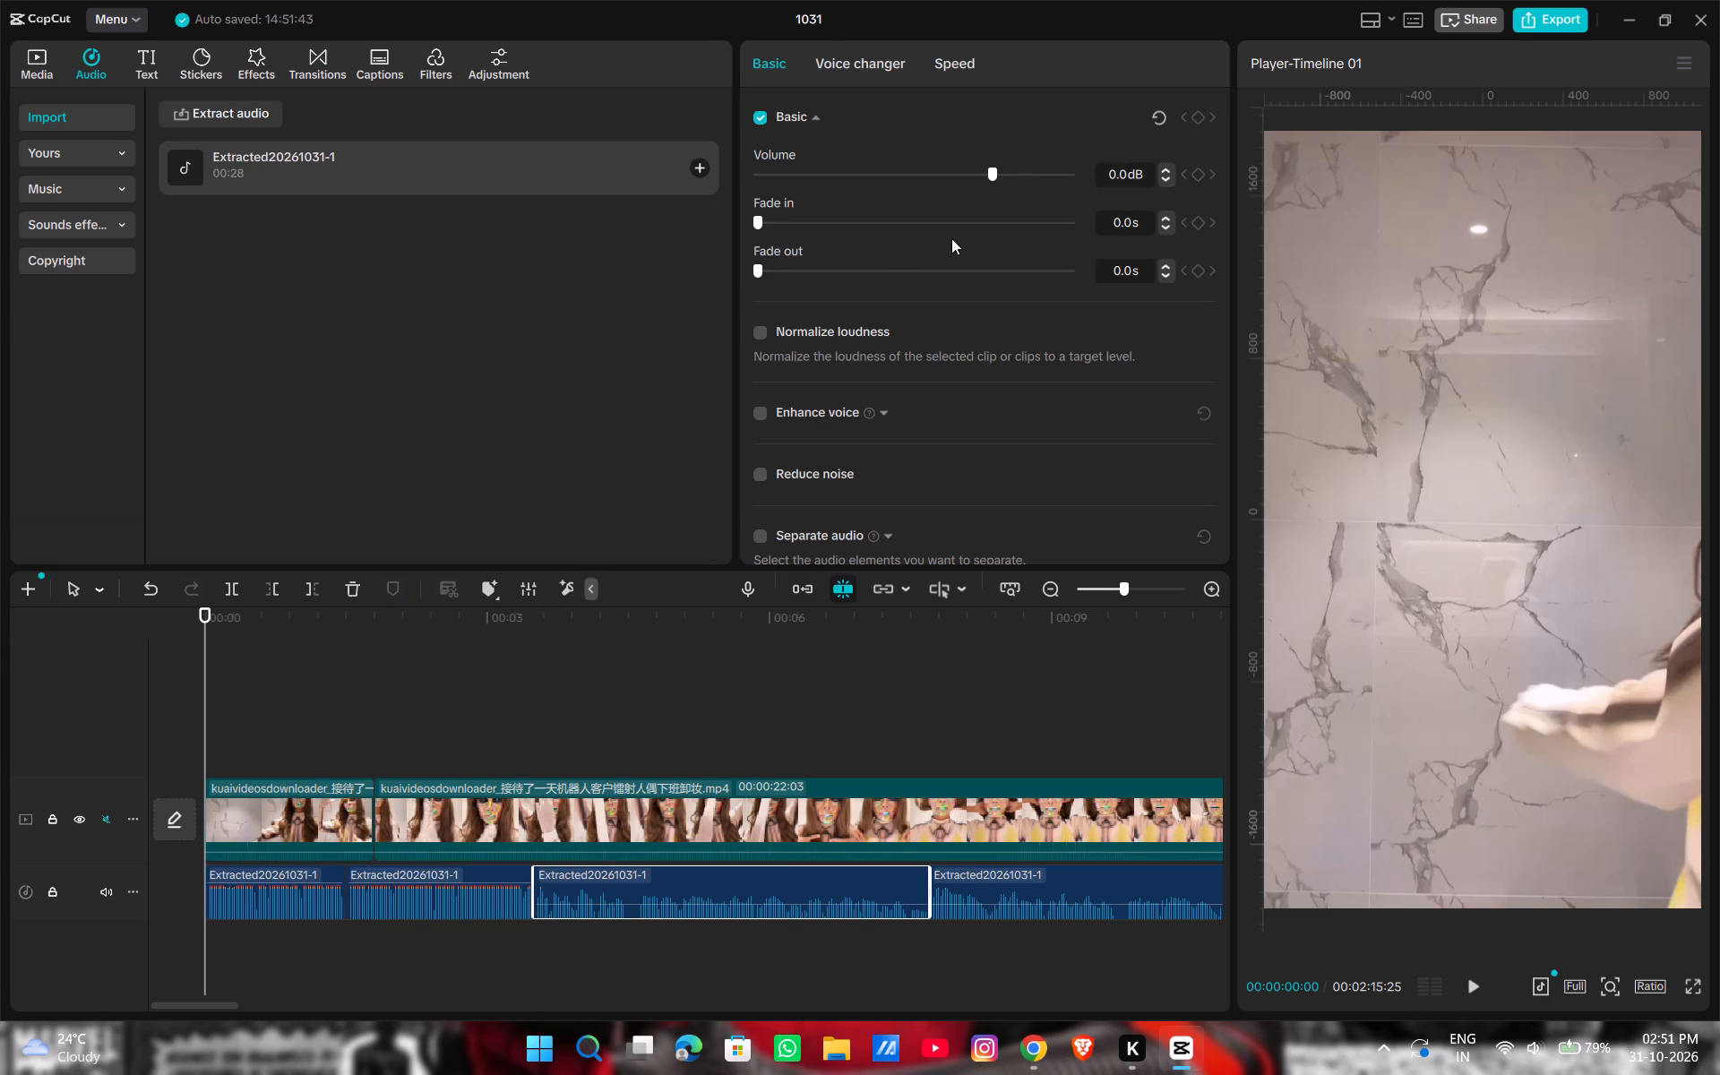
drag(999, 176, 1107, 162)
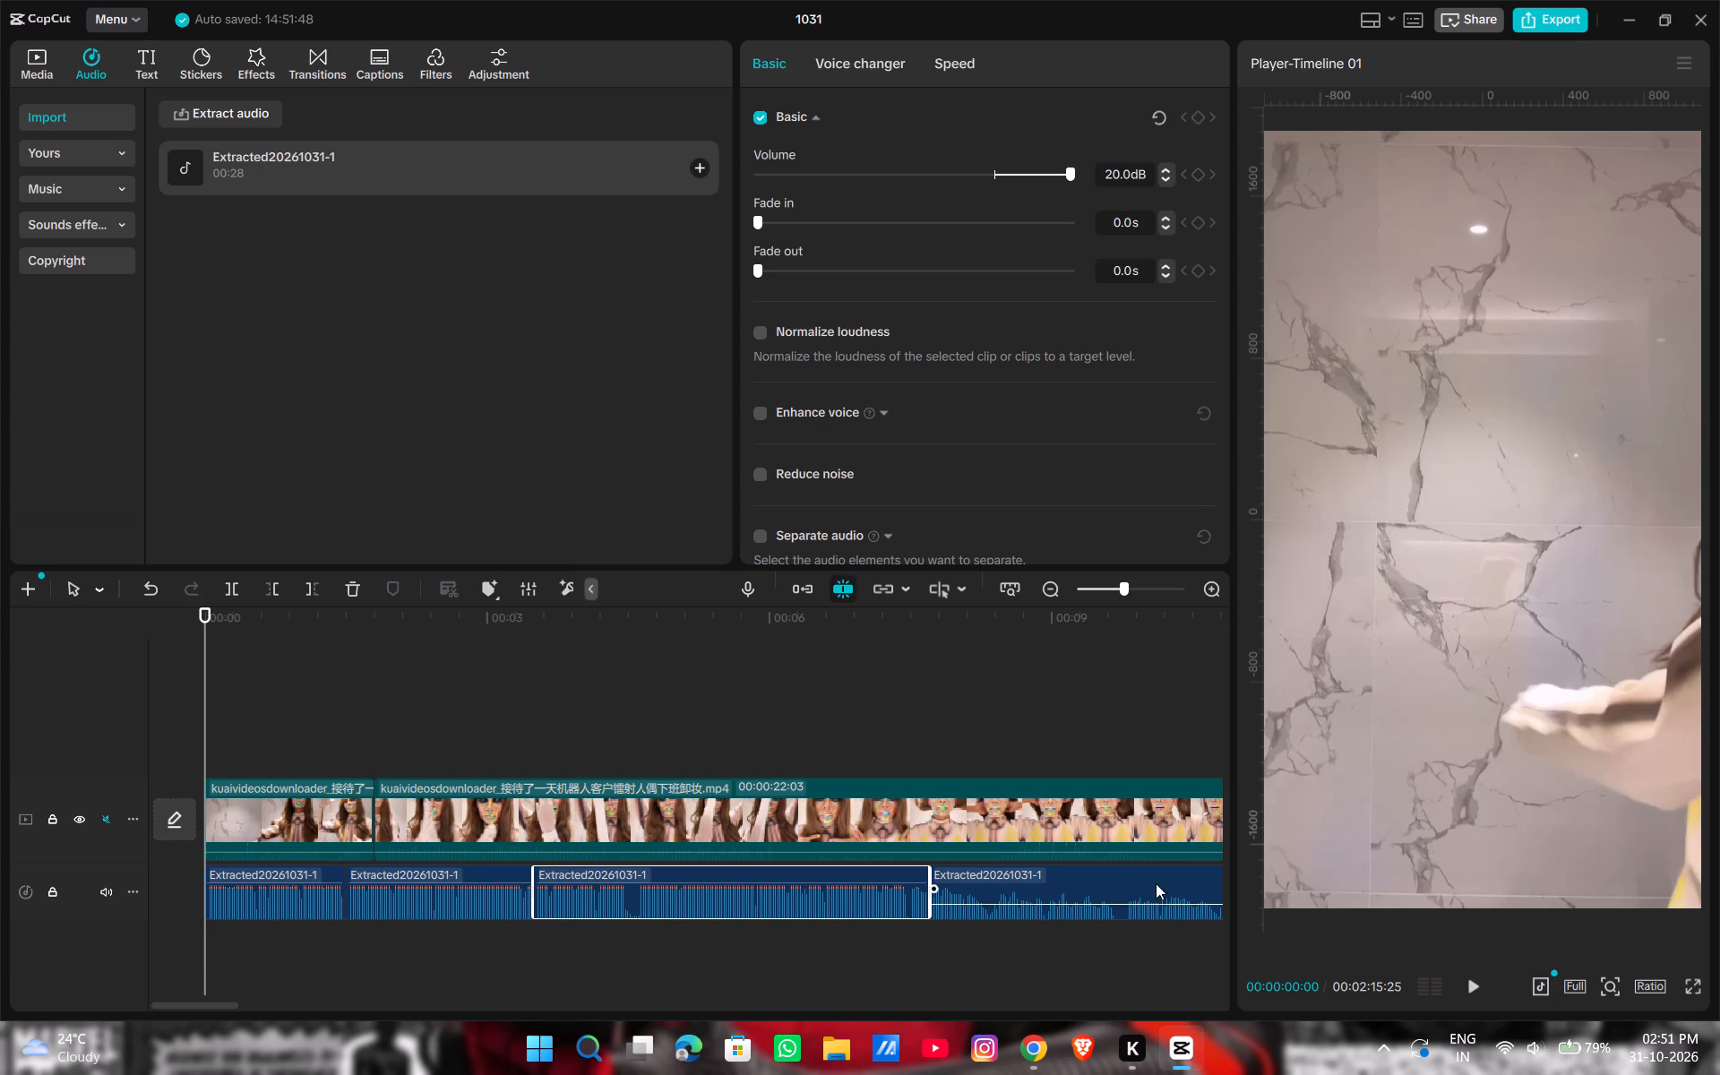
Raise the volume of the remaining five voiceover clips, from the fourth through the last, to 20.0 dB each.
click(1134, 871)
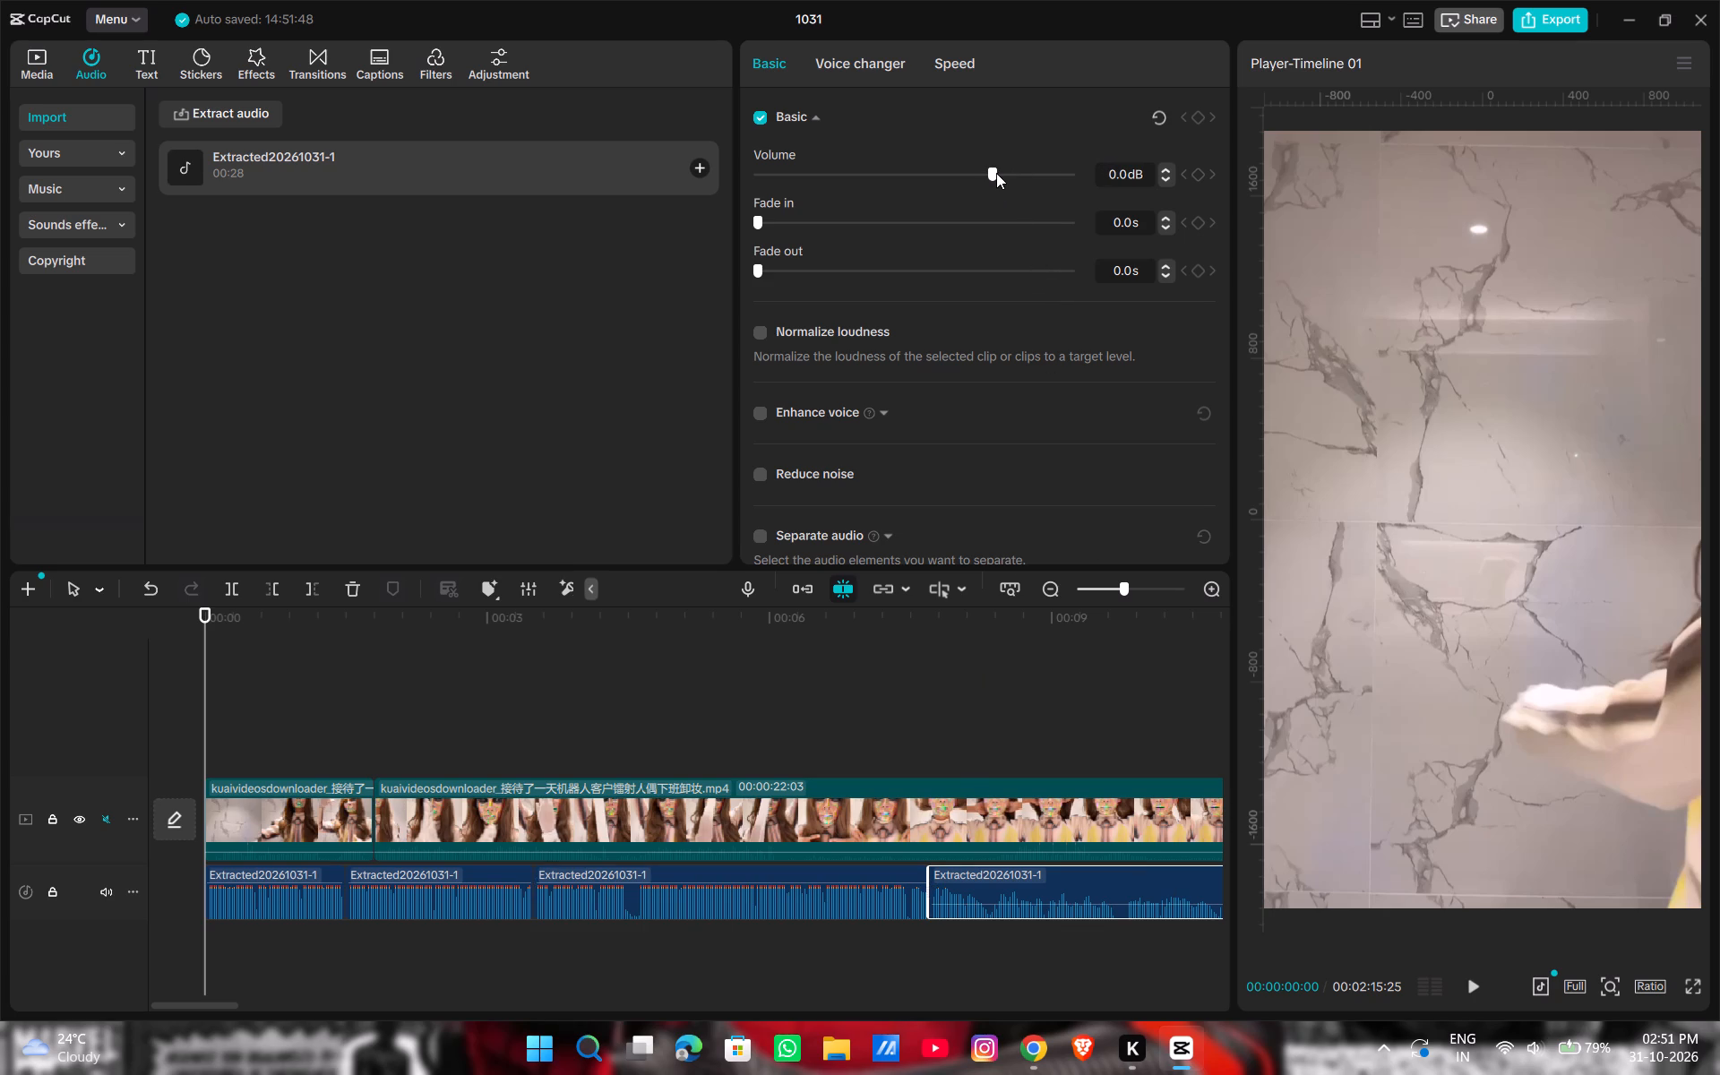
drag(996, 173, 1122, 155)
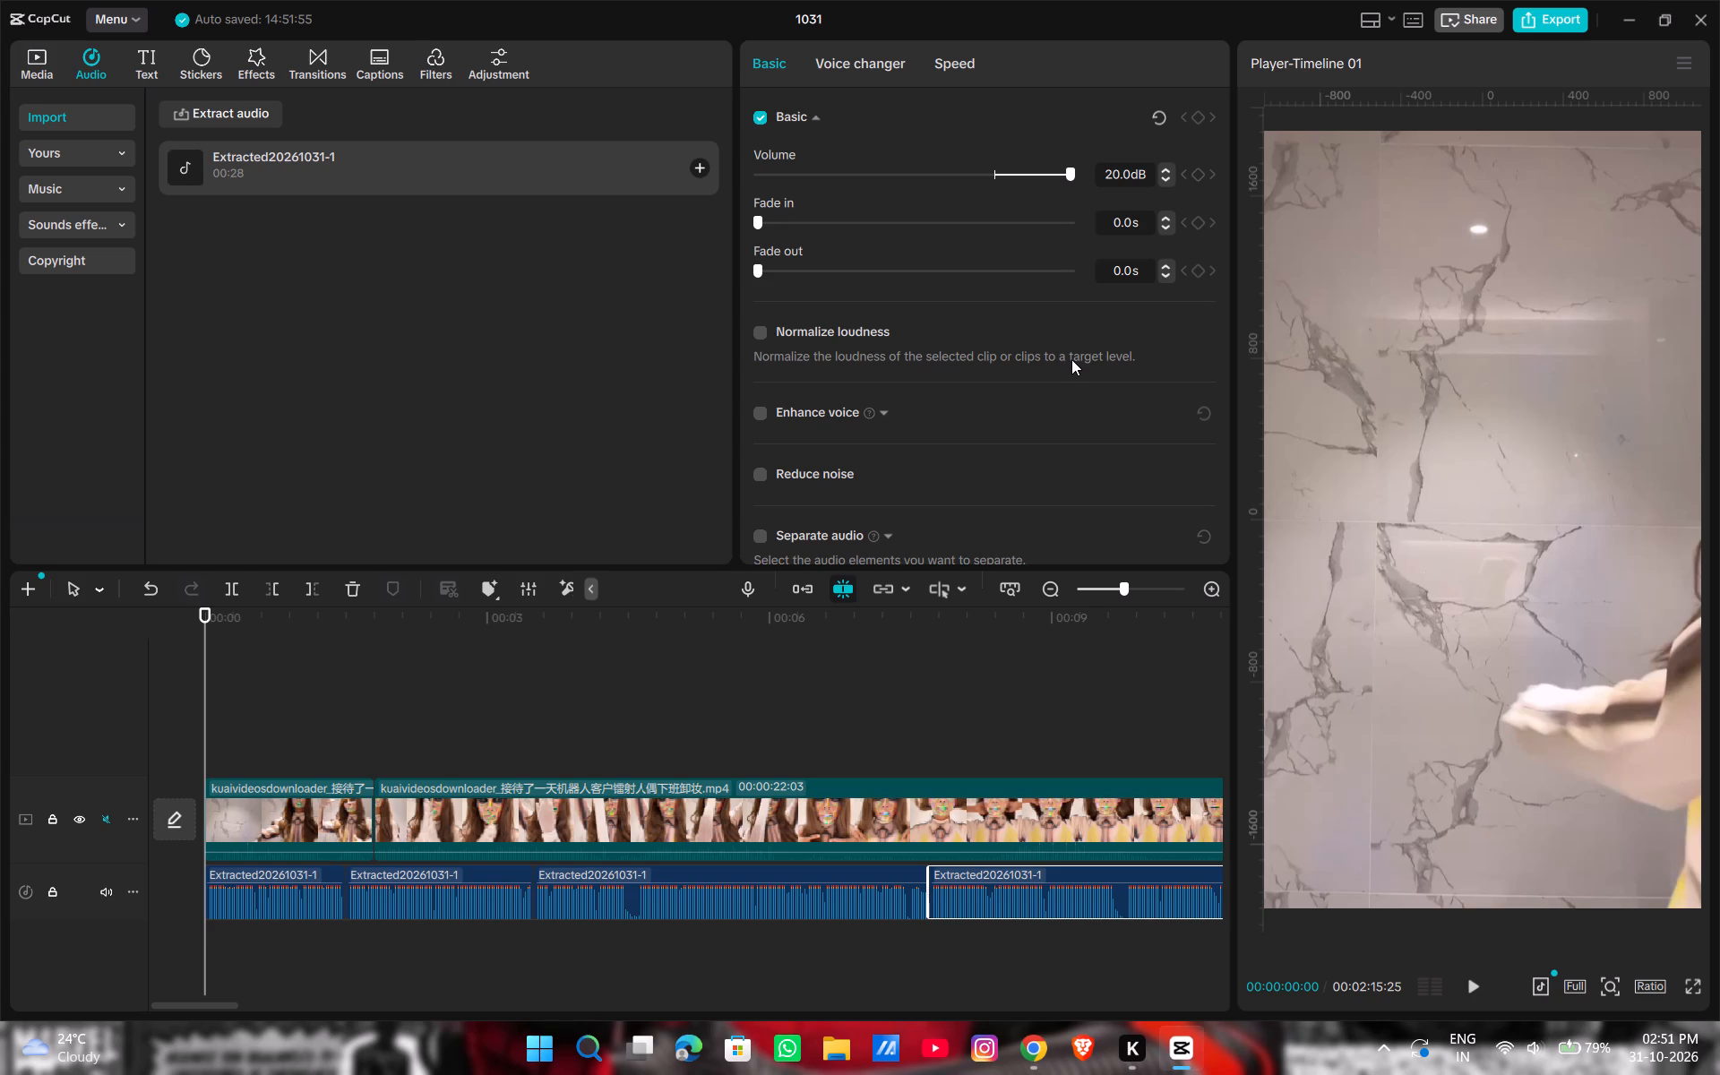
key(l)
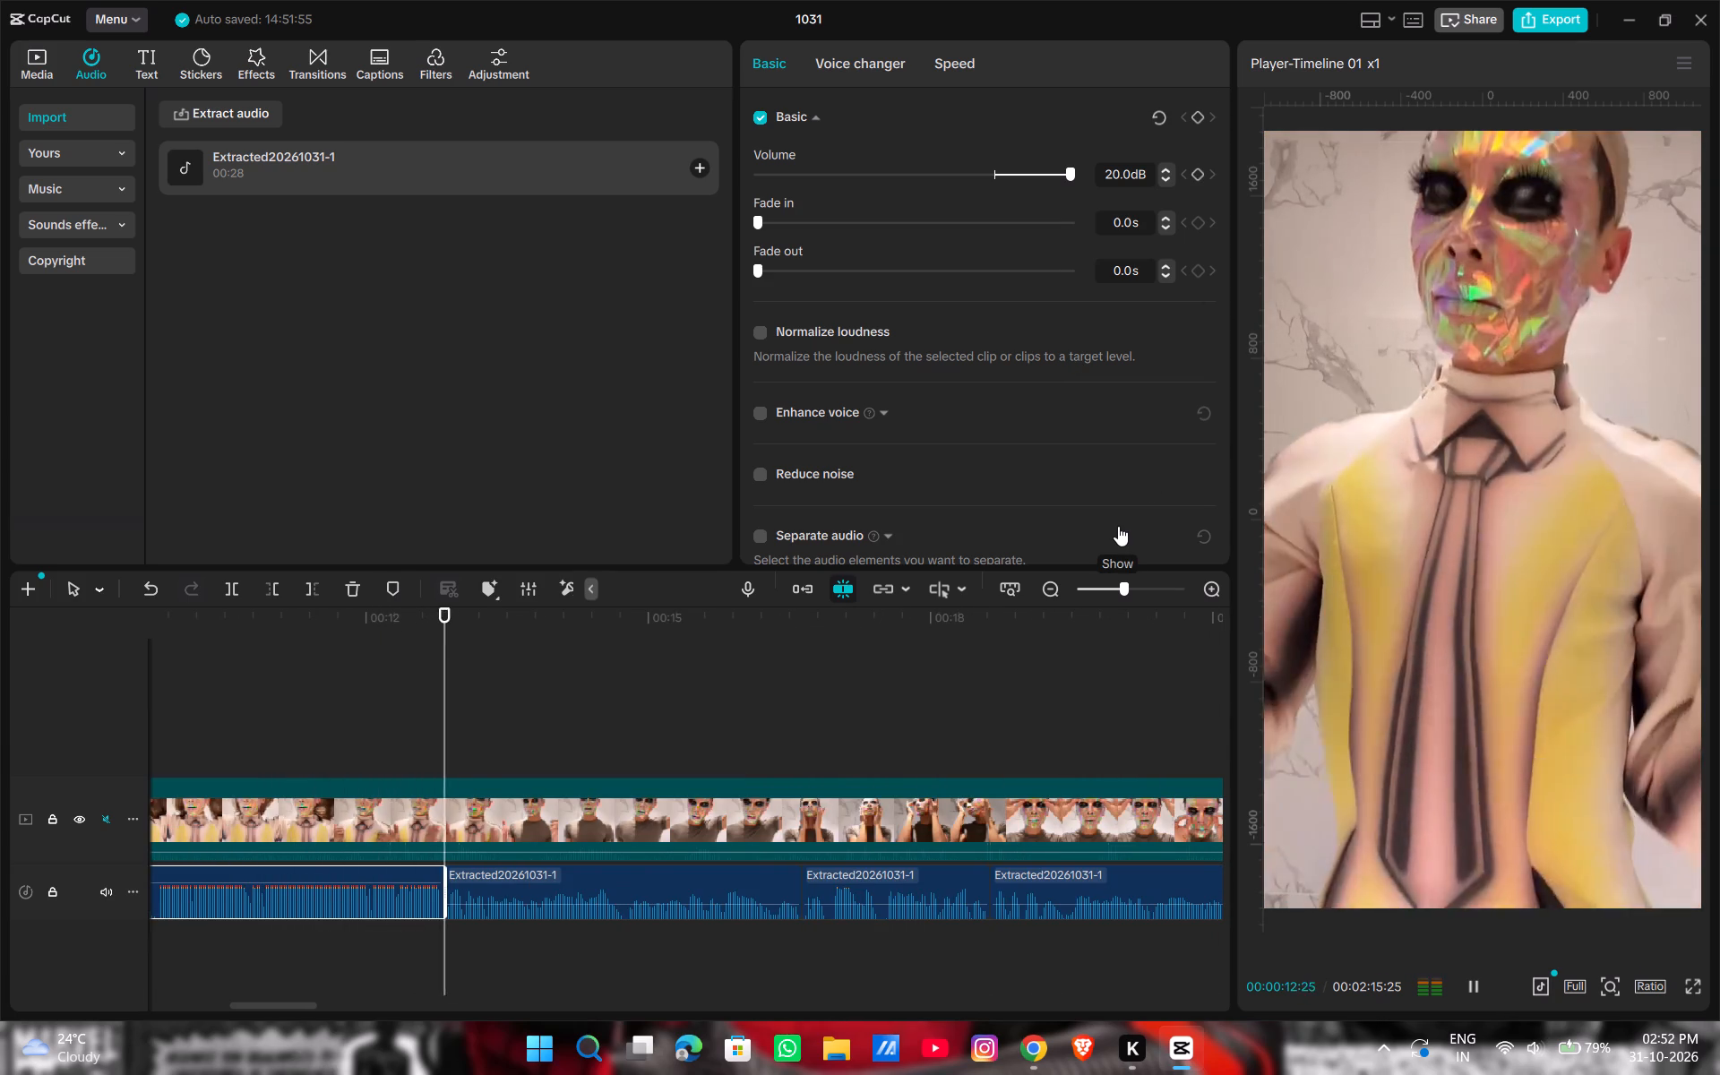
key(k)
click(744, 885)
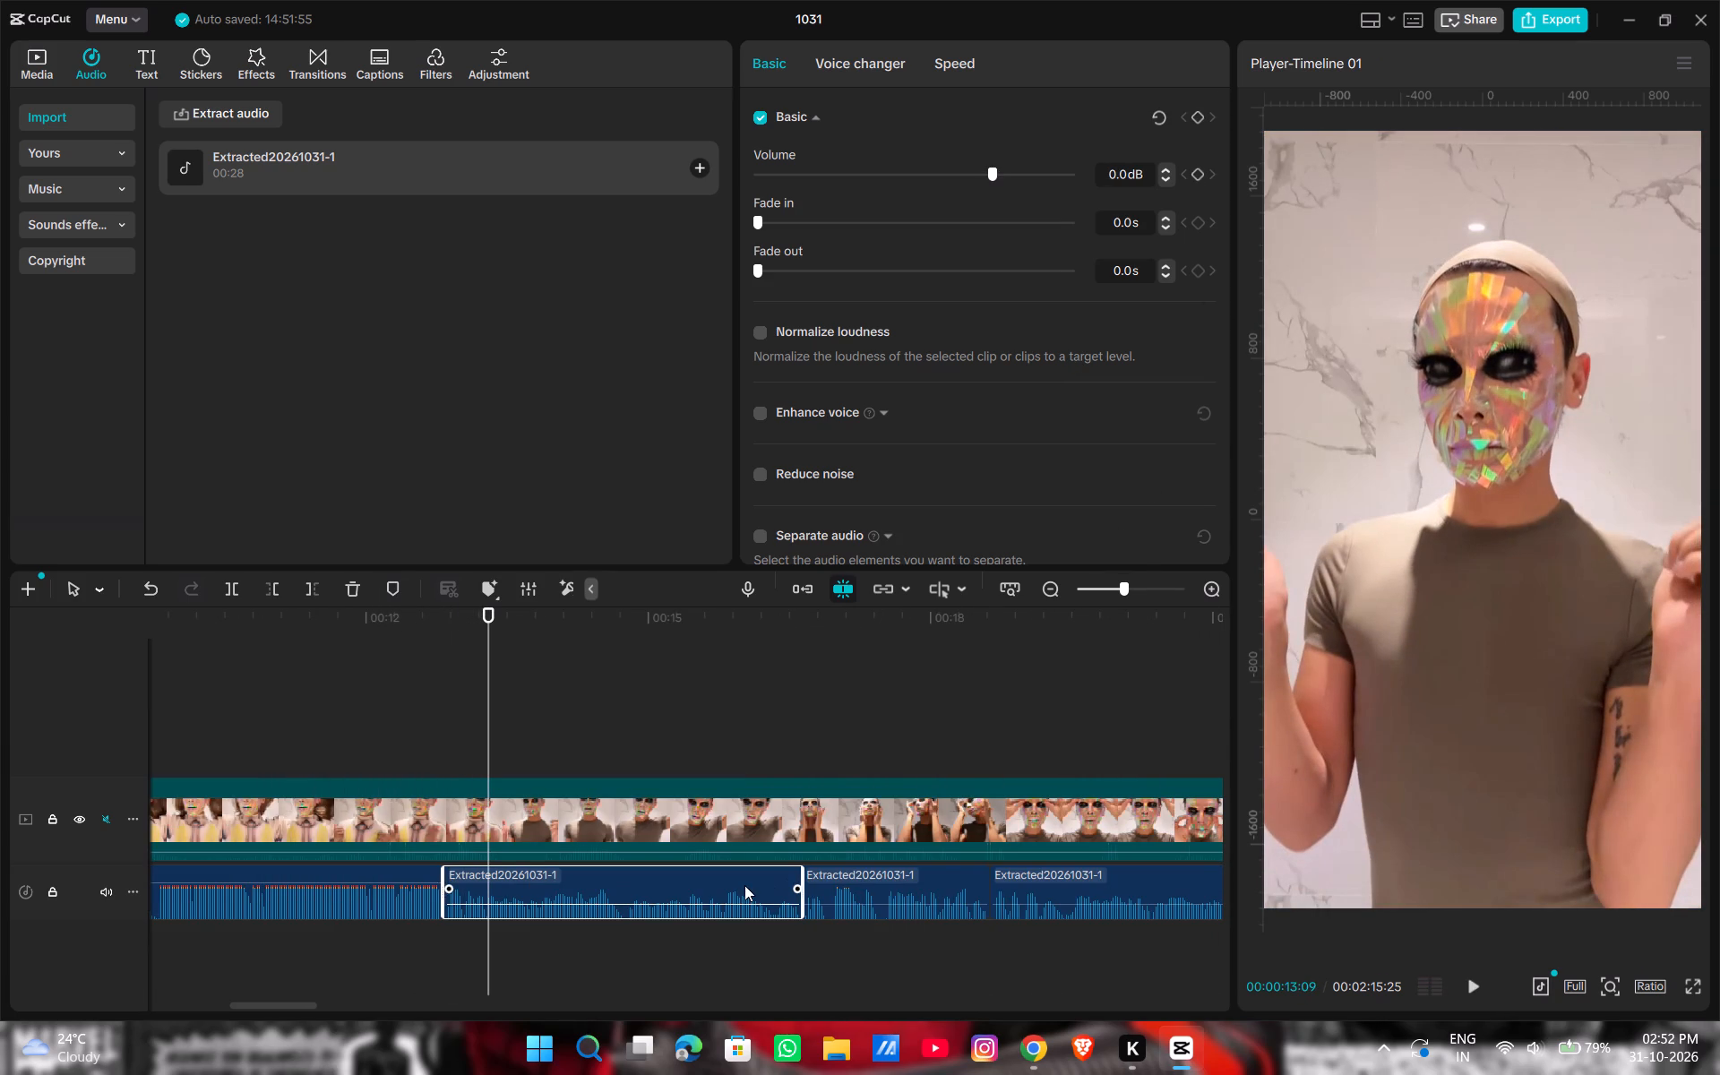
drag(992, 168, 1119, 176)
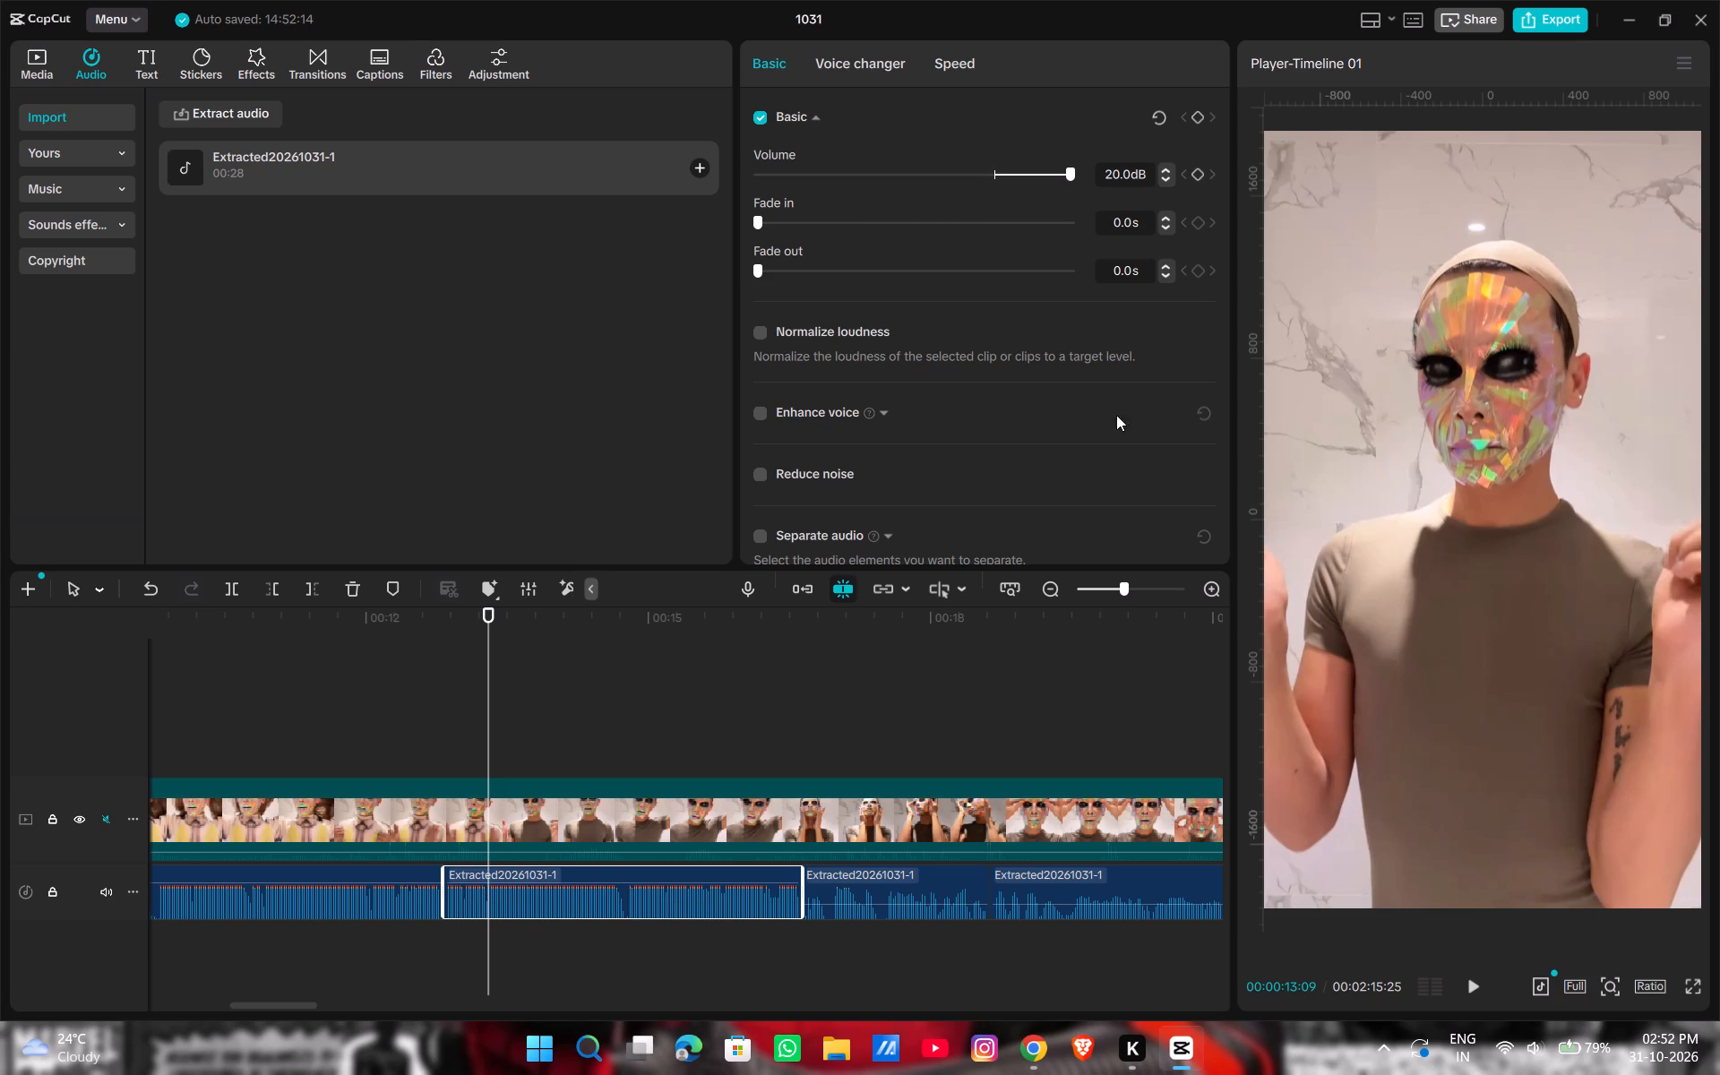
click(958, 886)
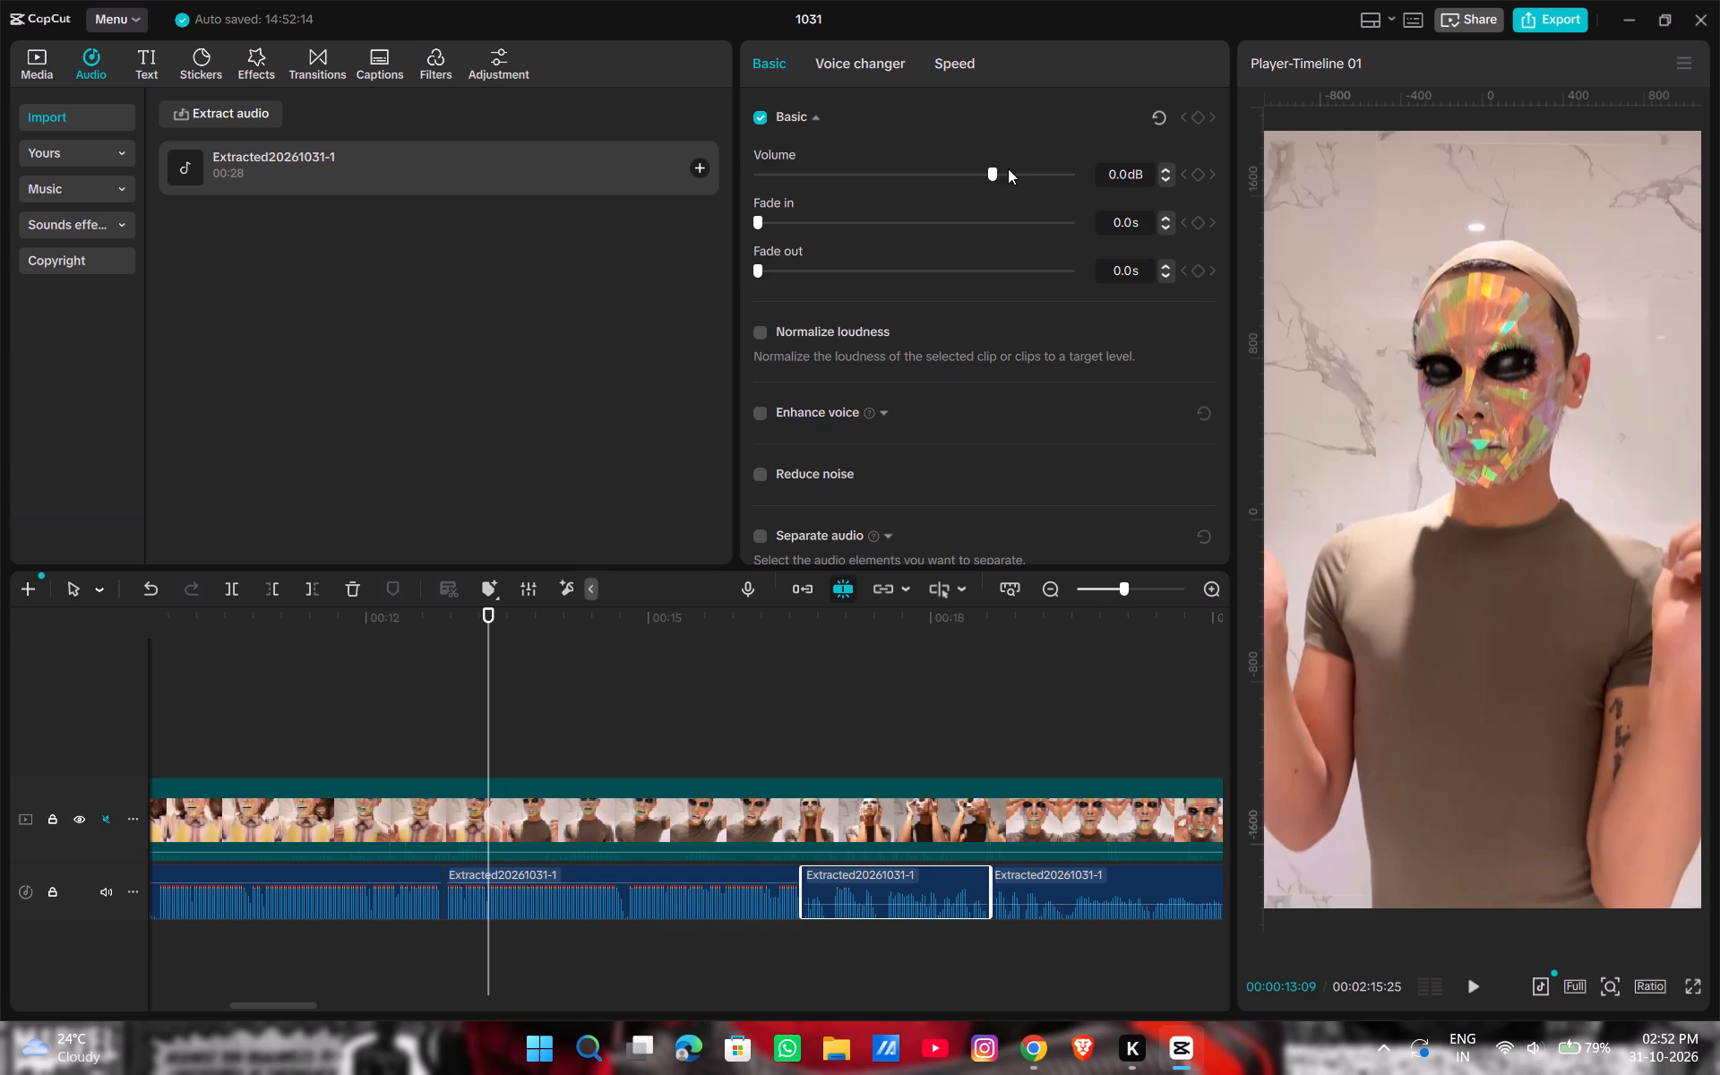
drag(993, 176, 1129, 181)
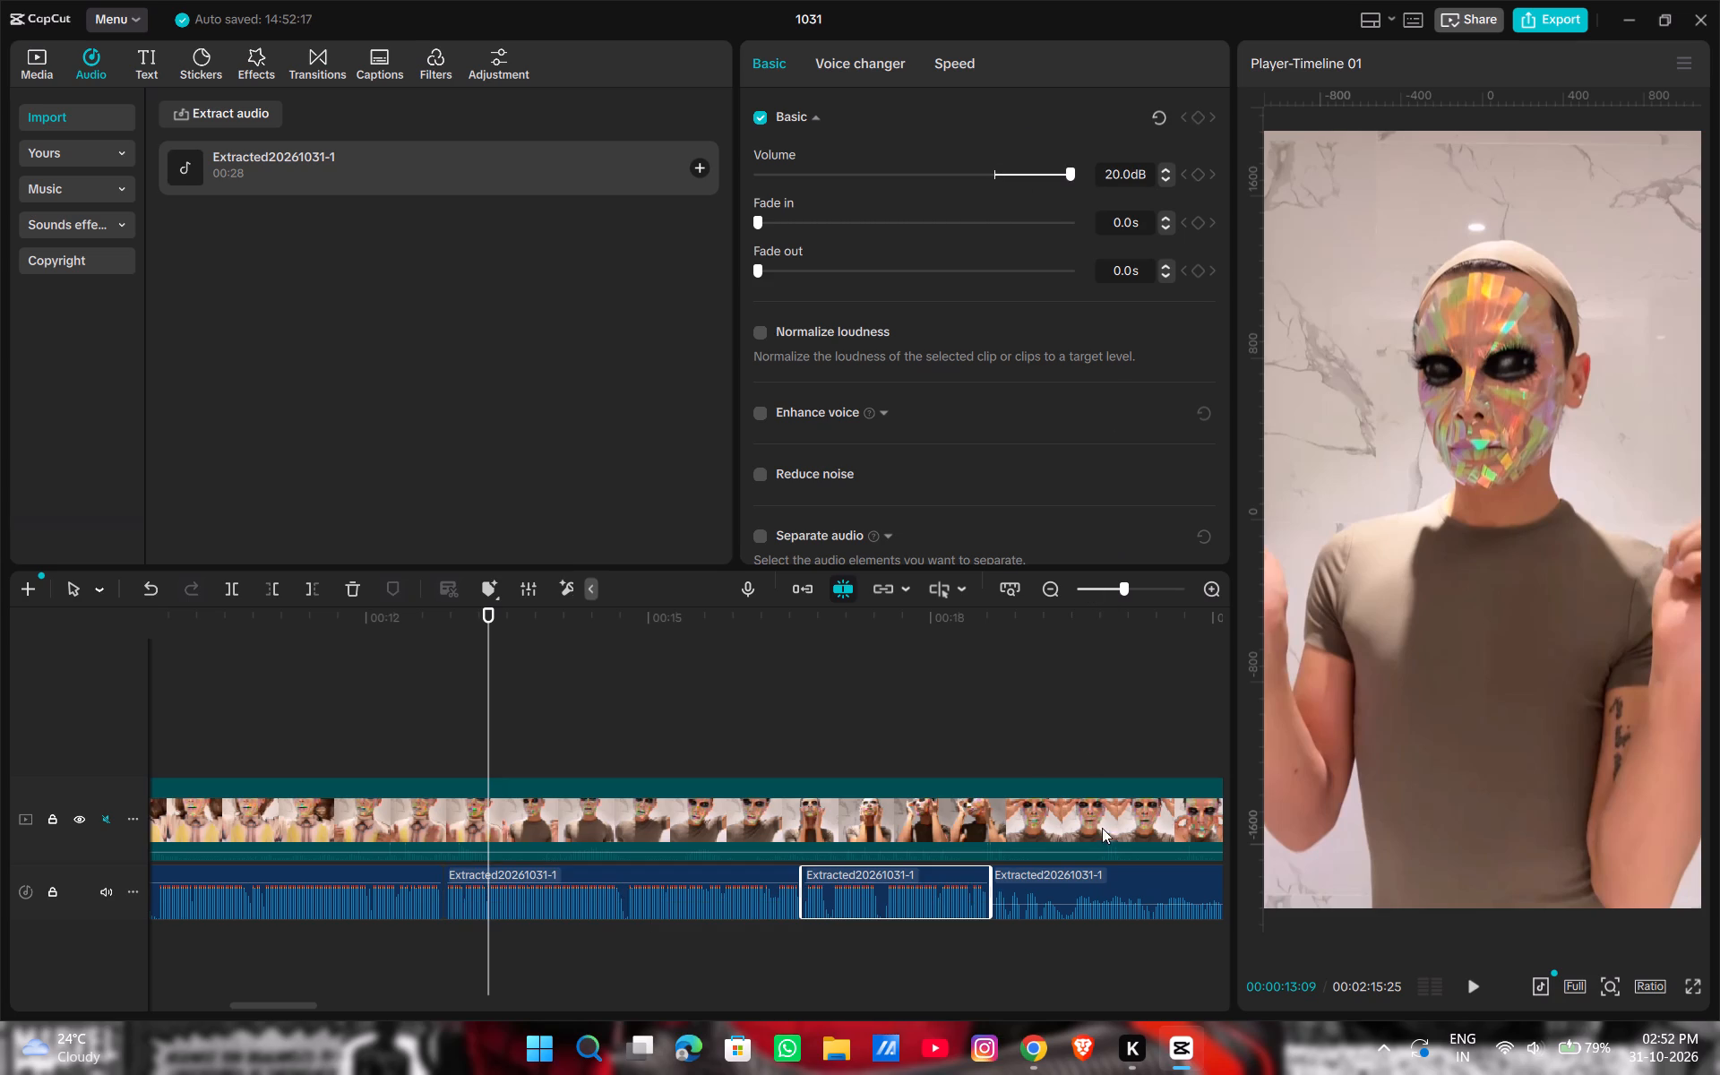
click(1170, 884)
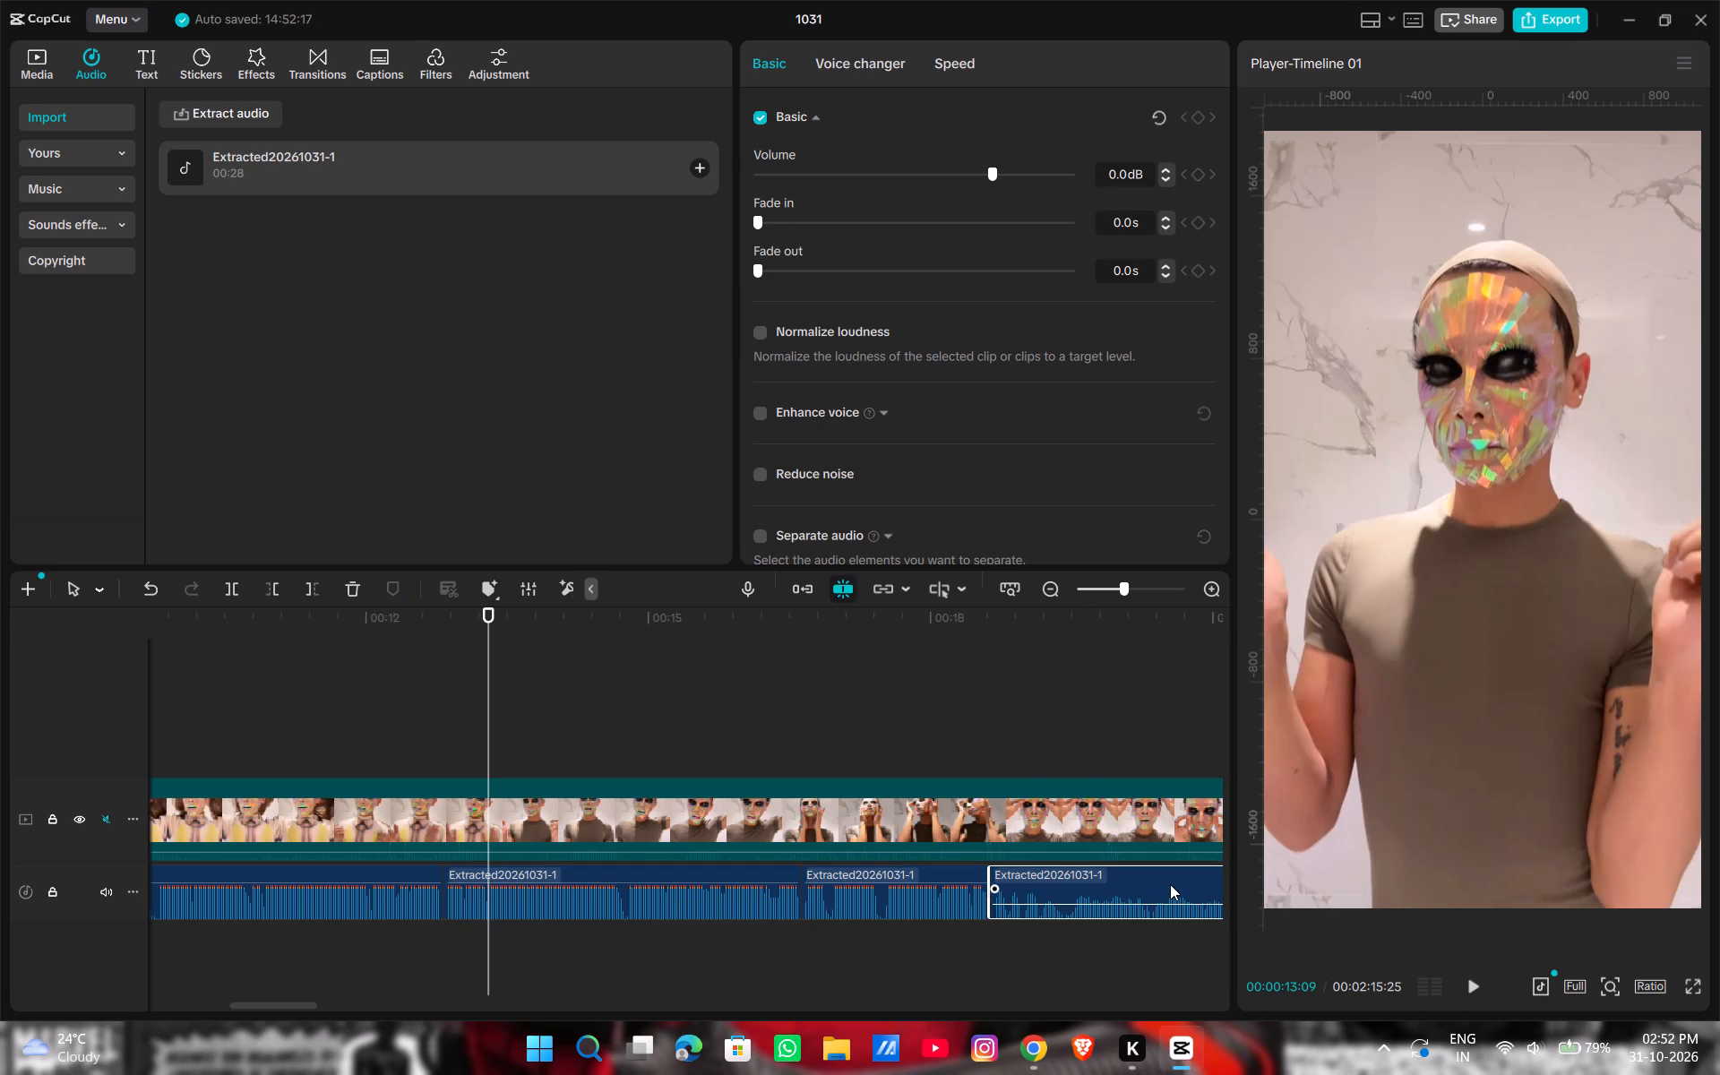
drag(992, 171, 1215, 174)
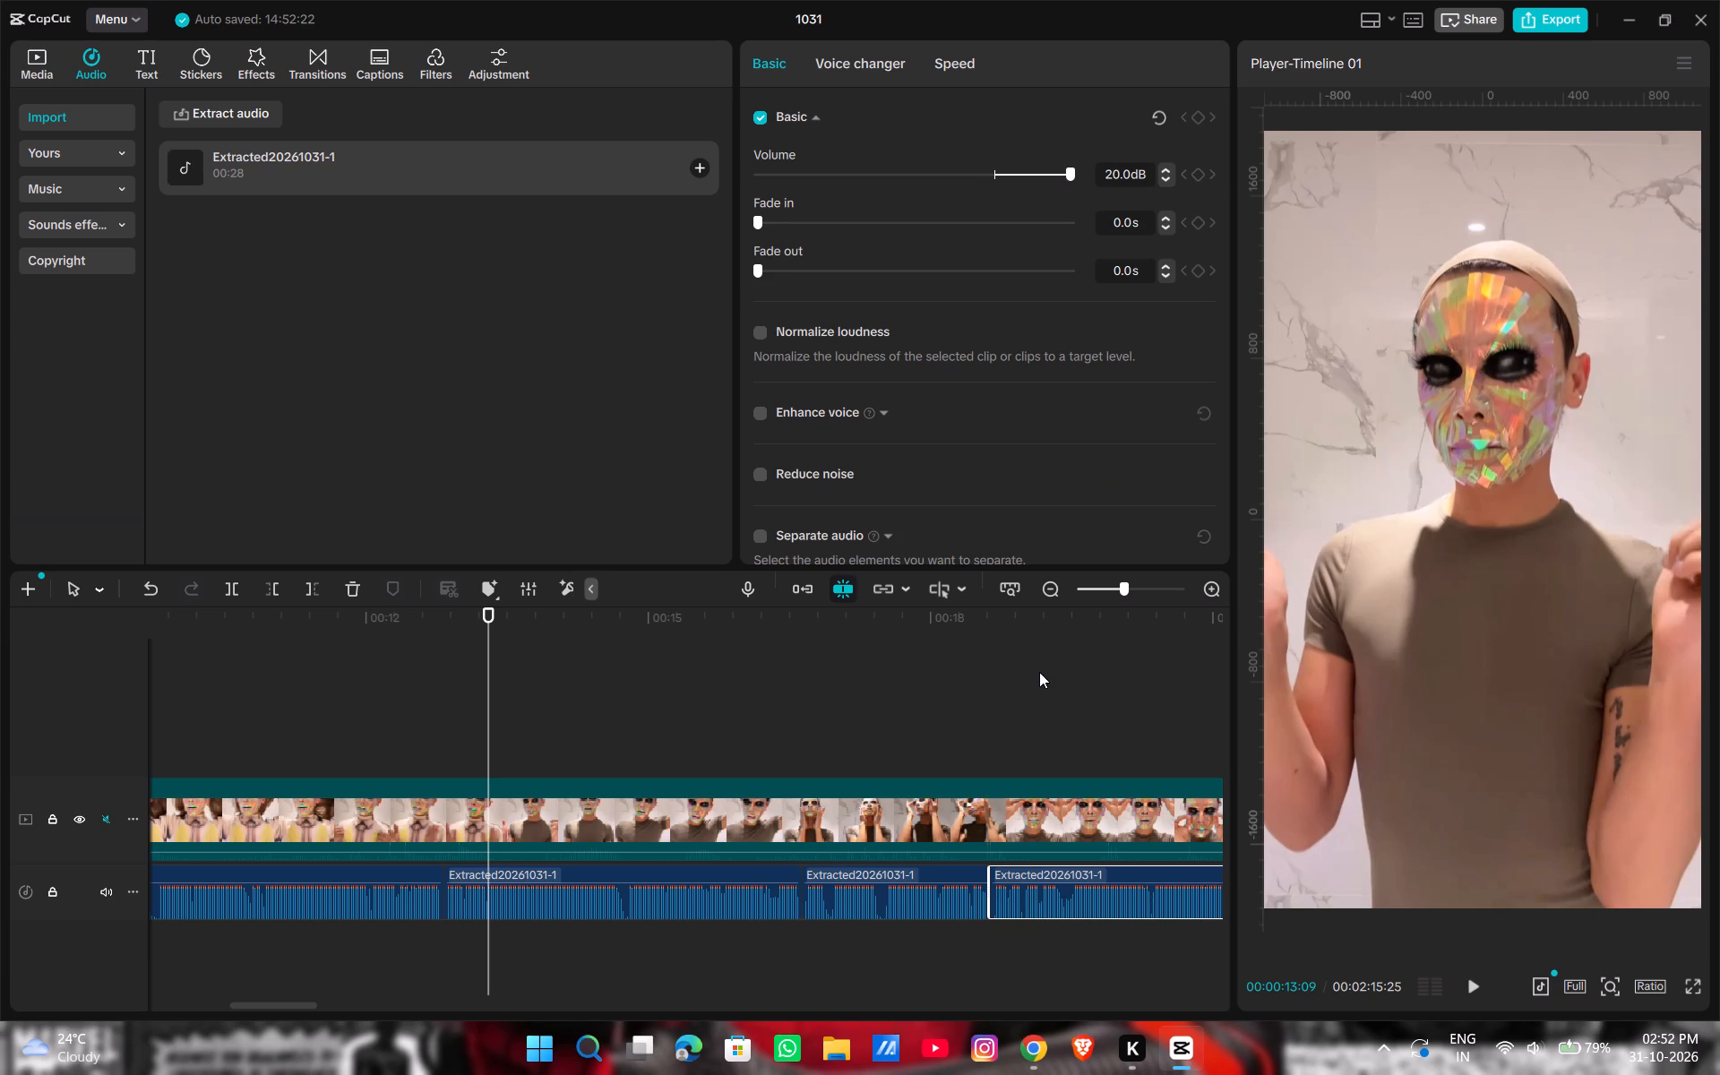
text(lll)
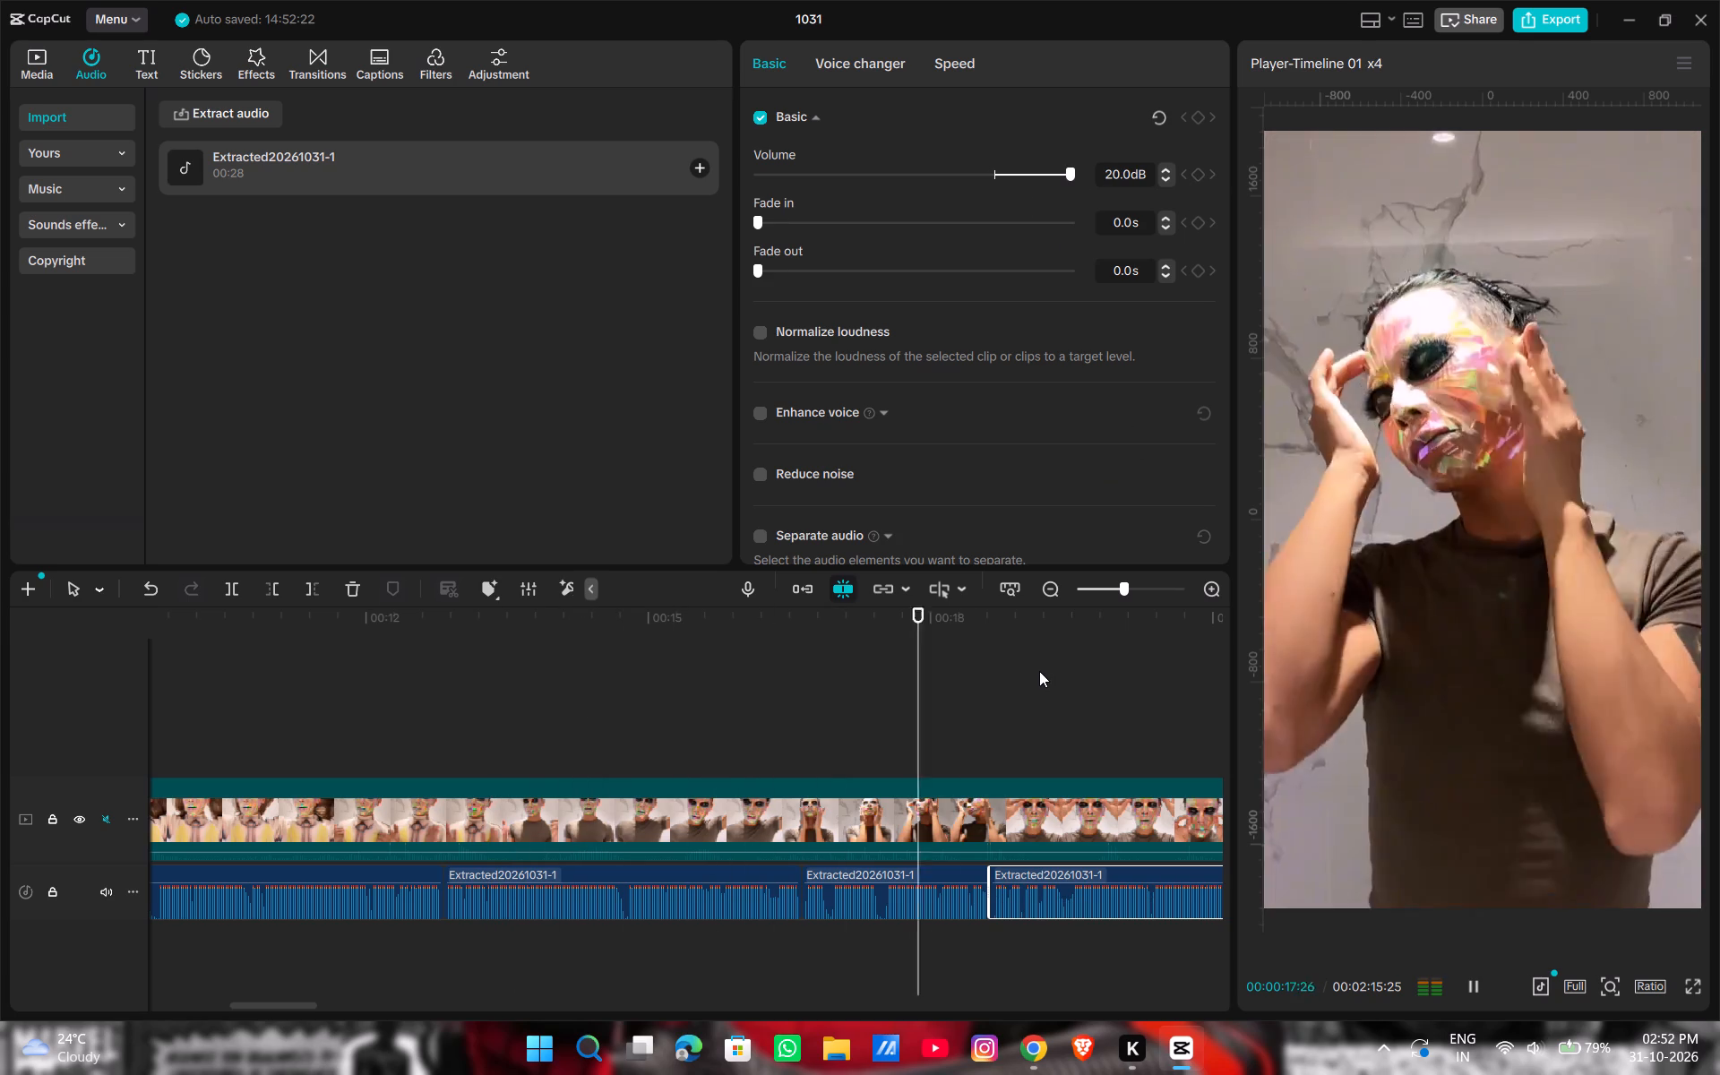
key(k)
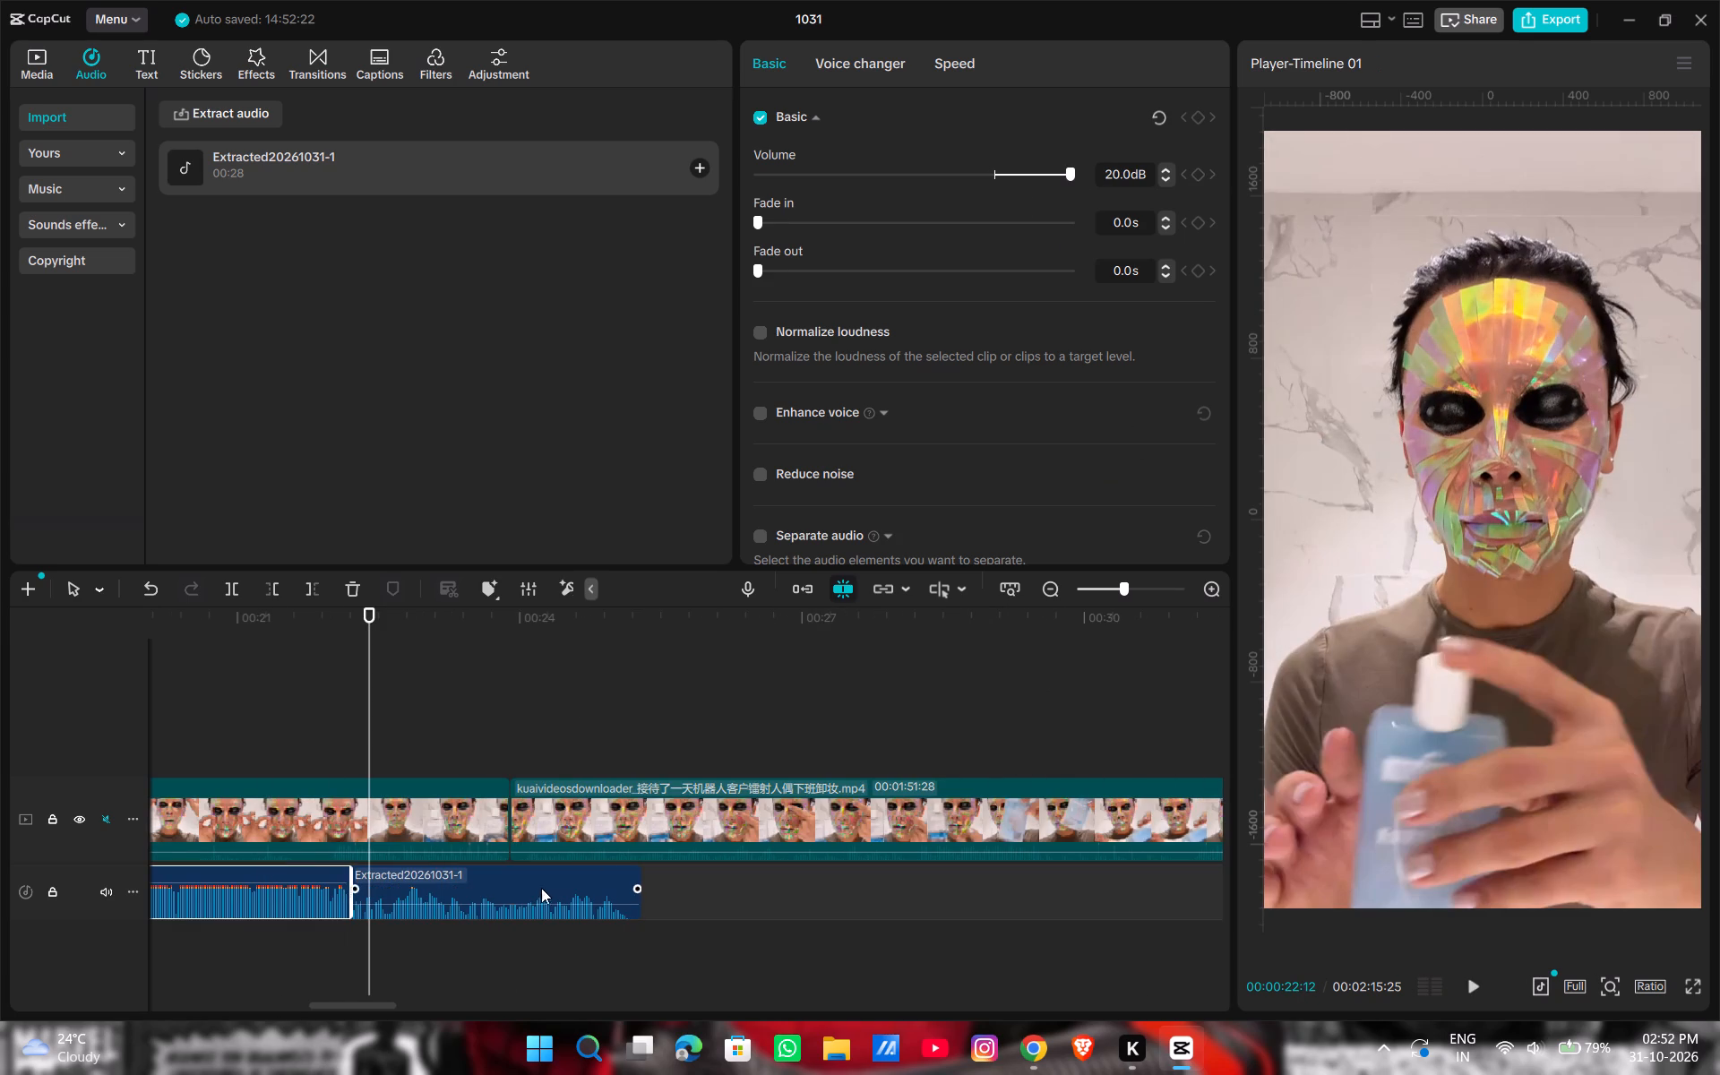
click(537, 889)
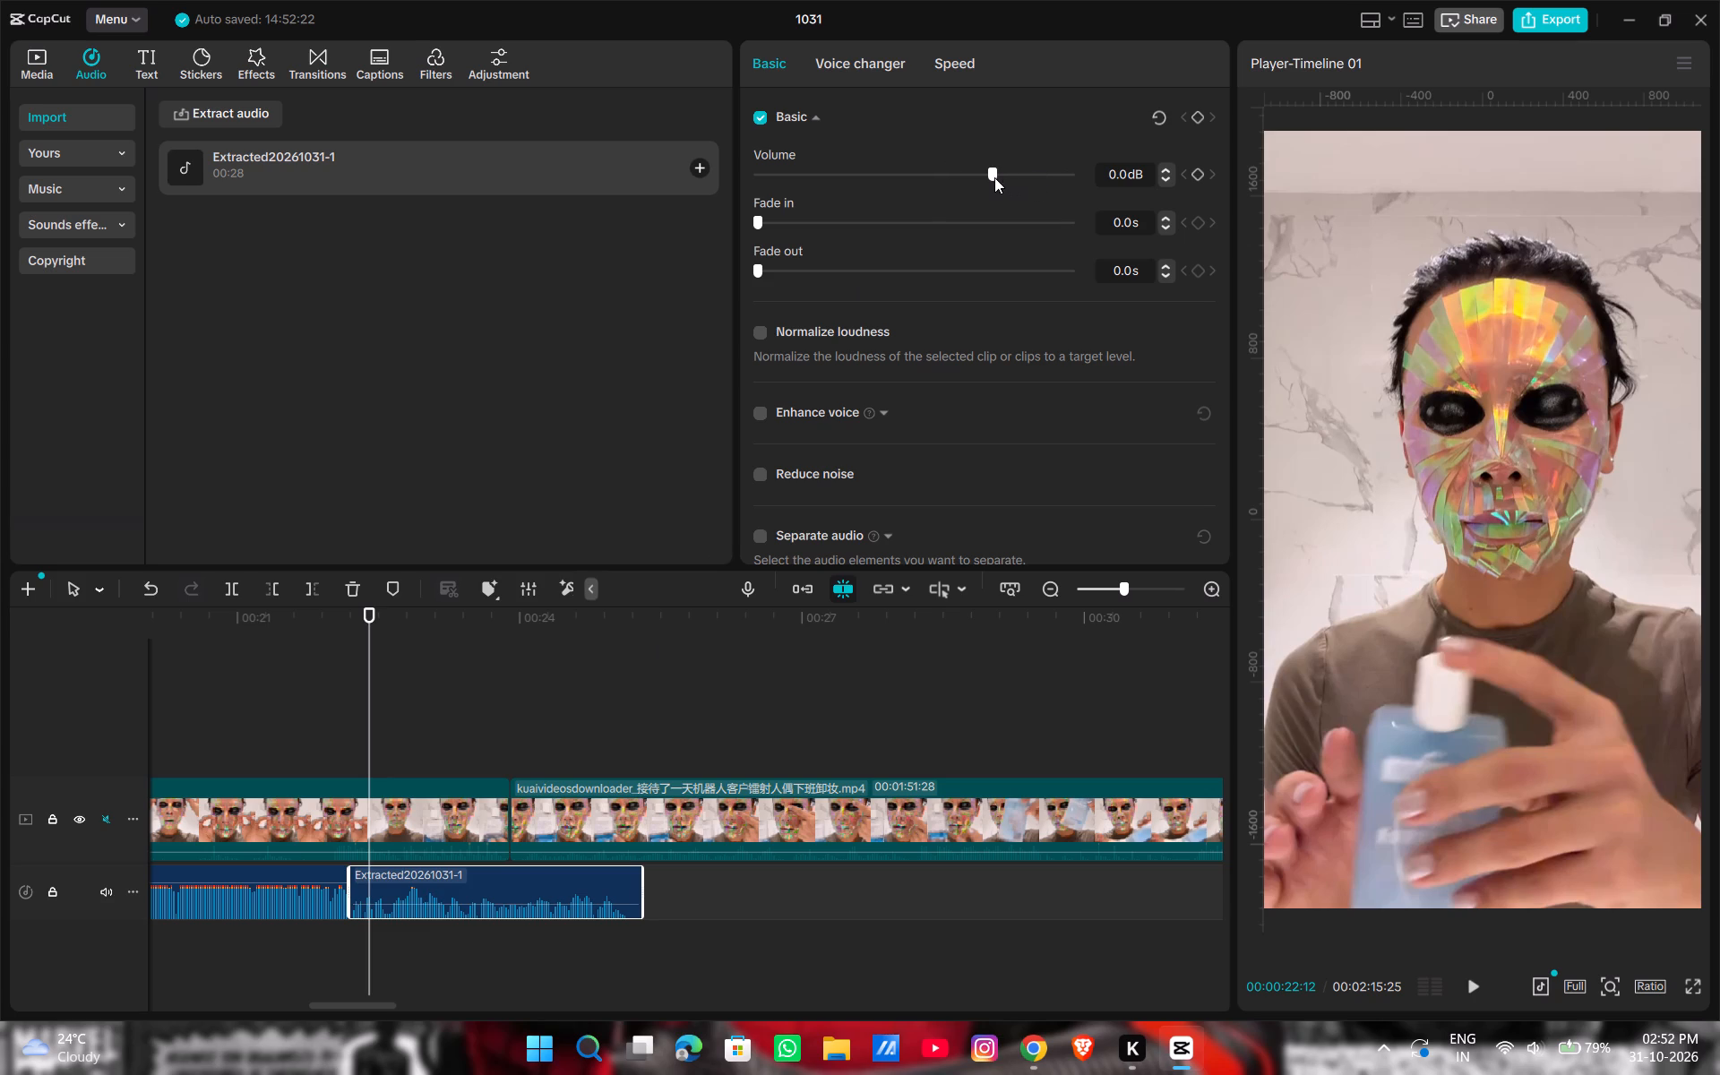
drag(994, 177, 1113, 185)
Review the louder voiceover by playing the last clip from 00:00:22:12 to 00:00:23:28, and the timeline from its start to 00:00:06:27.
key(l)
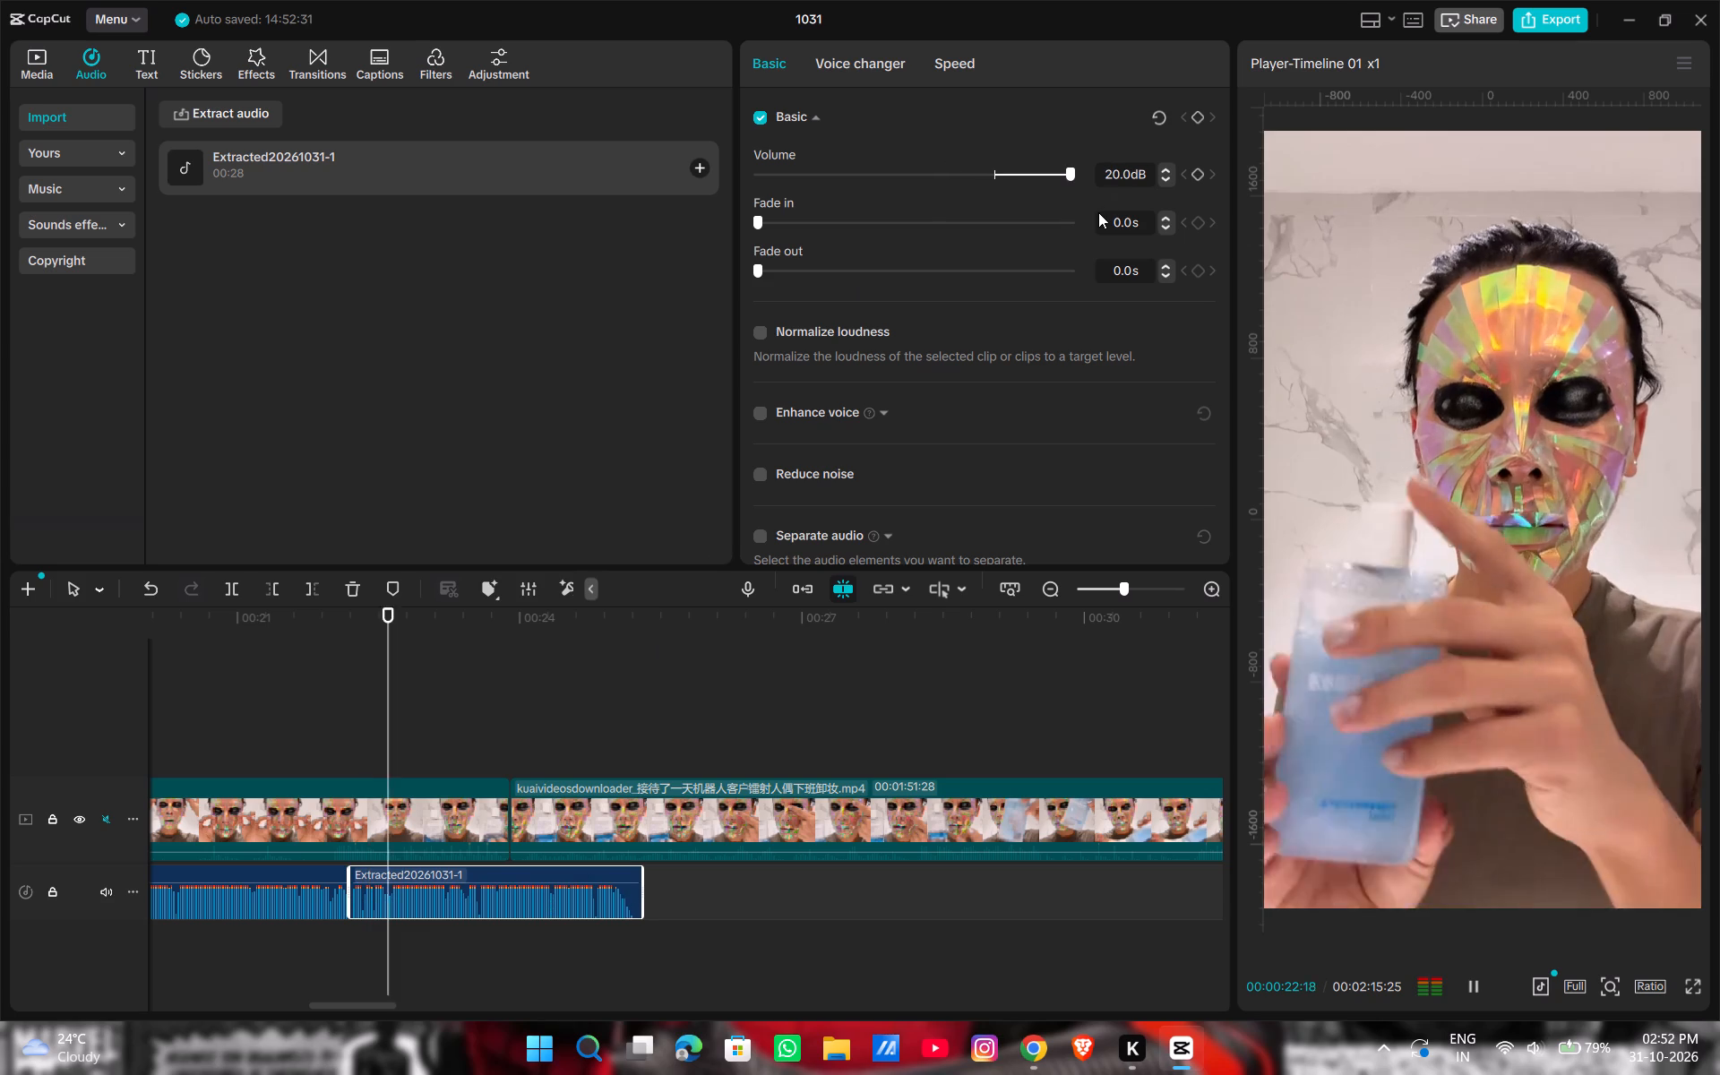
key(k)
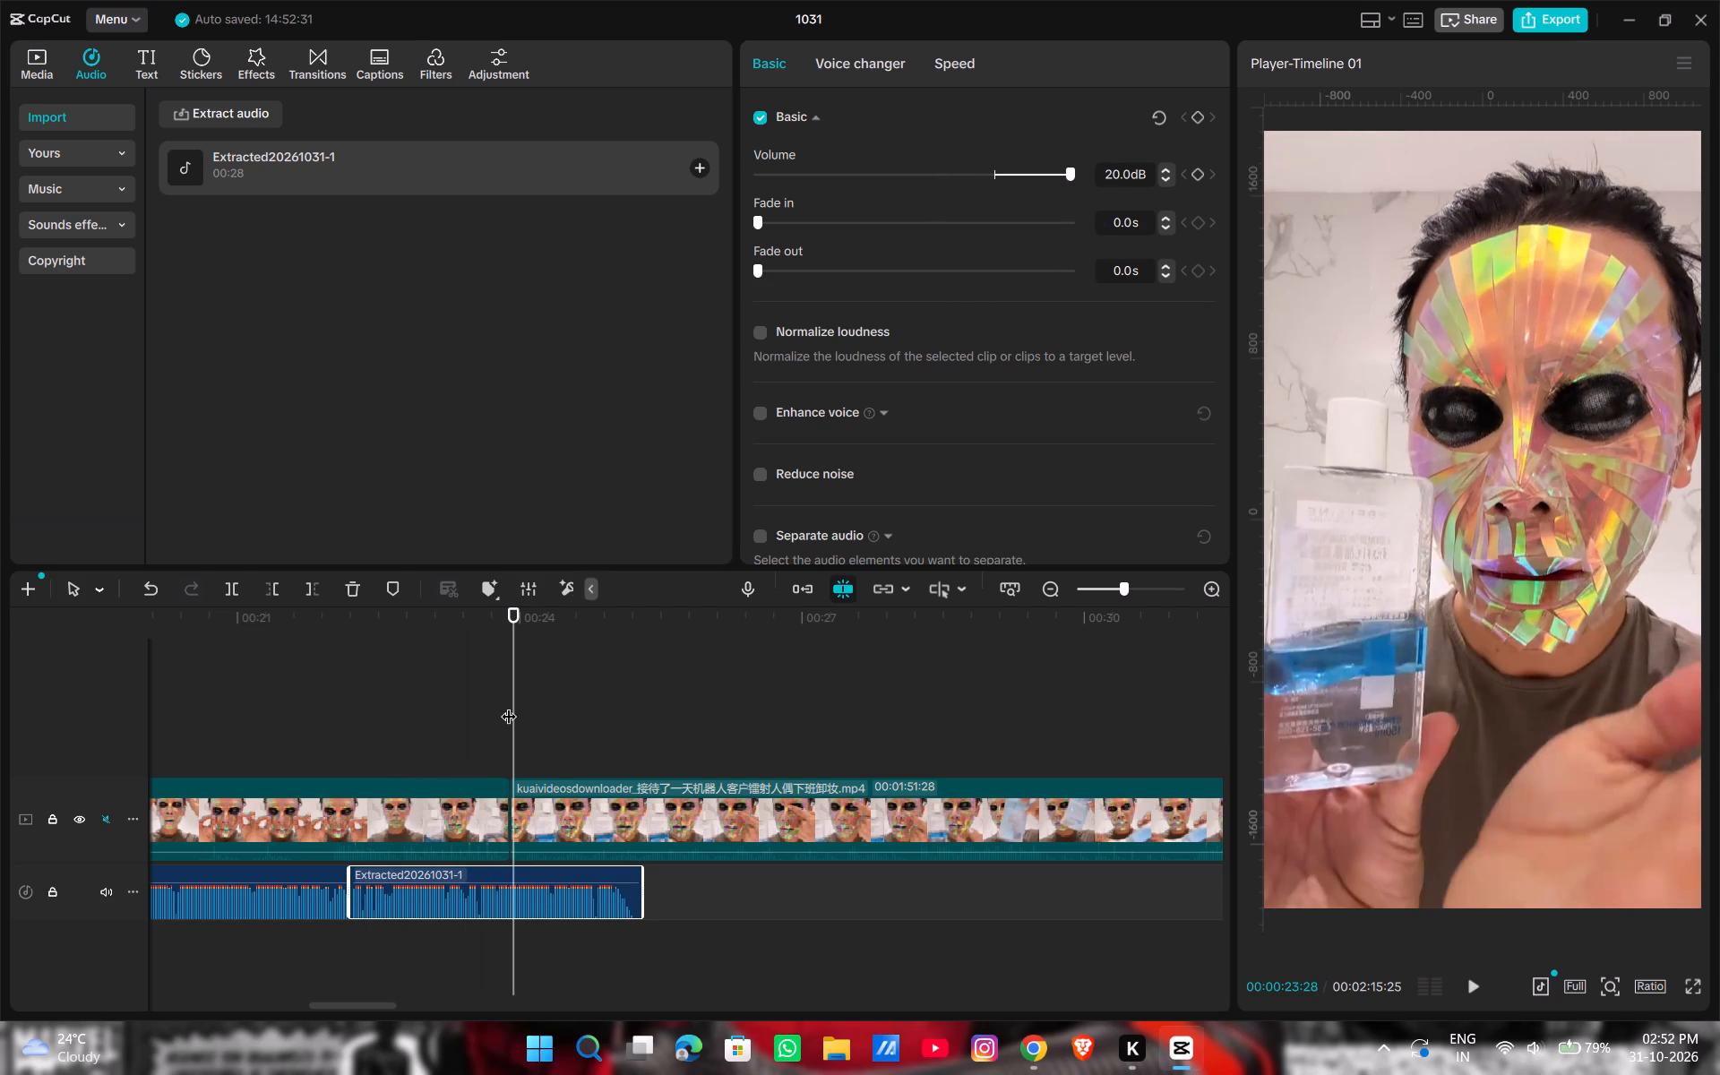
drag(509, 705, 0, 742)
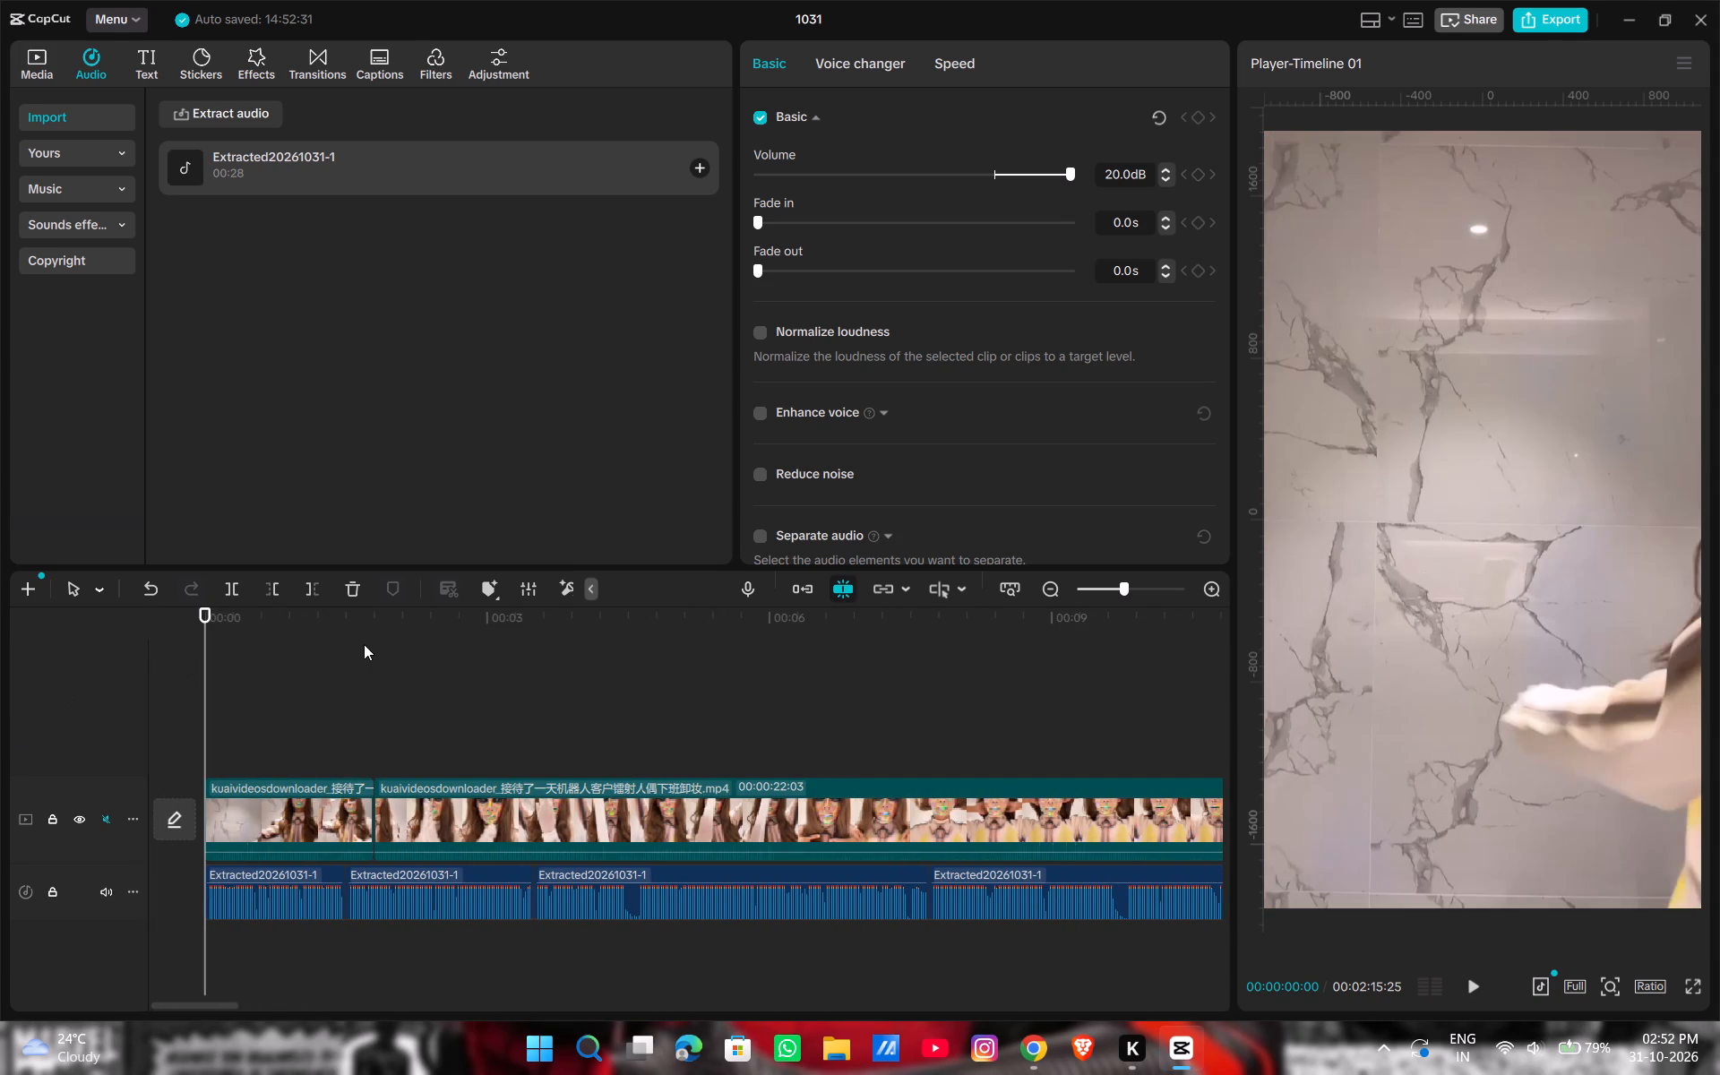
key(space)
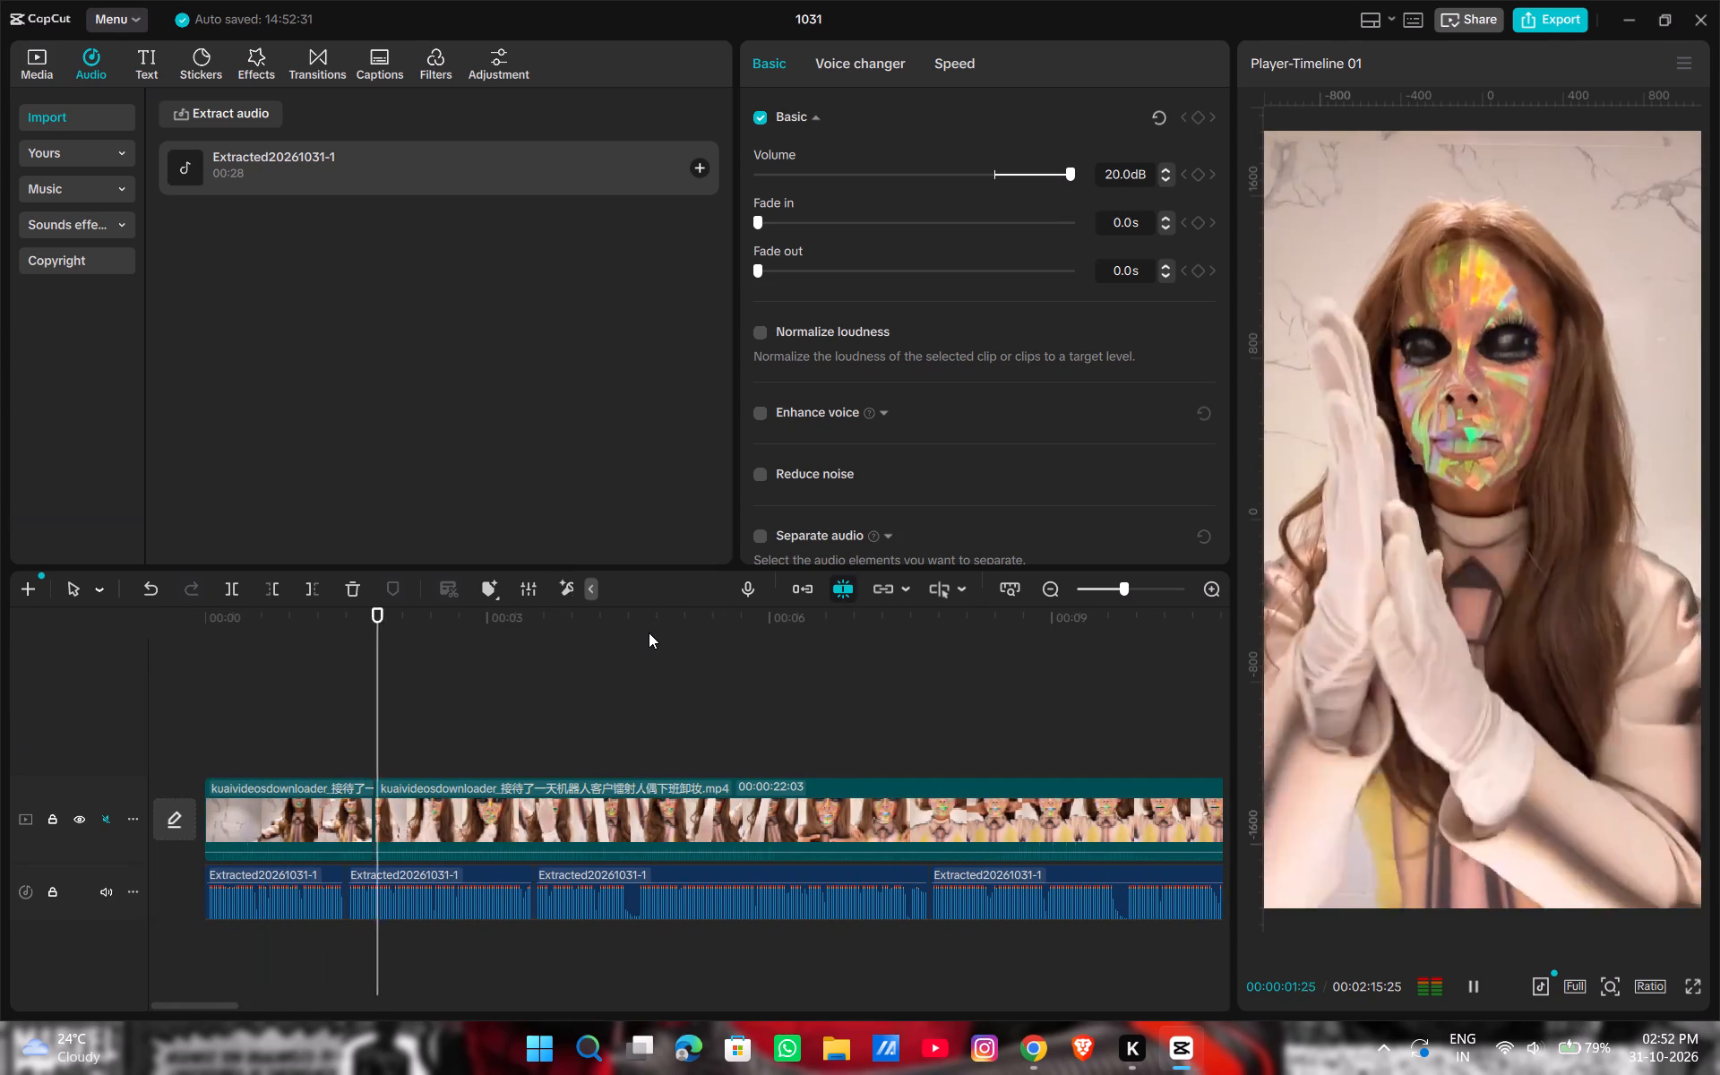
key(space)
key(space)
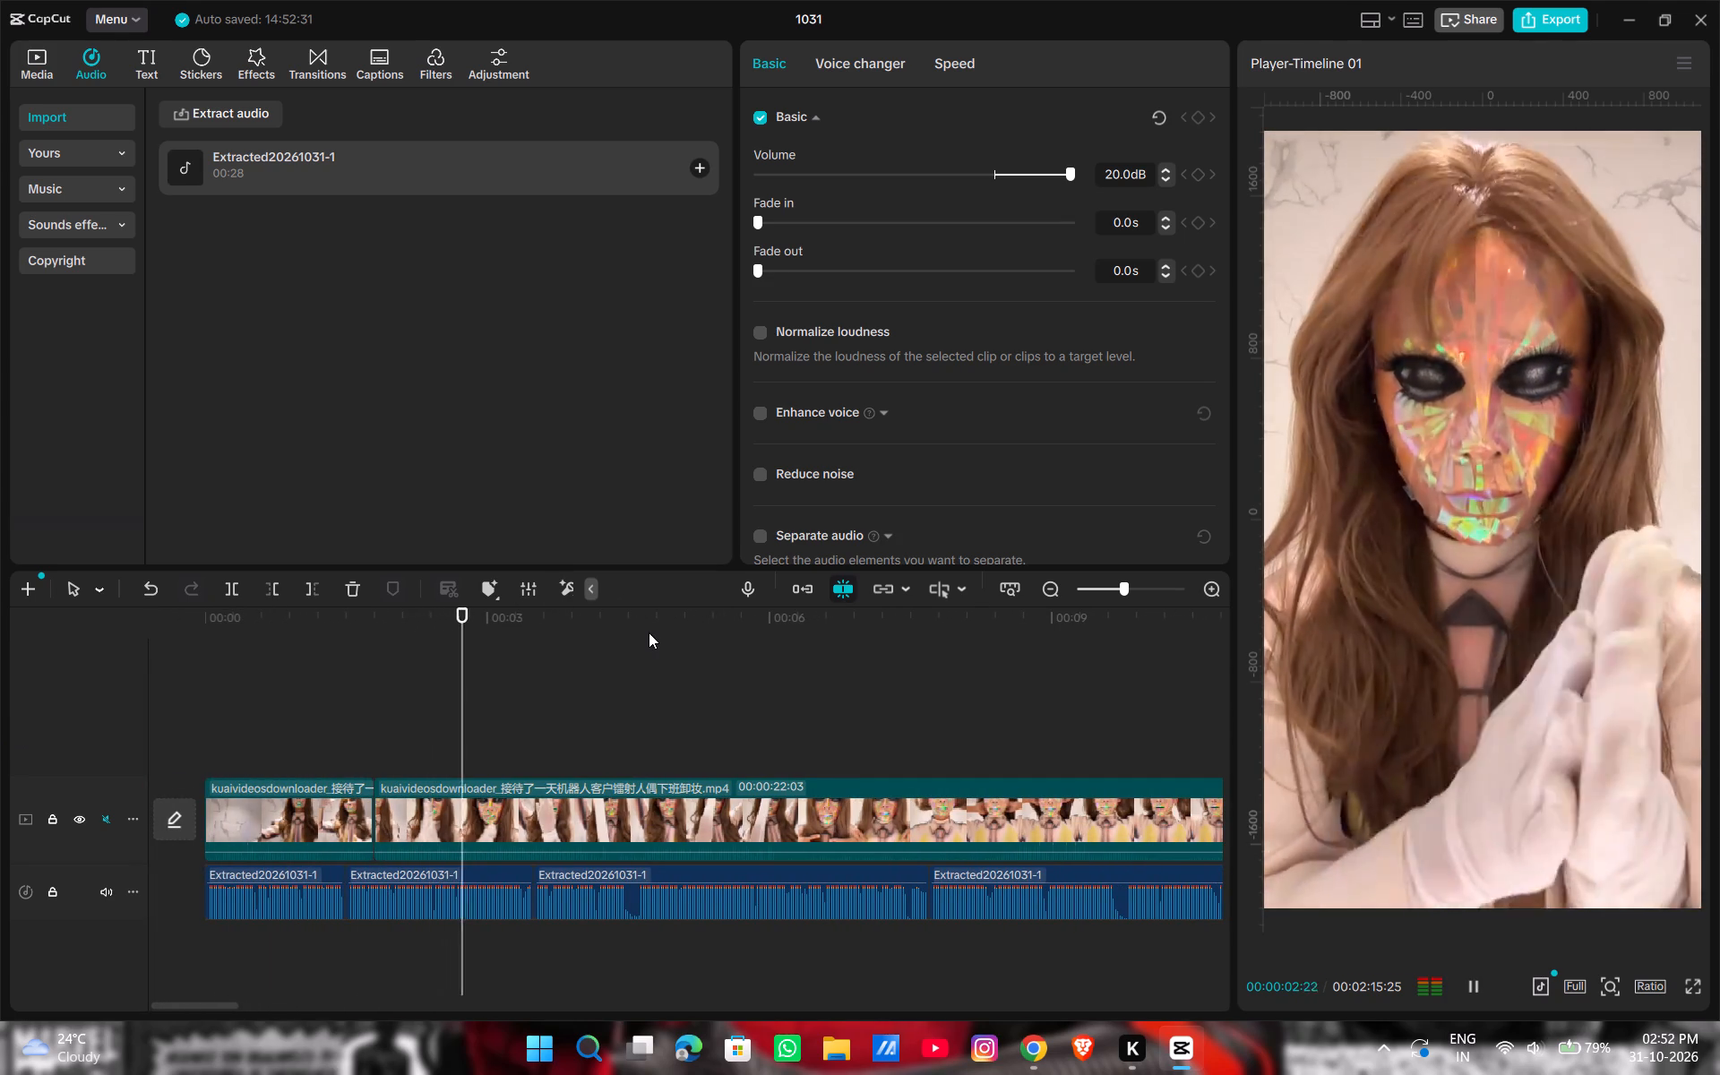
key(space)
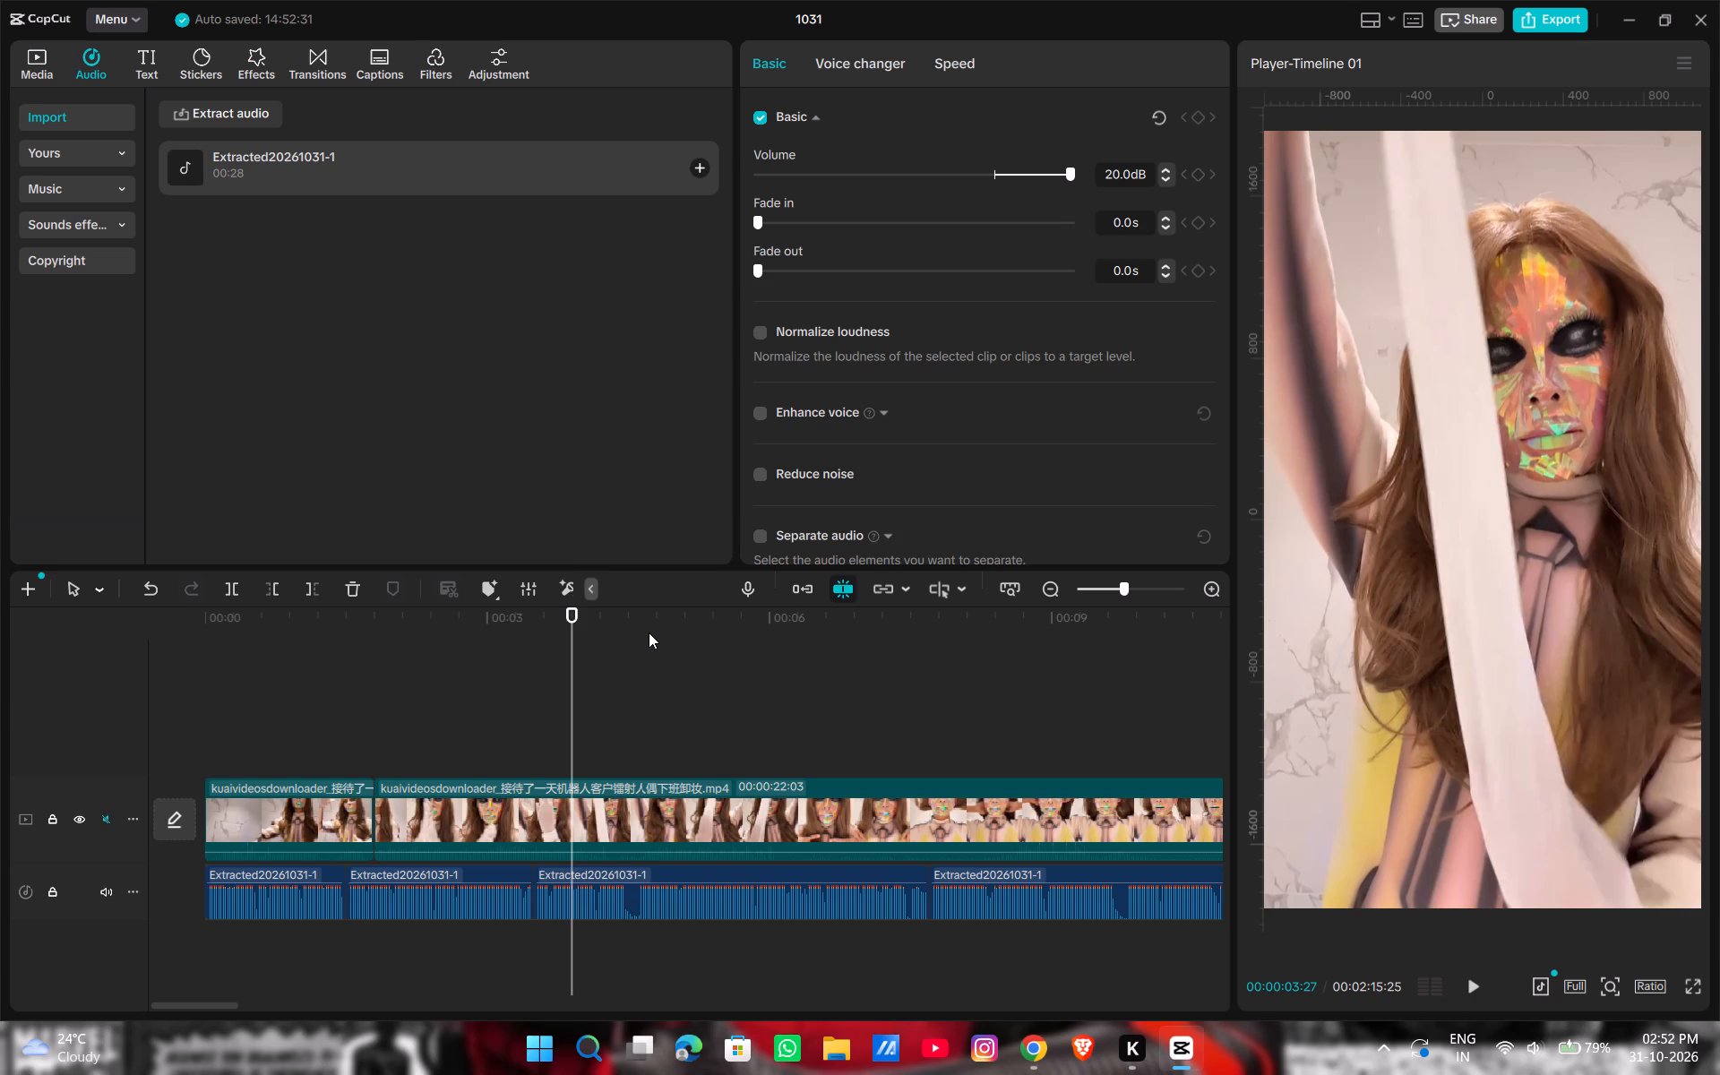
key(space)
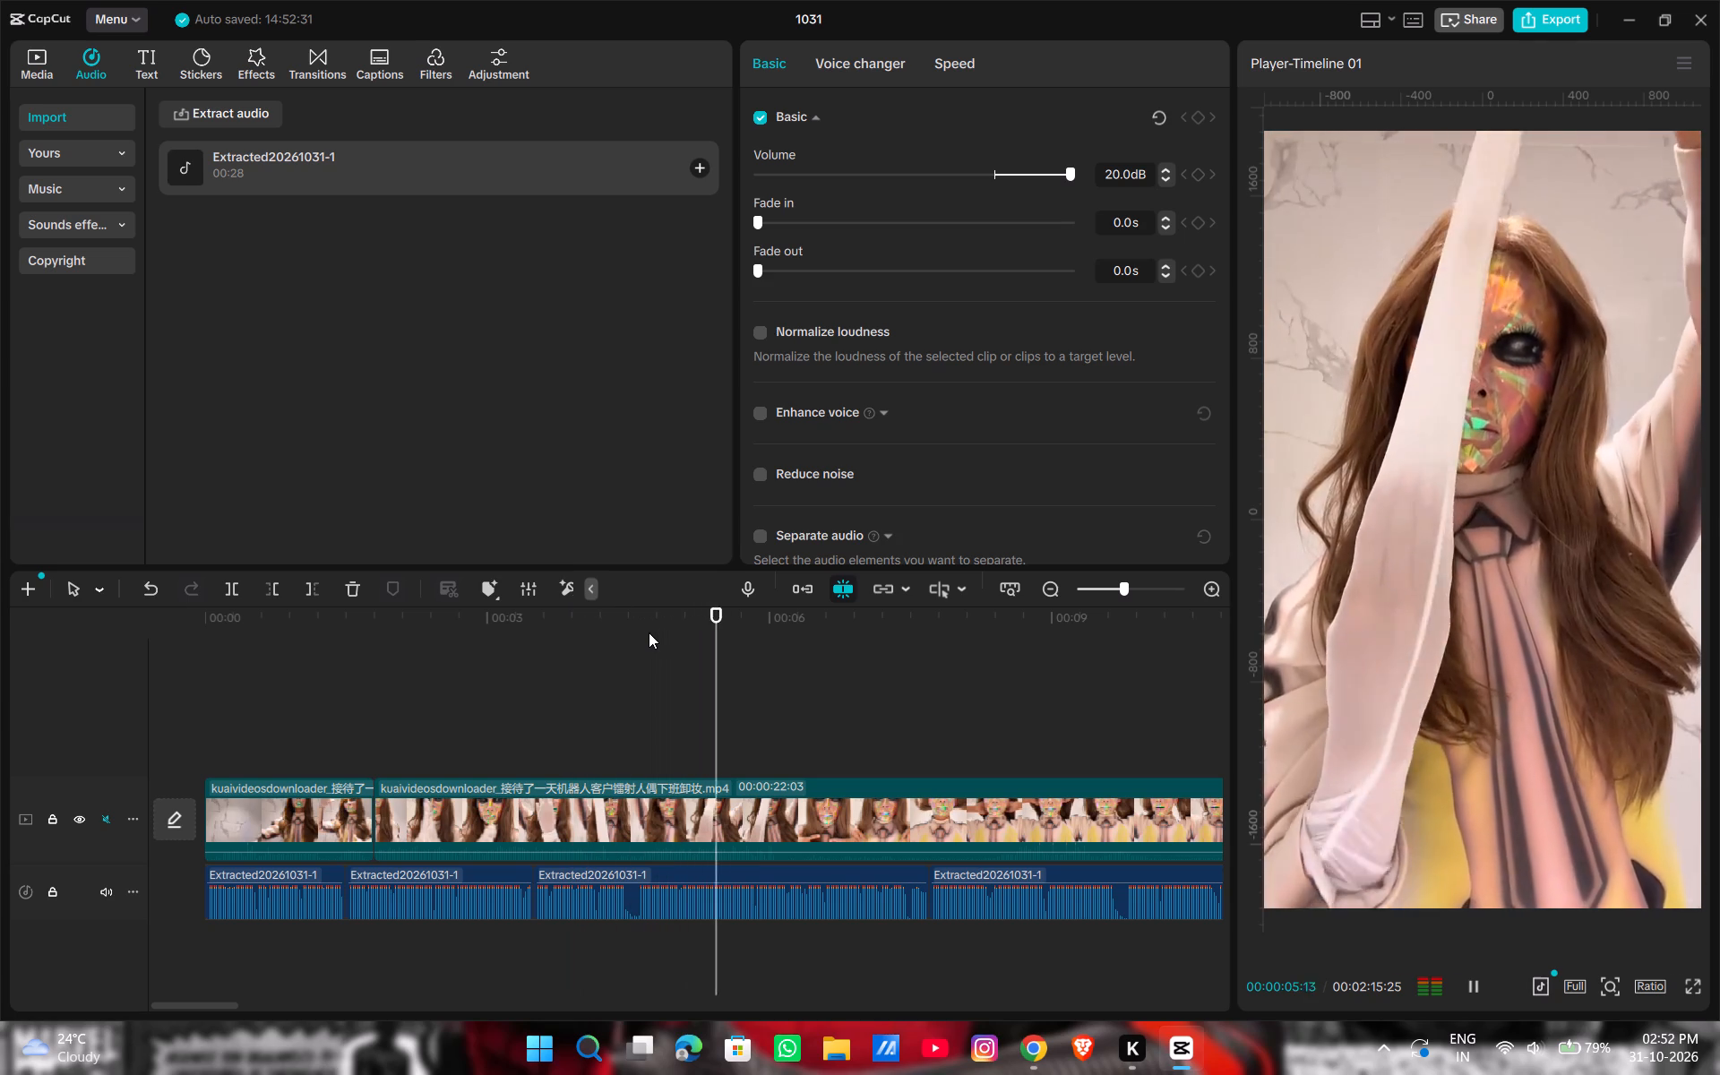
key(space)
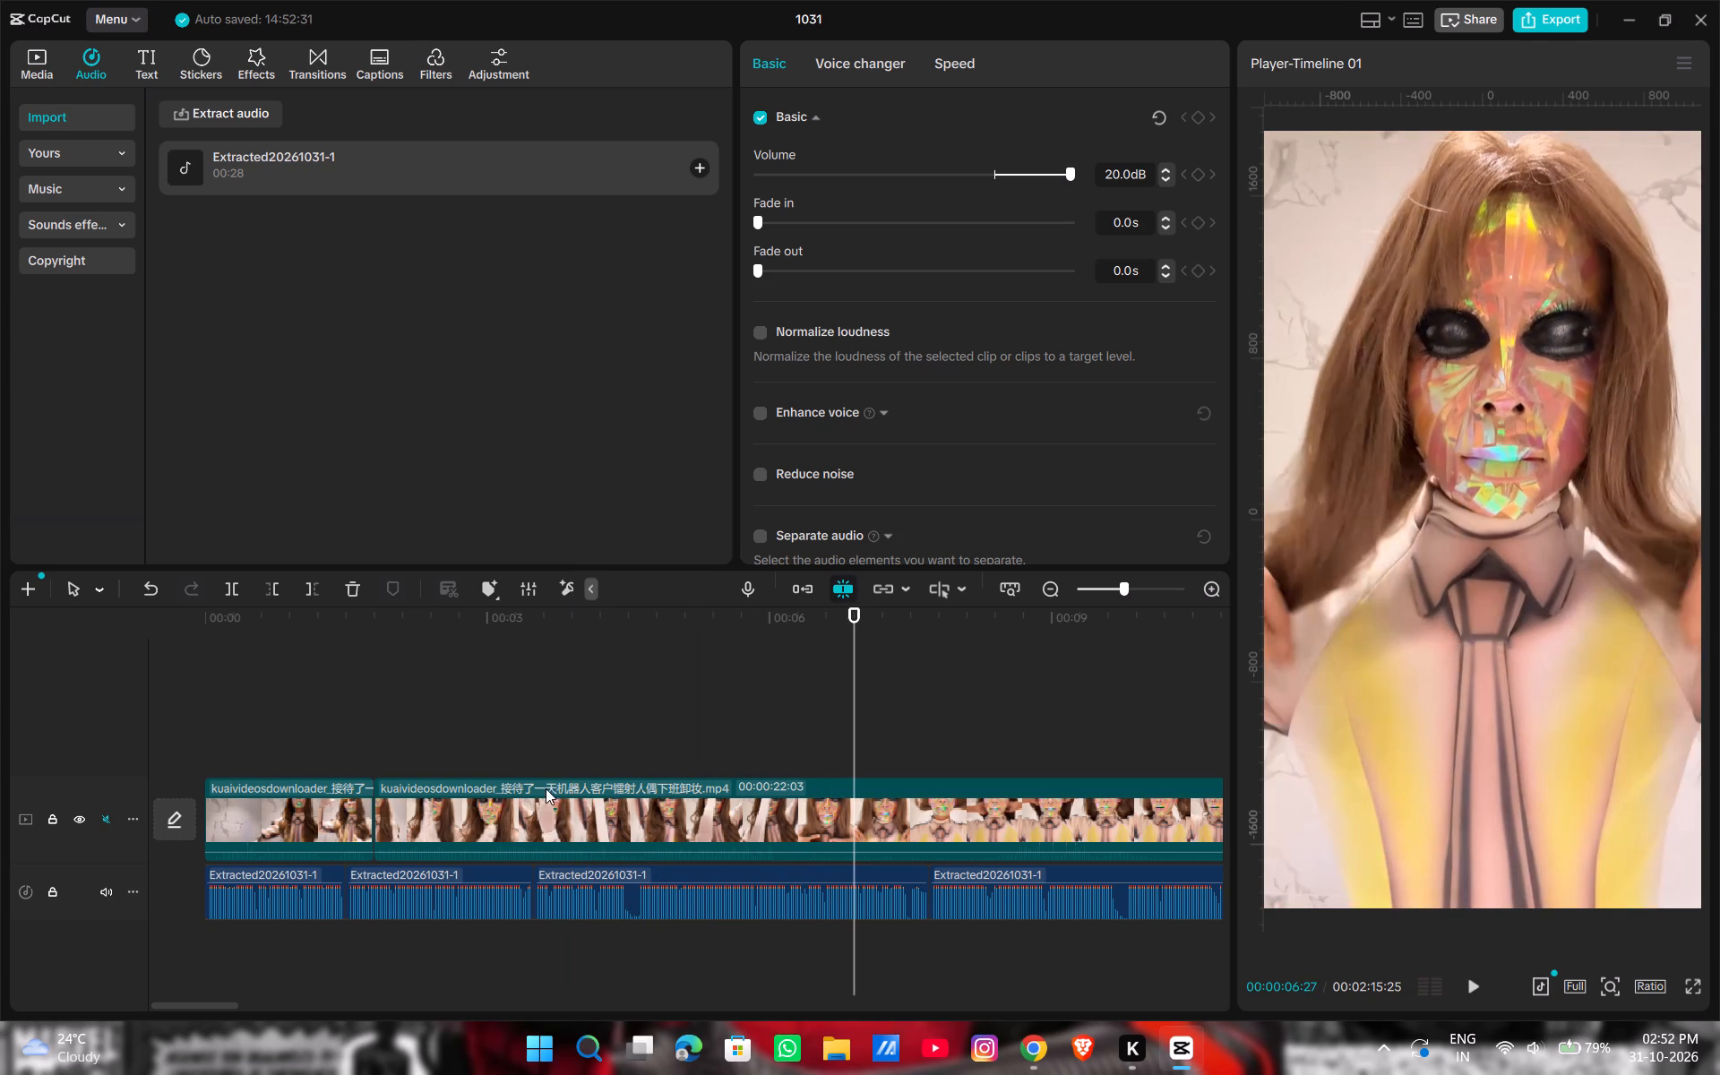
Set the playback speed of the second video clip to 1.40x.
click(563, 816)
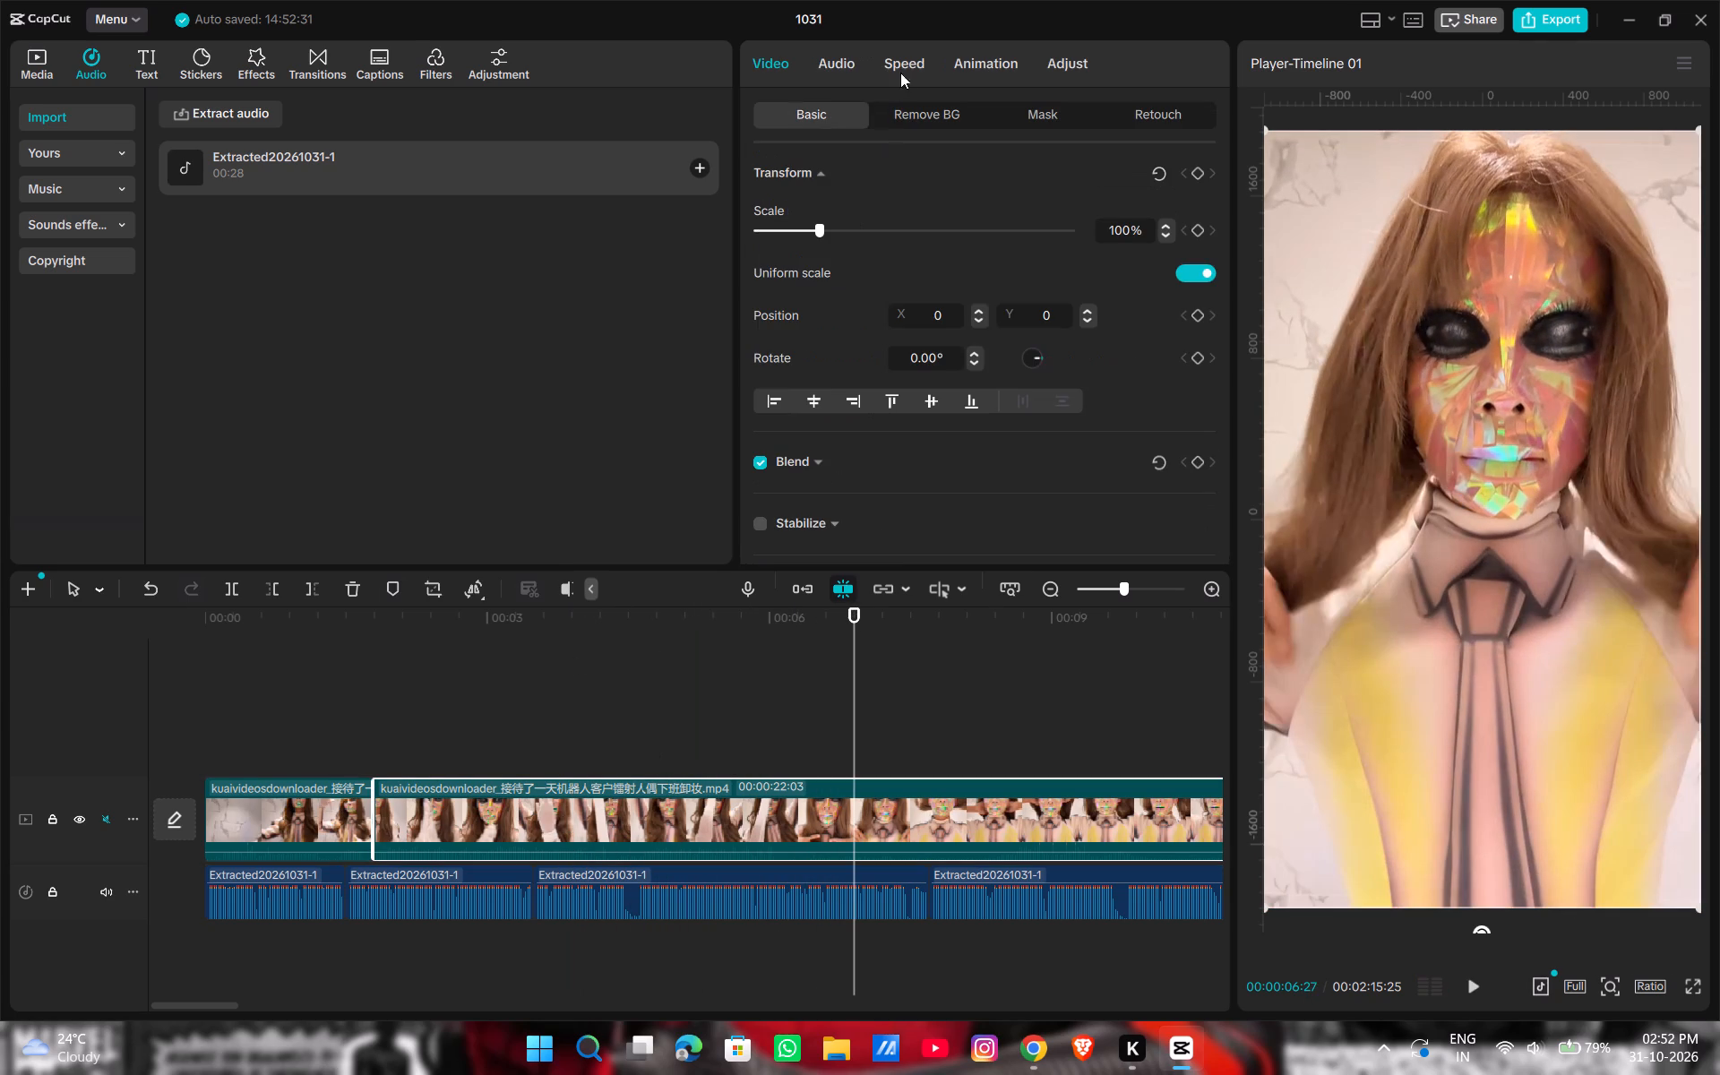
click(907, 62)
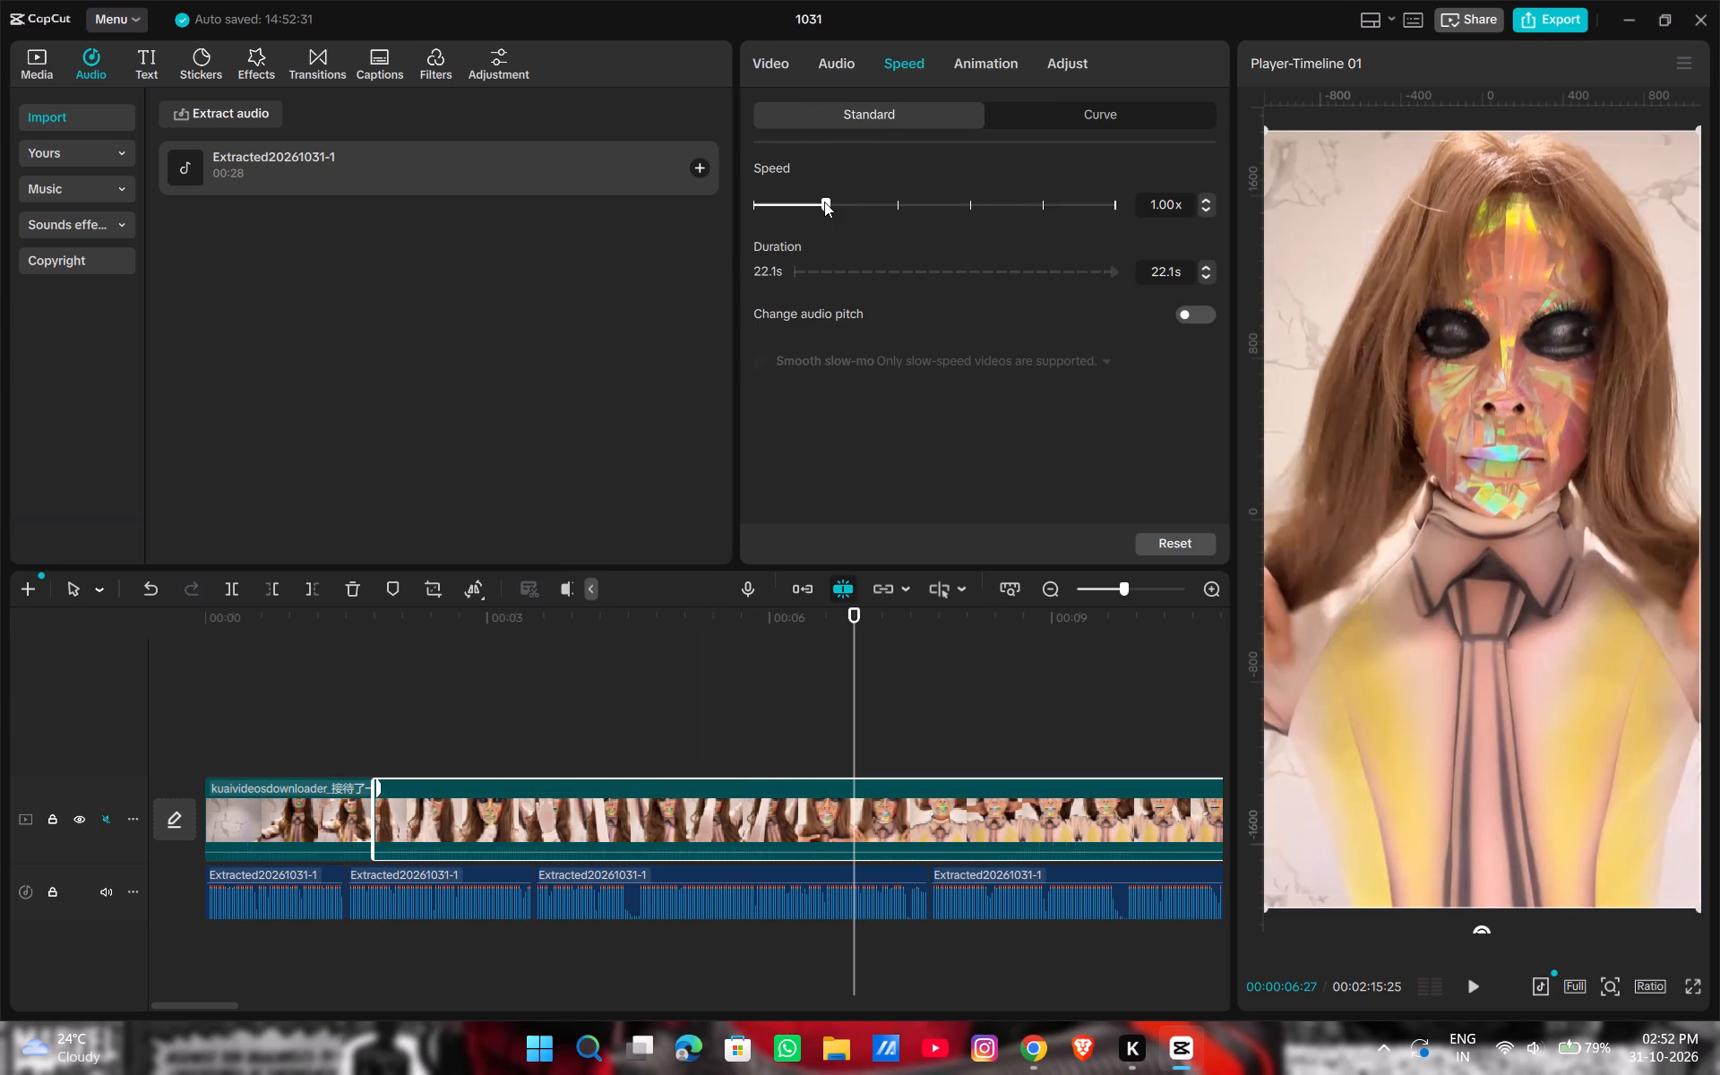
click(824, 202)
drag(825, 202, 840, 202)
drag(840, 202, 855, 202)
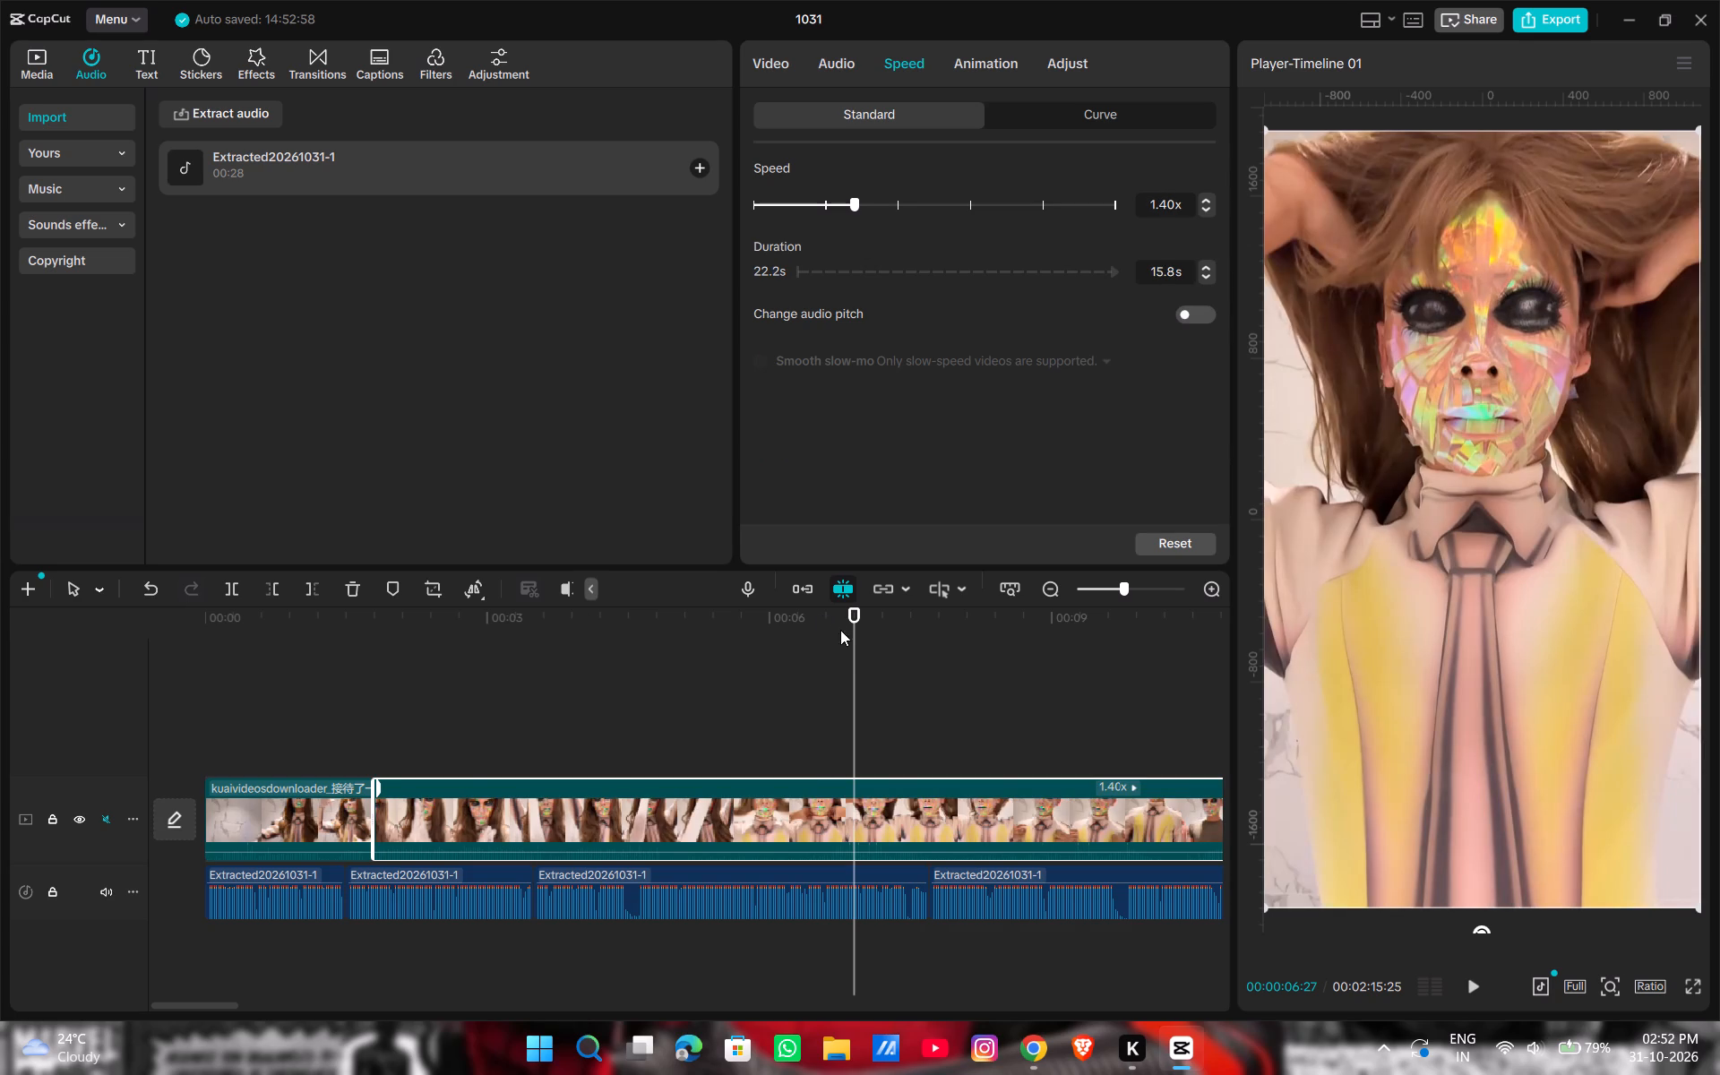
Play the sped-up second video clip from 00:00:01:03 to check it, split it at 00:00:16:06 and delete the part after the split.
drag(856, 656, 309, 678)
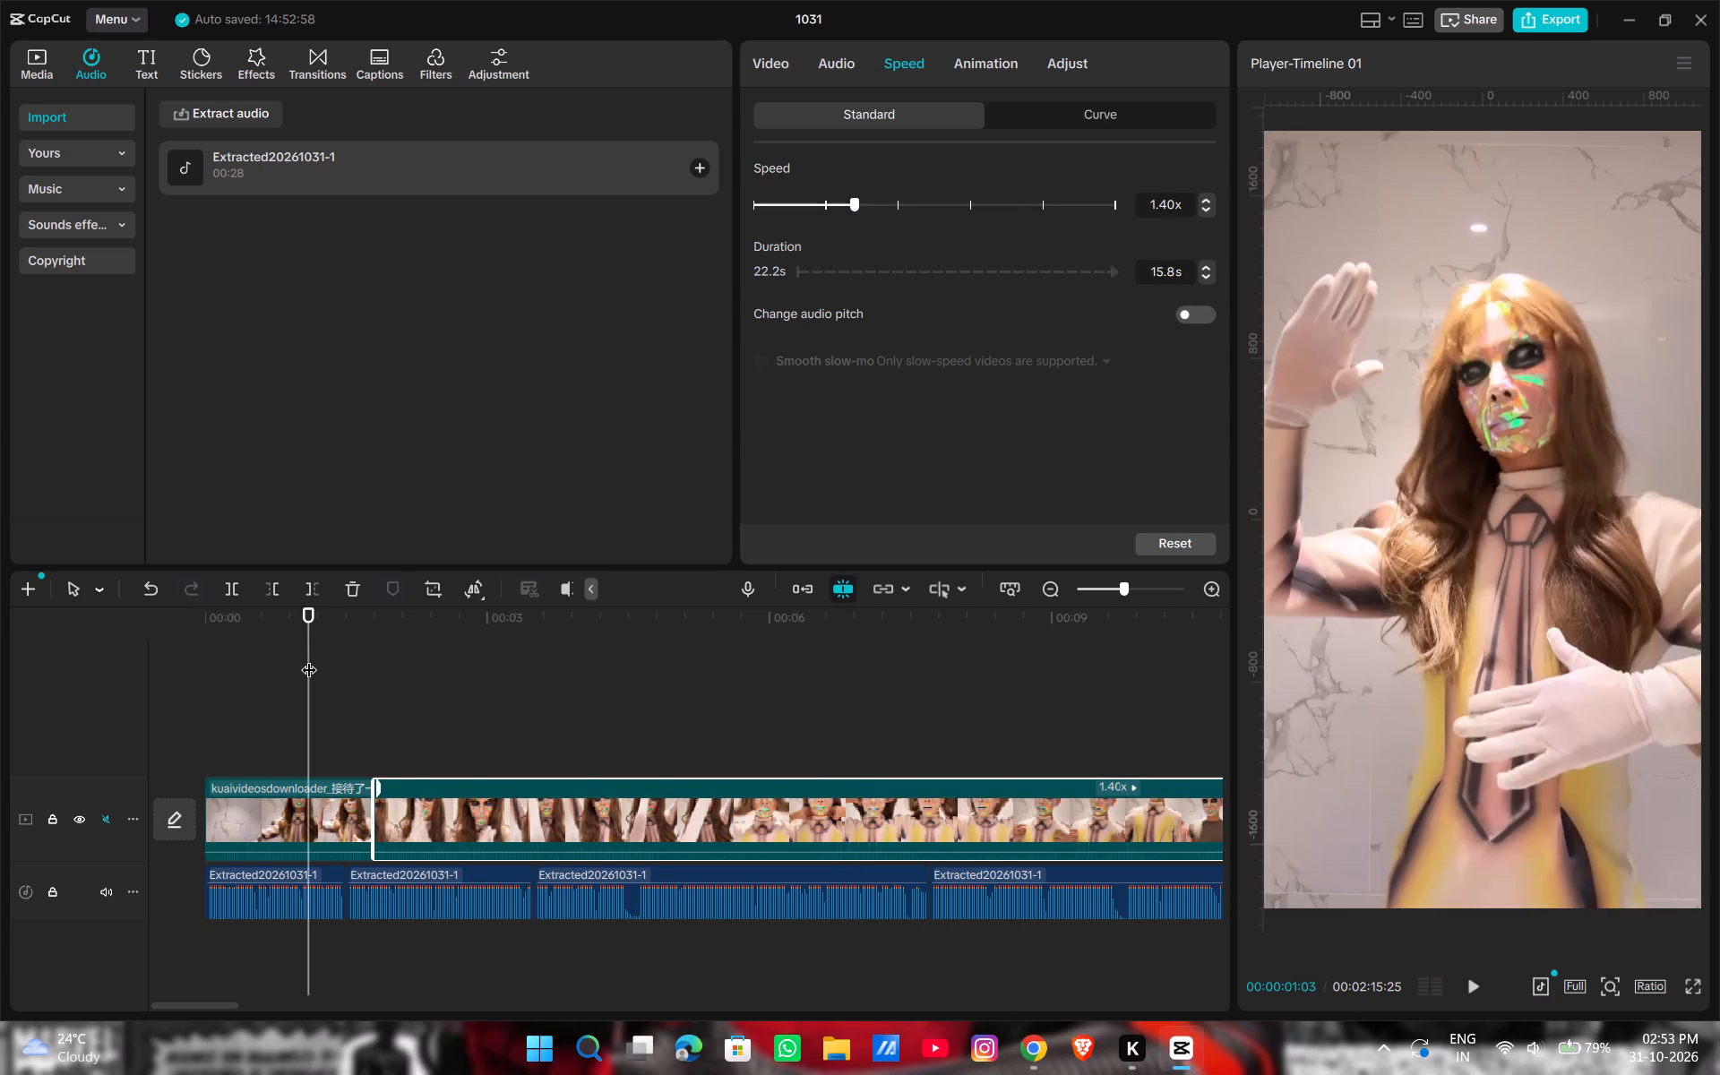
key(space)
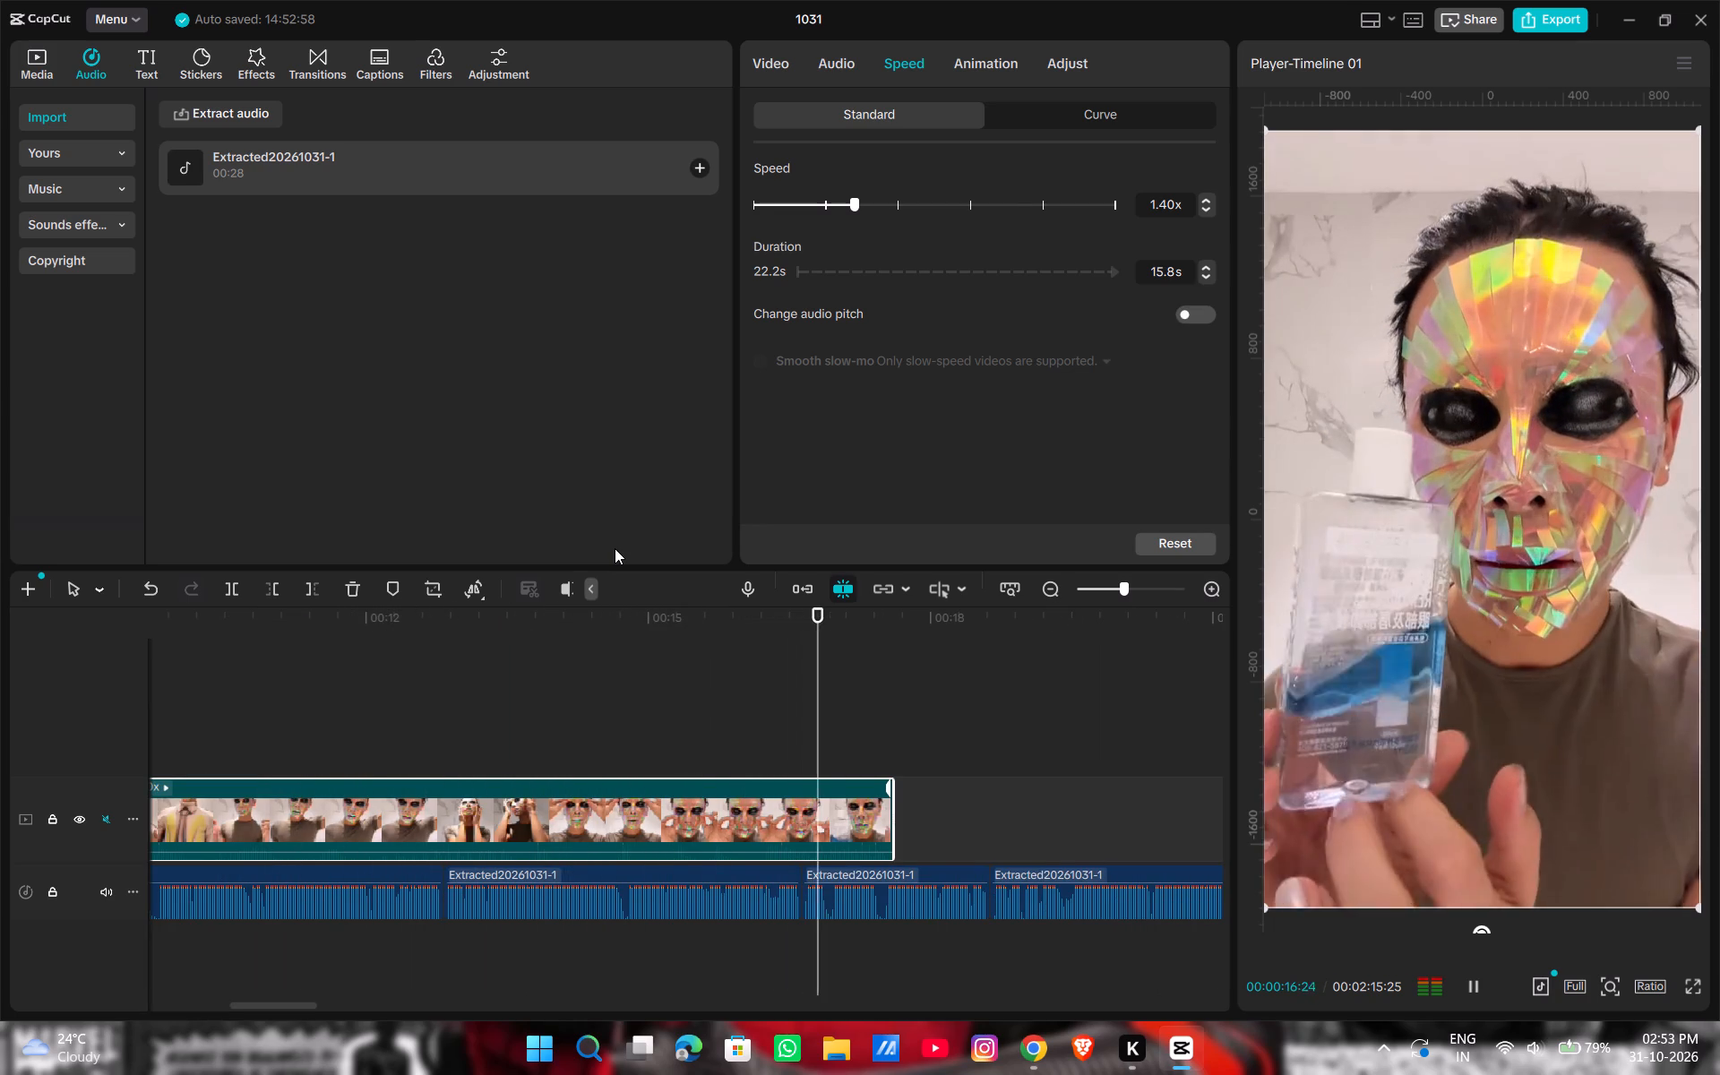
key(space)
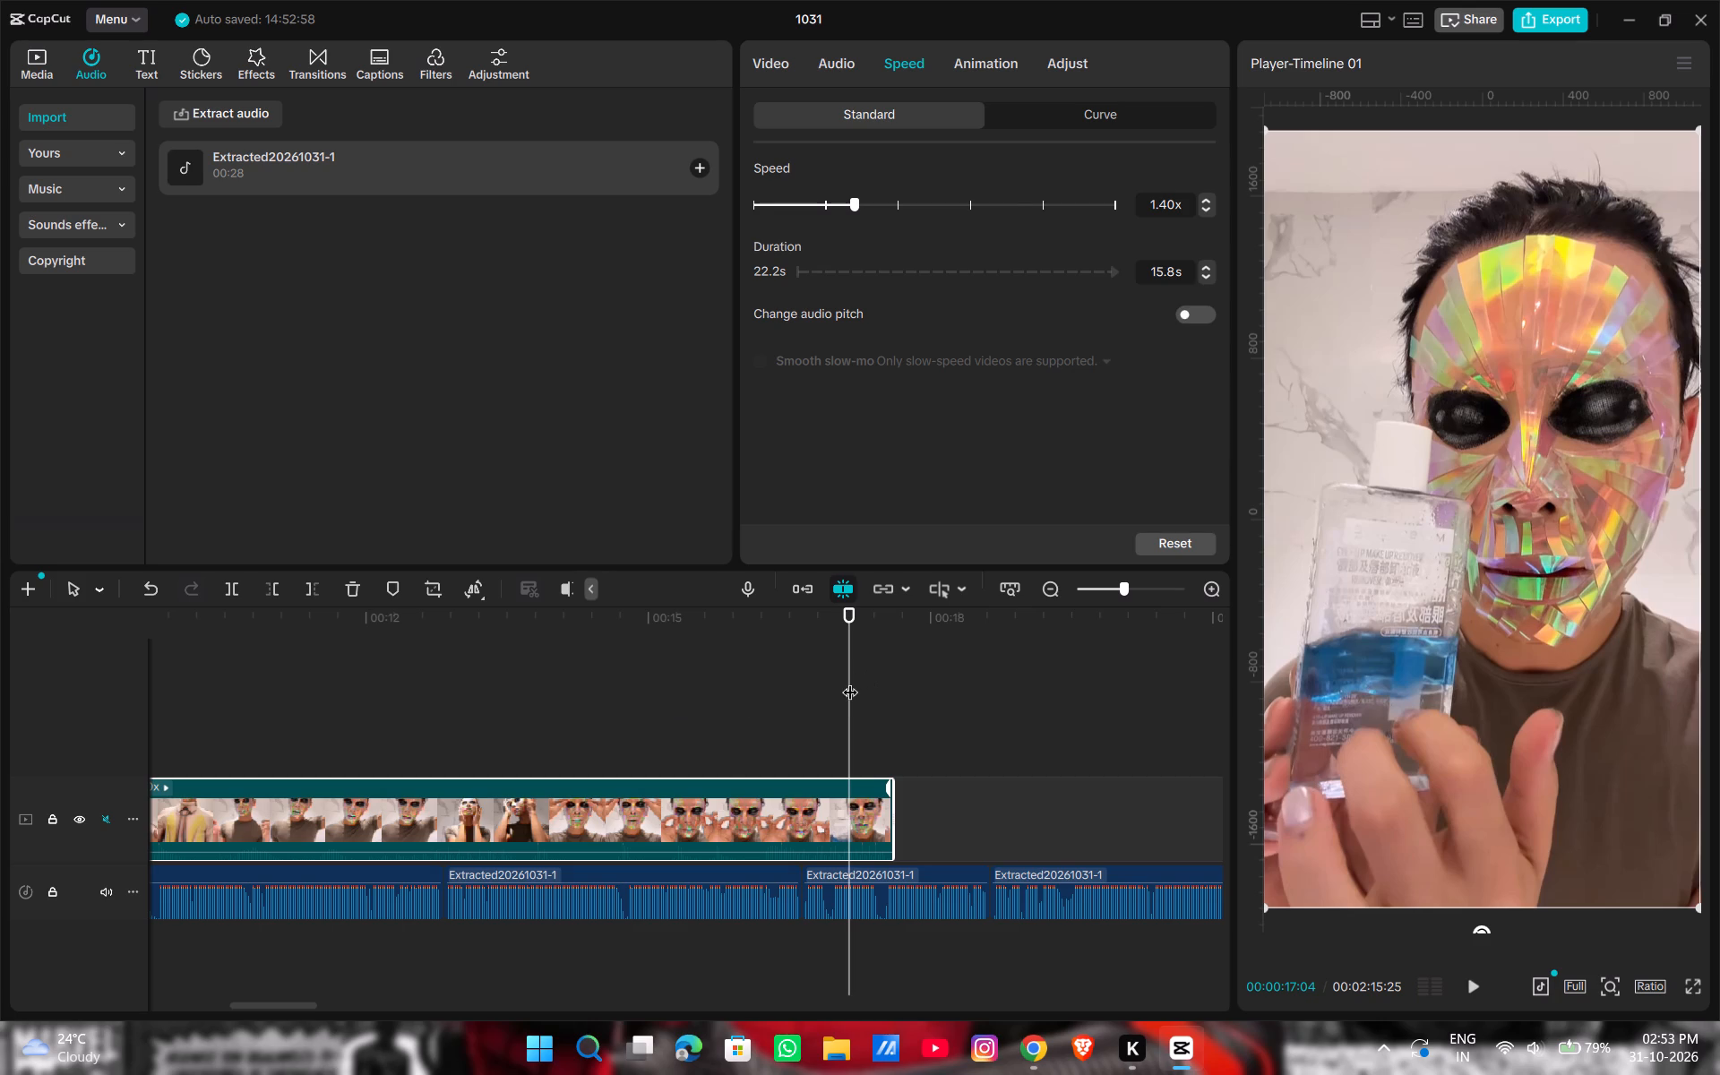
drag(850, 681, 738, 697)
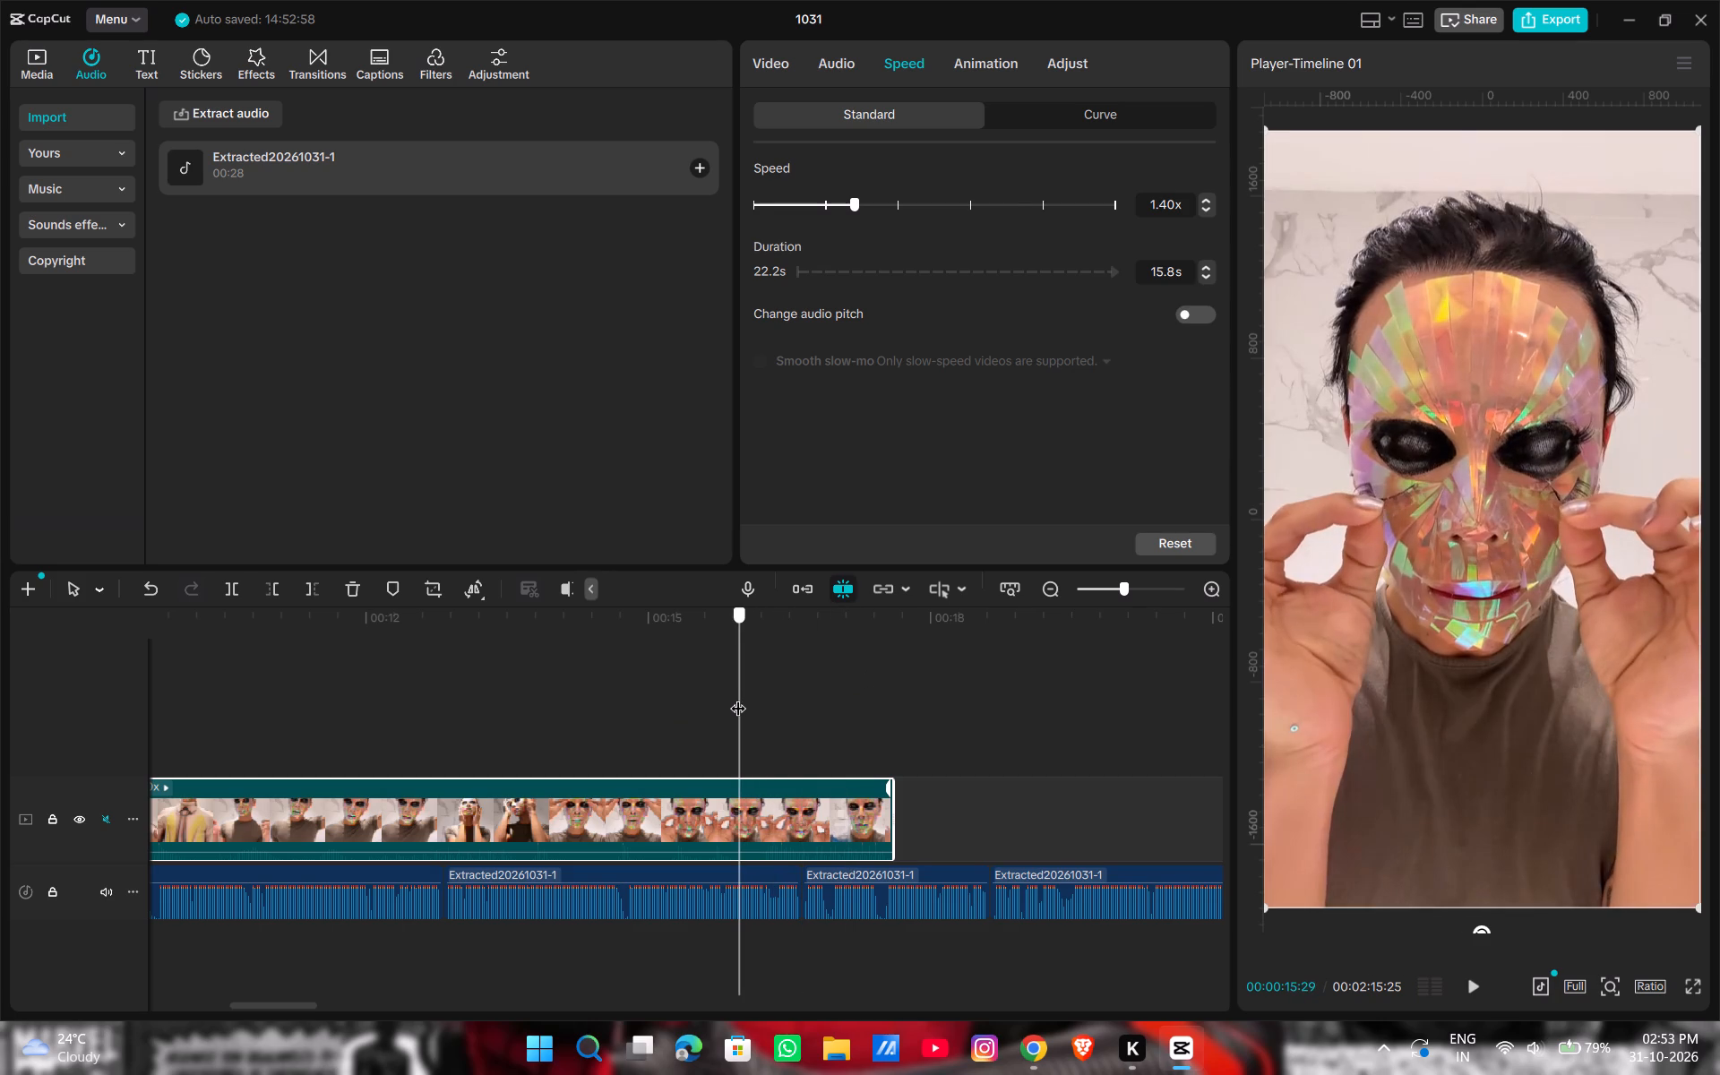
drag(738, 697, 762, 693)
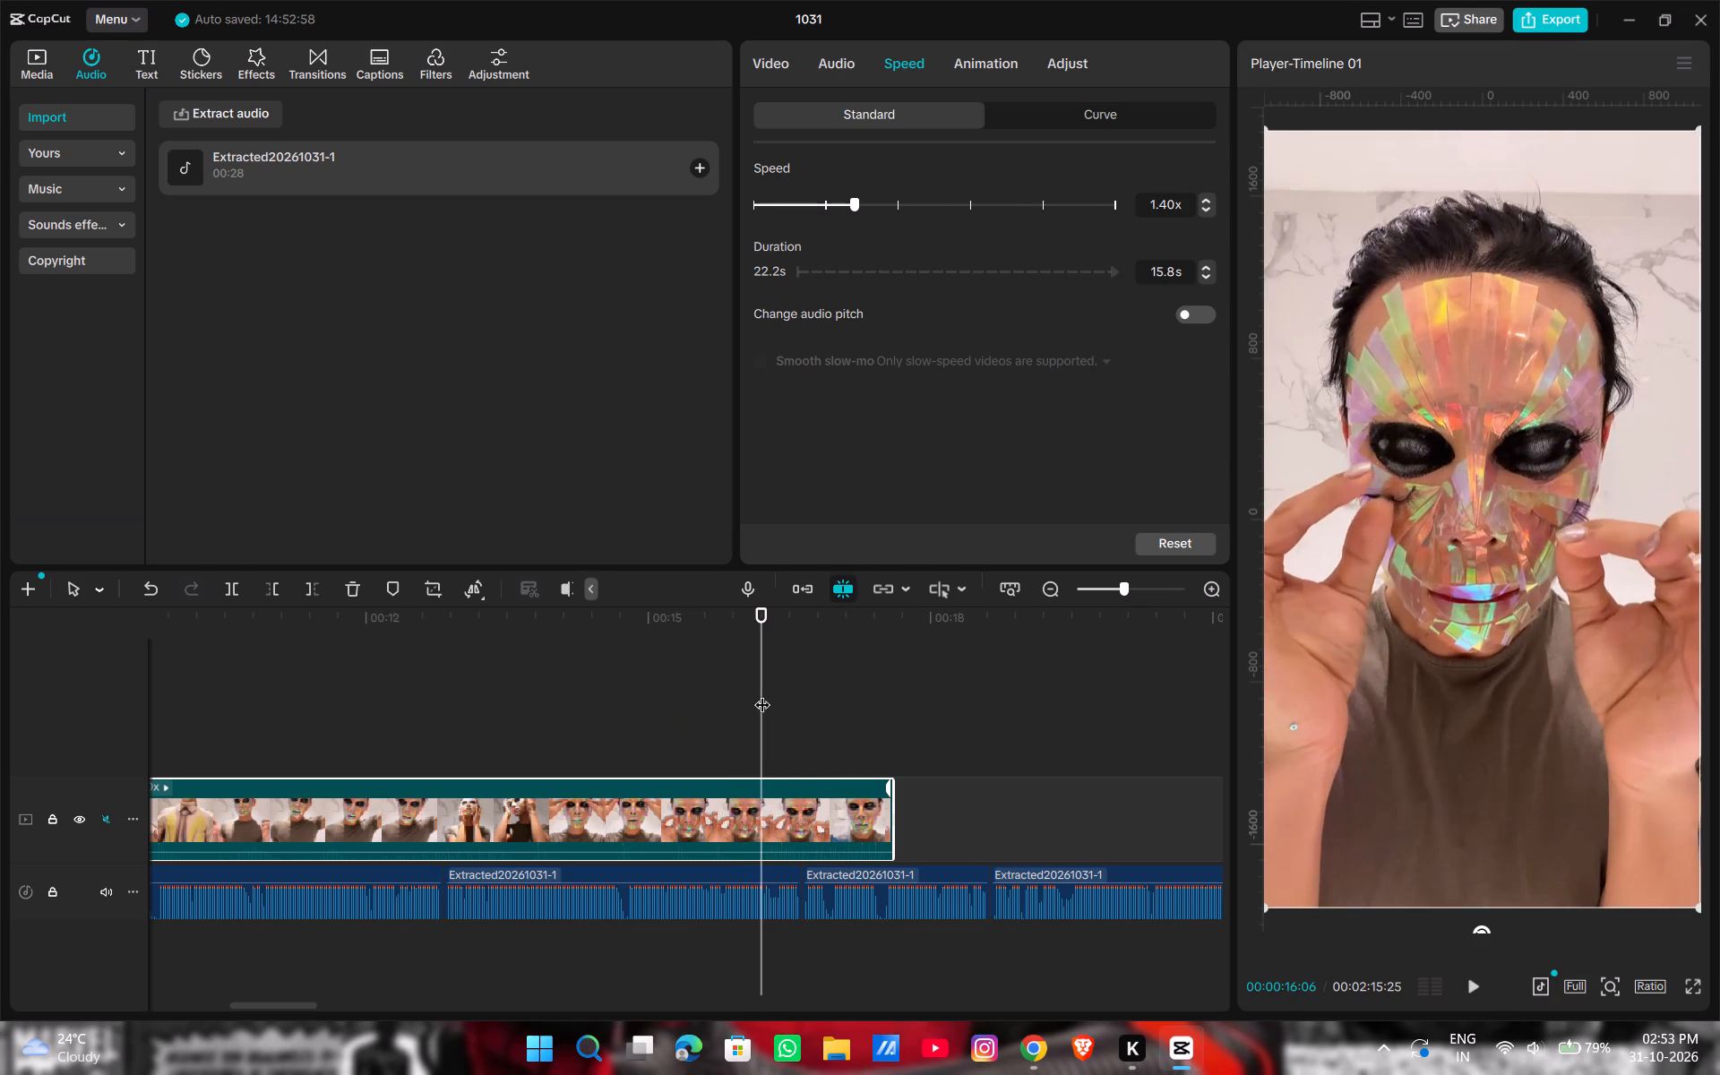
key(ctrl+b)
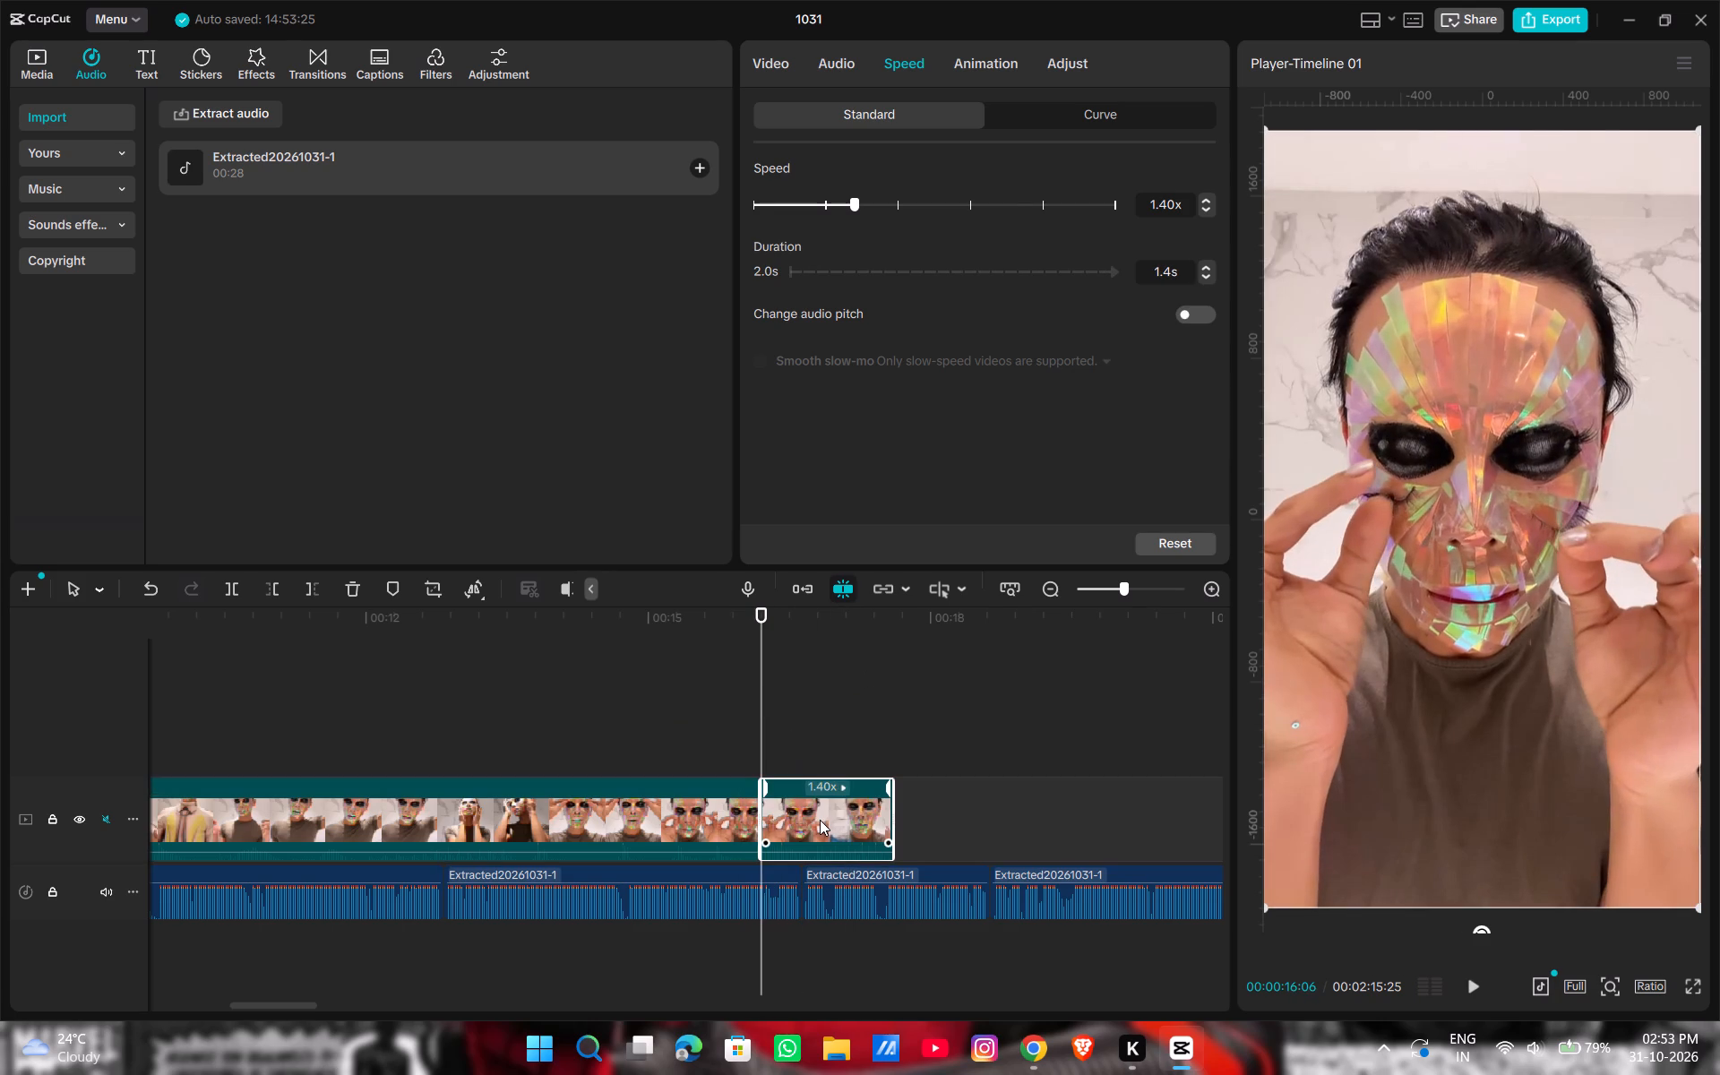
click(820, 820)
key(BackSpace)
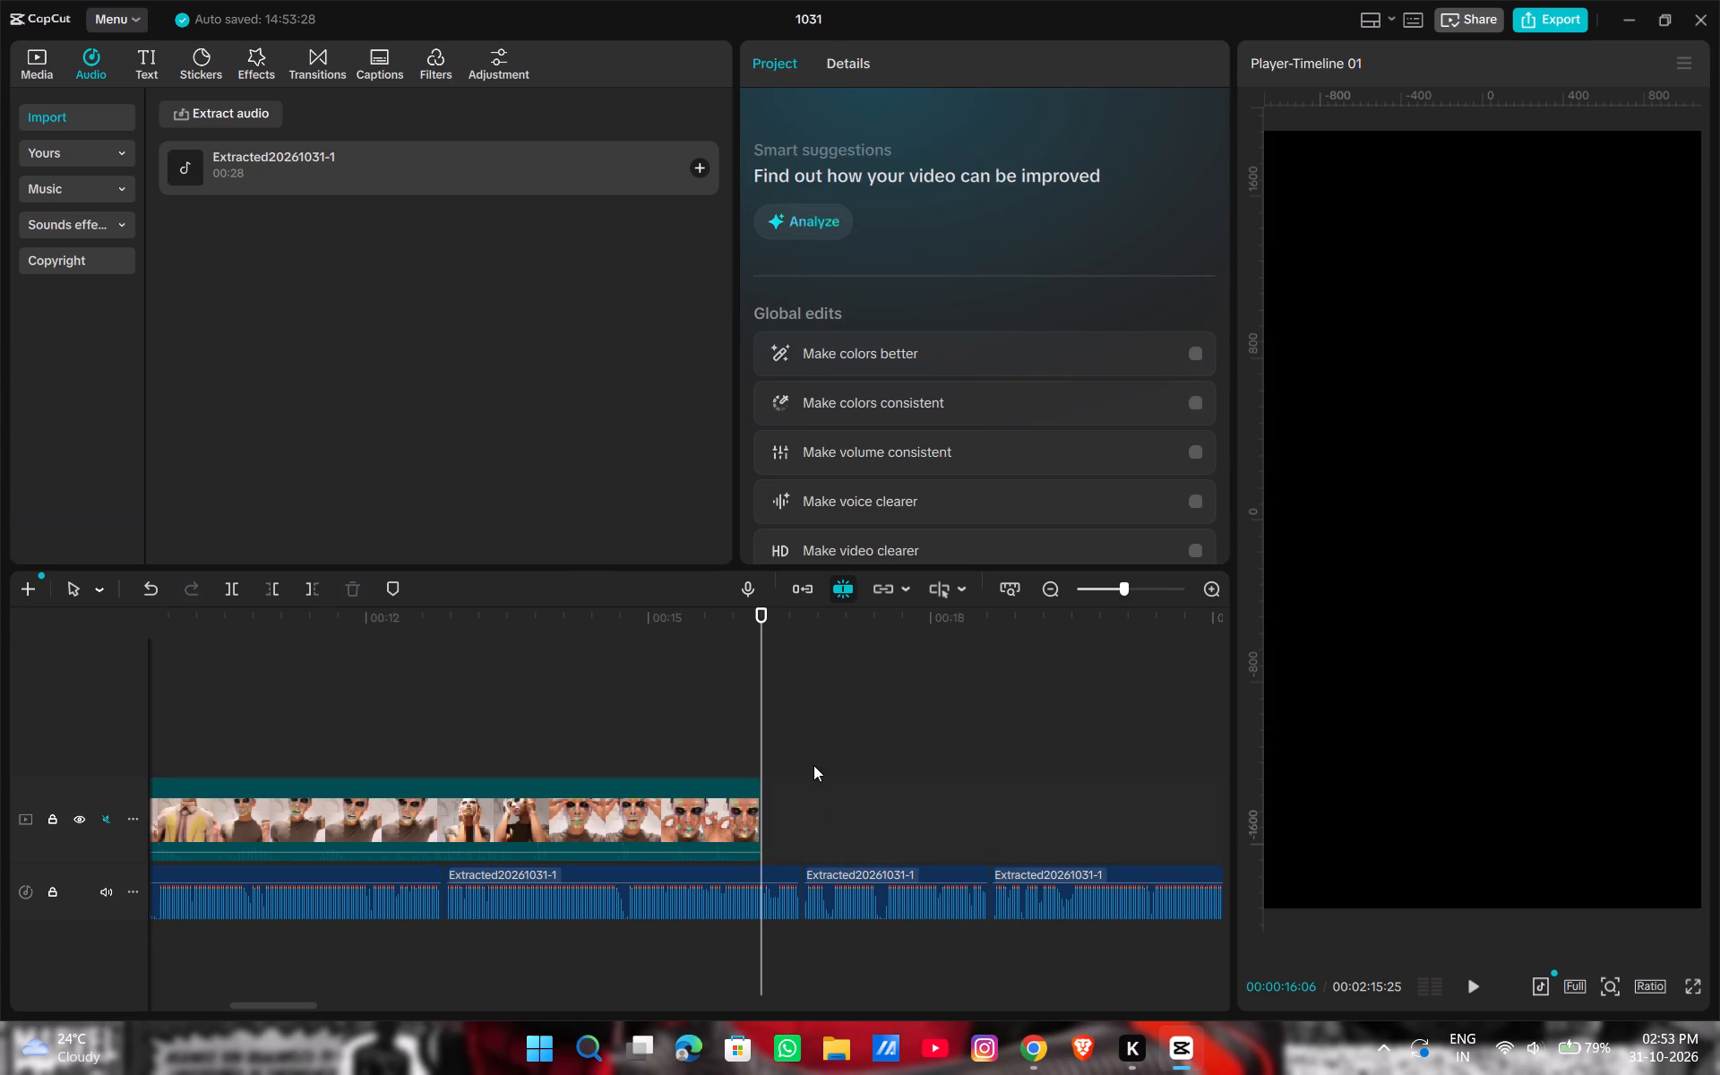
Move the long last video clip back against the end of the 1.40x clip at 00:00:16:06, closing the gap.
drag(760, 682, 1198, 746)
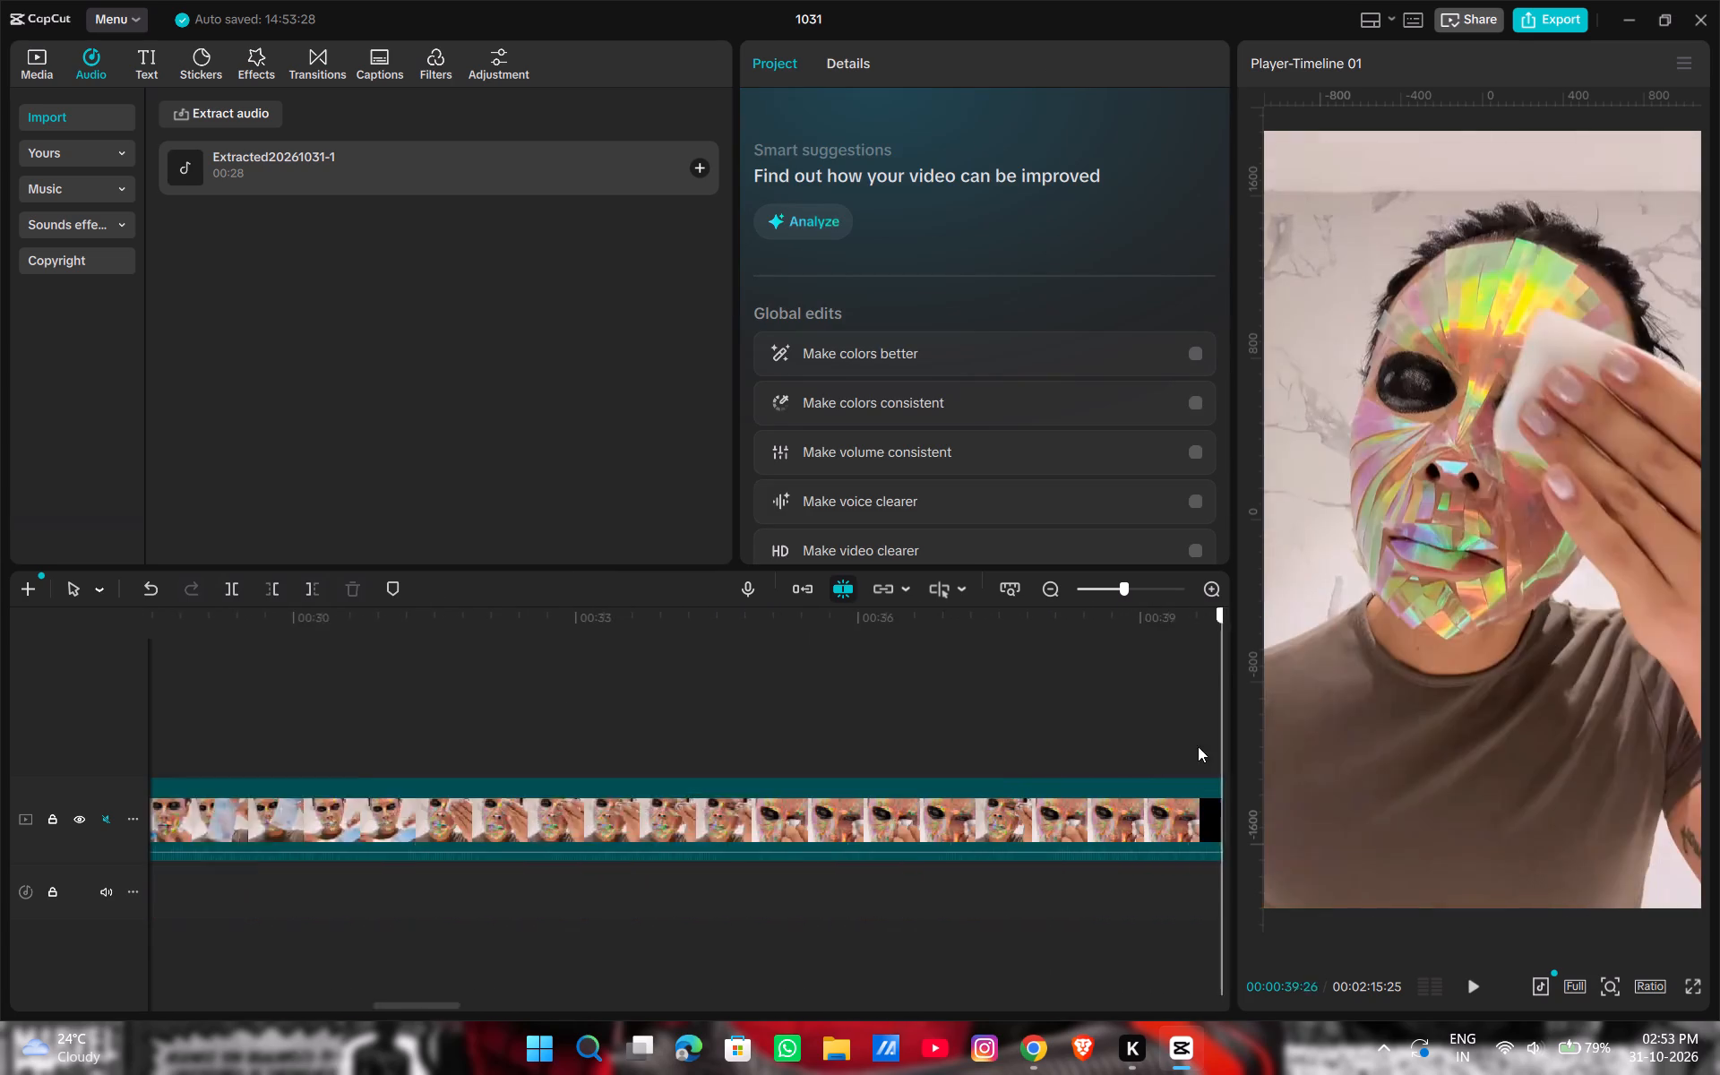
drag(1198, 746, 621, 710)
ctrl+scroll(629, 709, down, 7)
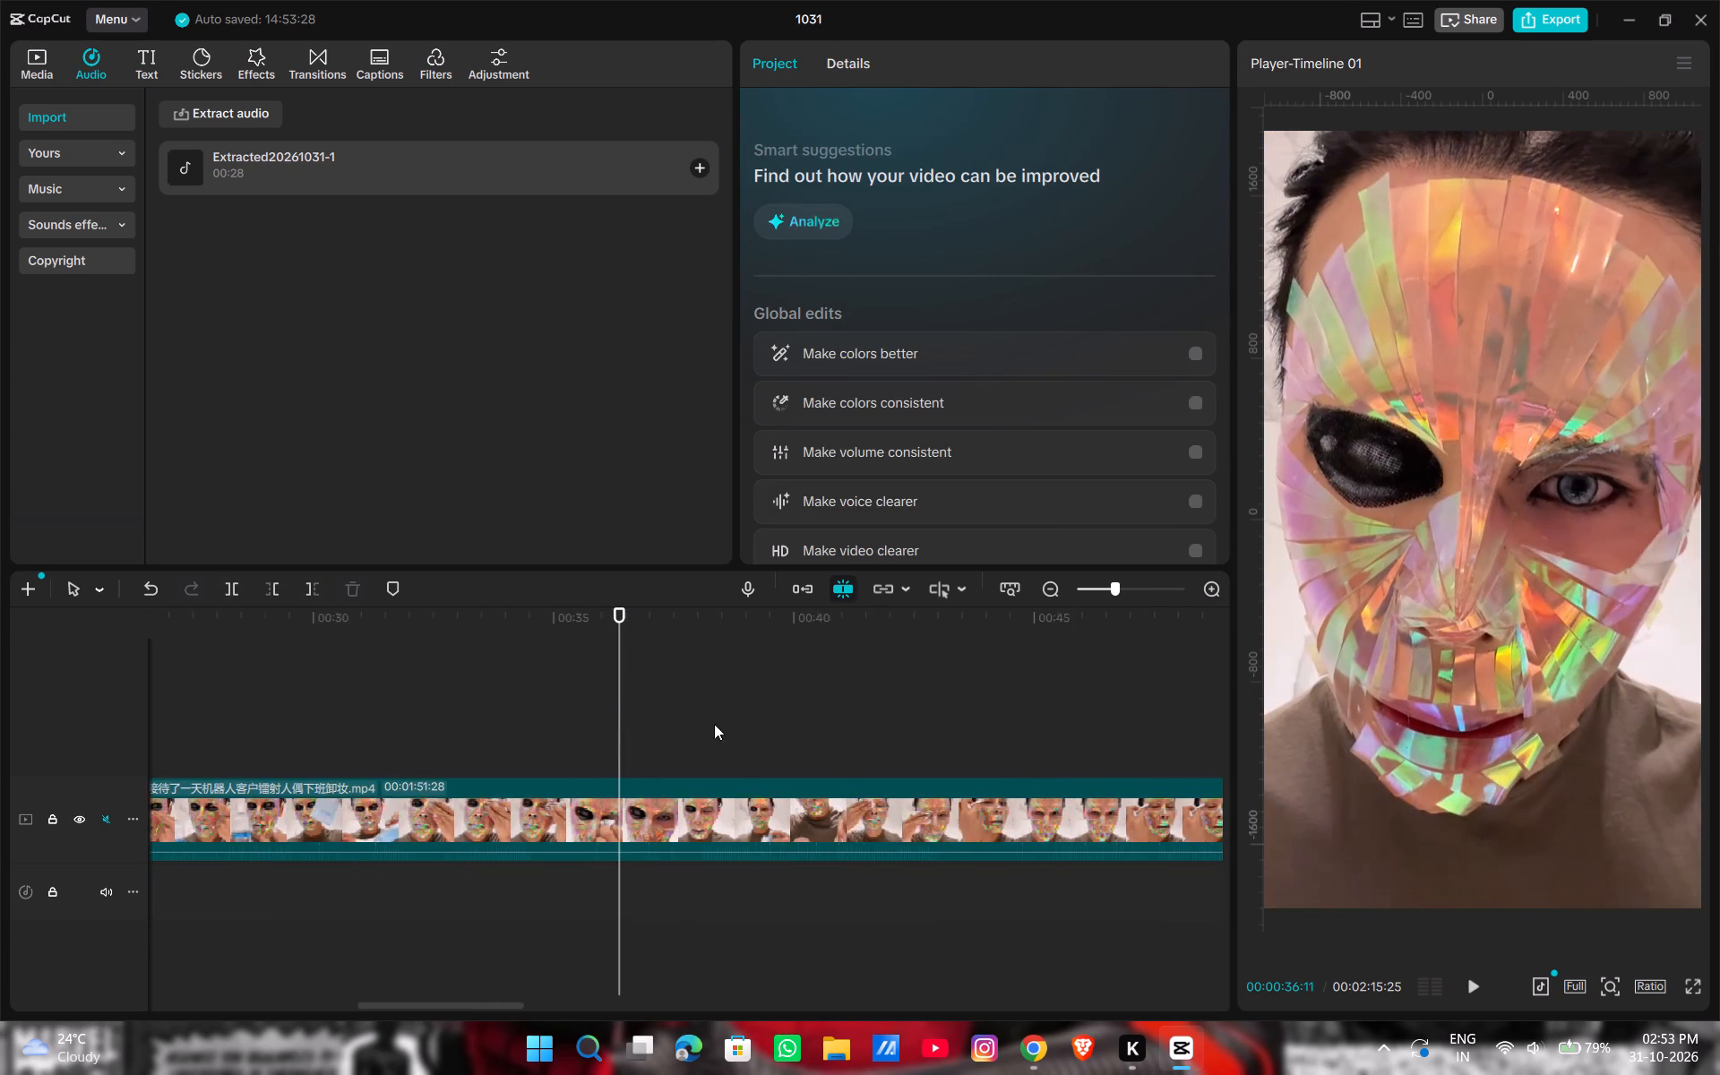
ctrl+scroll(714, 724, down, 6)
drag(617, 725, 245, 718)
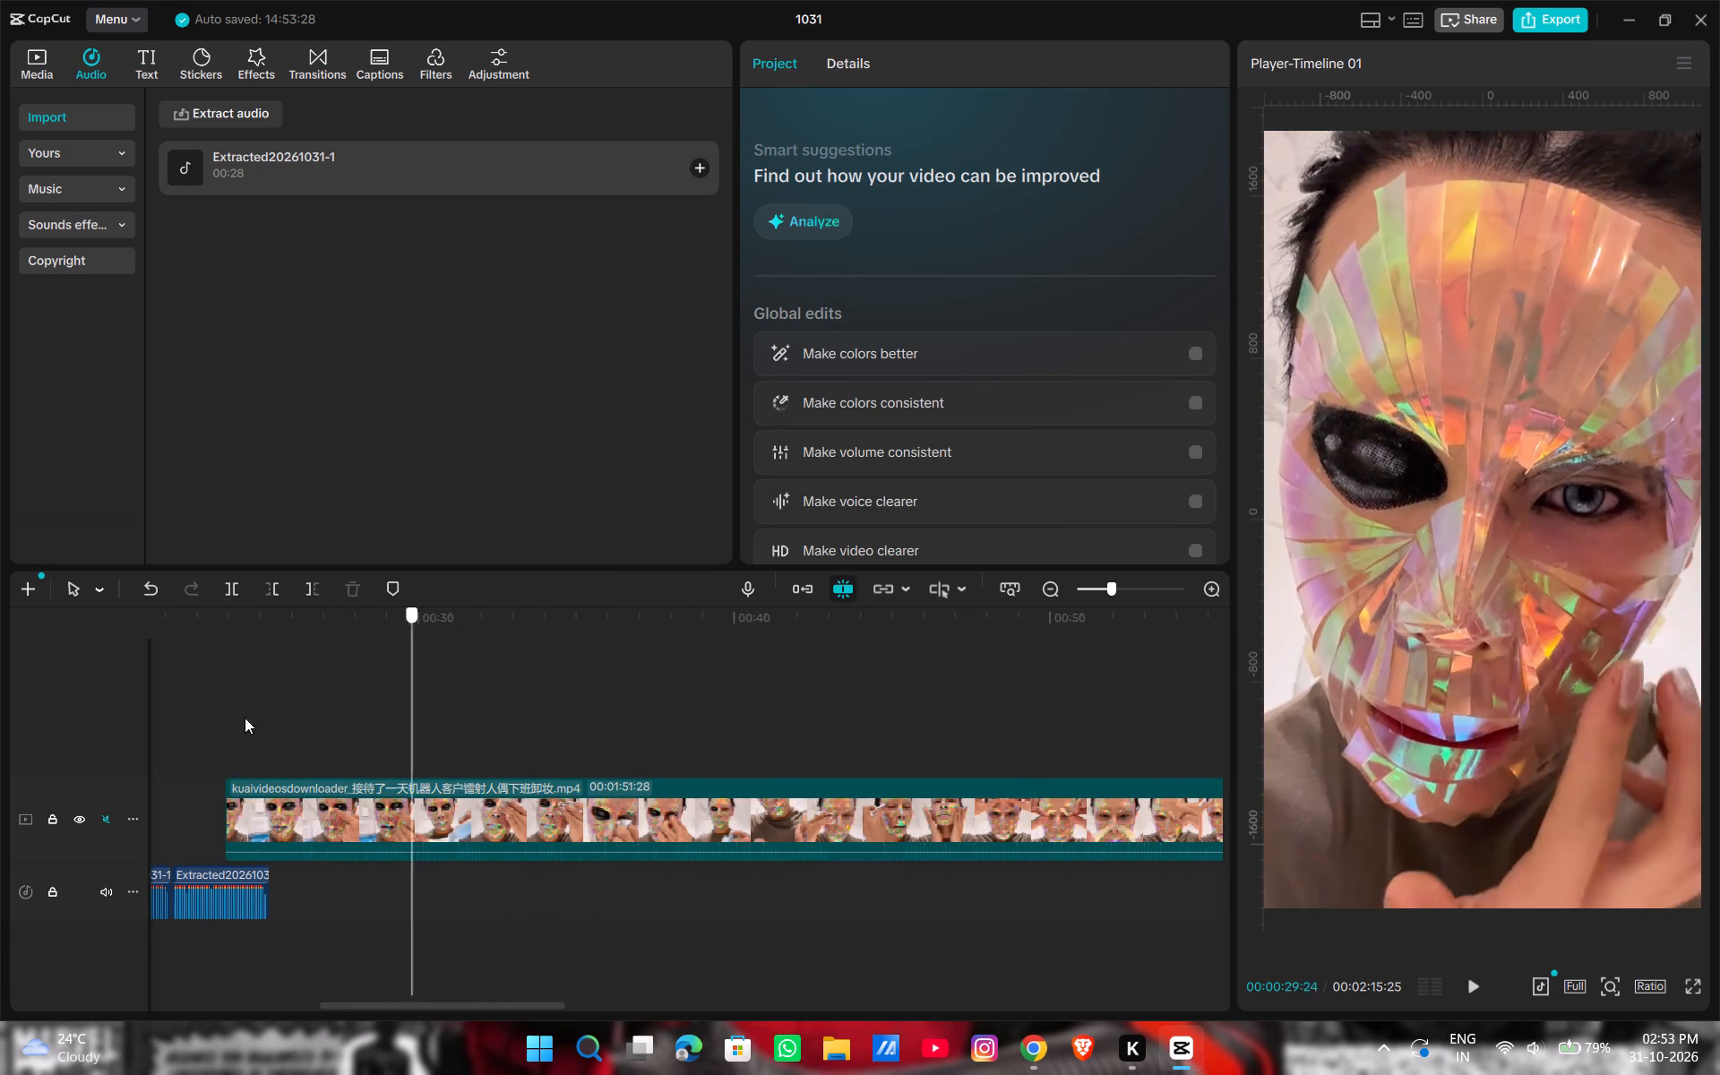
drag(245, 718, 385, 734)
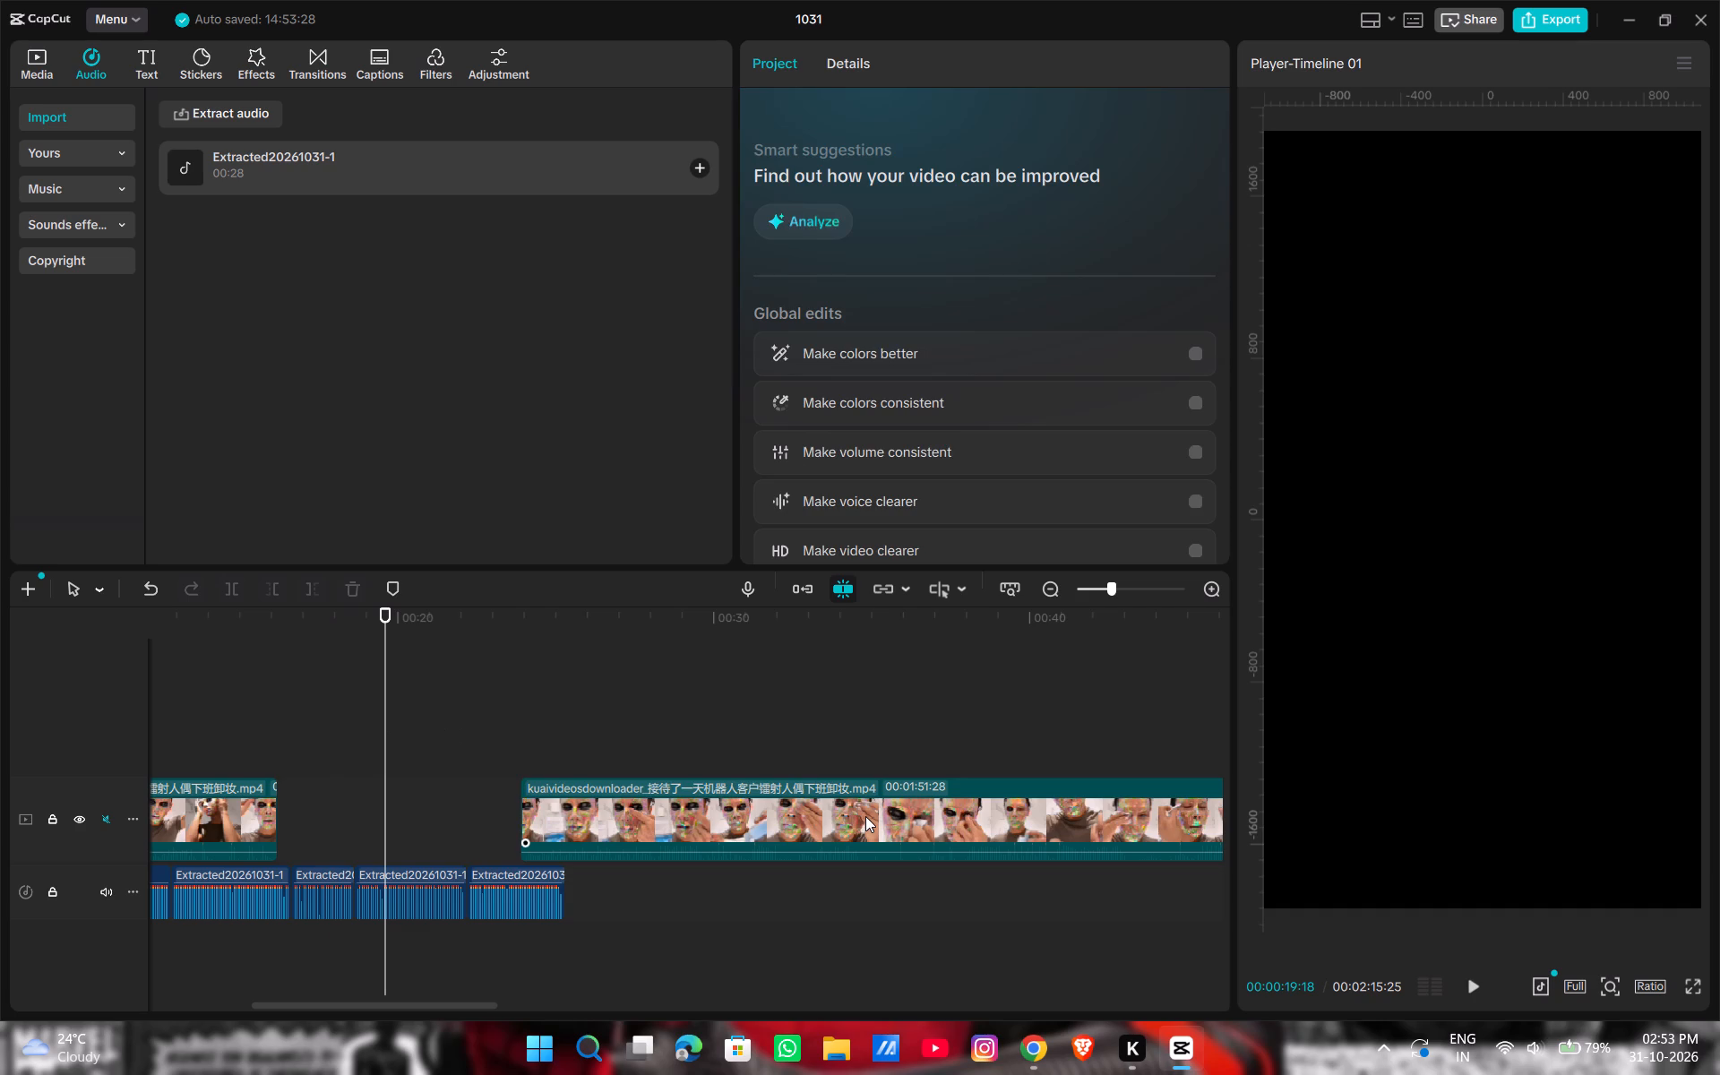
drag(865, 816, 613, 810)
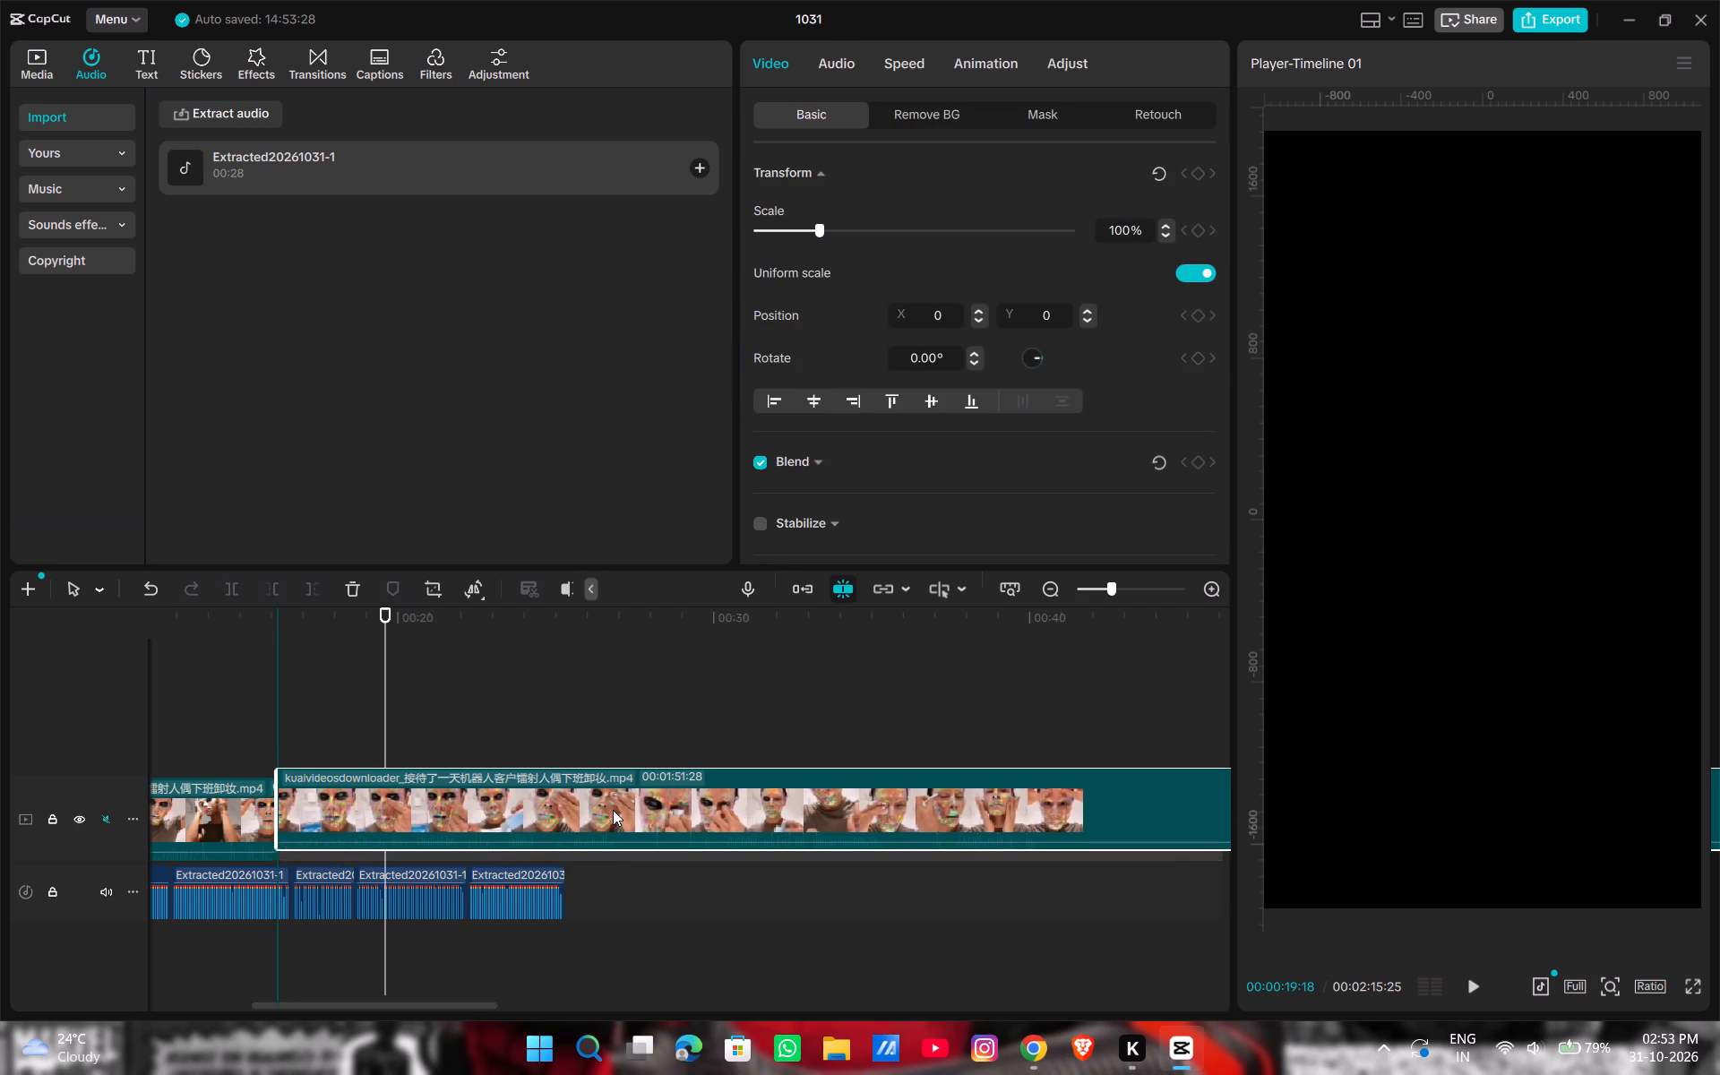
drag(613, 810, 621, 814)
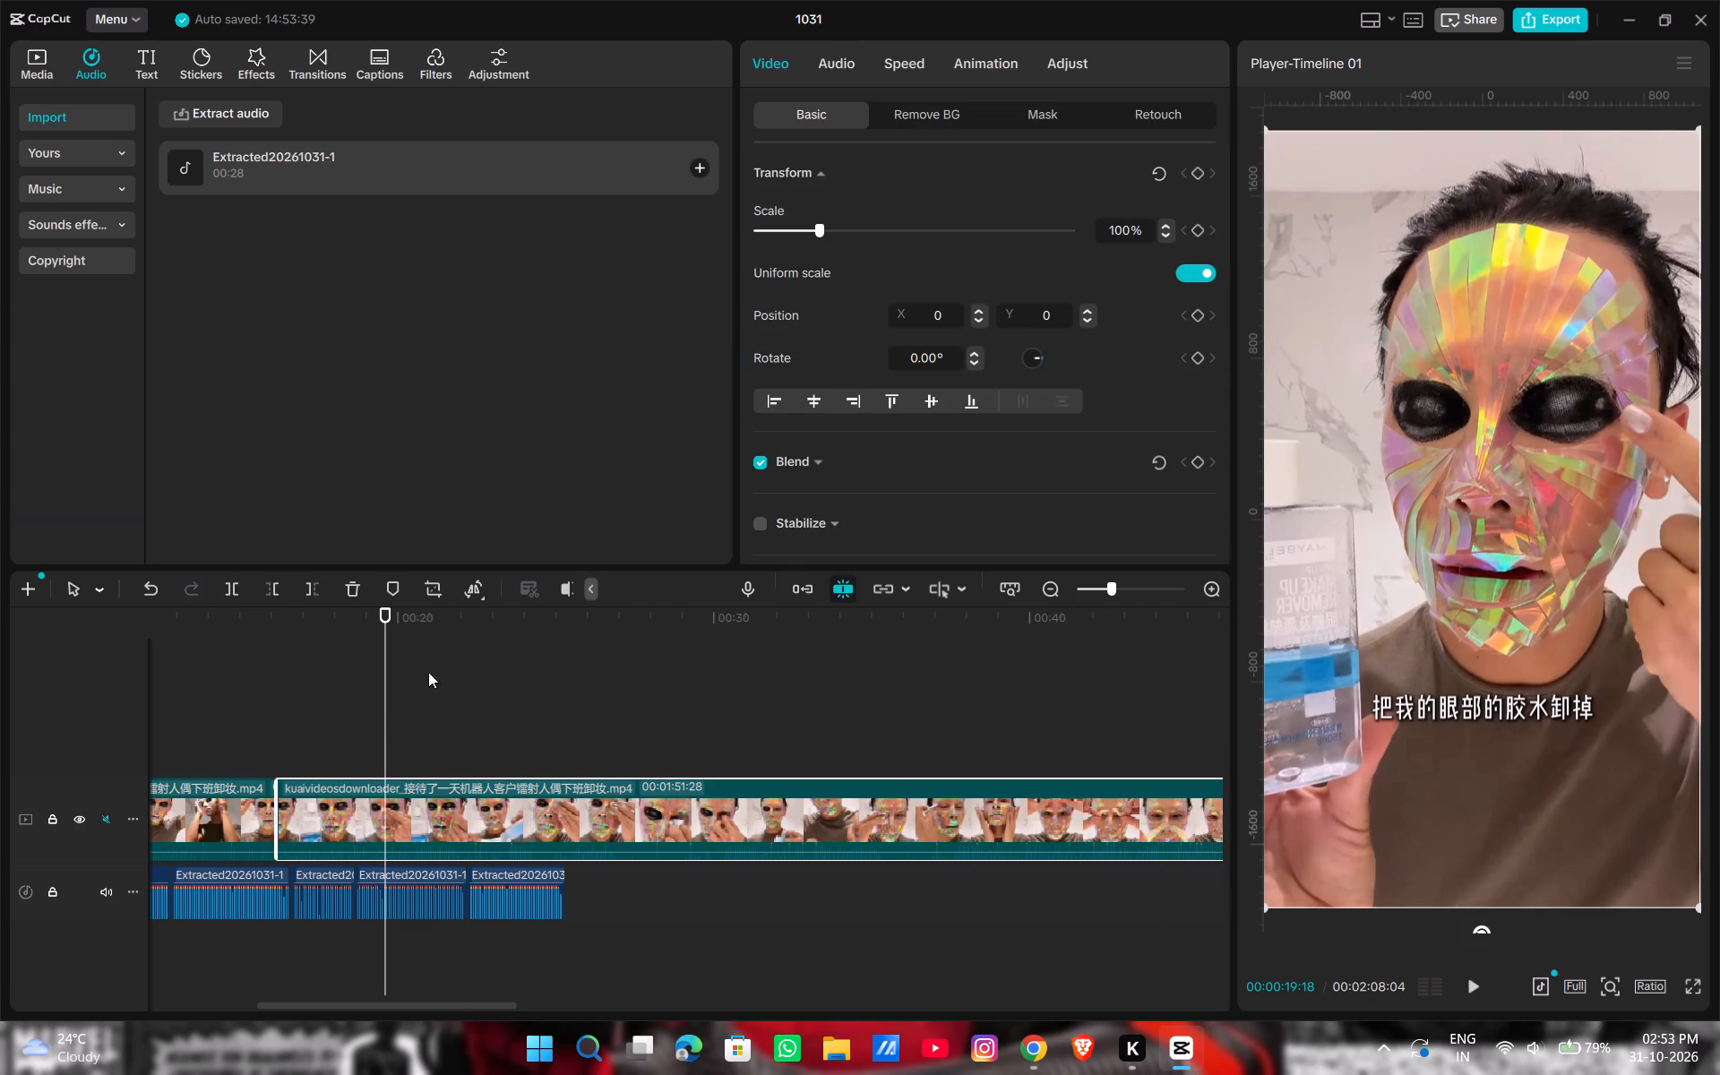
Skim the remaining footage to its end, and play the timeline from the start to 00:00:17:21 against the voiceover.
drag(391, 697, 663, 720)
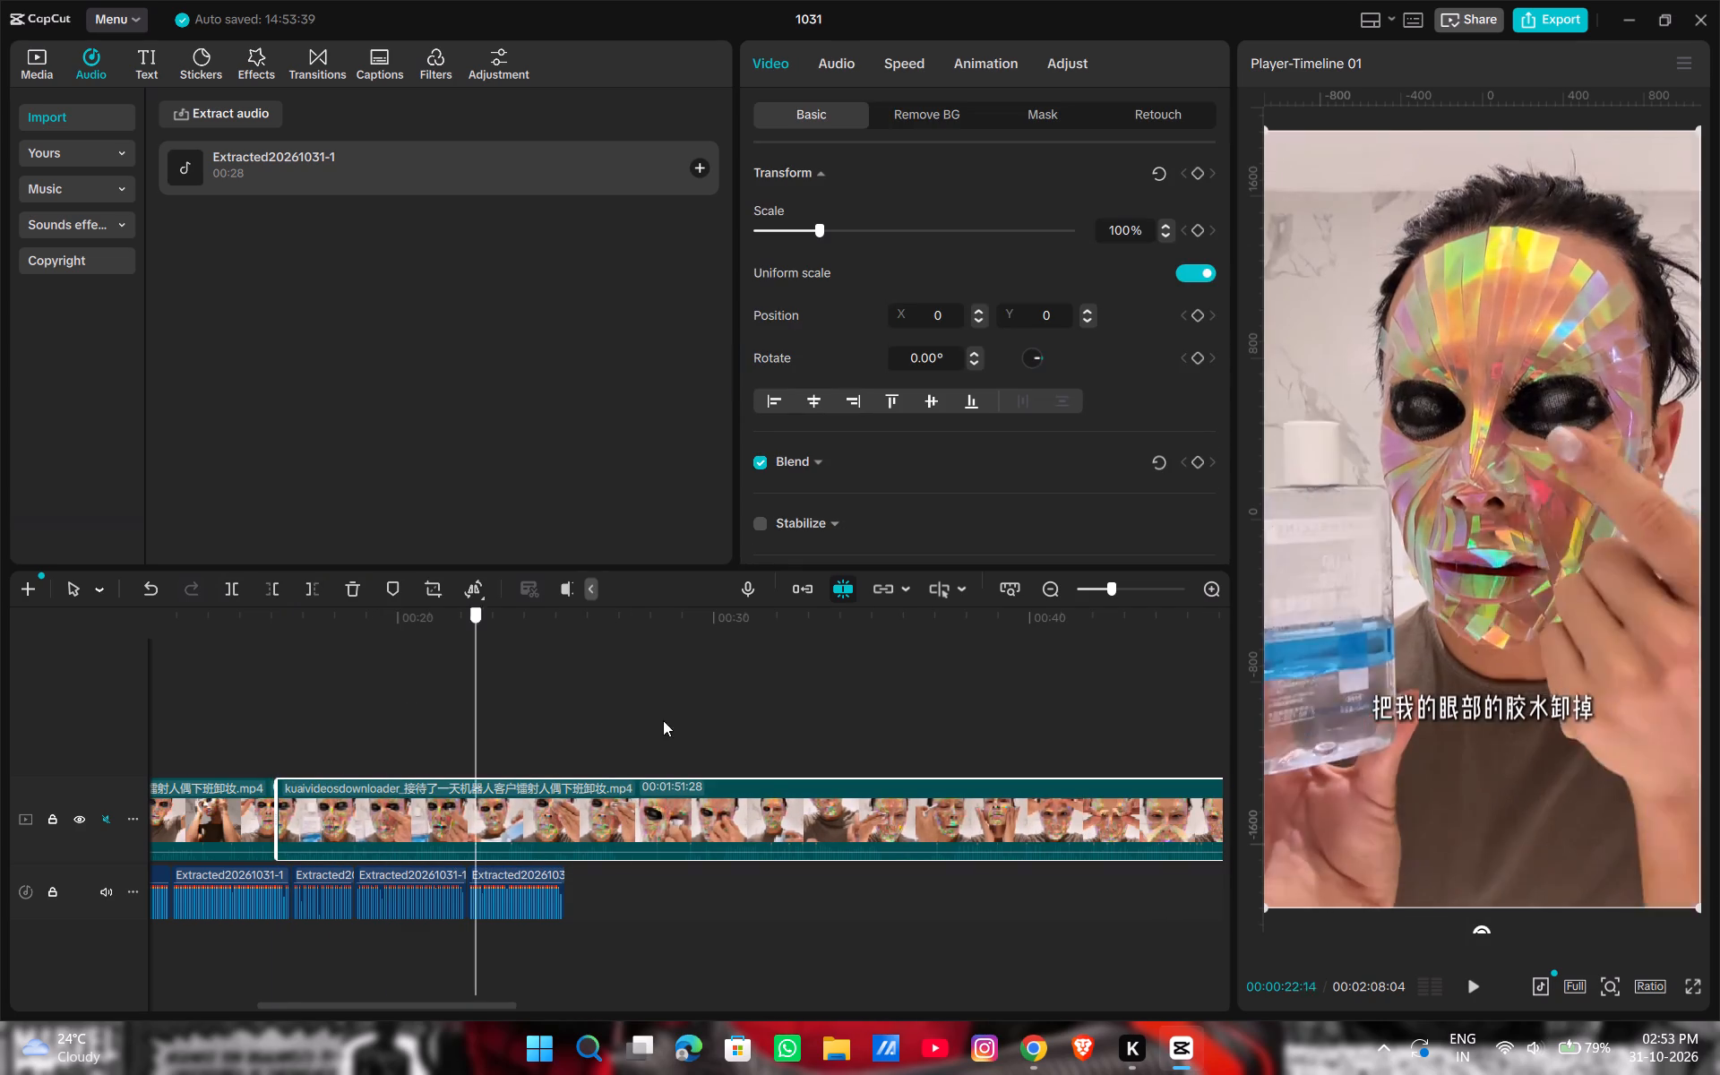
drag(663, 720, 1281, 761)
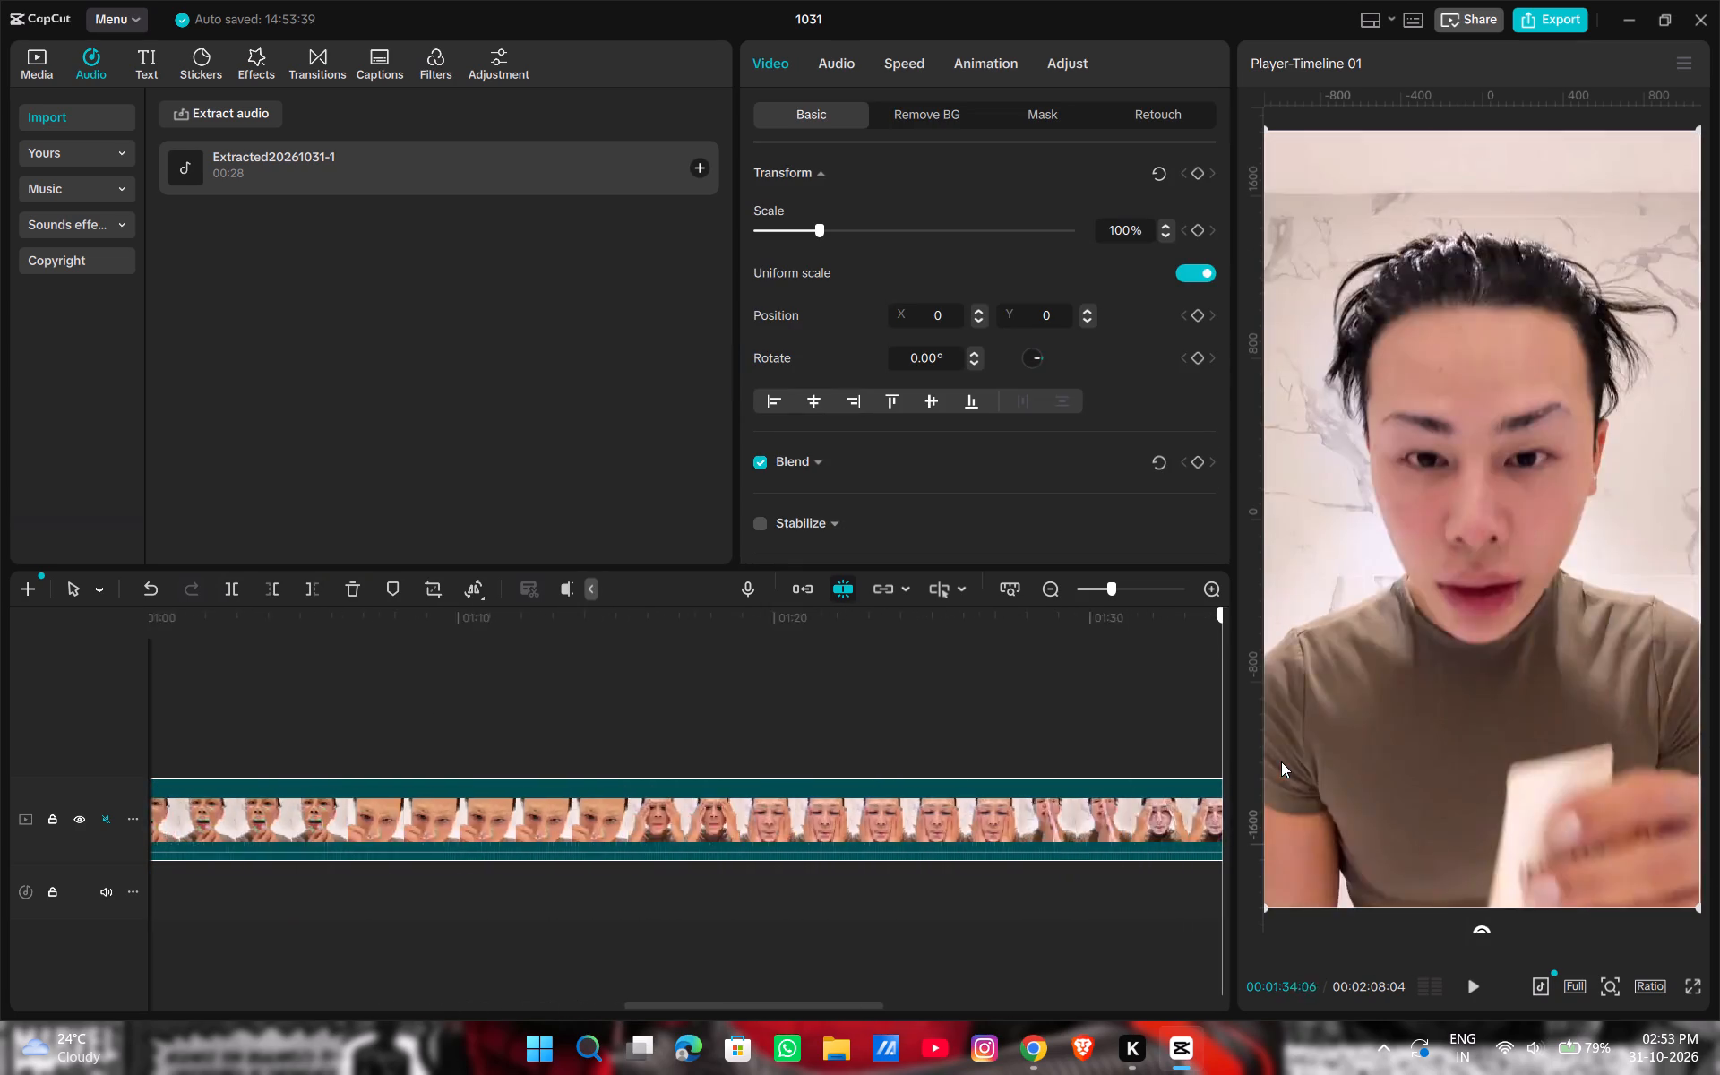
drag(1281, 761, 924, 766)
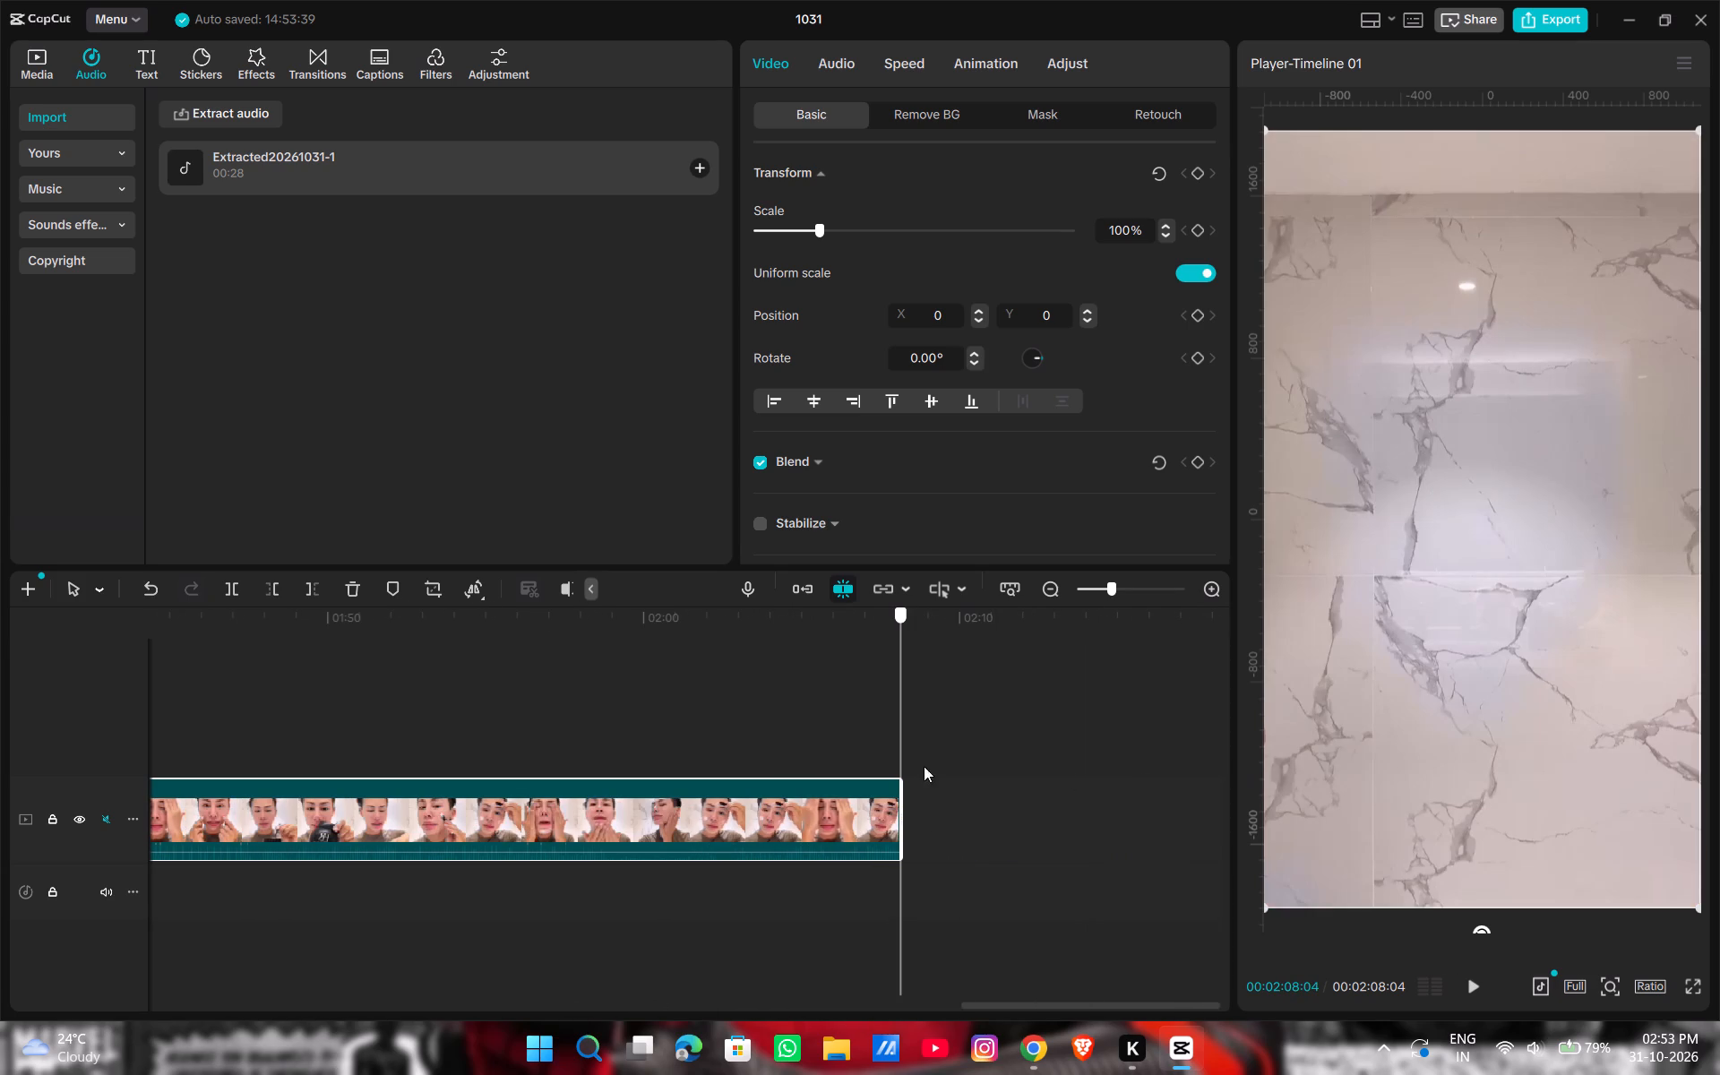
drag(924, 766, 536, 742)
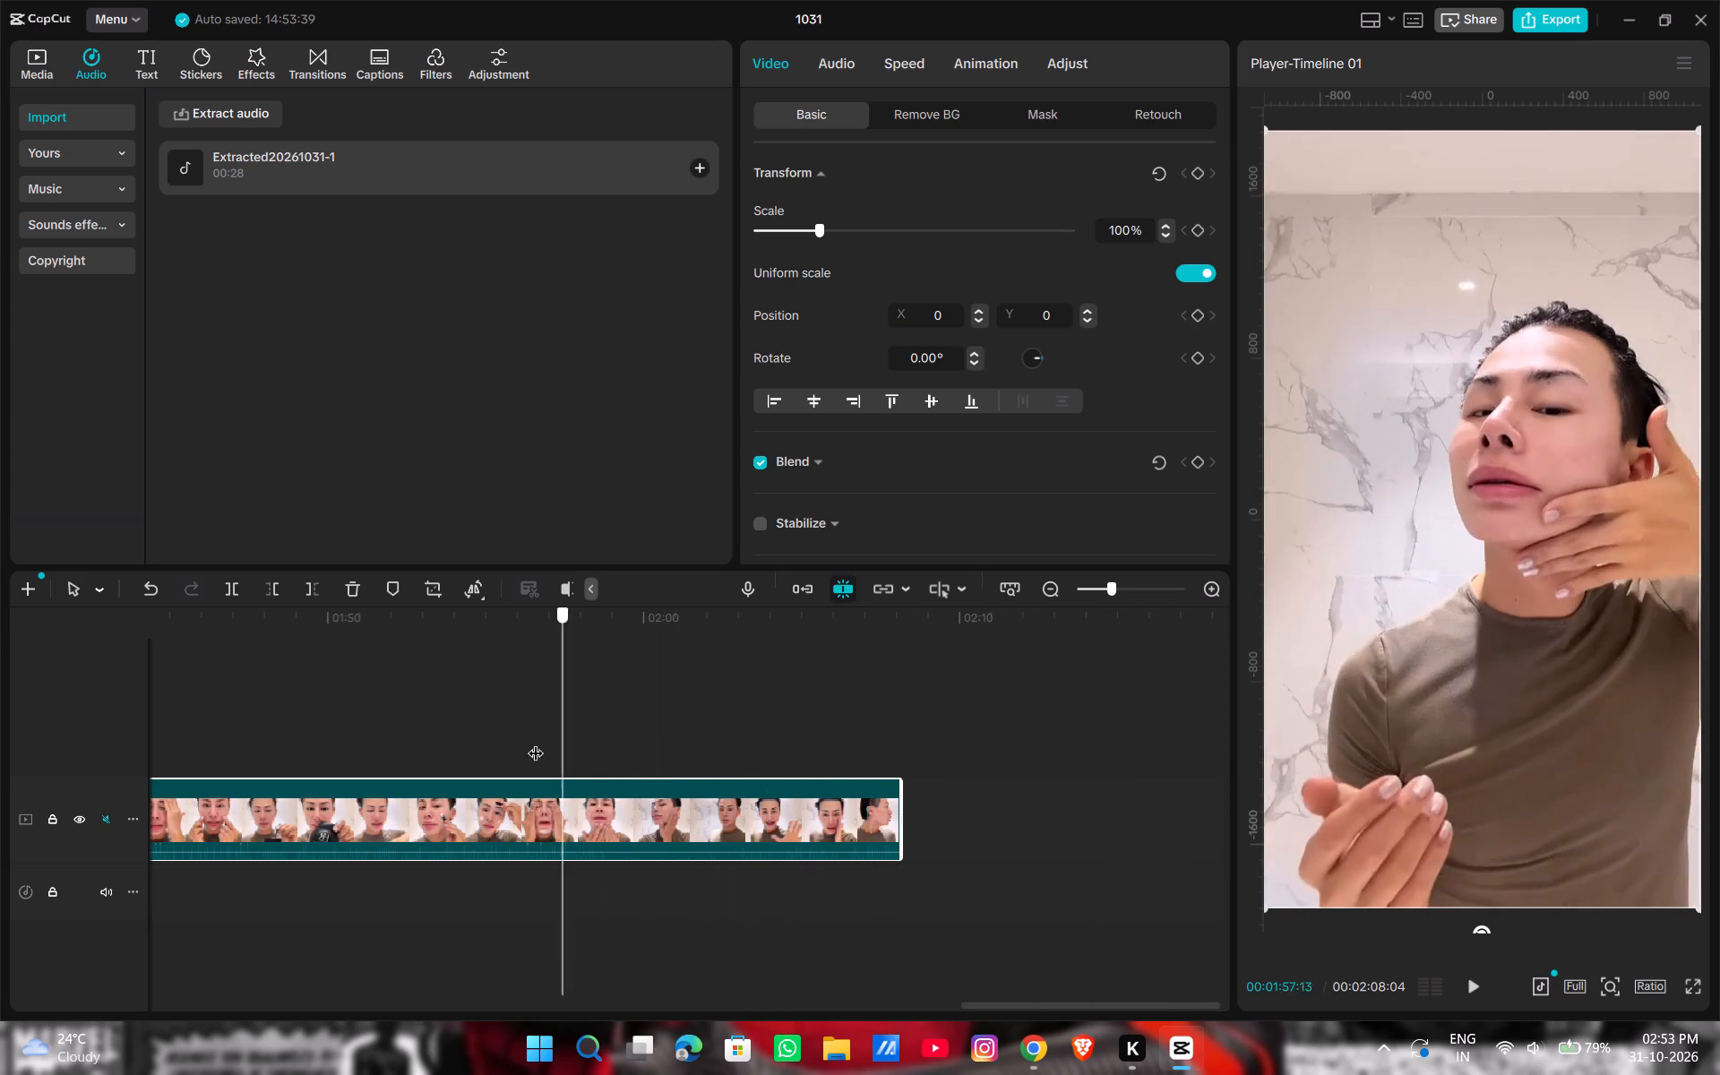
drag(536, 742, 240, 775)
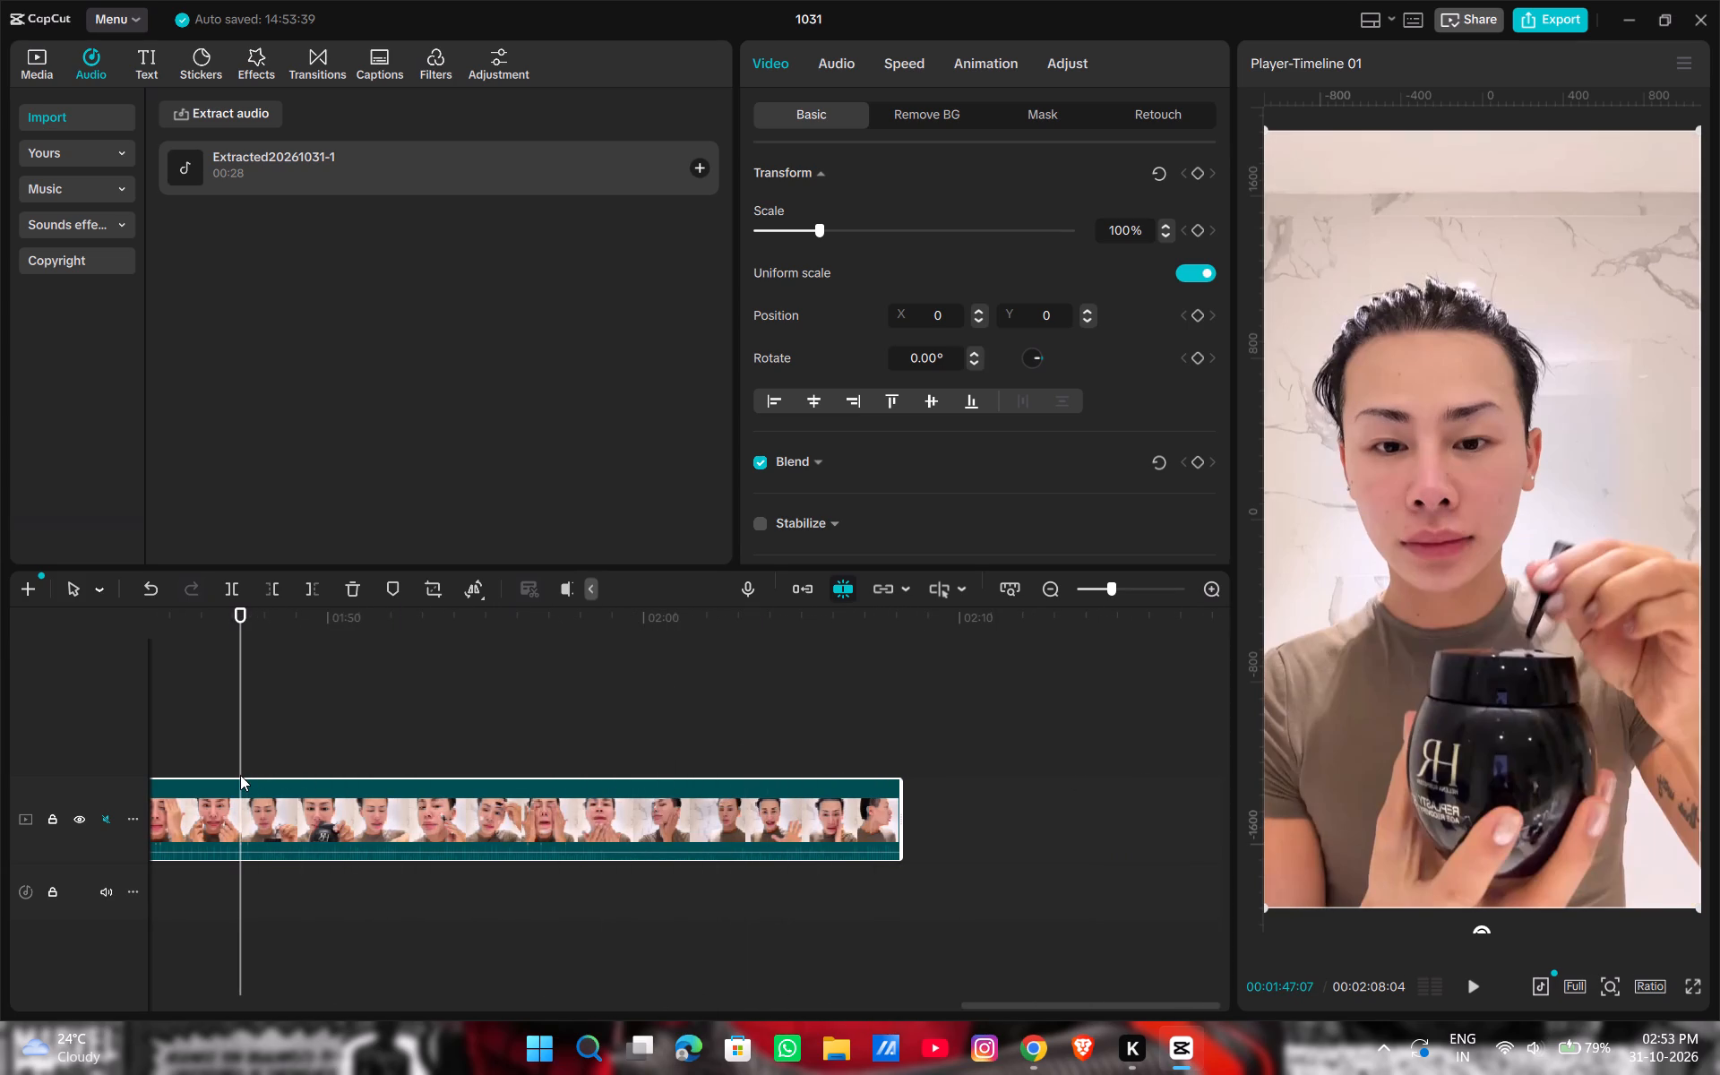
drag(237, 699, 54, 721)
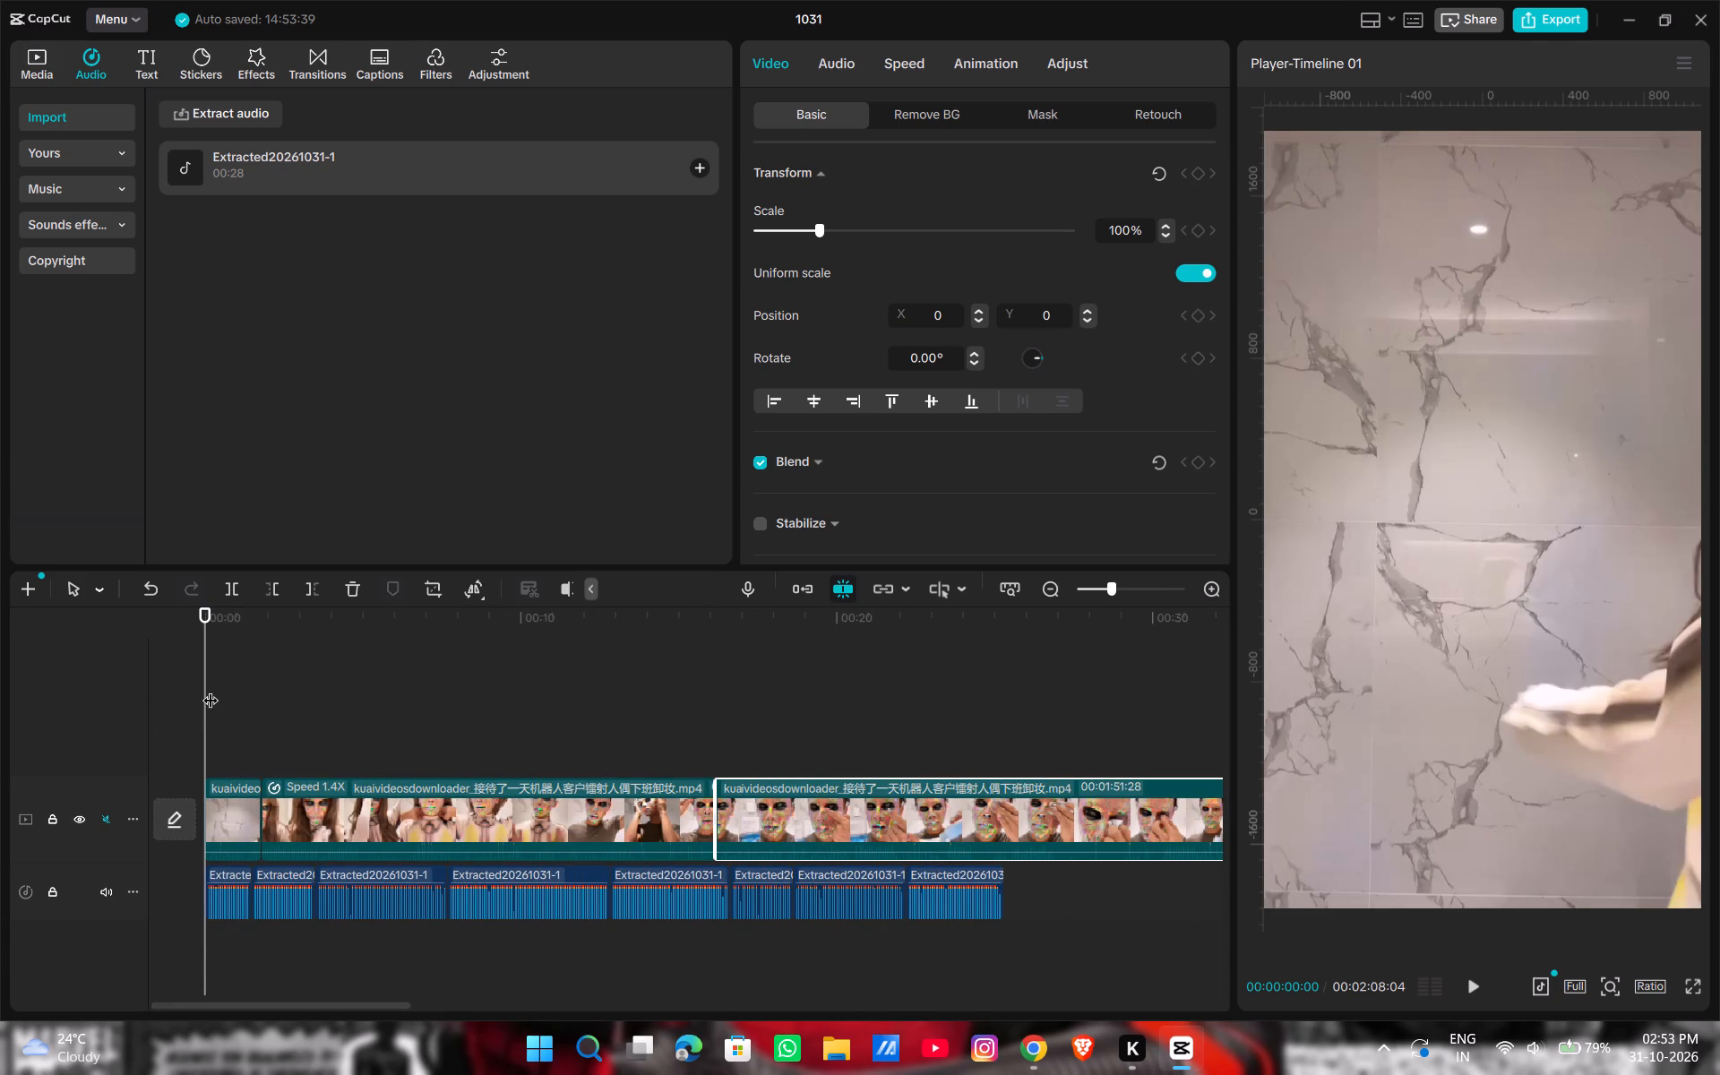
key(space)
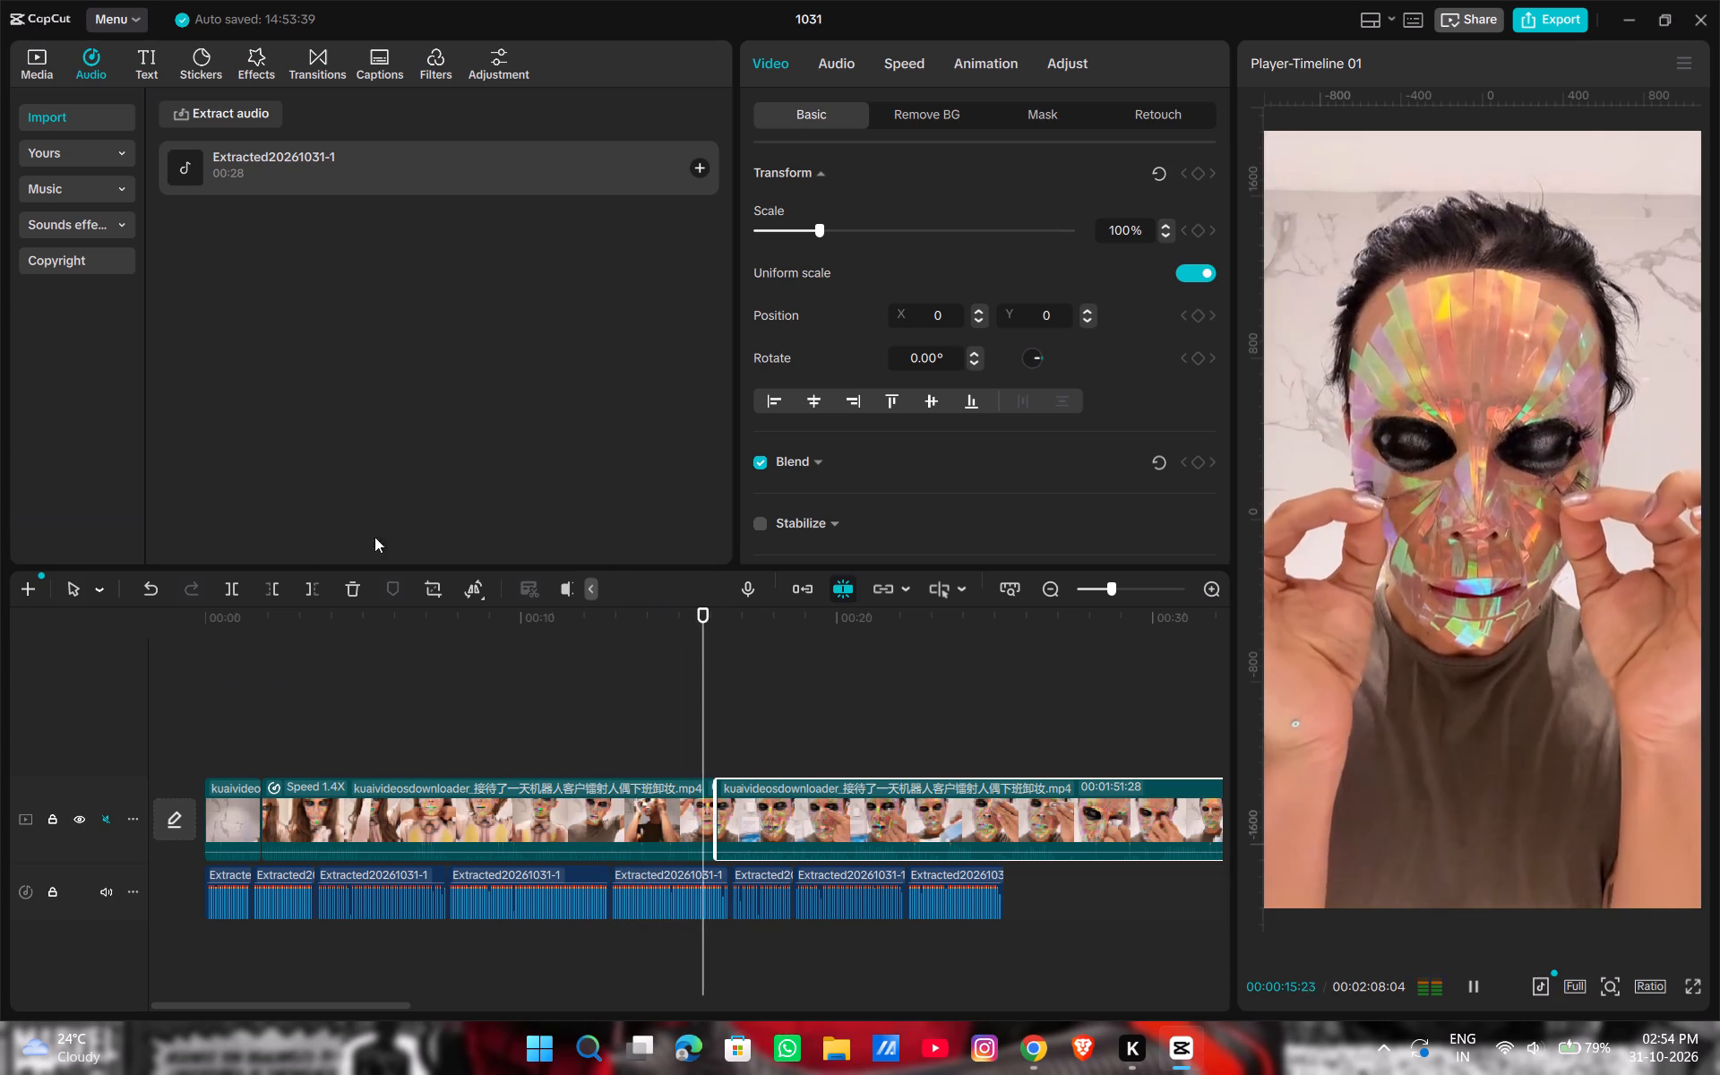
key(space)
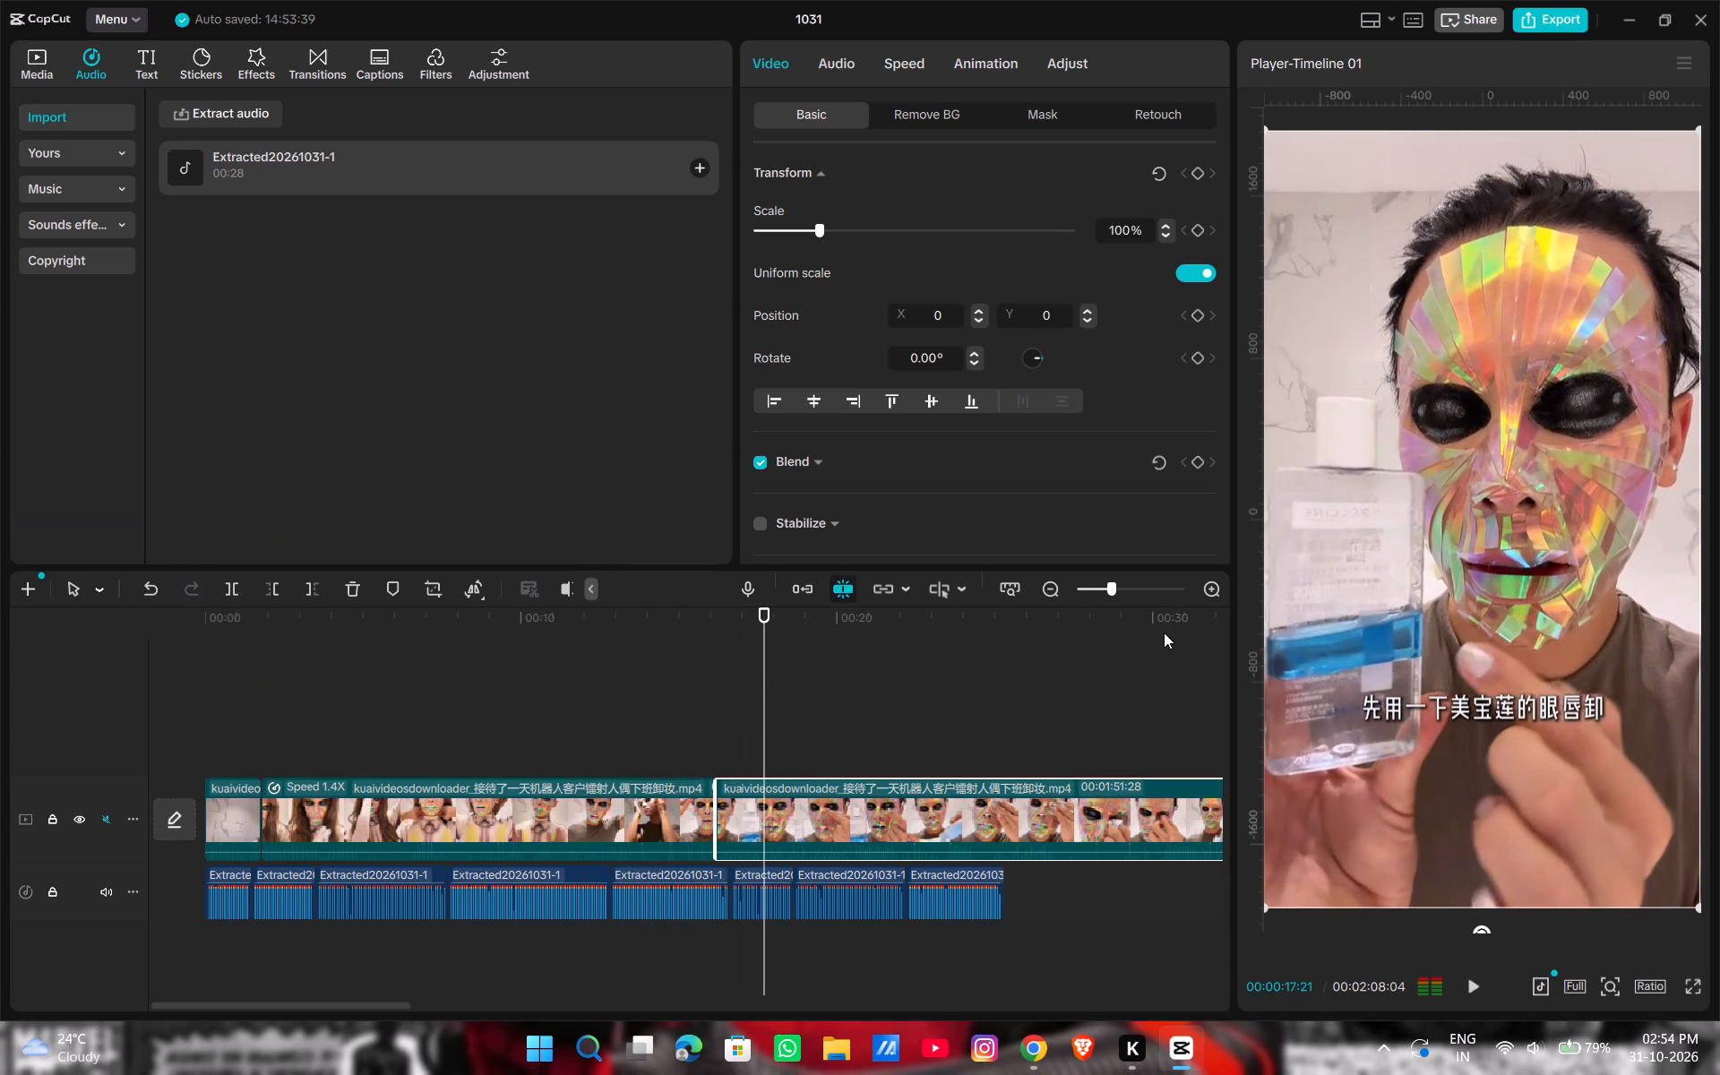
Play the timeline from the start to find the cut point and split the 1.40x video clip at 00:00:05:04.
drag(762, 703, 177, 731)
key(space)
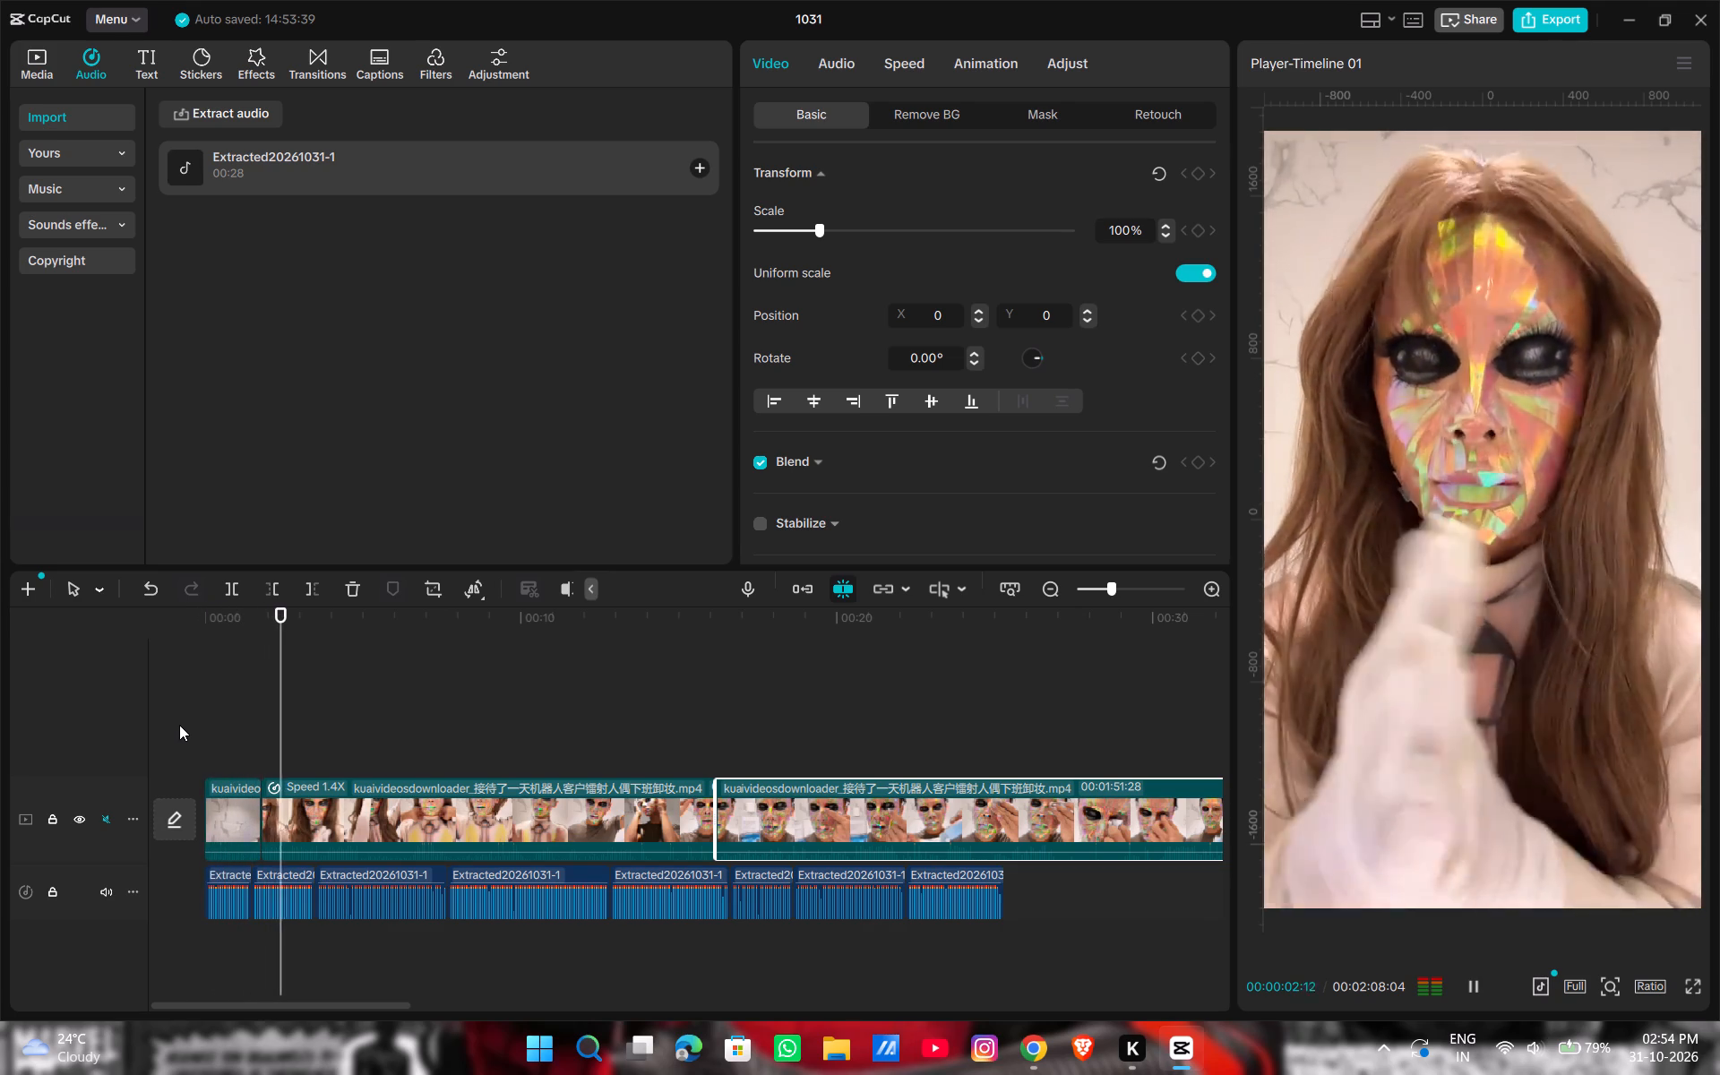
key(space)
key(space)
key(space)
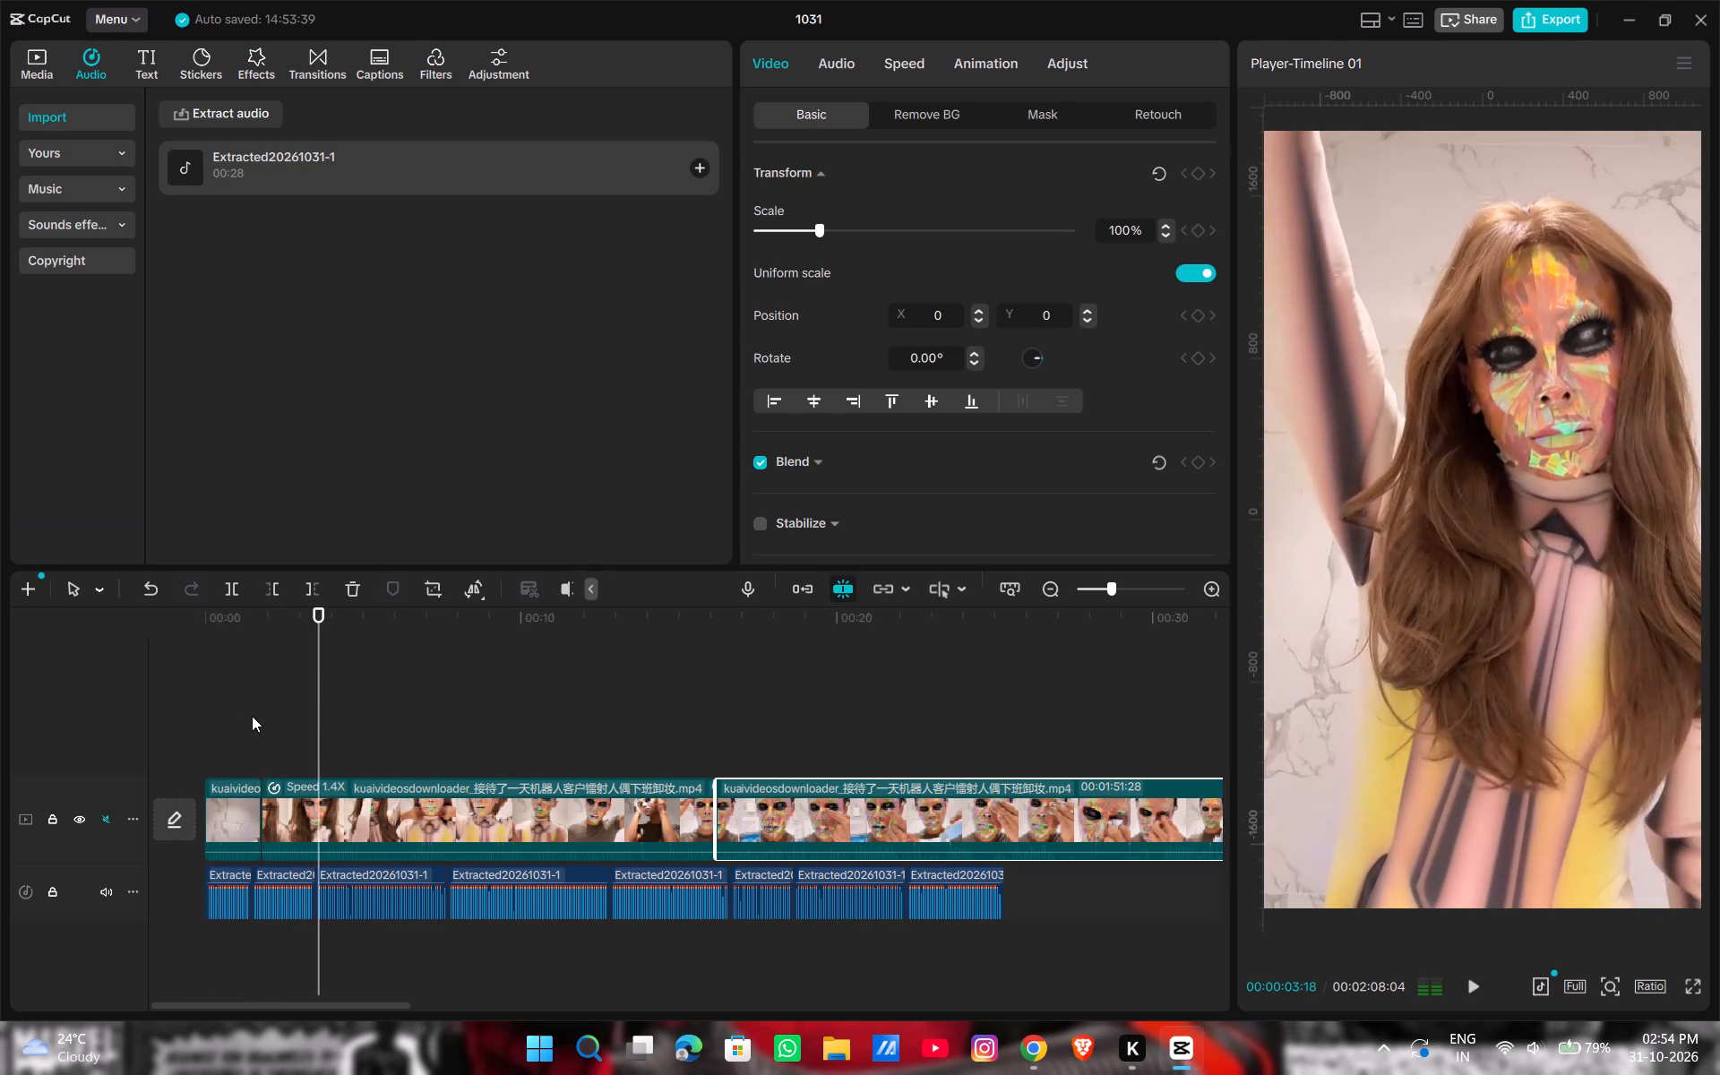
key(space)
key(space)
key(space)
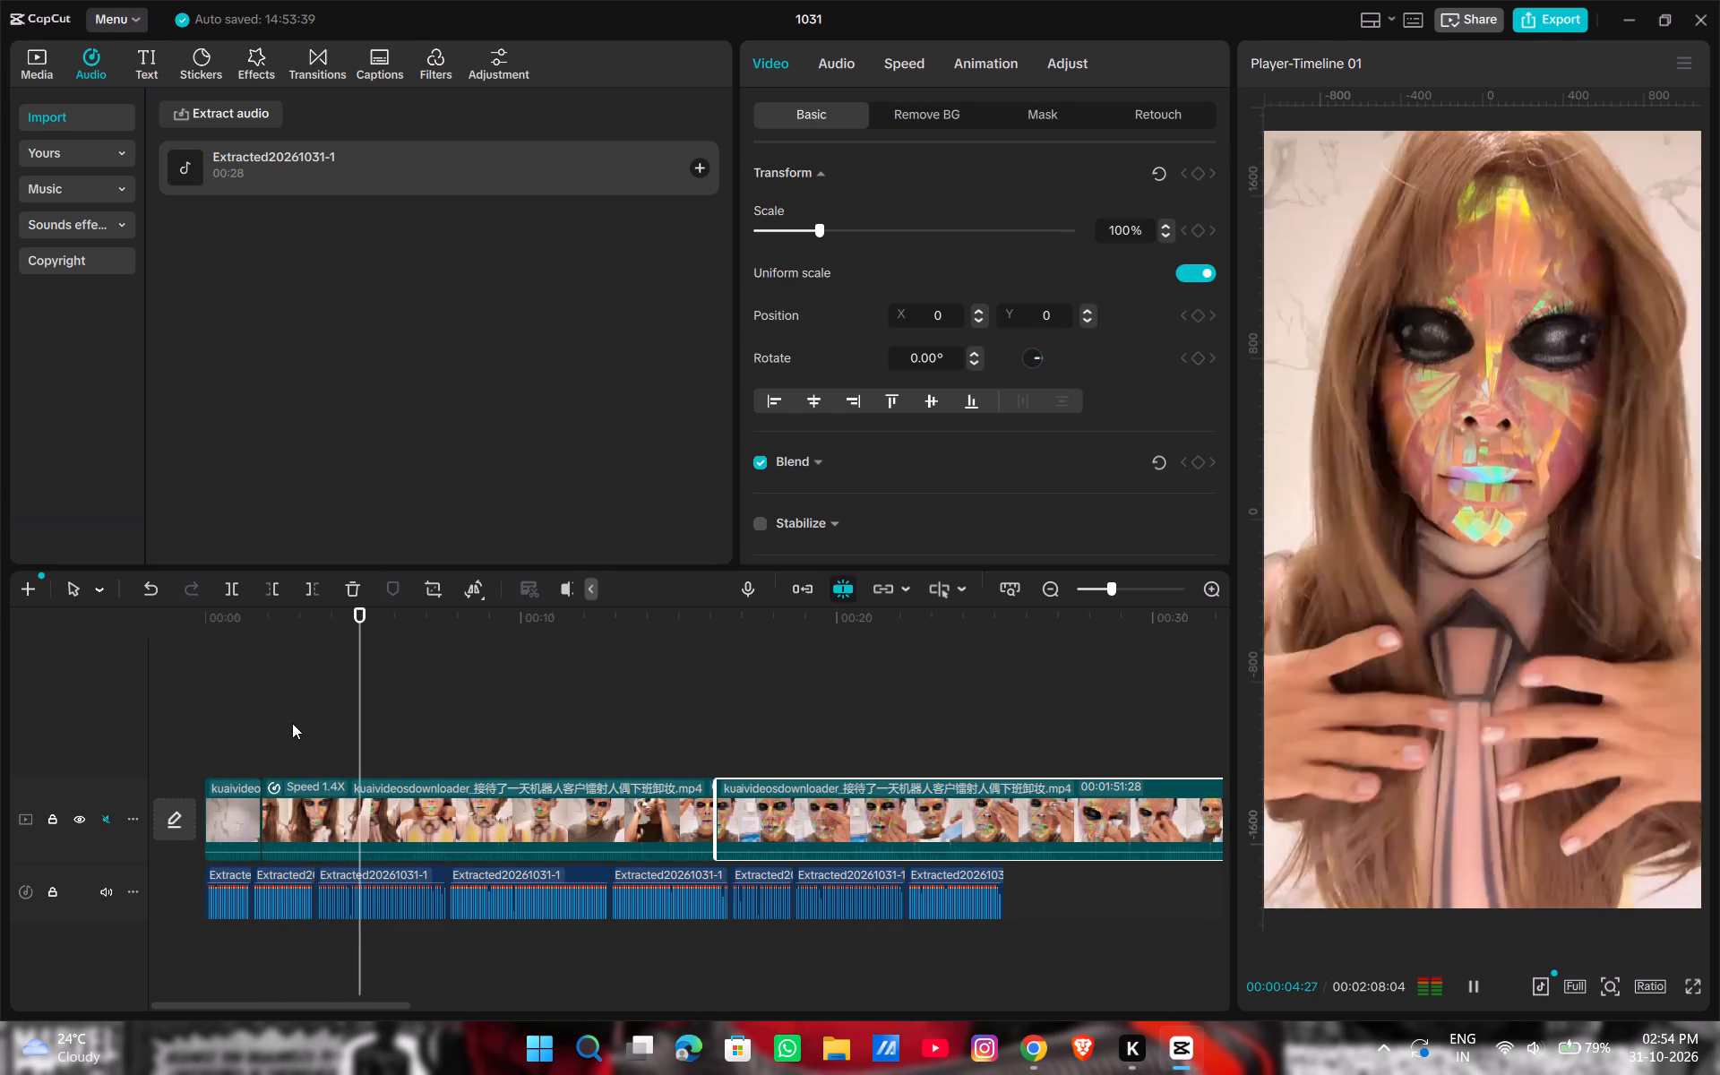
key(space)
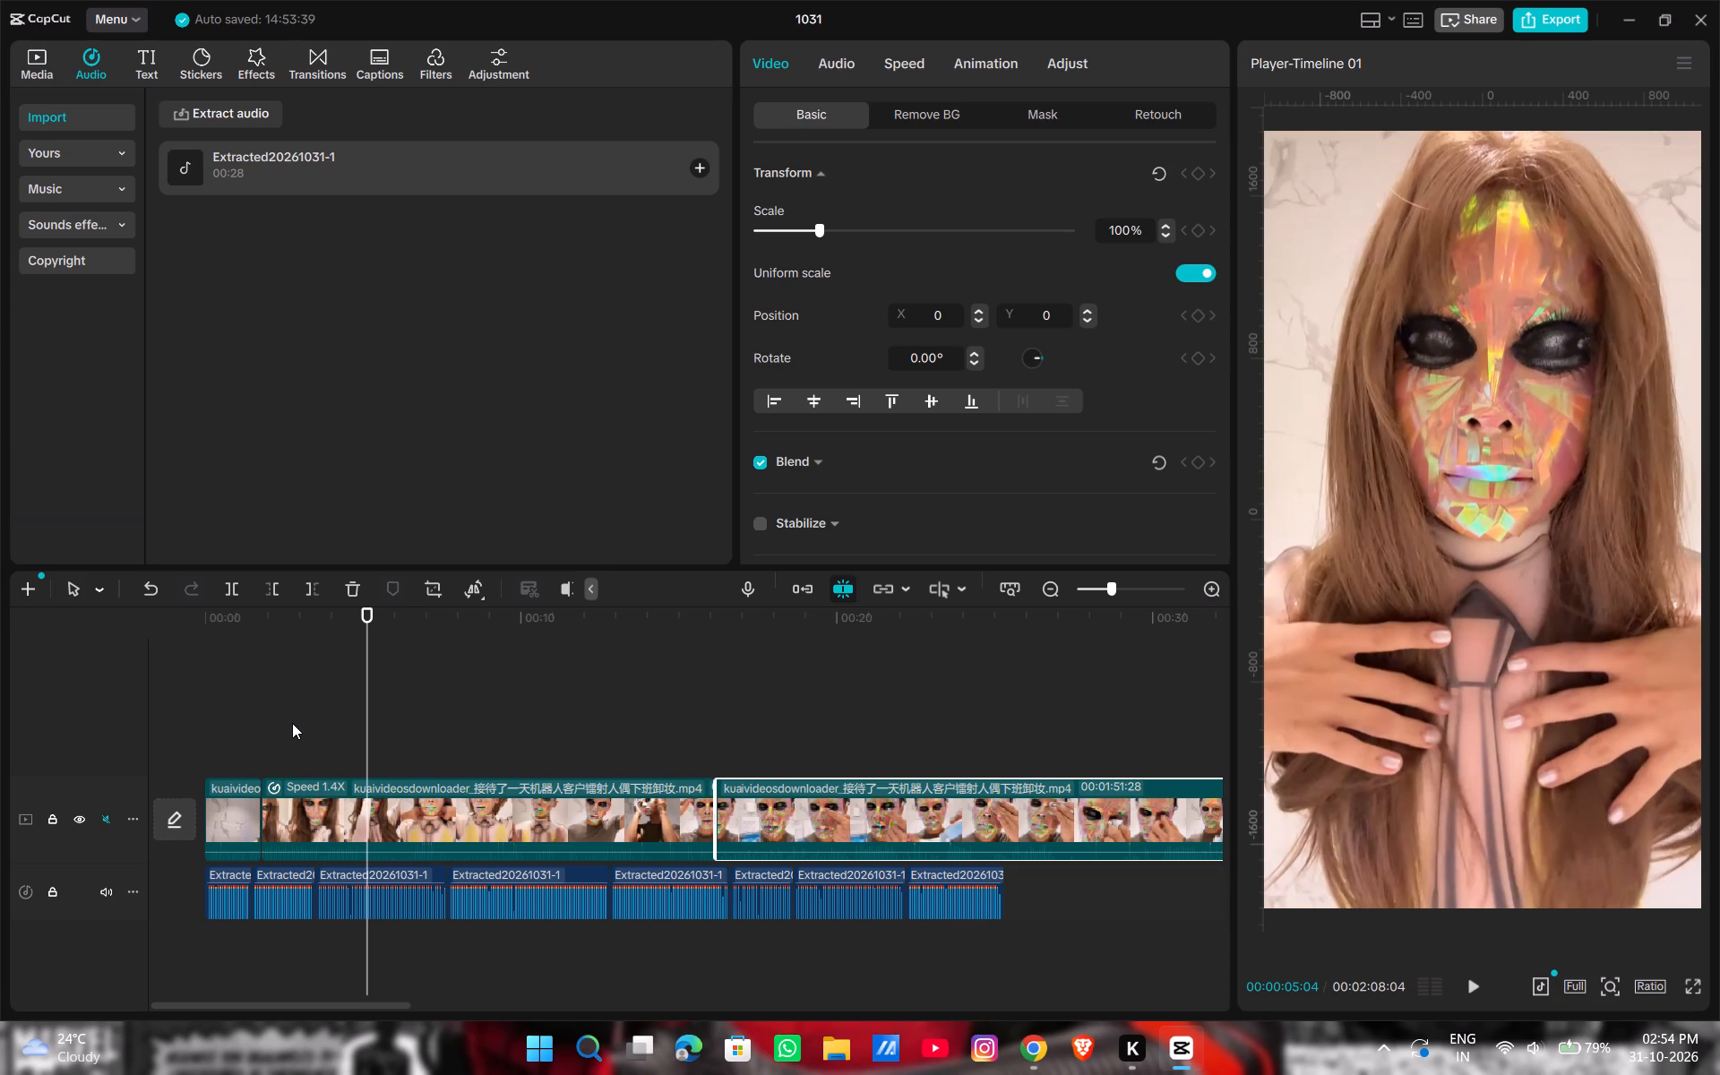
key(ctrl+b)
Split the 1.40x footage again at 00:00:11:16, just before the wig cap comes off, and delete the section between the two splits.
key(space)
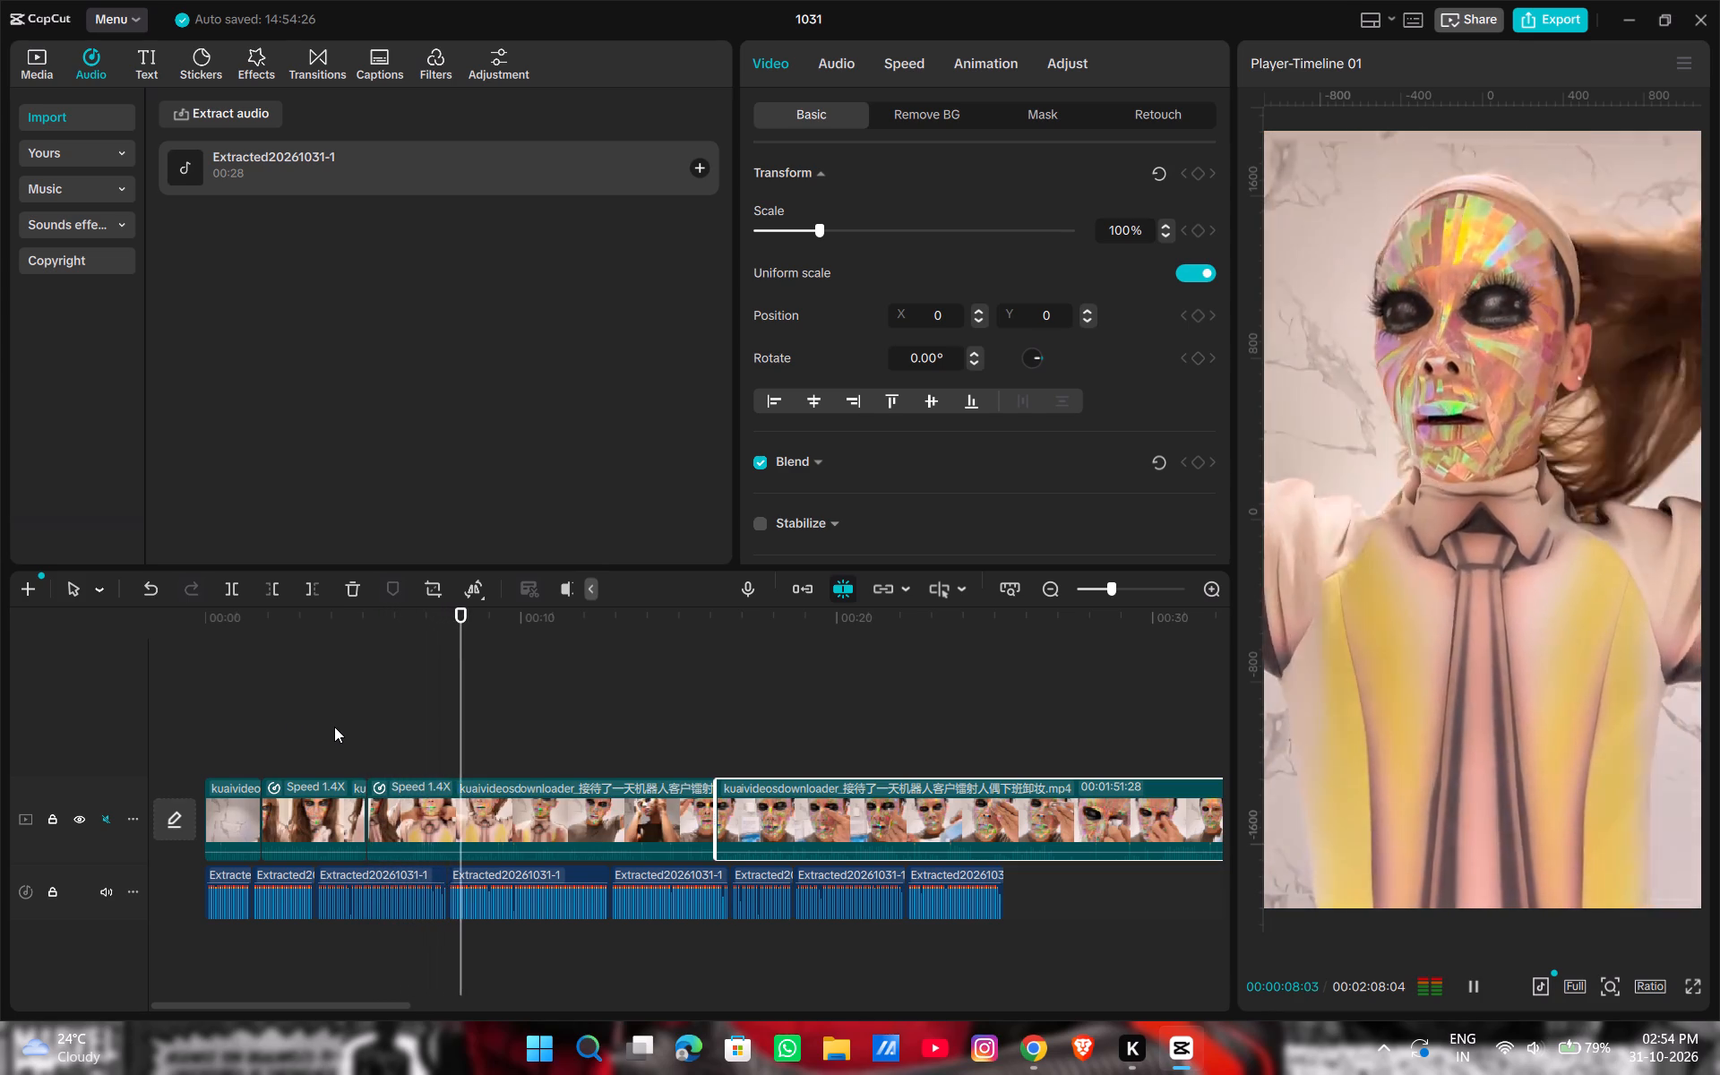
key(space)
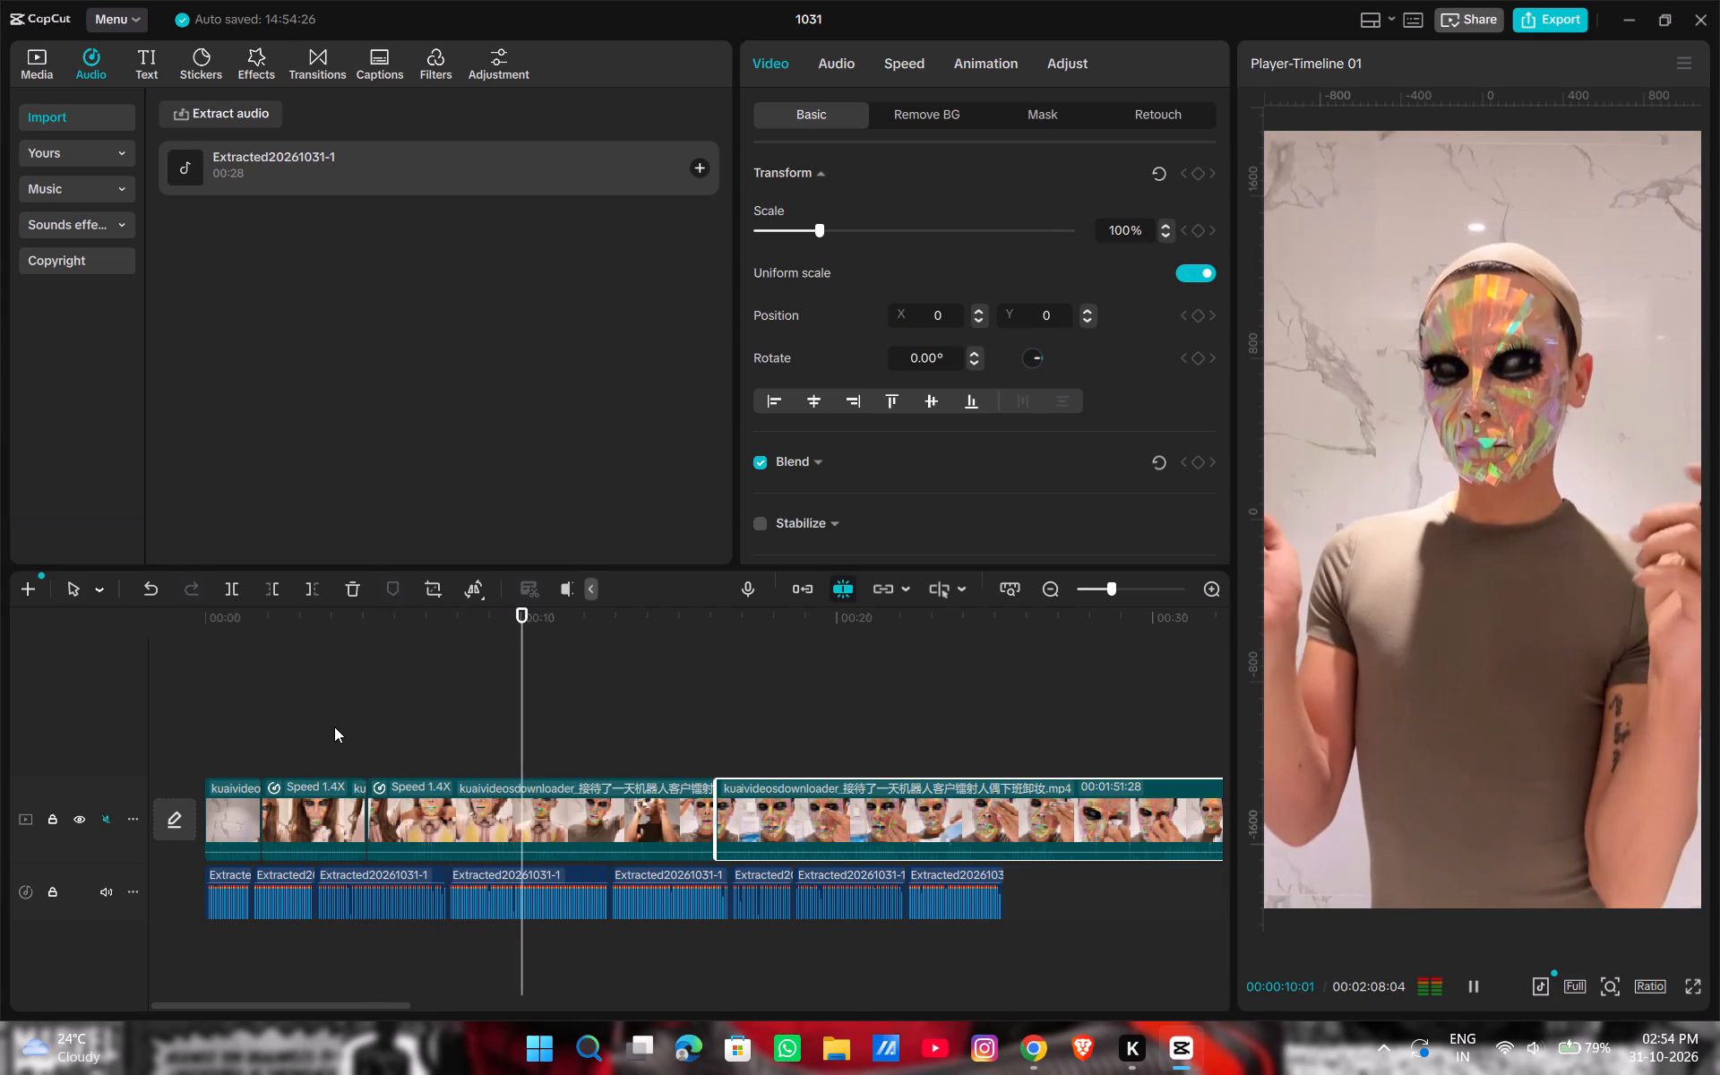
key(space)
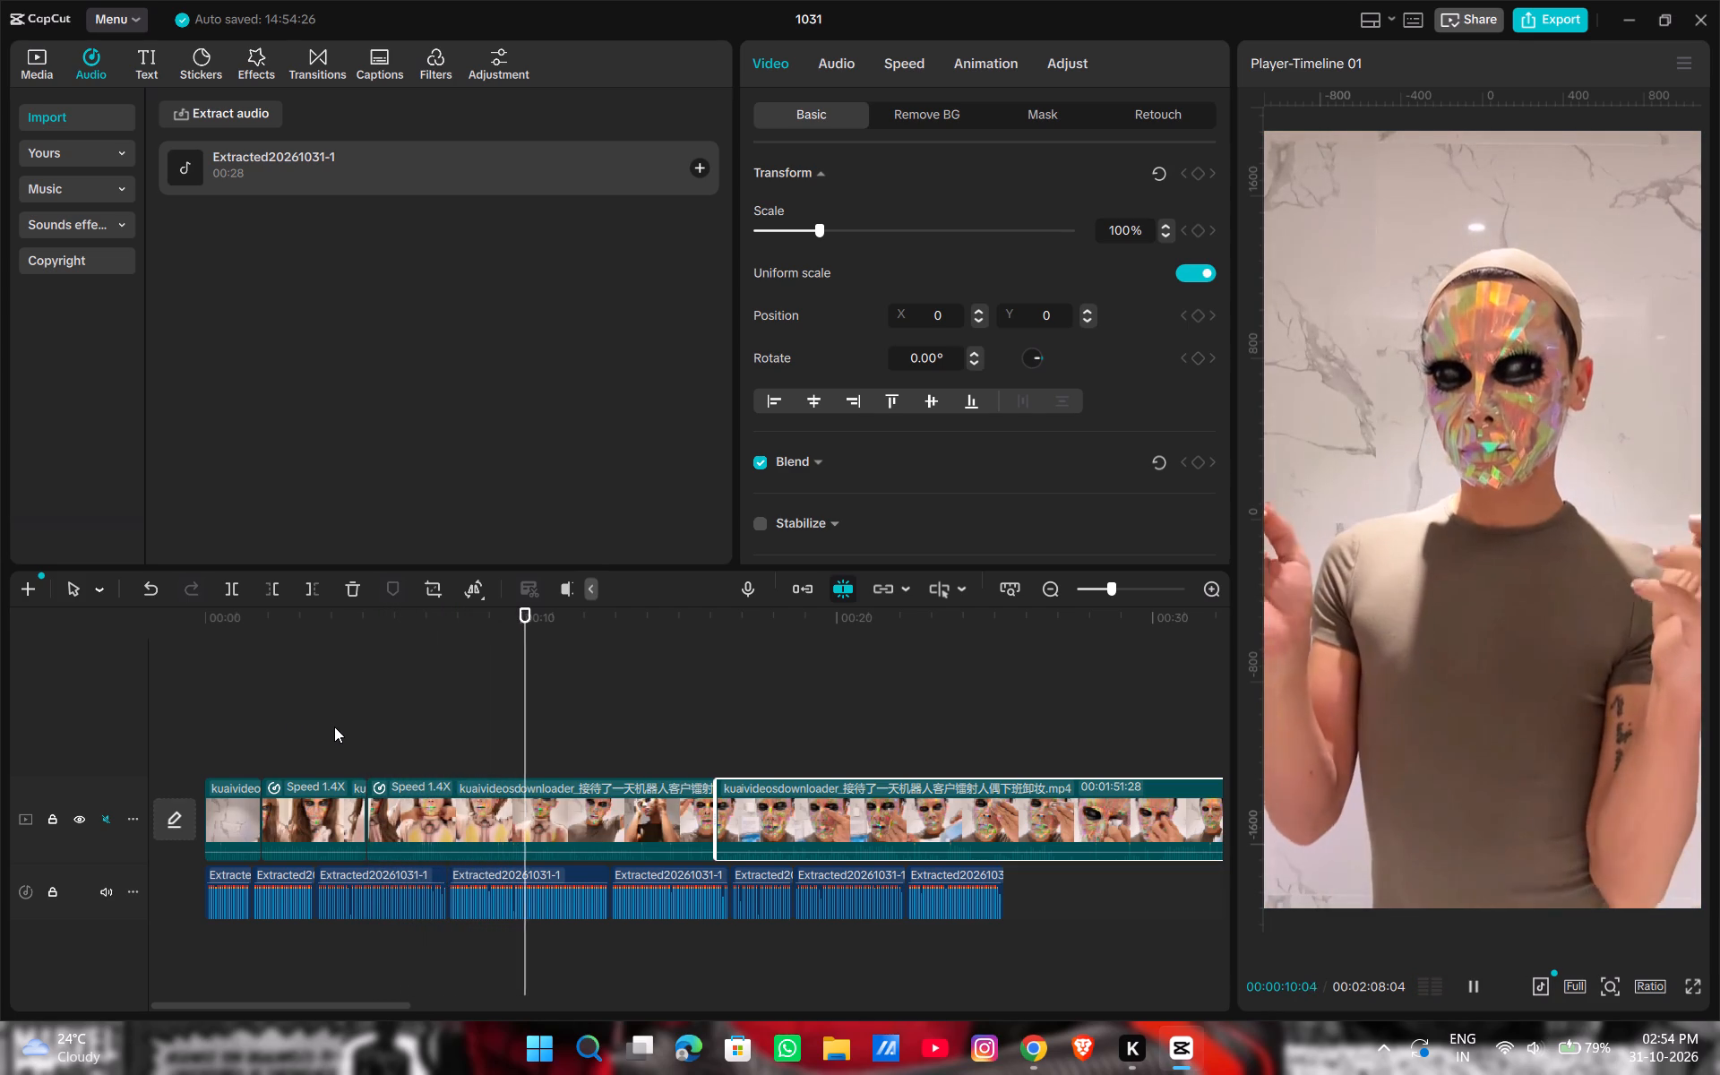
key(space)
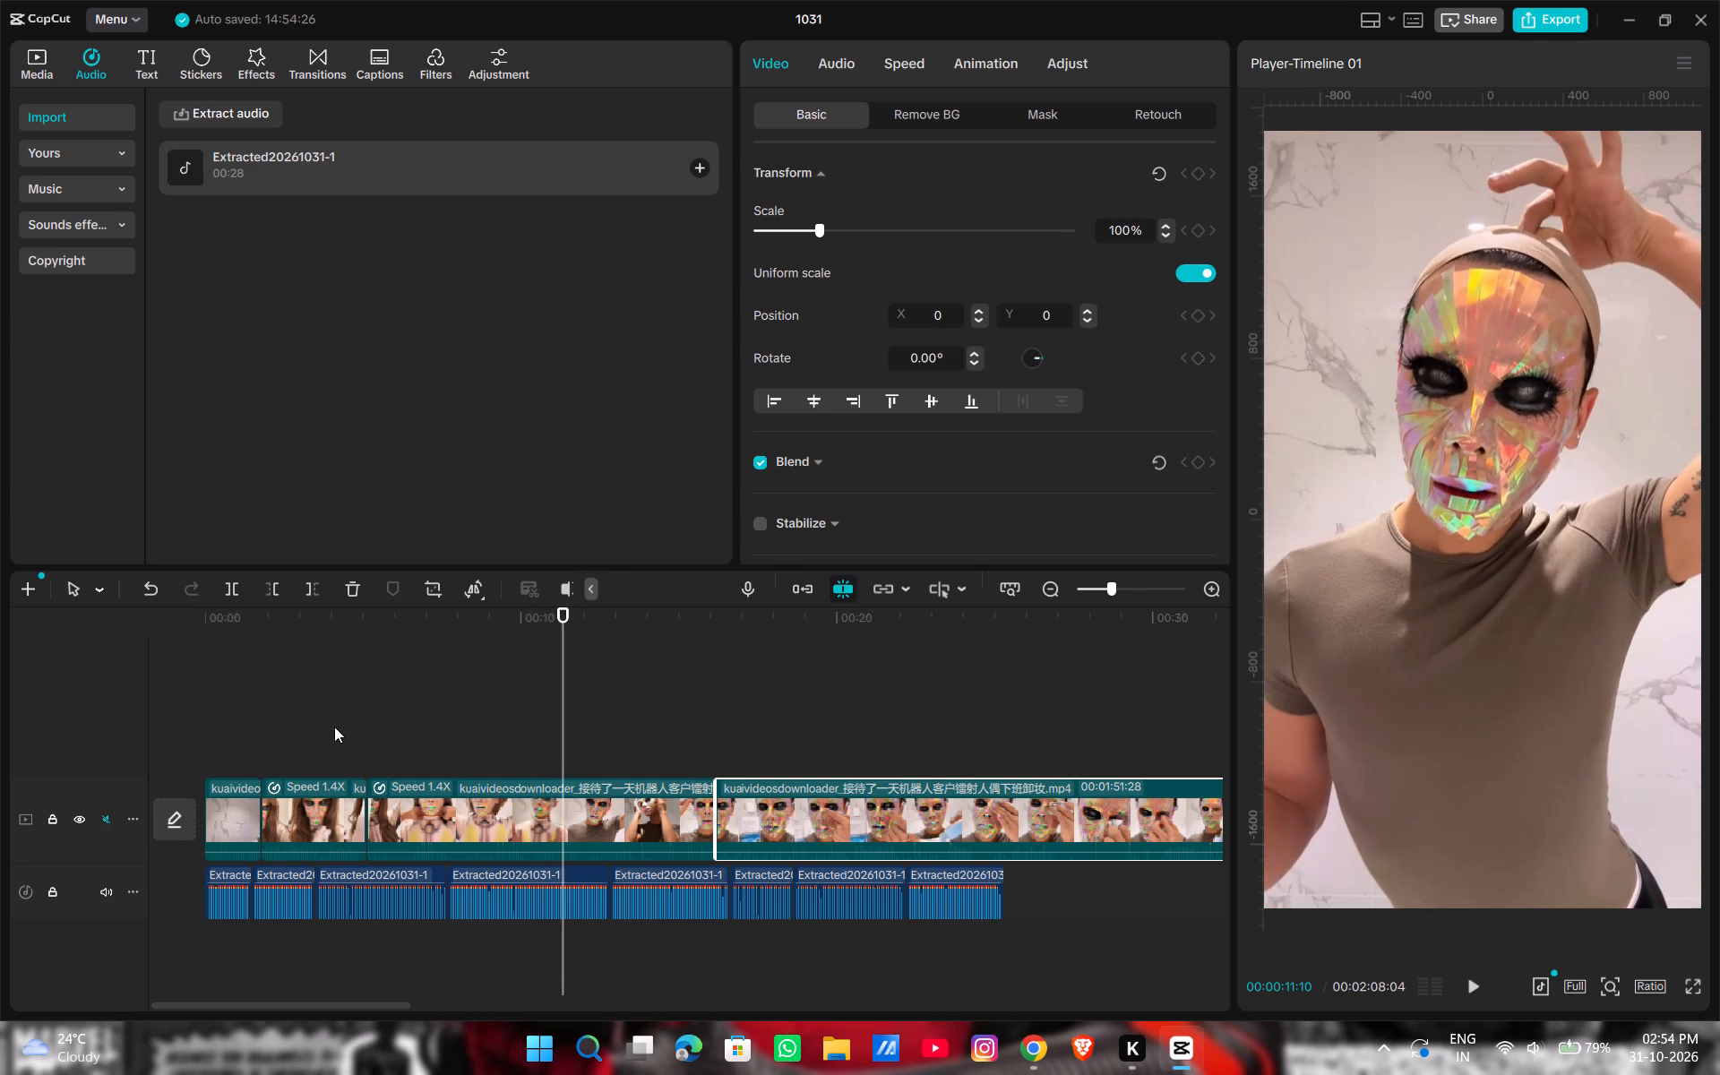
key(space)
key(space)
key(space)
key(space)
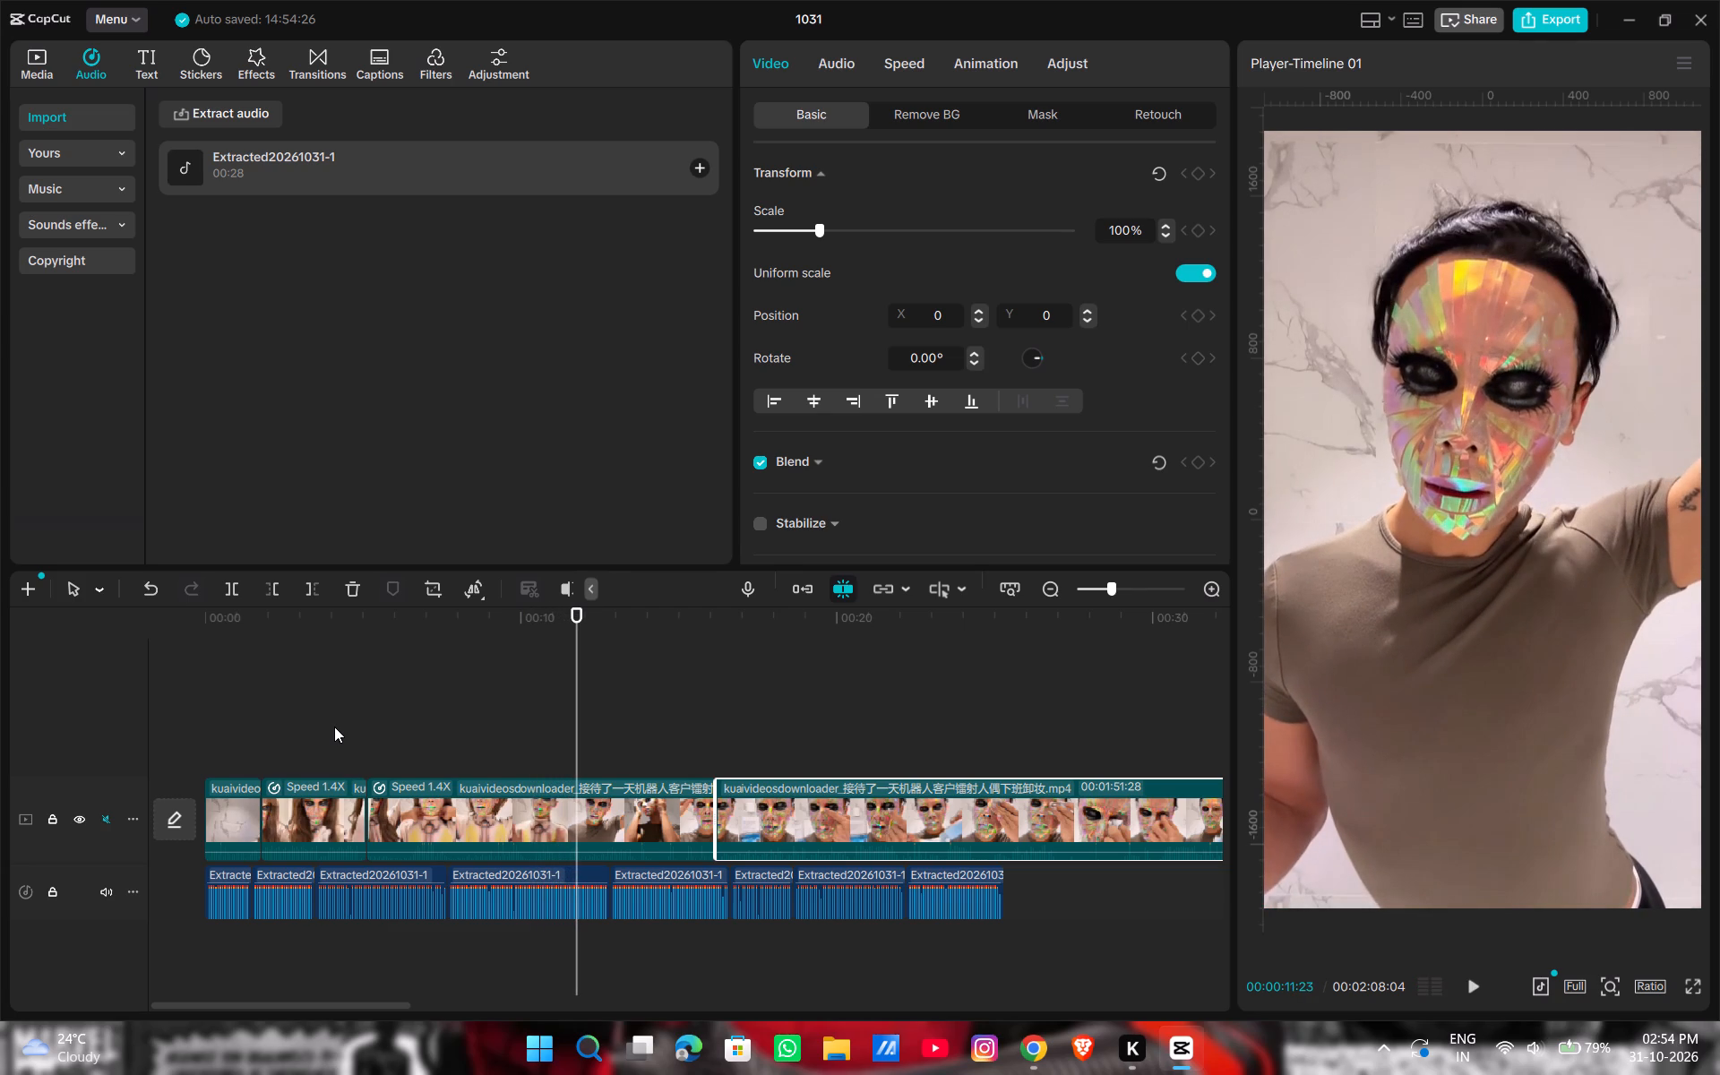
text(jk)
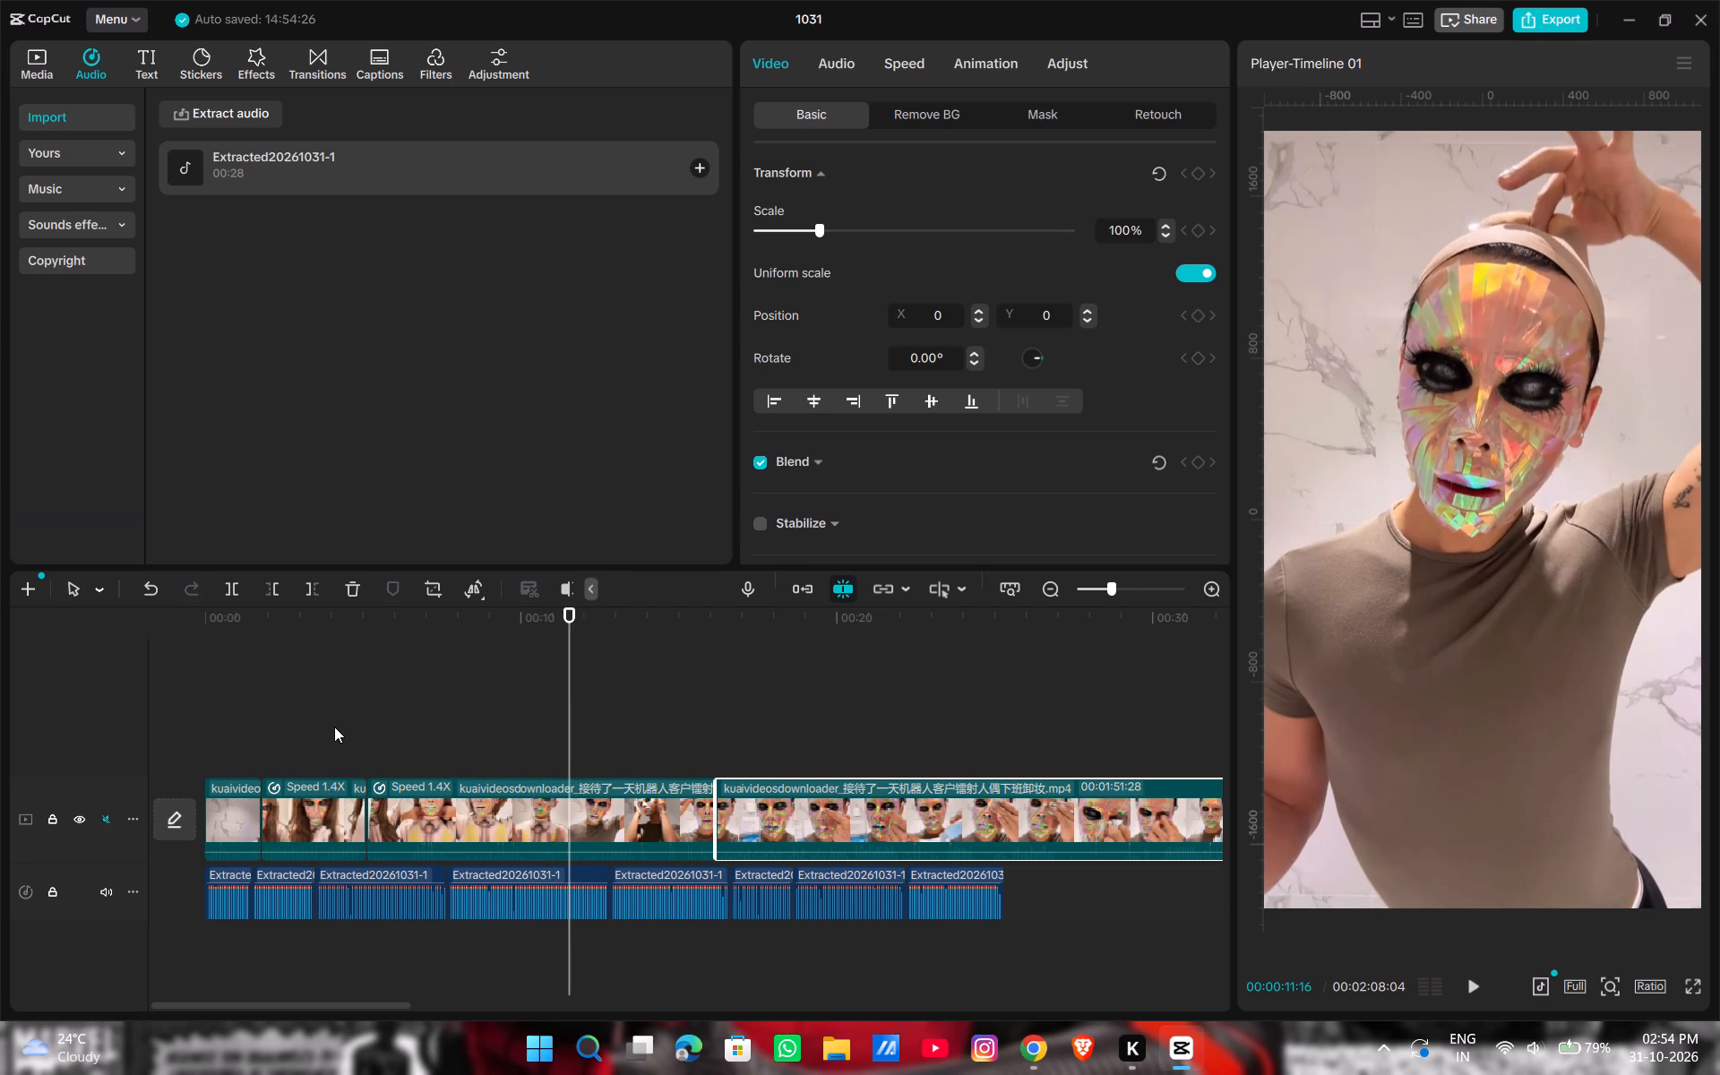
key(ctrl+b)
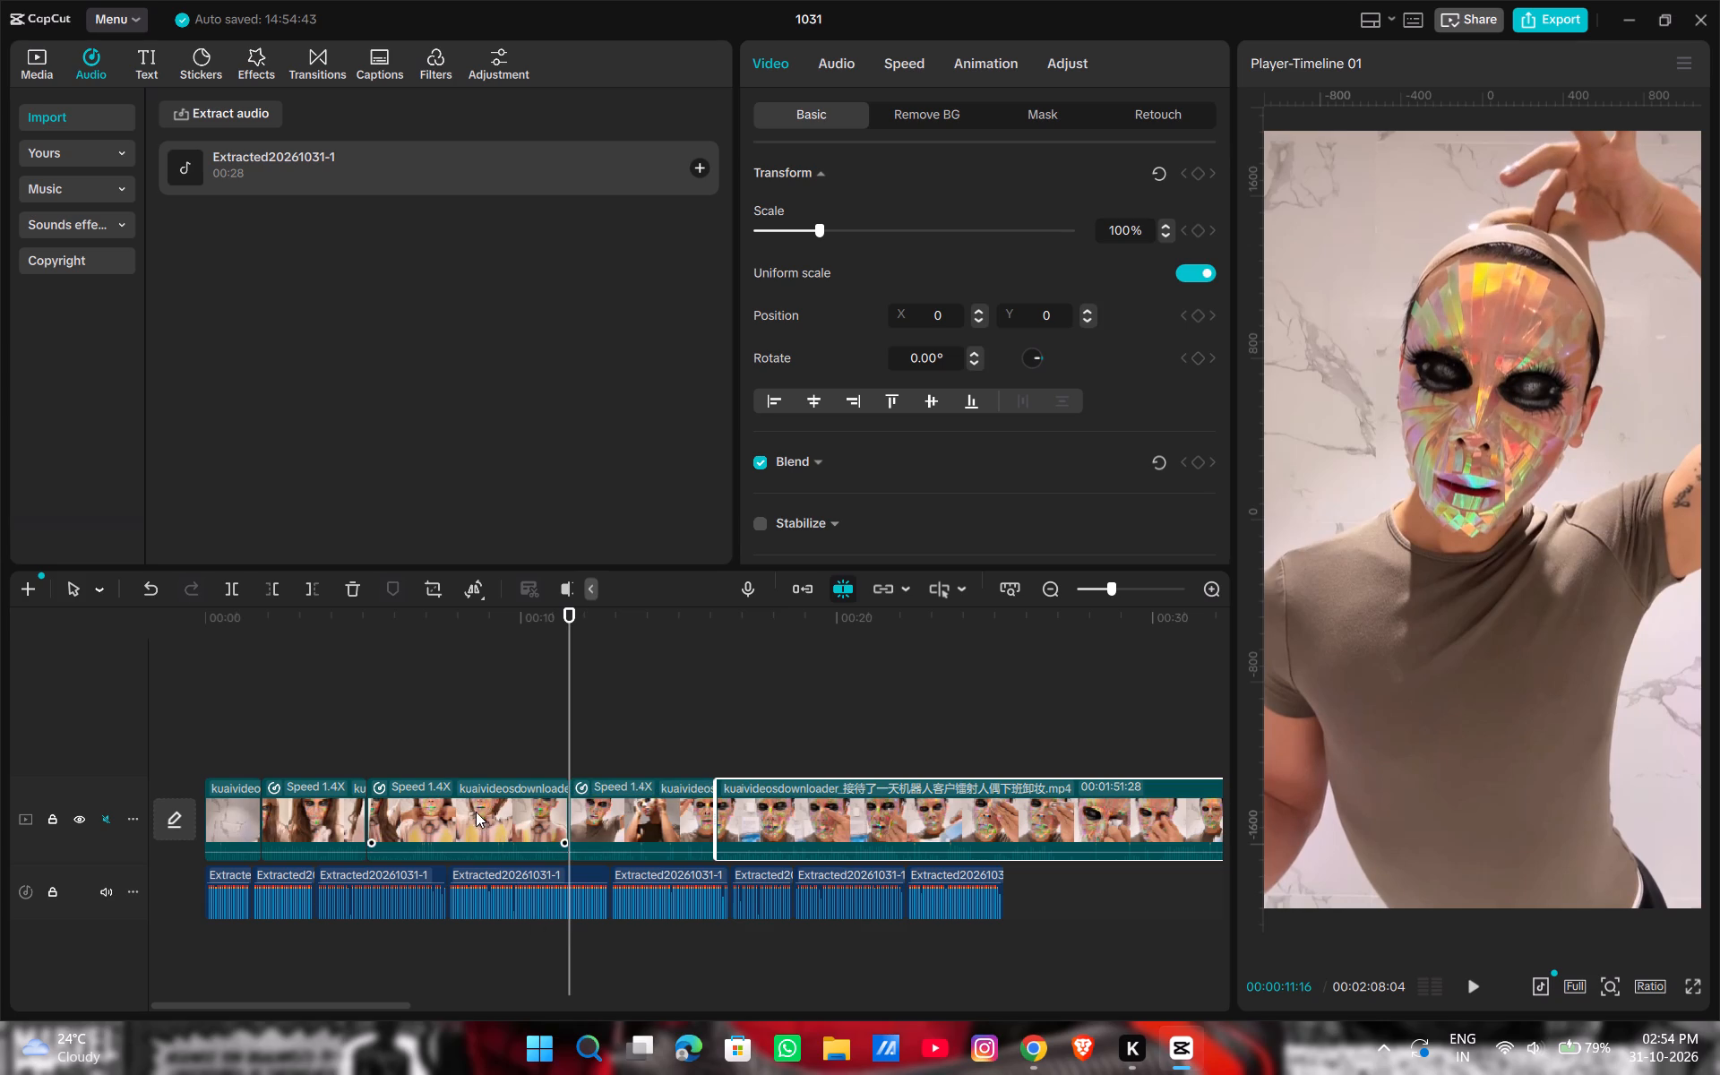
click(476, 808)
key(BackSpace)
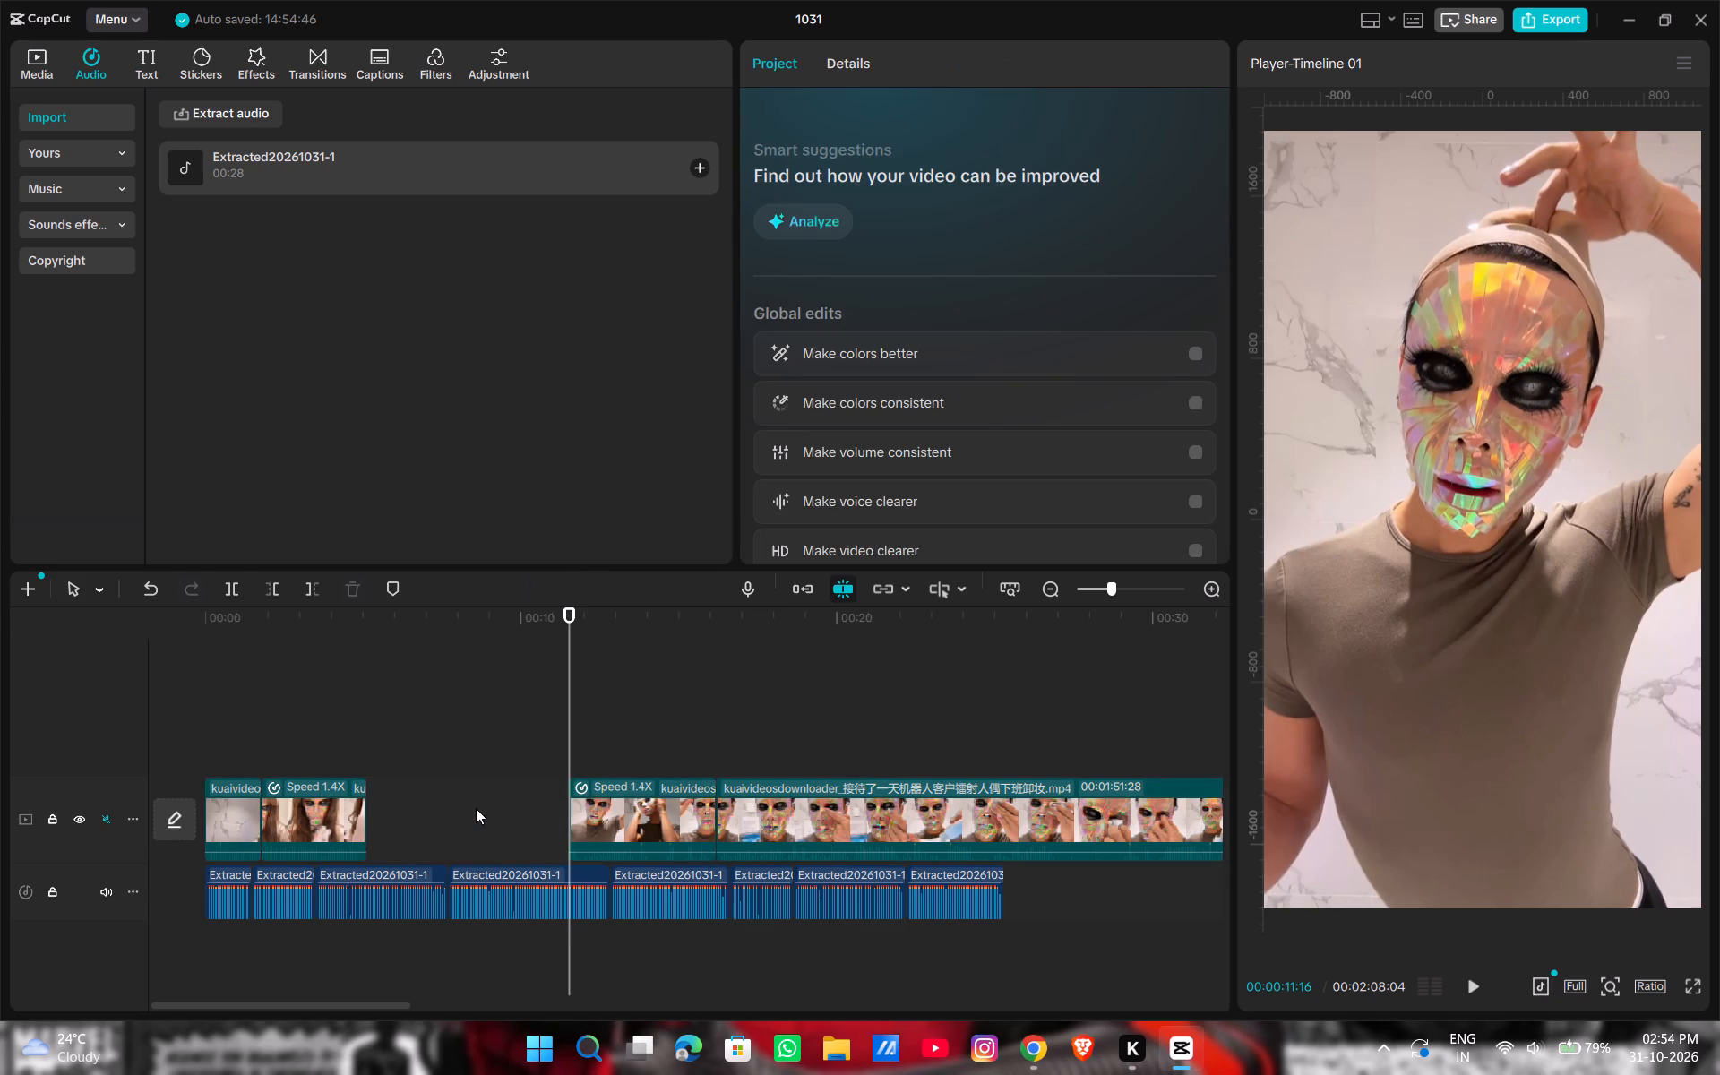
Move the remaining 1.40x clip and the long last clip back against the preceding footage, closing the gaps.
drag(668, 812, 574, 815)
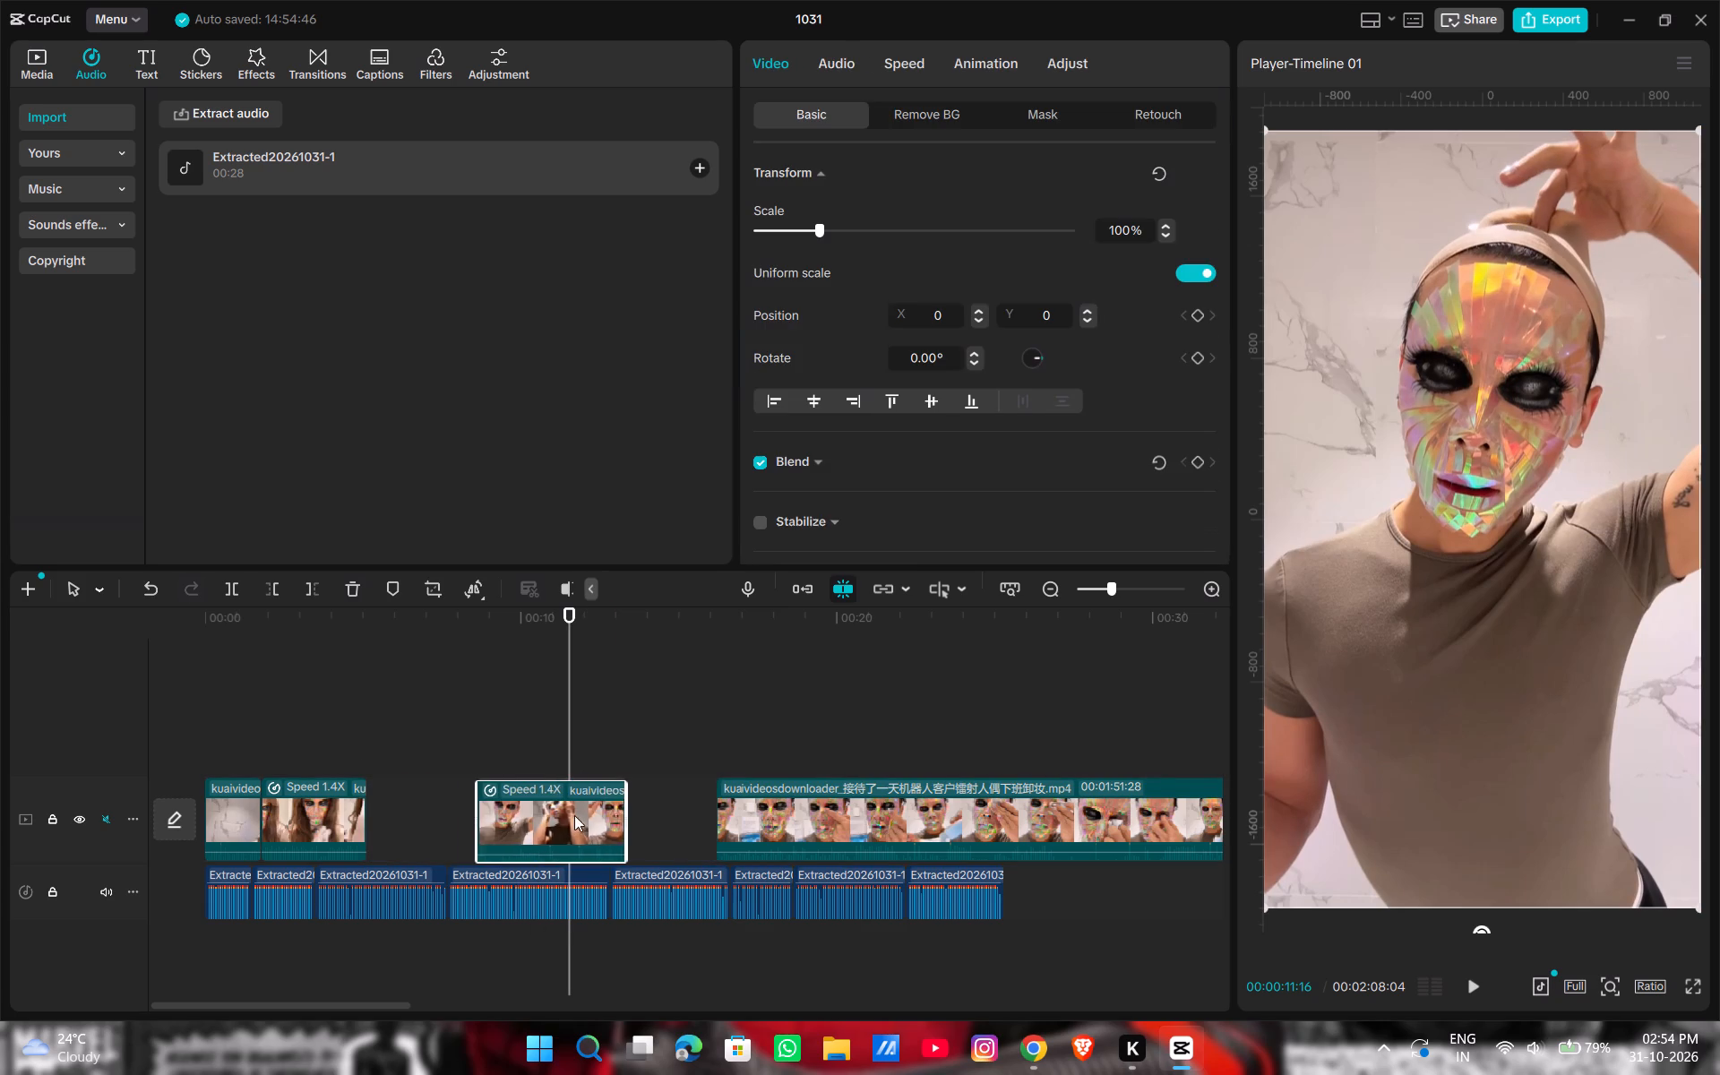
drag(574, 815, 467, 813)
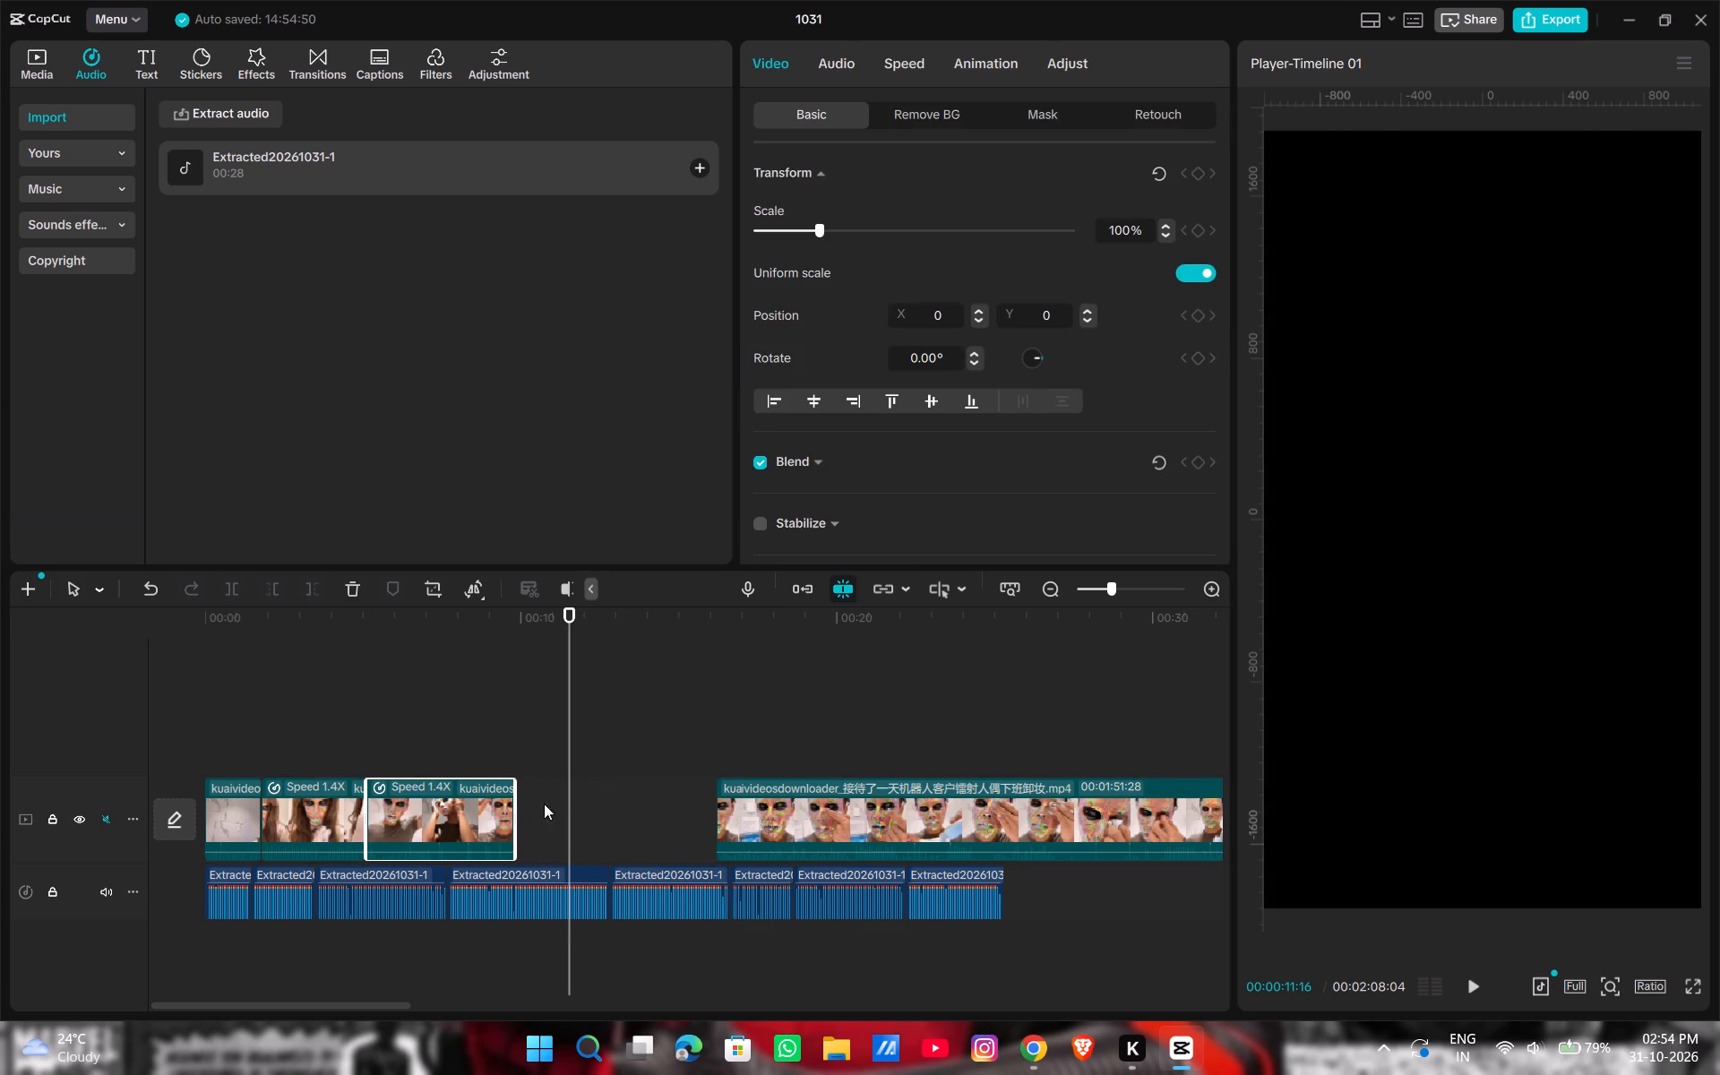
drag(855, 809, 829, 812)
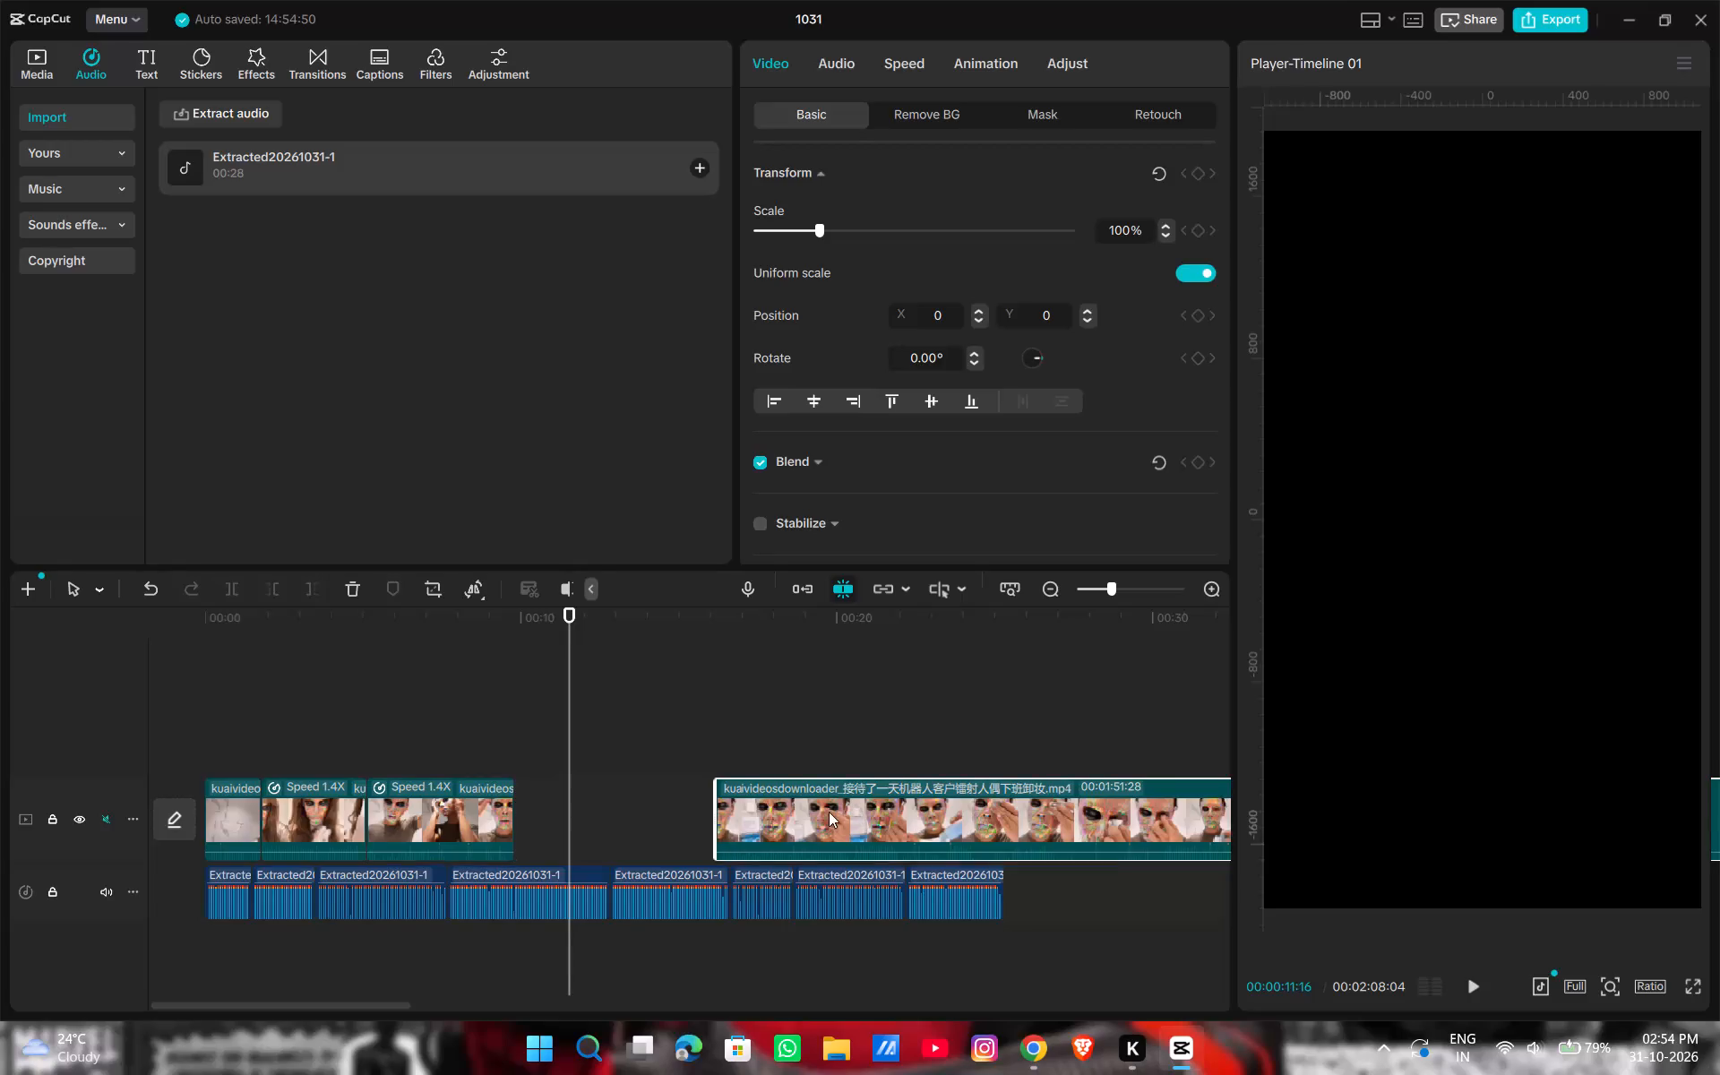
drag(829, 812, 658, 803)
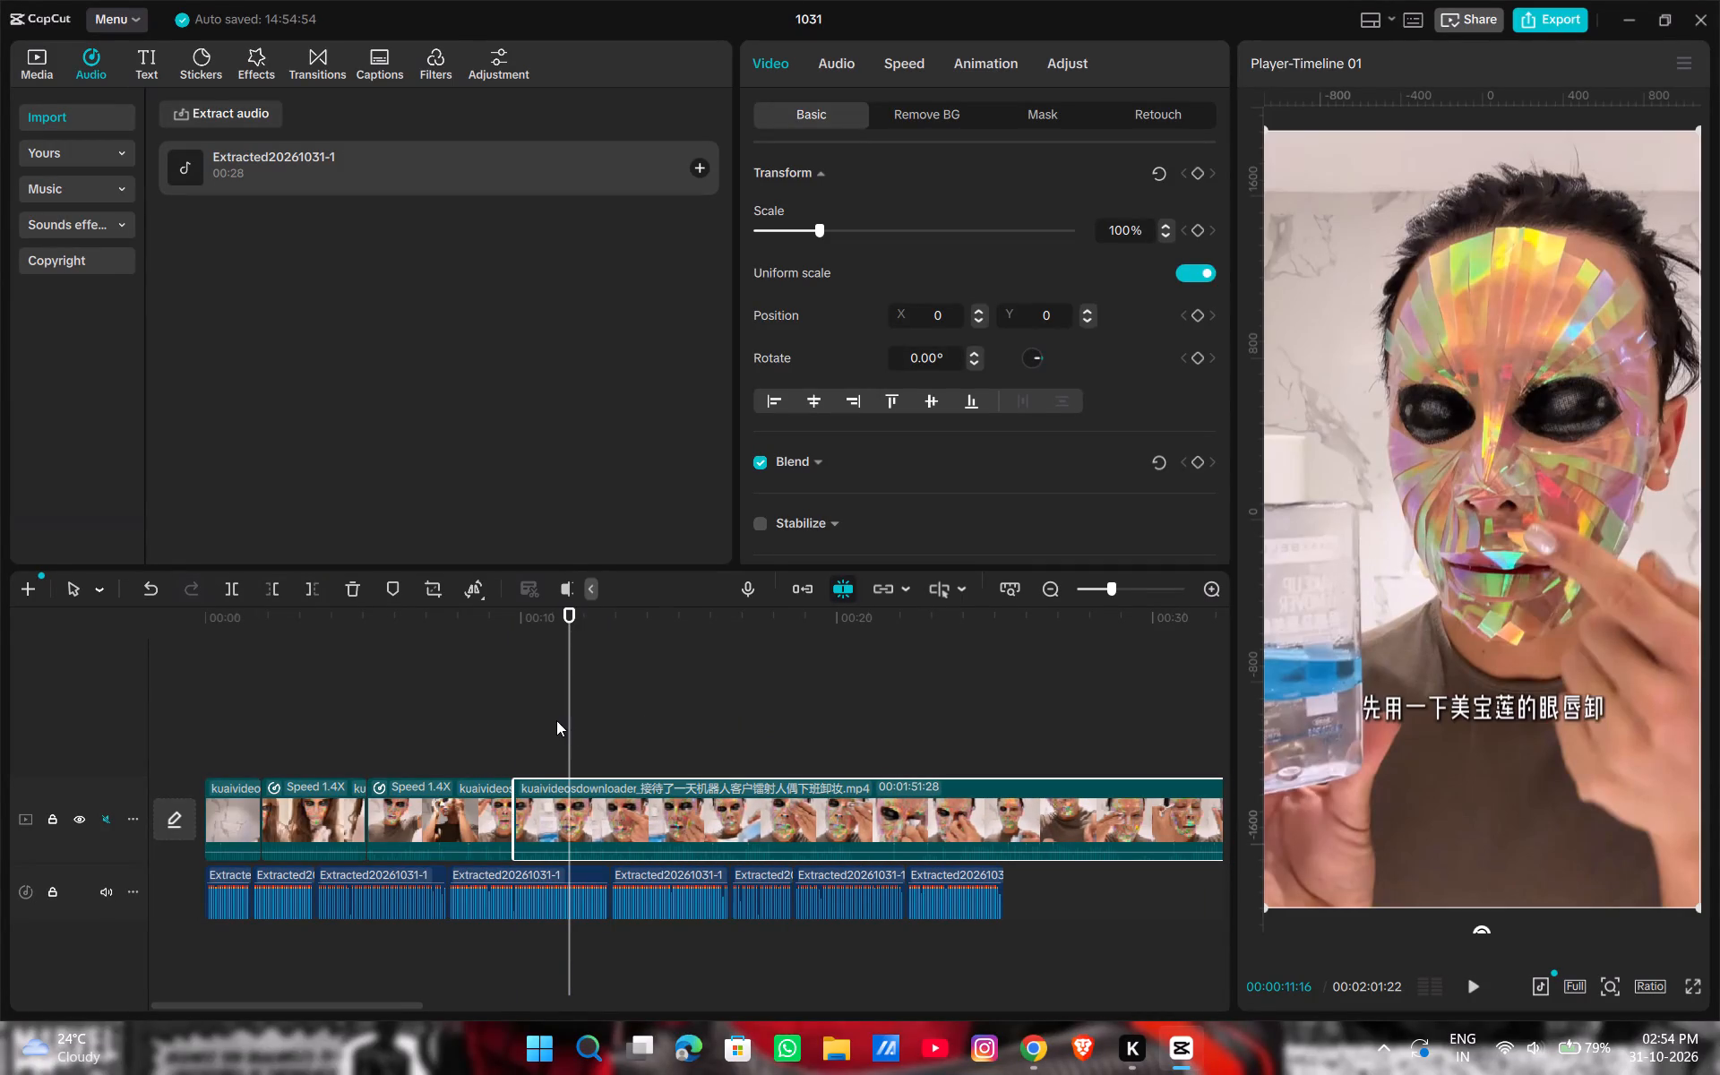
Play across the new join near 00:00:05:04 and trim the end of the second video clip slightly shorter.
drag(572, 721, 353, 745)
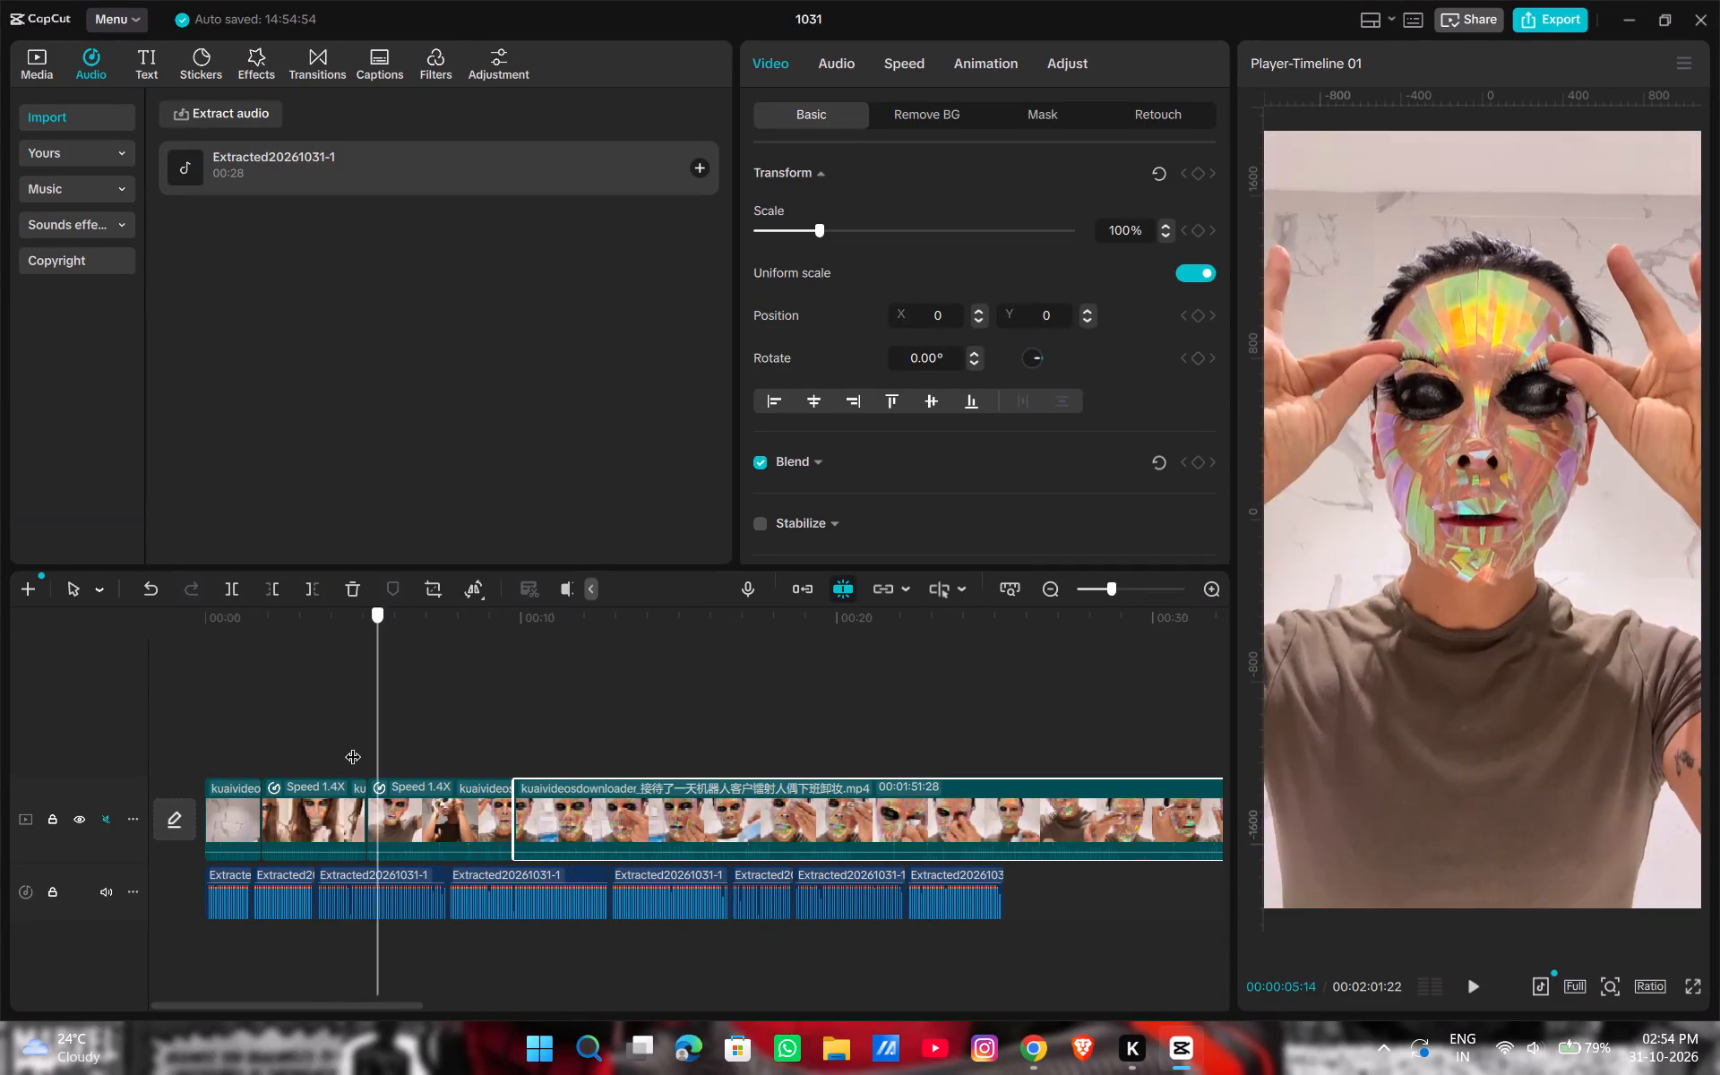
drag(353, 745, 330, 745)
key(space)
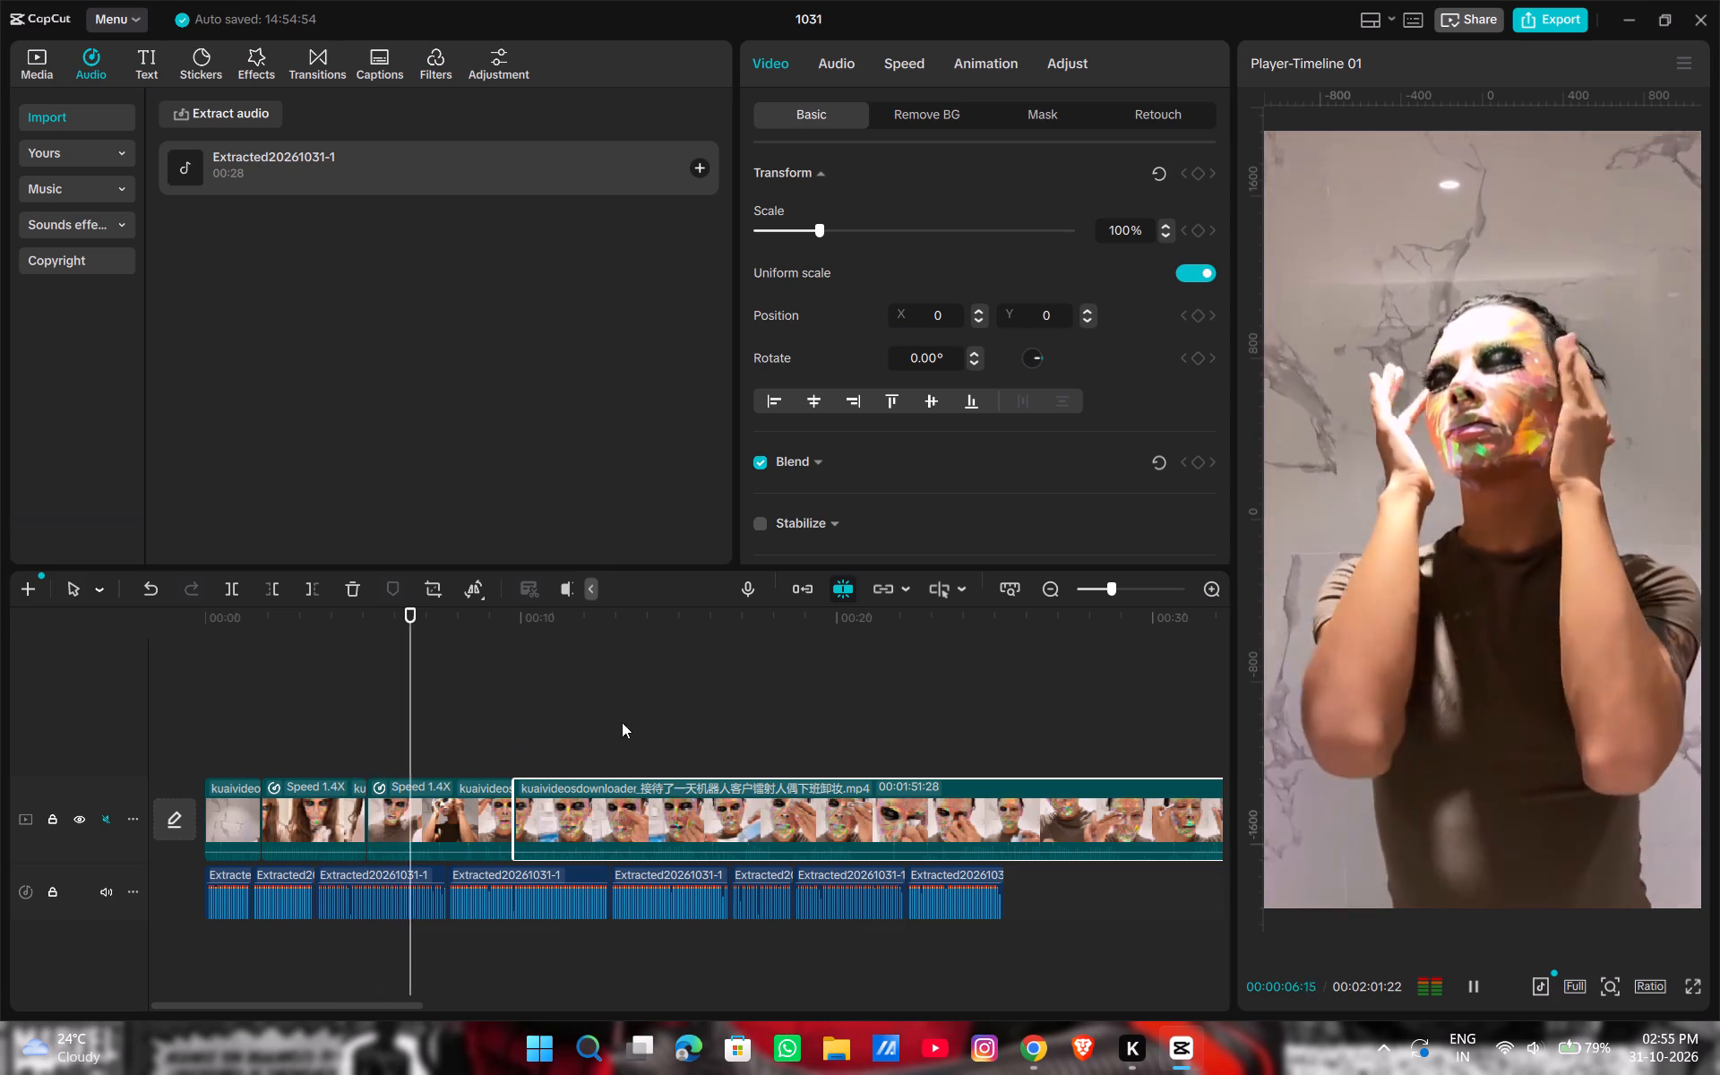
key(space)
click(333, 814)
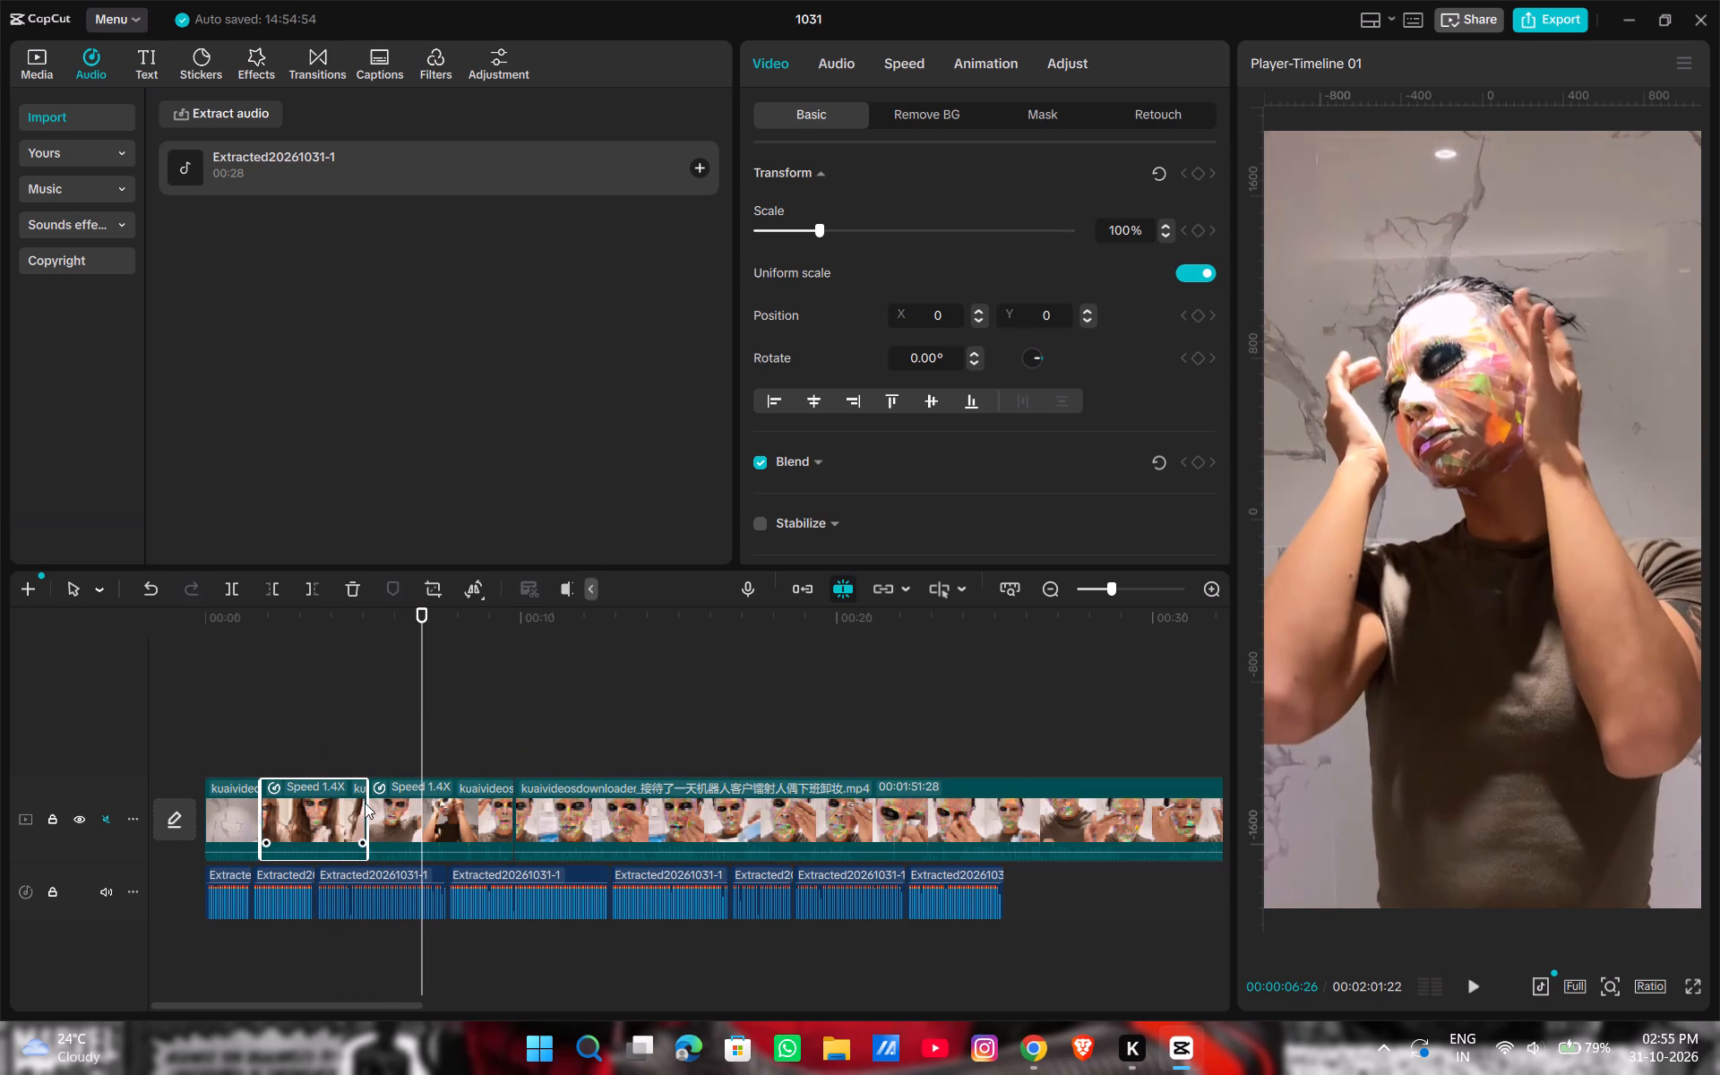
drag(366, 804, 346, 808)
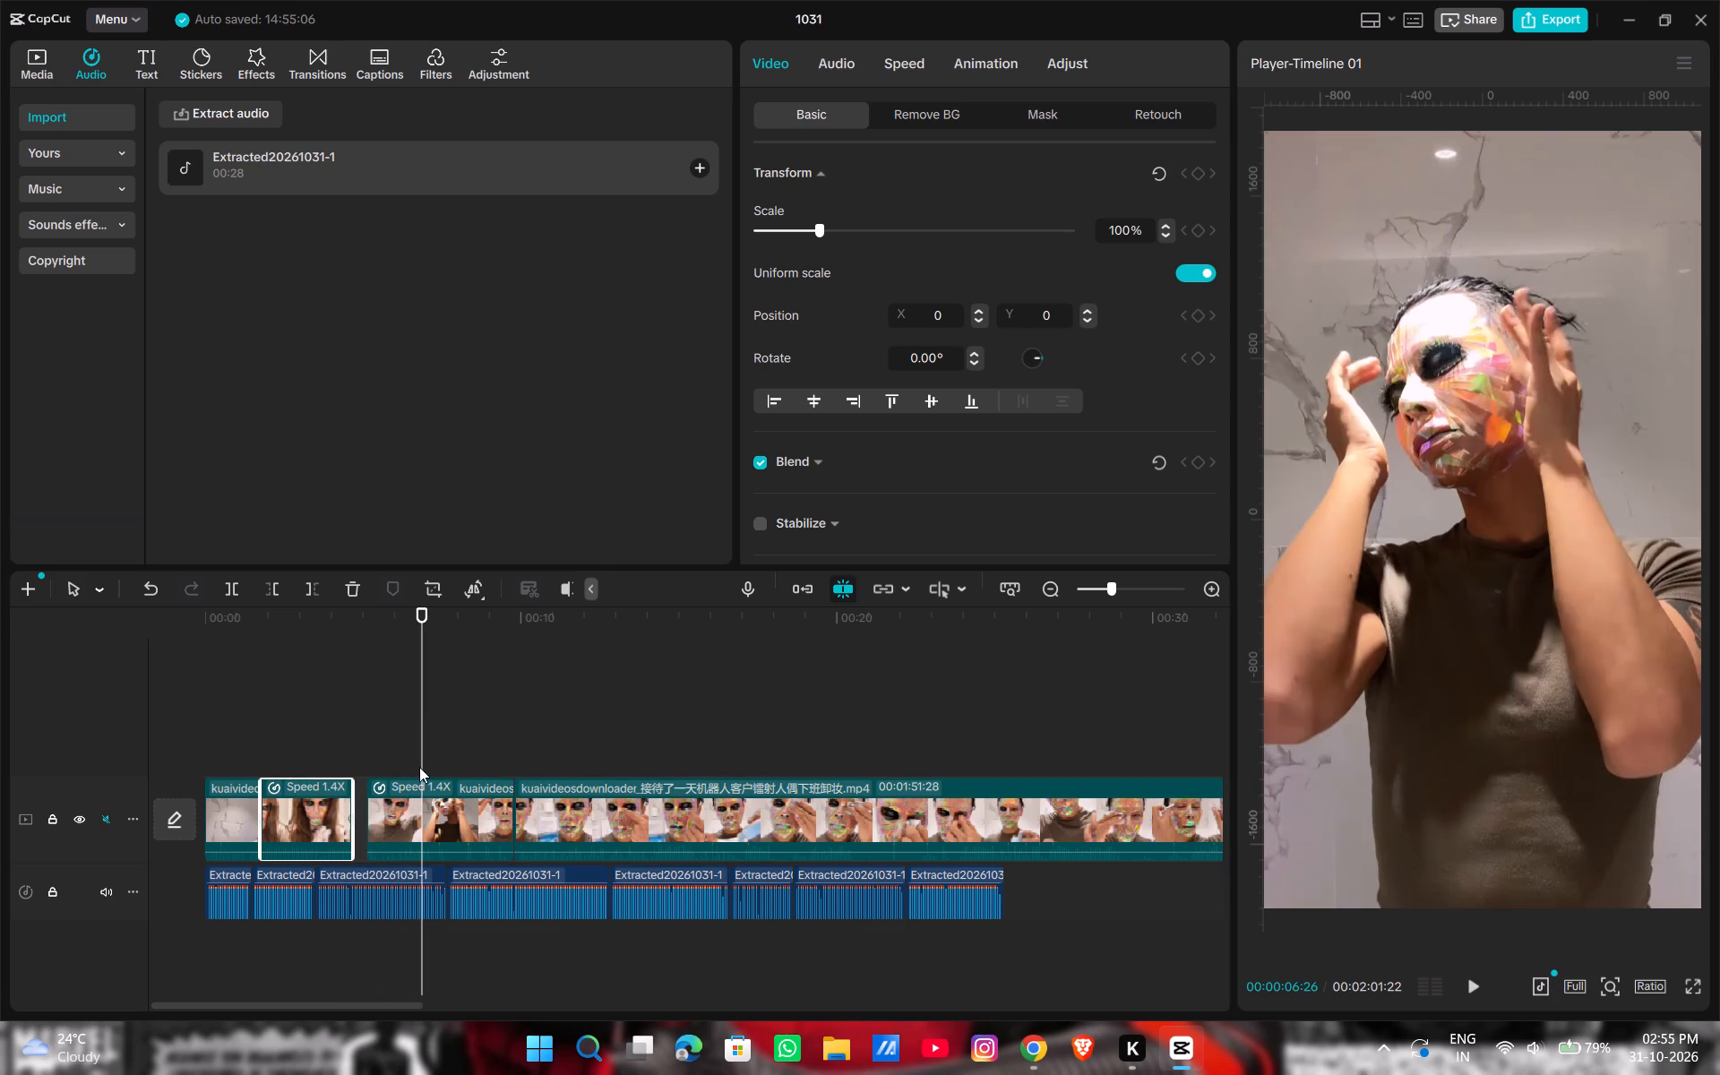
Play across the join near 00:00:05 and move the second 1.40x clip back against the preceding clip, closing the gap.
drag(426, 718, 328, 737)
key(space)
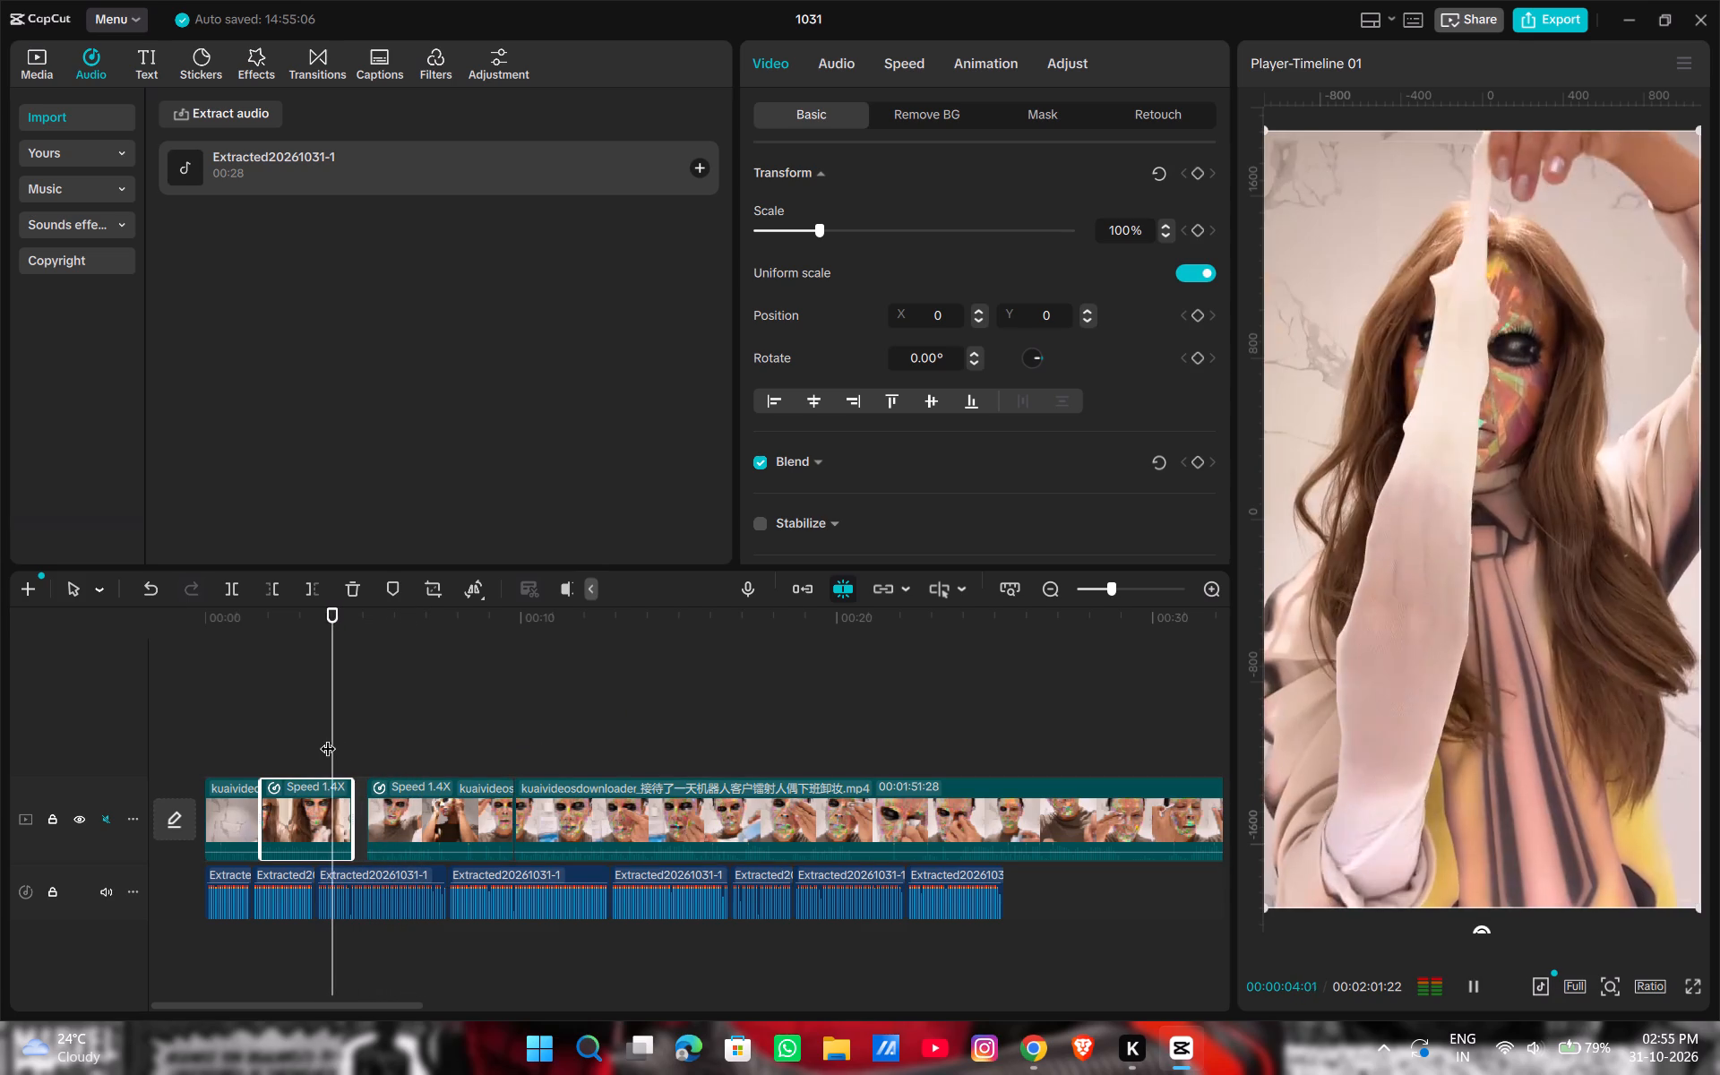
key(space)
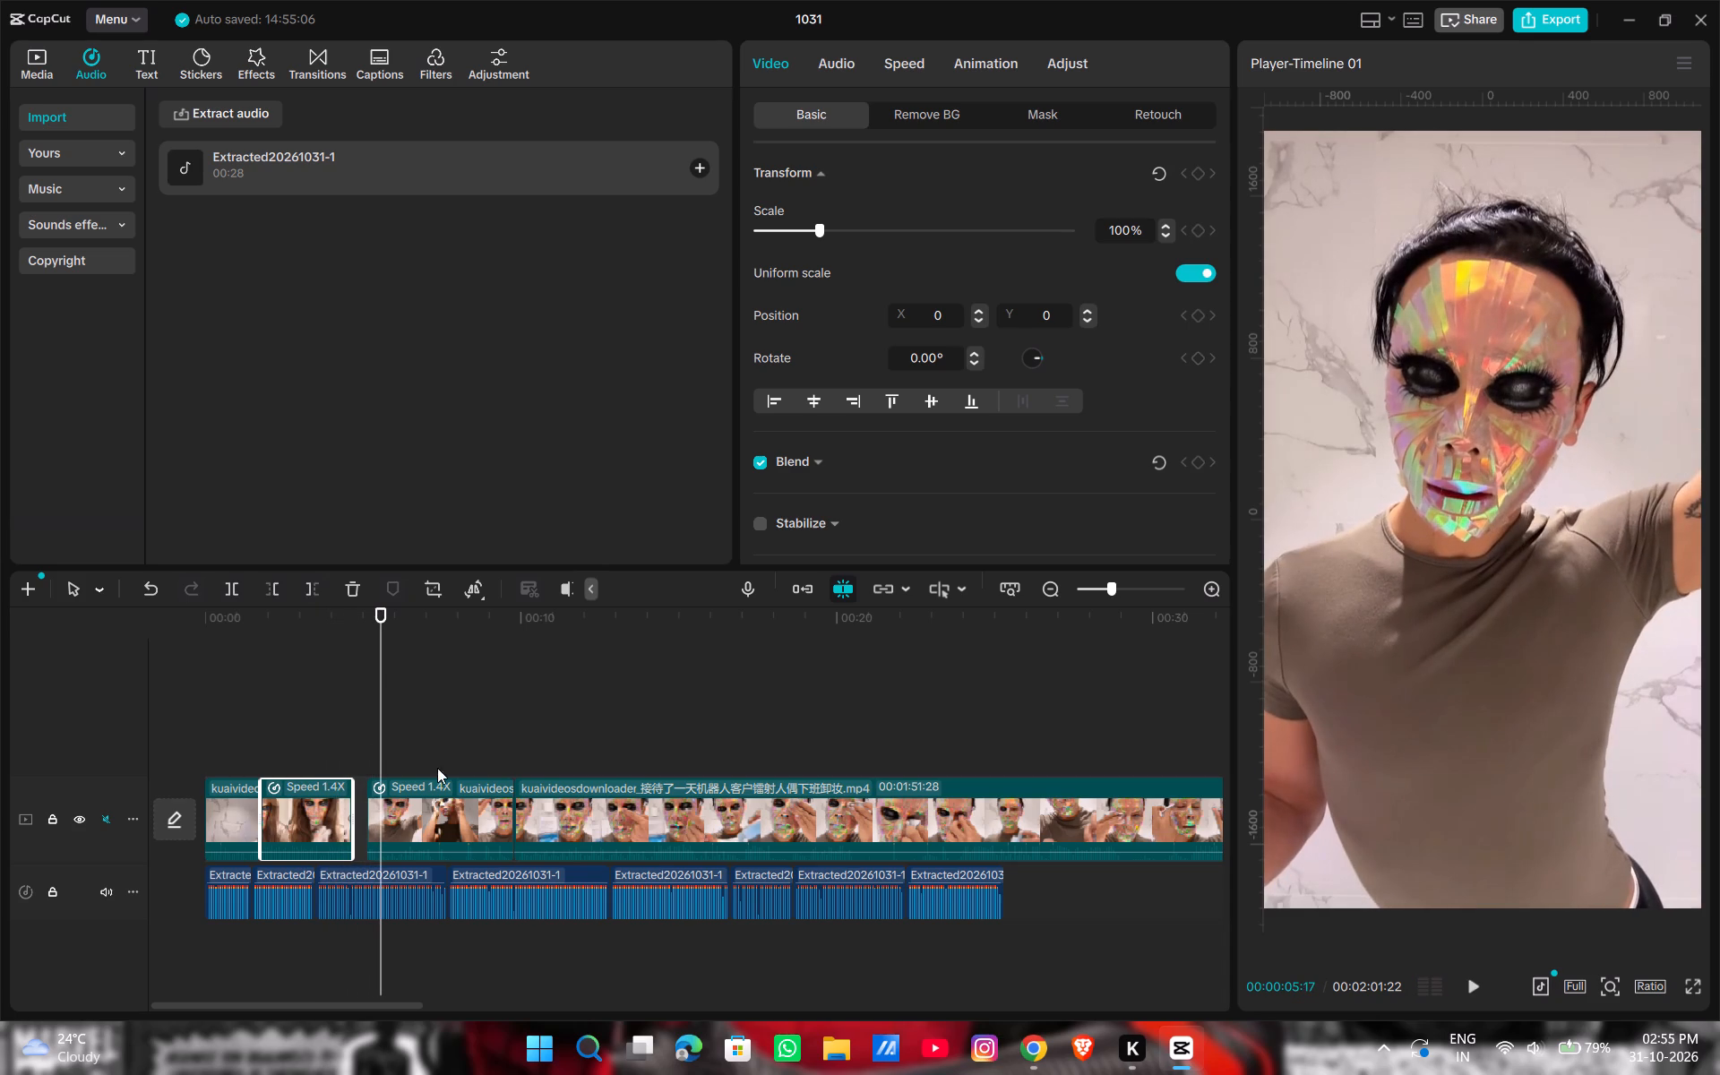
drag(438, 798, 420, 798)
Play on to find the cut point, split the long last clip at 00:00:18:19, and delete its part before the split.
drag(384, 730, 316, 738)
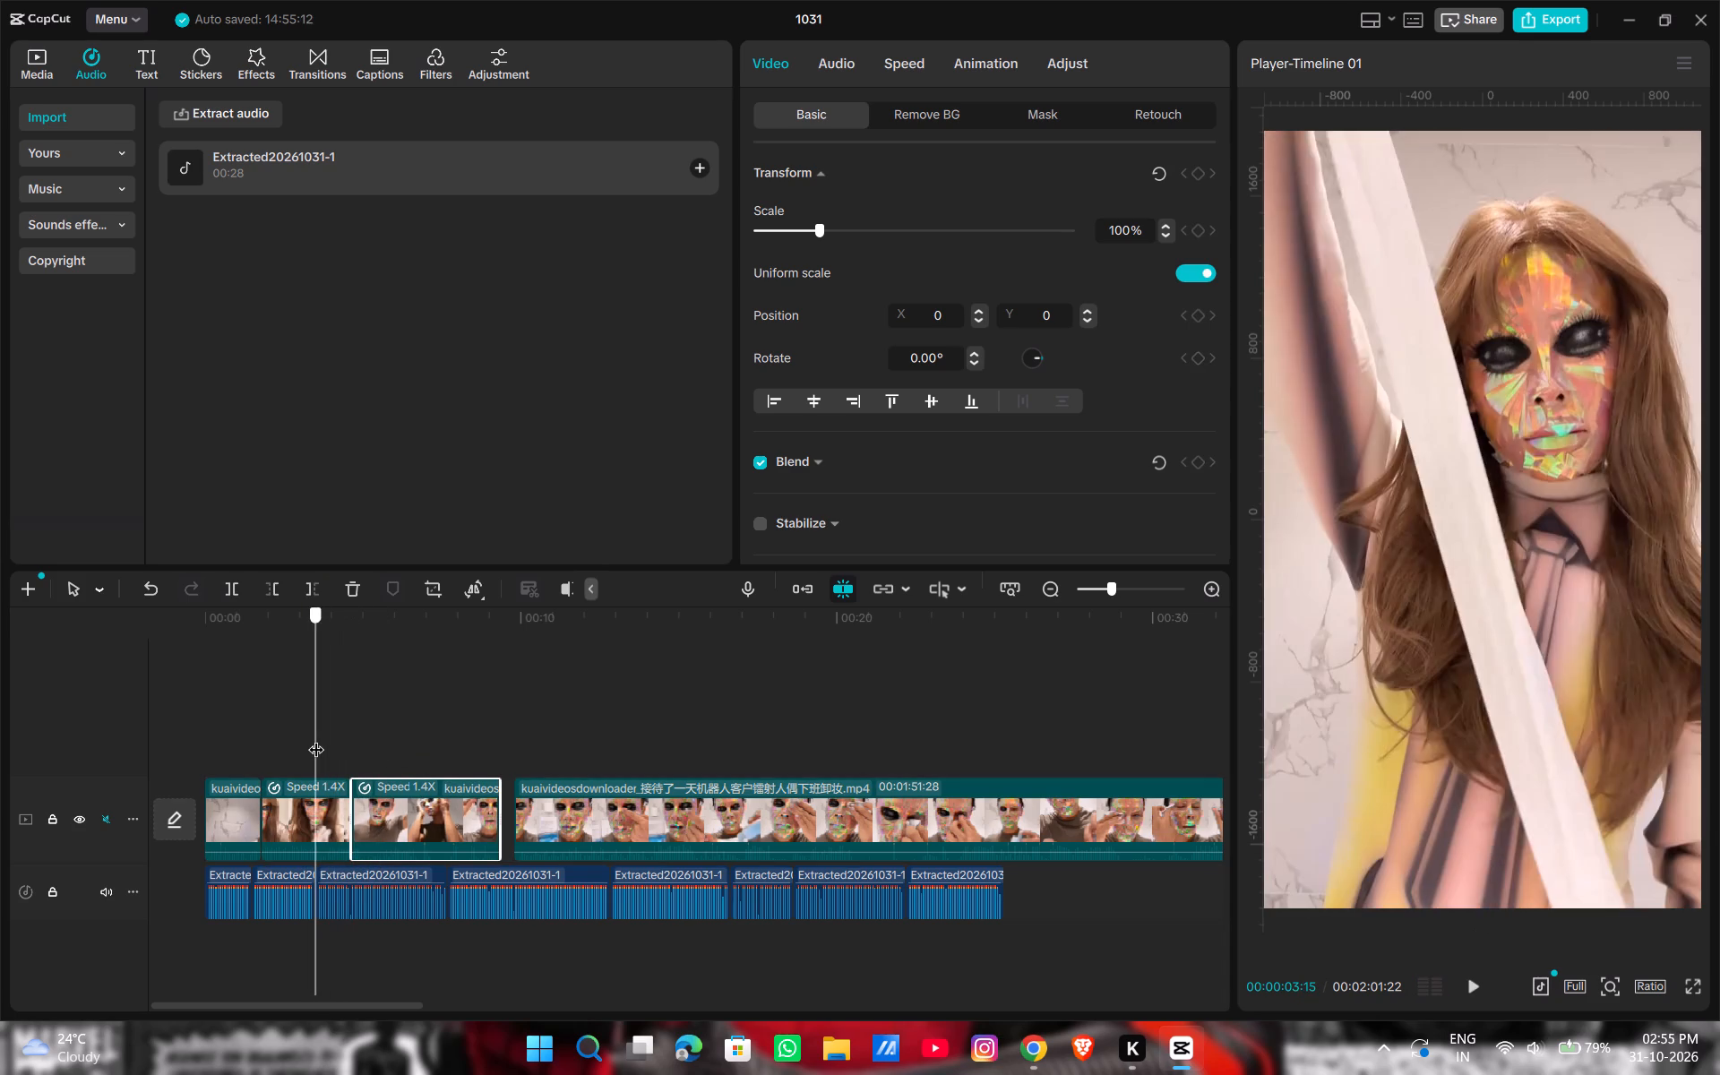
key(space)
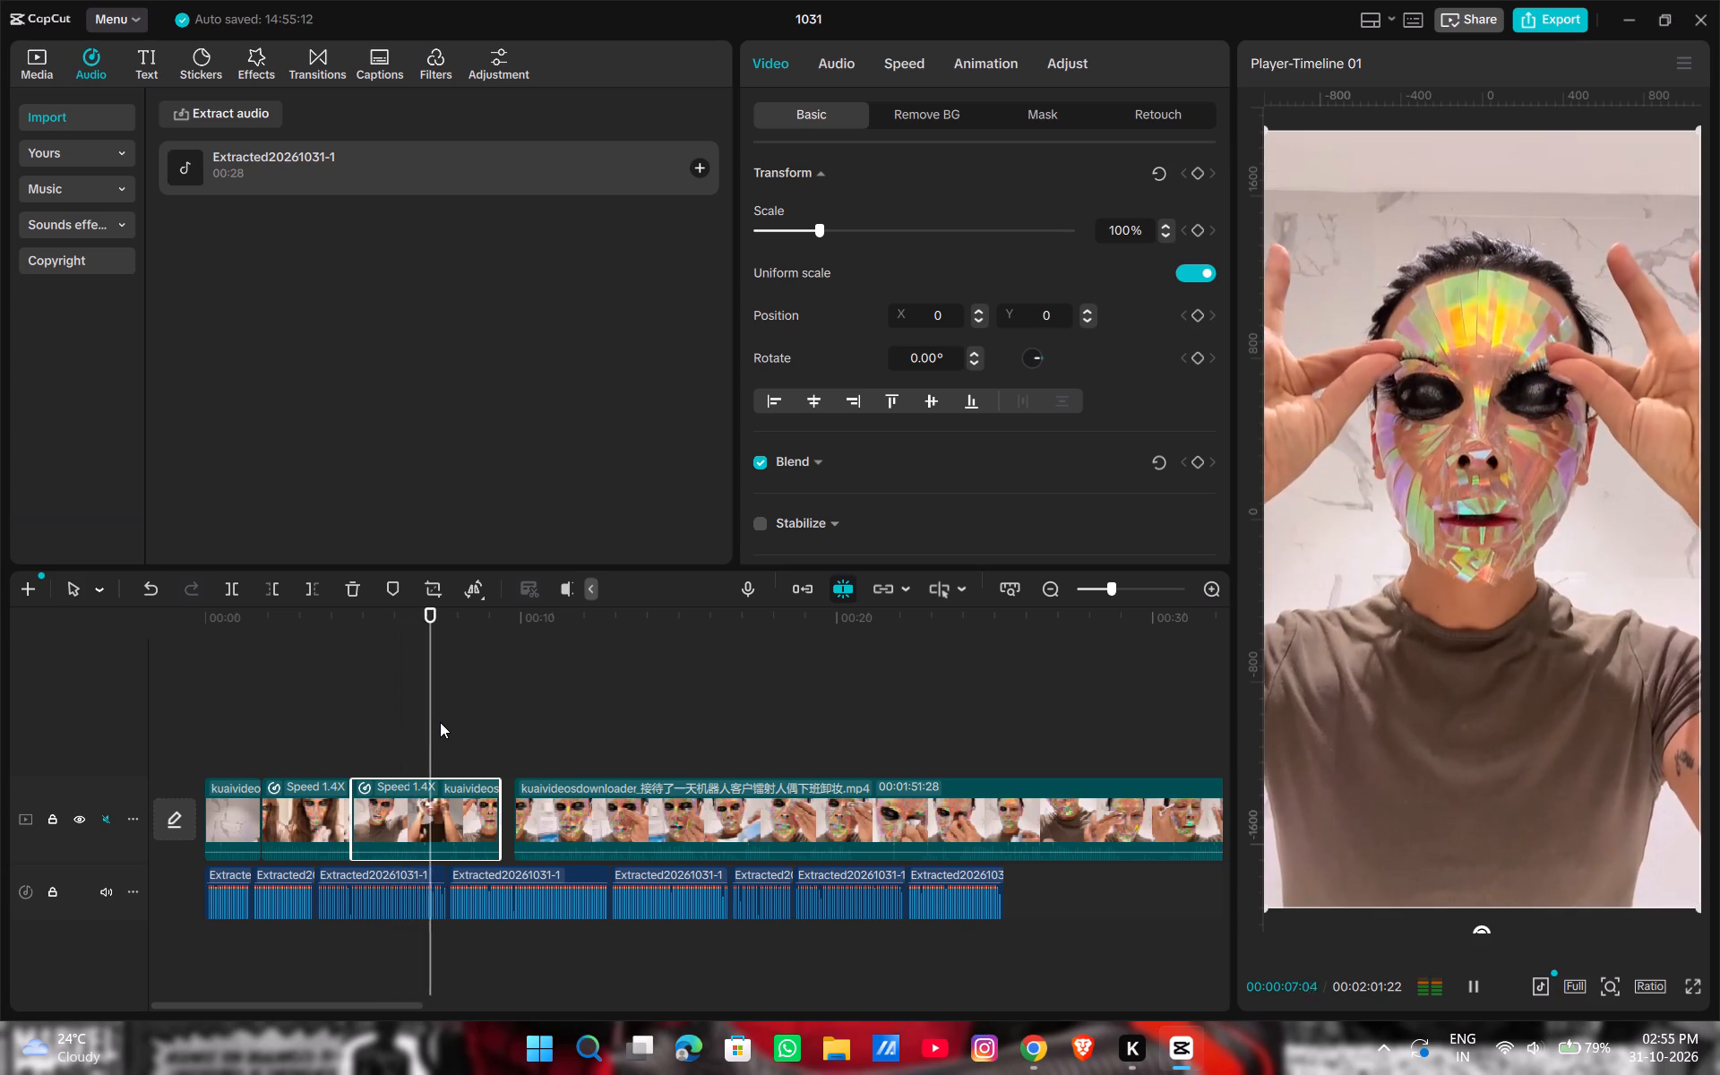
key(space)
key(space)
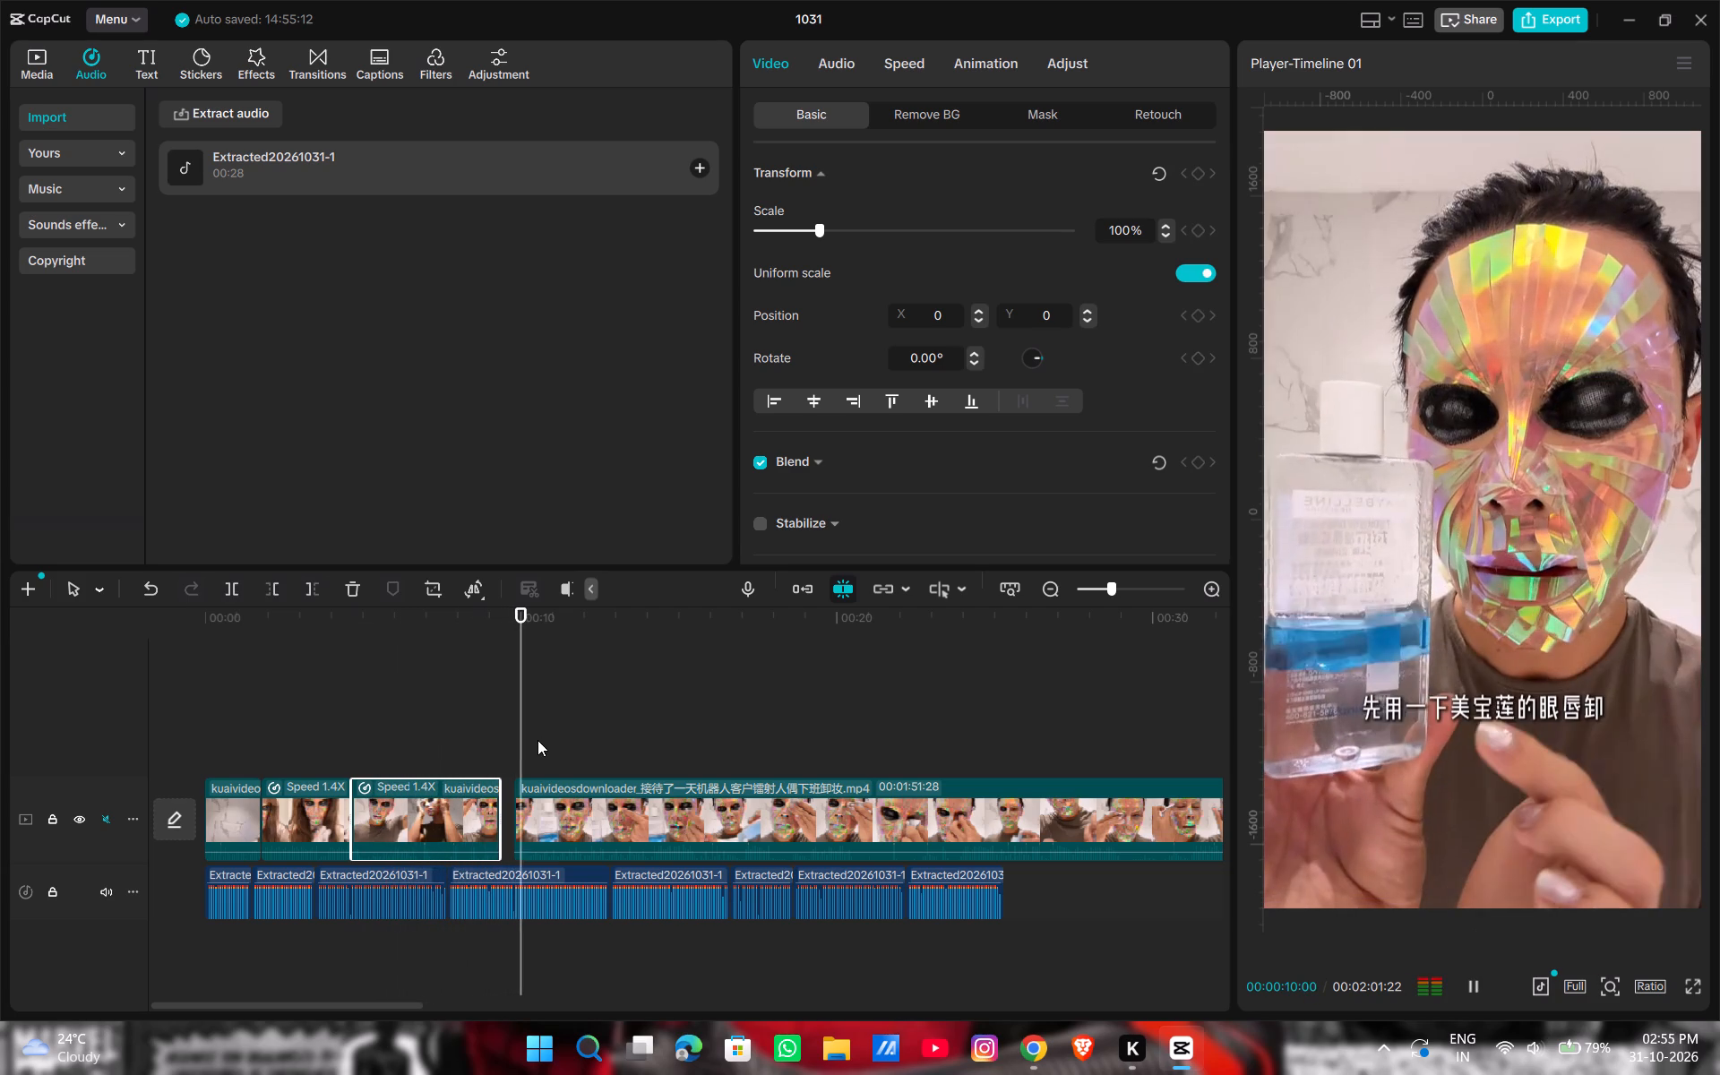
key(space)
key(space)
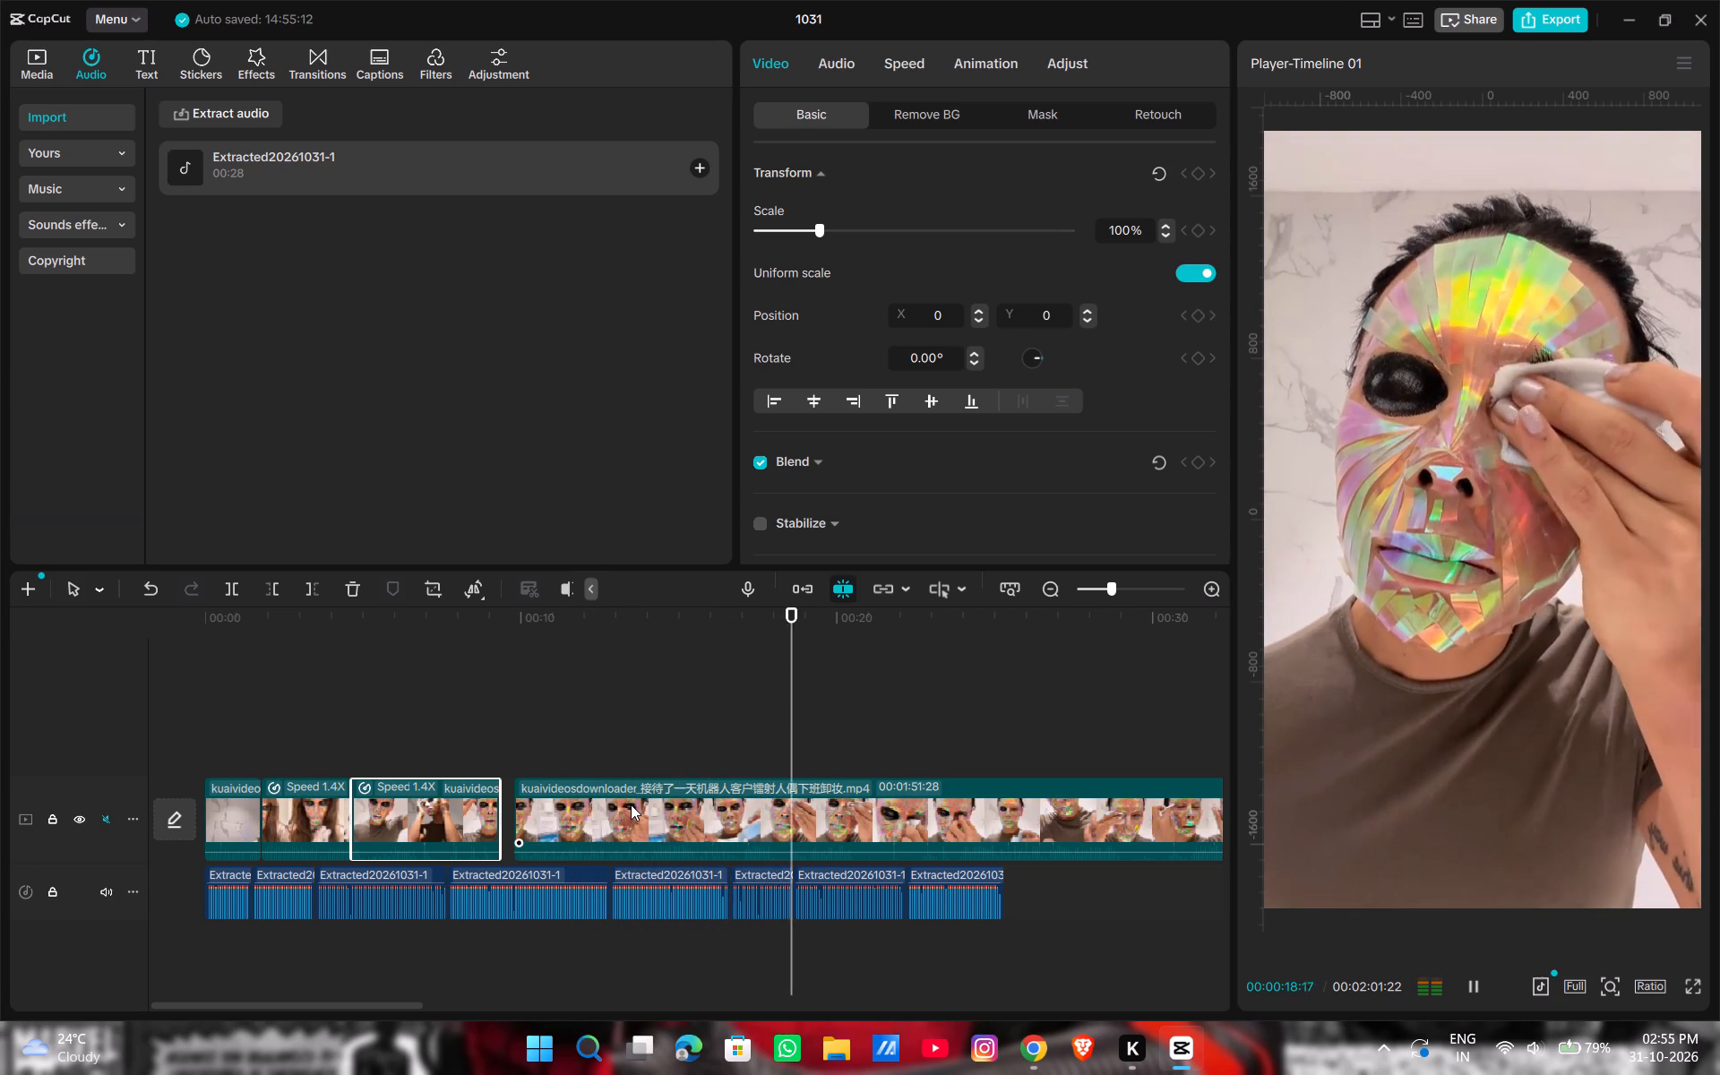
key(space)
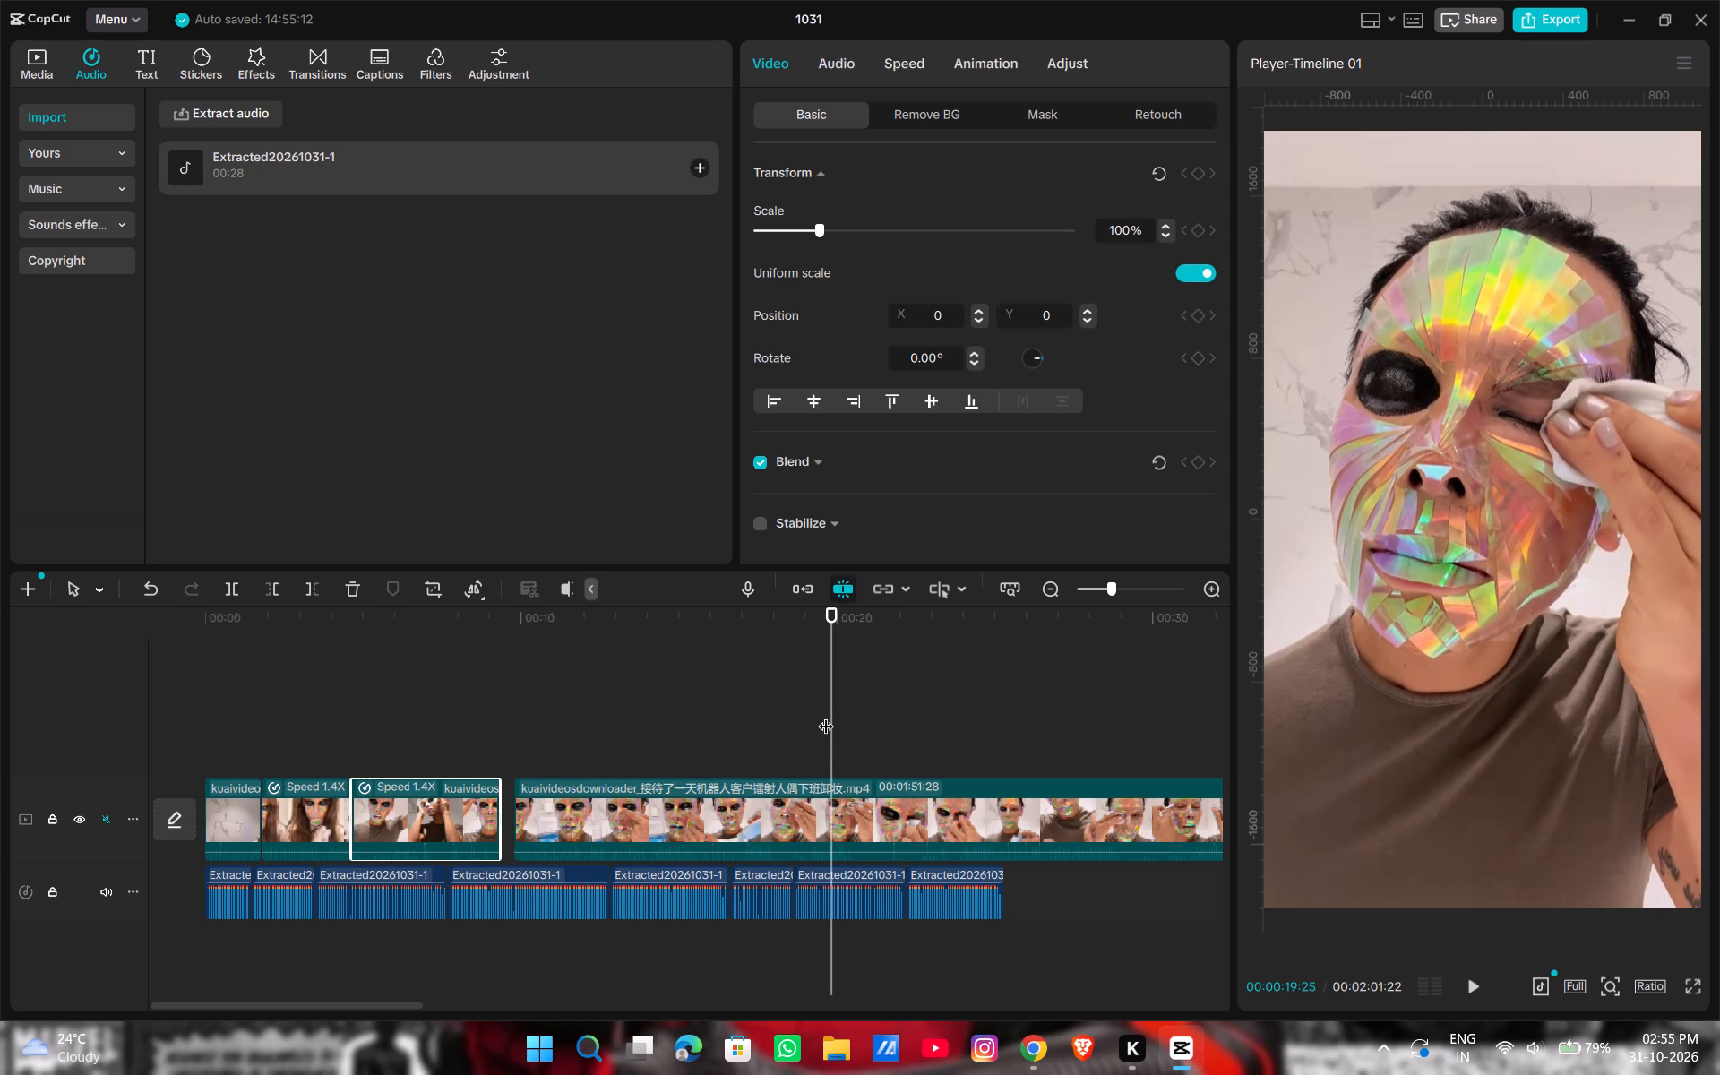
drag(826, 715, 796, 720)
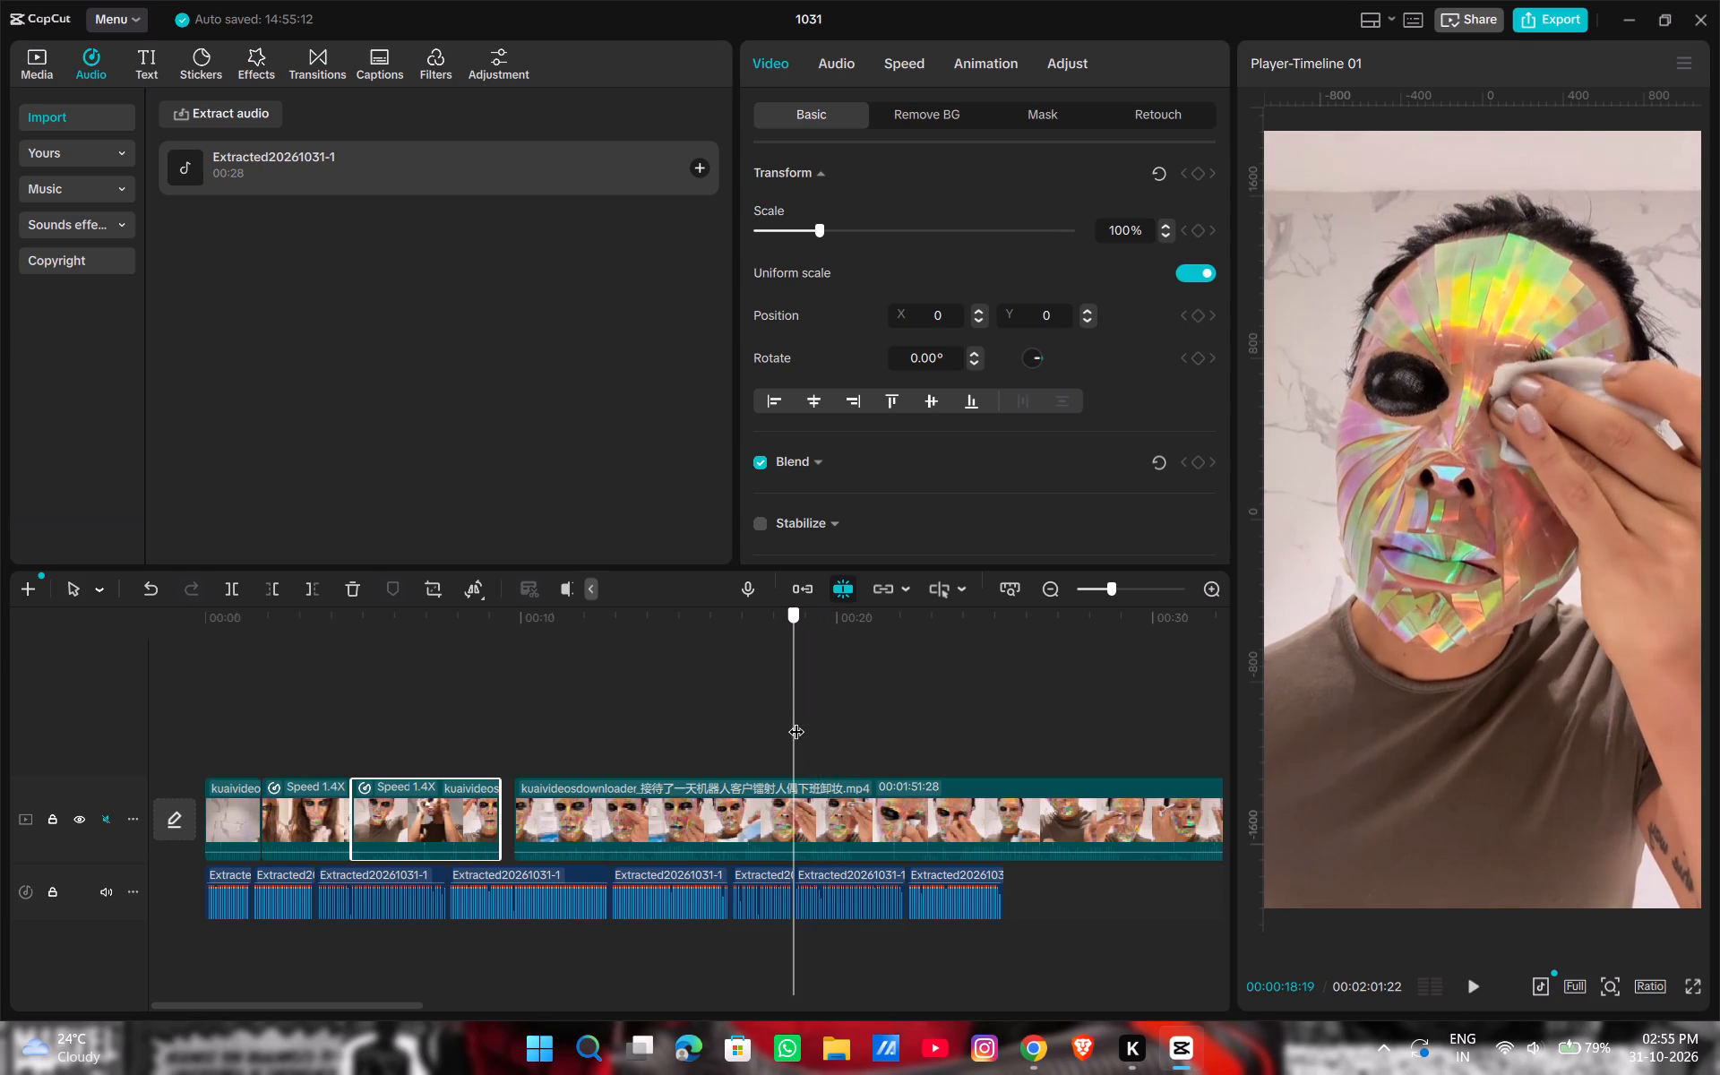
drag(796, 720, 796, 727)
key(ctrl+b)
click(763, 809)
key(BackSpace)
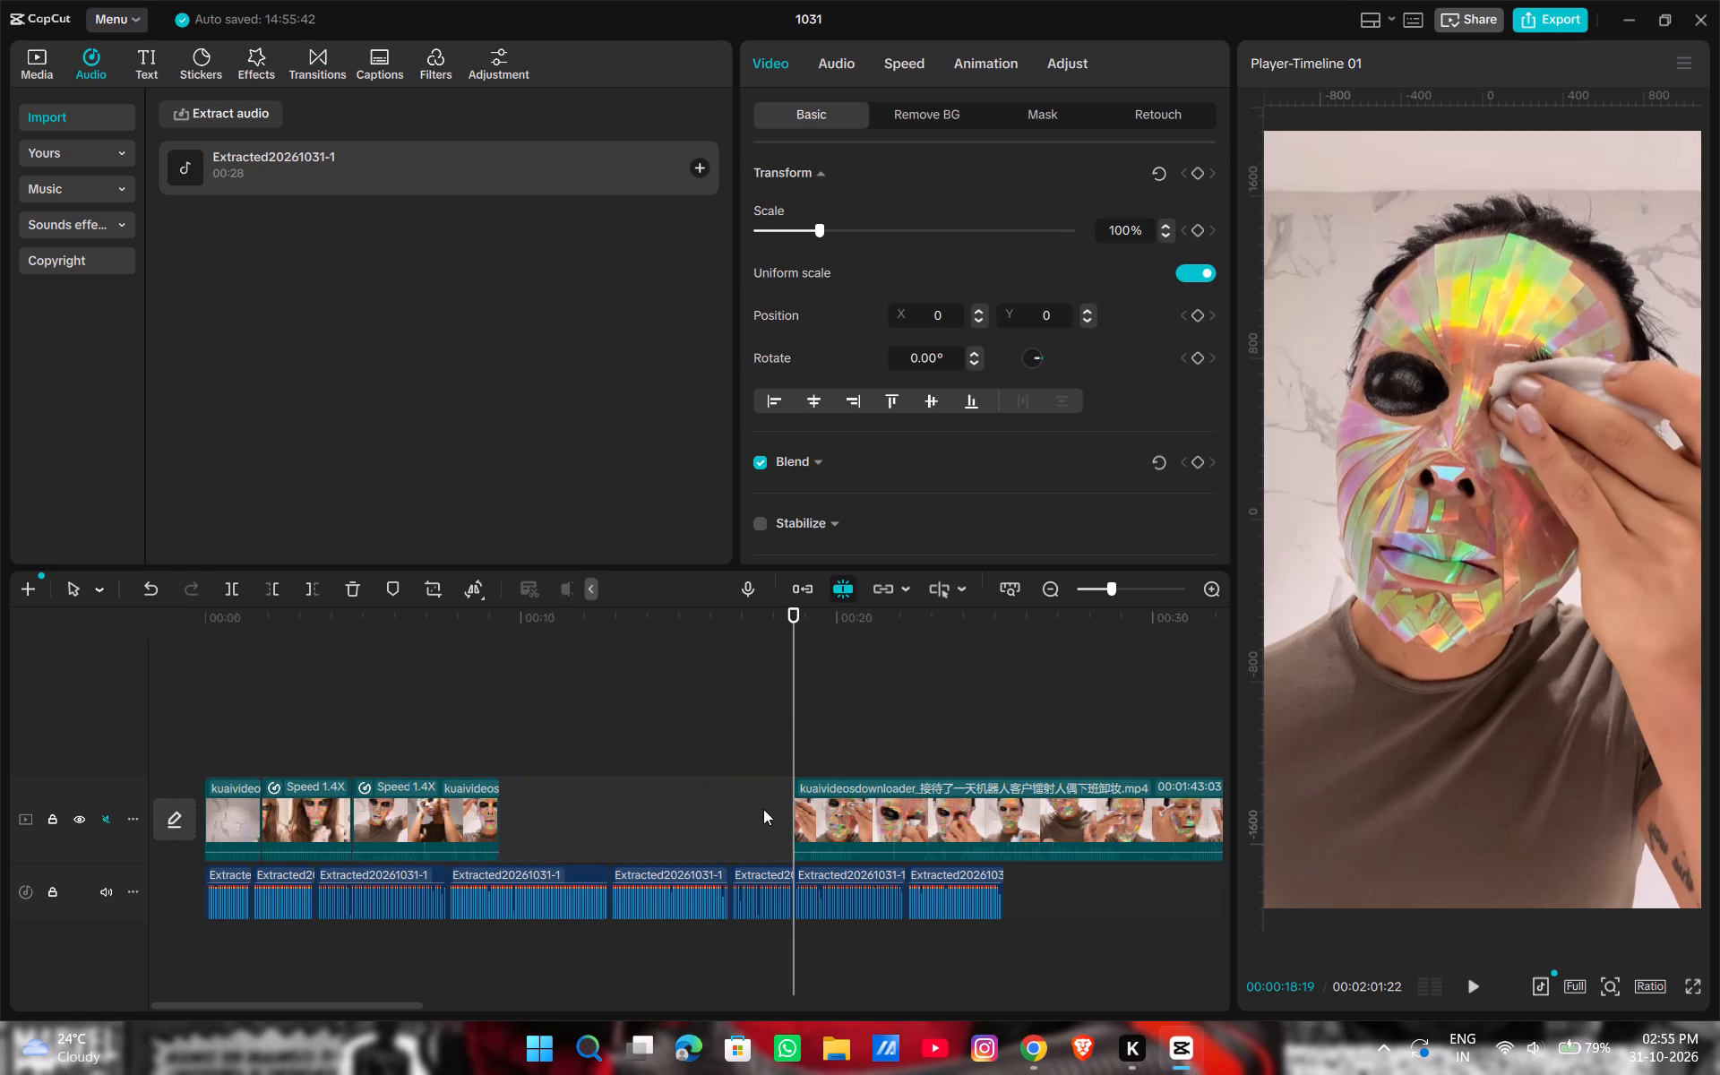
Move the remaining long last clip back against the preceding footage, closing the gap.
drag(907, 808, 719, 813)
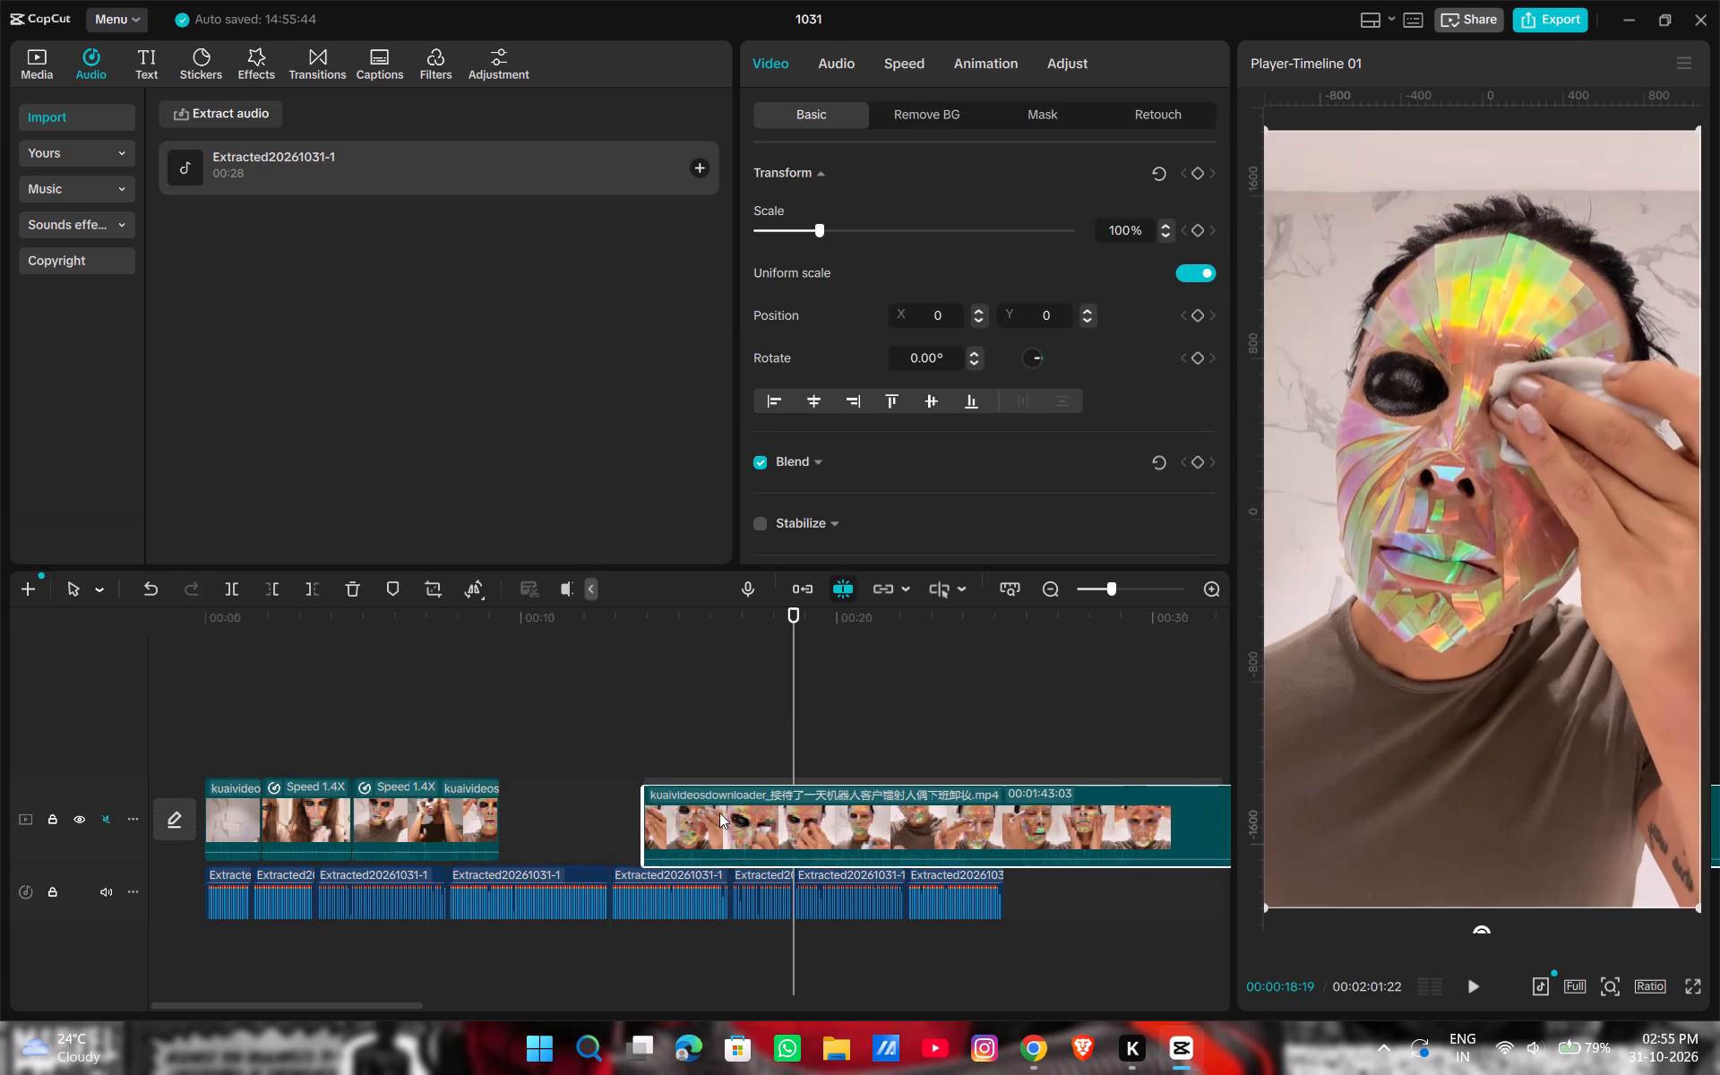
drag(719, 813, 613, 802)
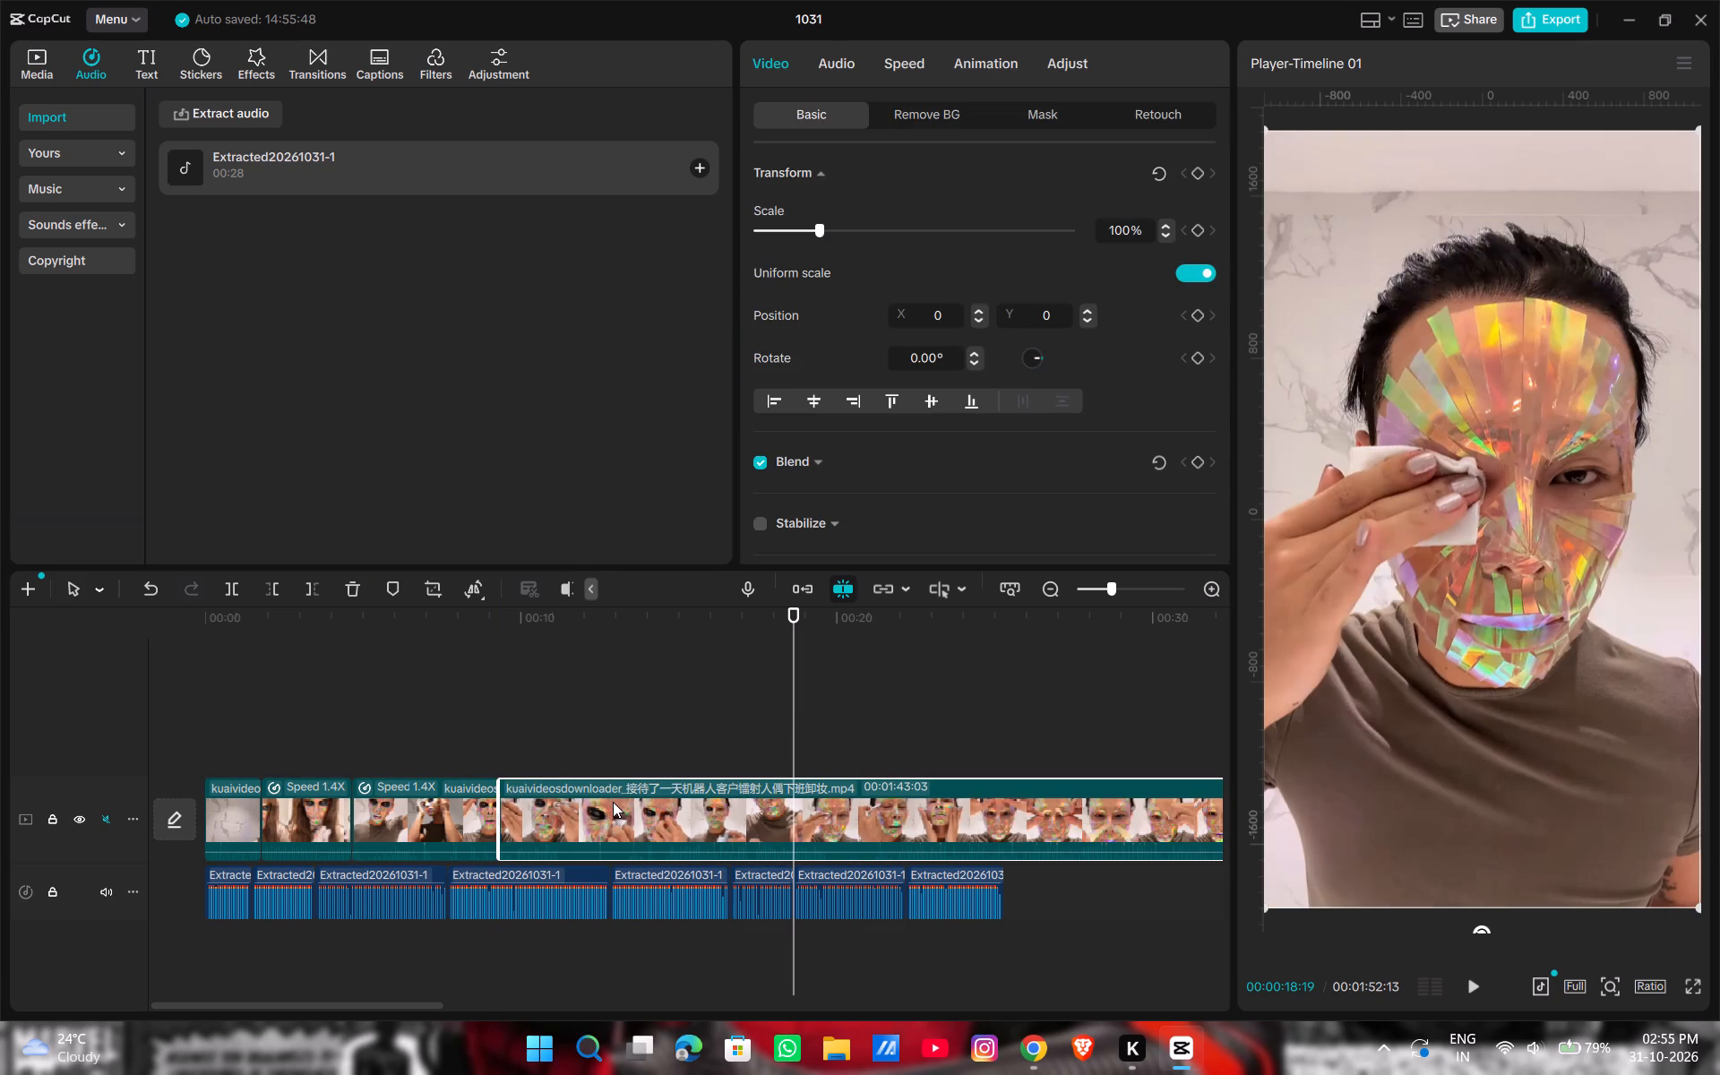
Play across the new join against the voiceover and set the long last clip's speed to 1.41x.
drag(793, 704, 603, 719)
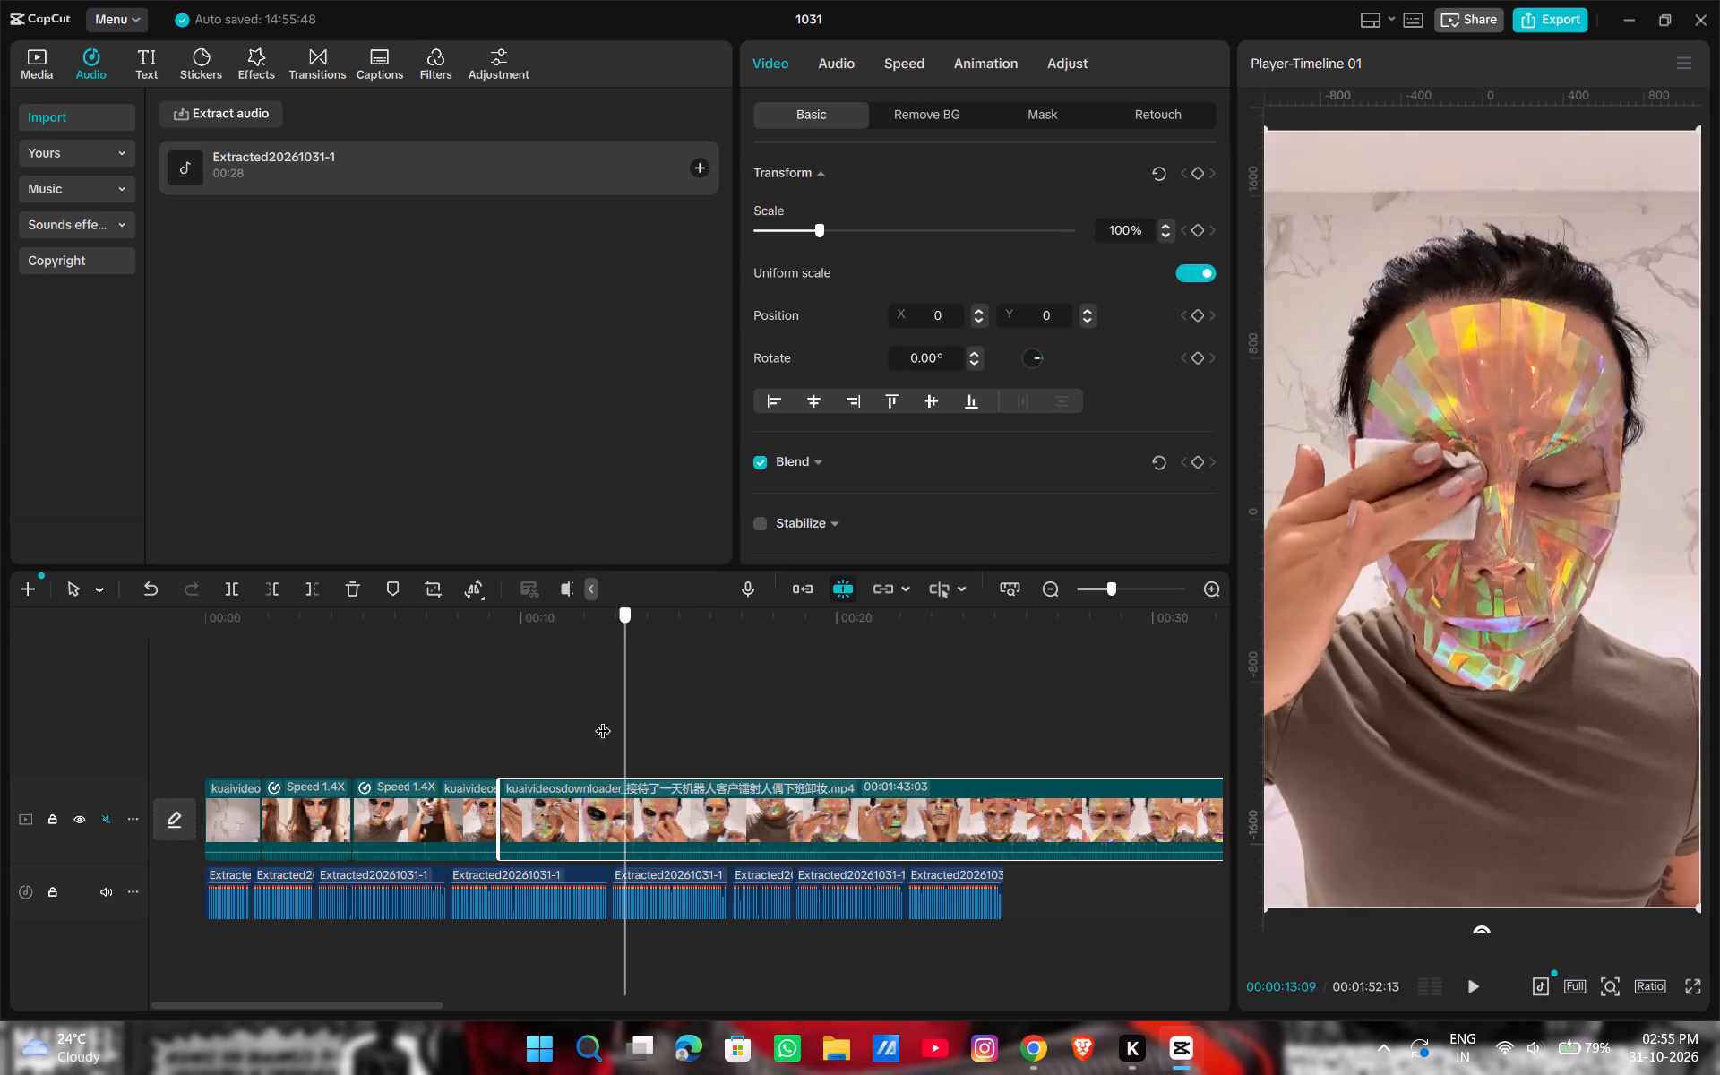
drag(603, 719, 455, 724)
key(space)
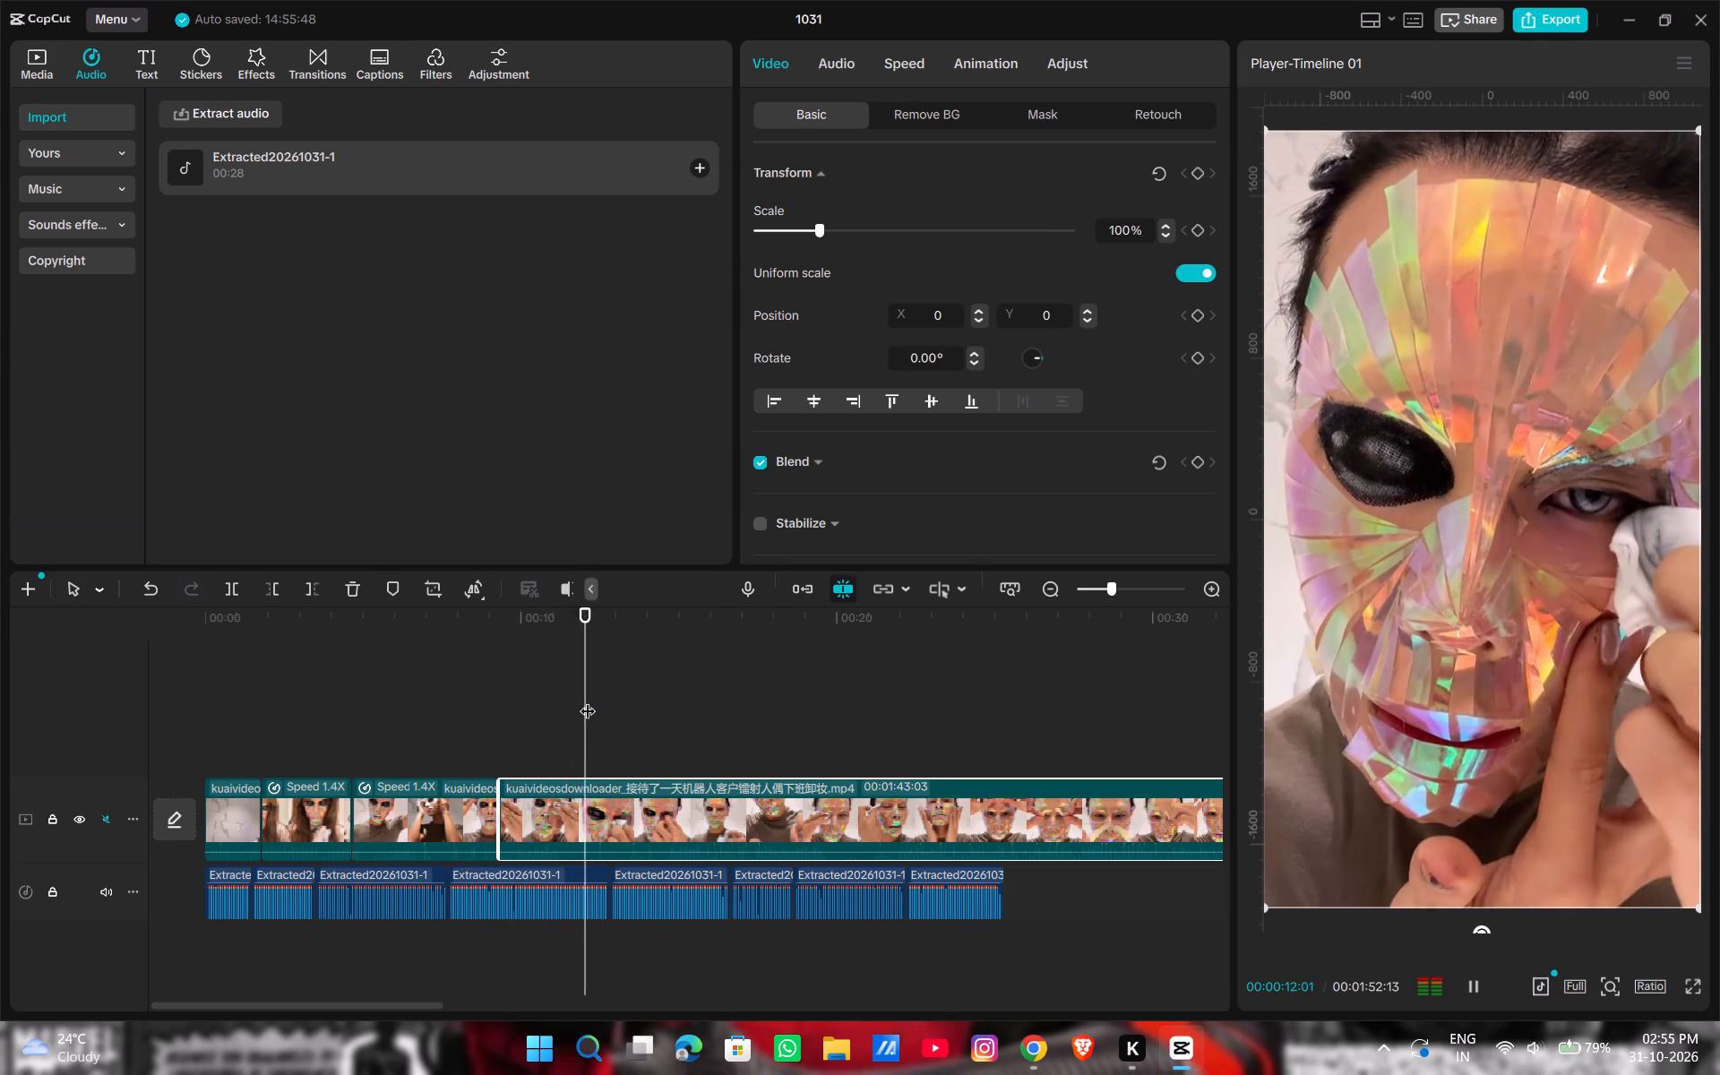
drag(594, 700, 413, 704)
key(space)
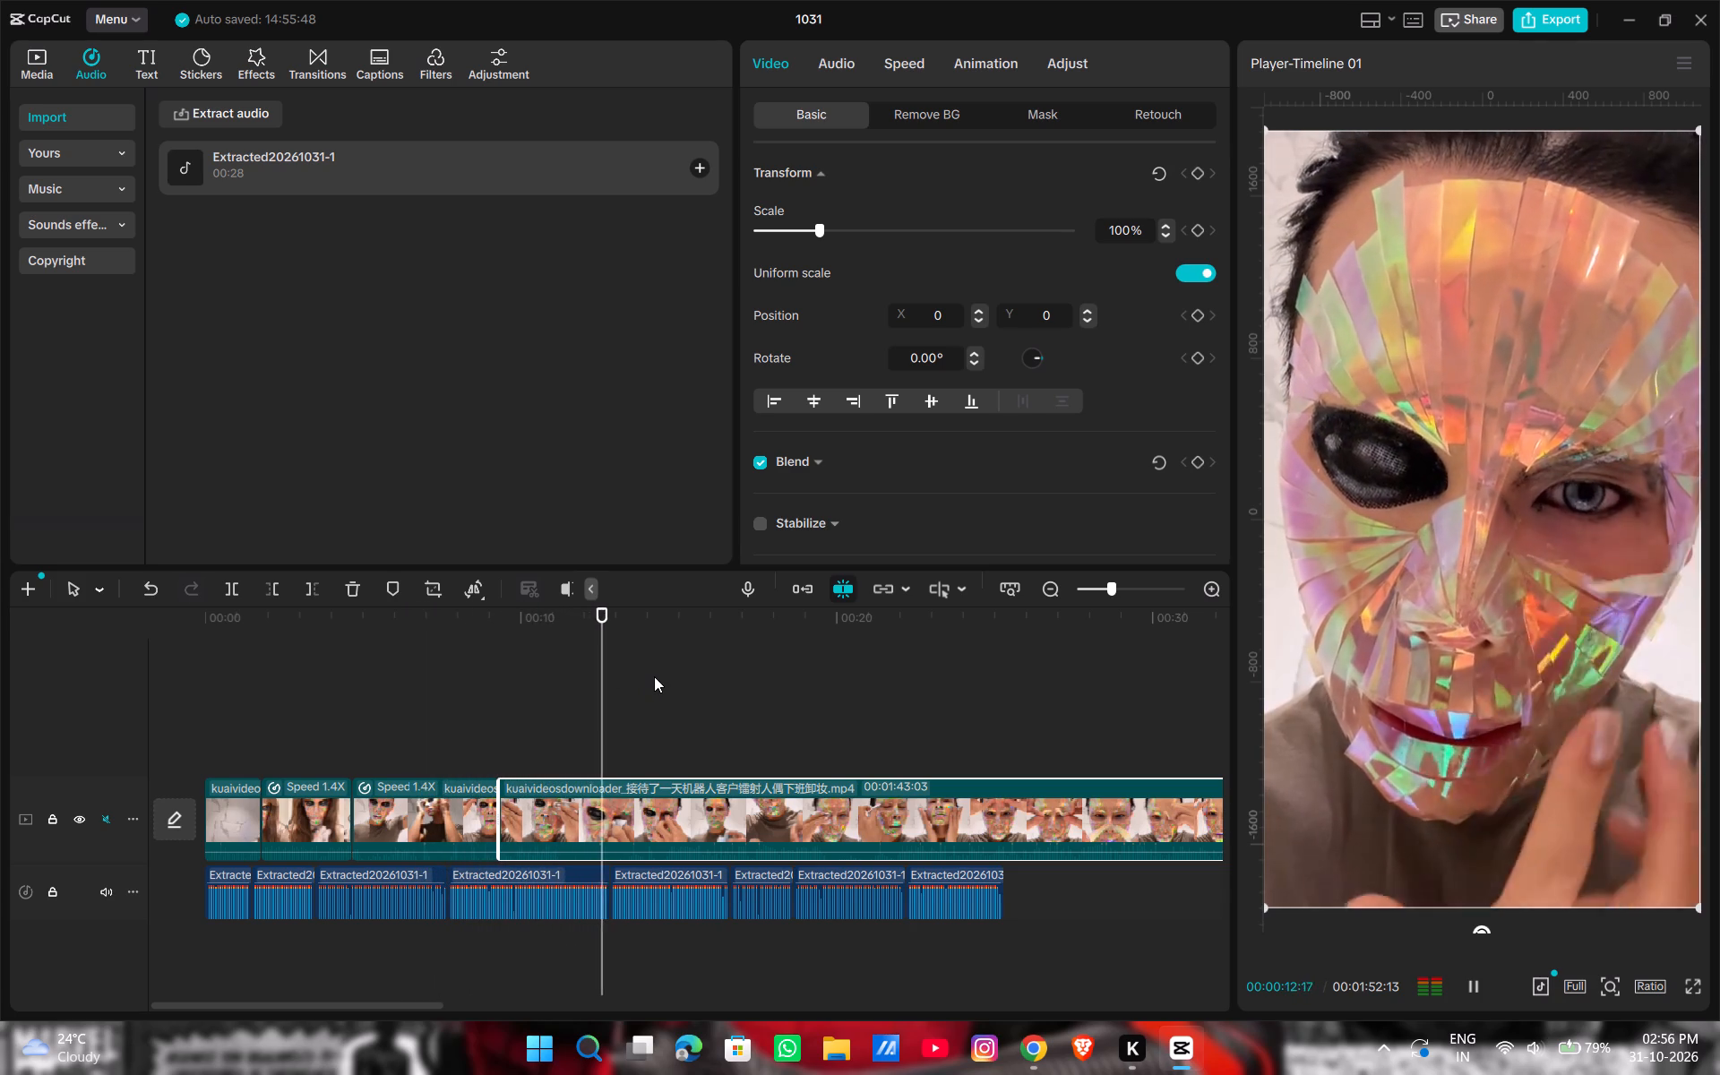
click(561, 815)
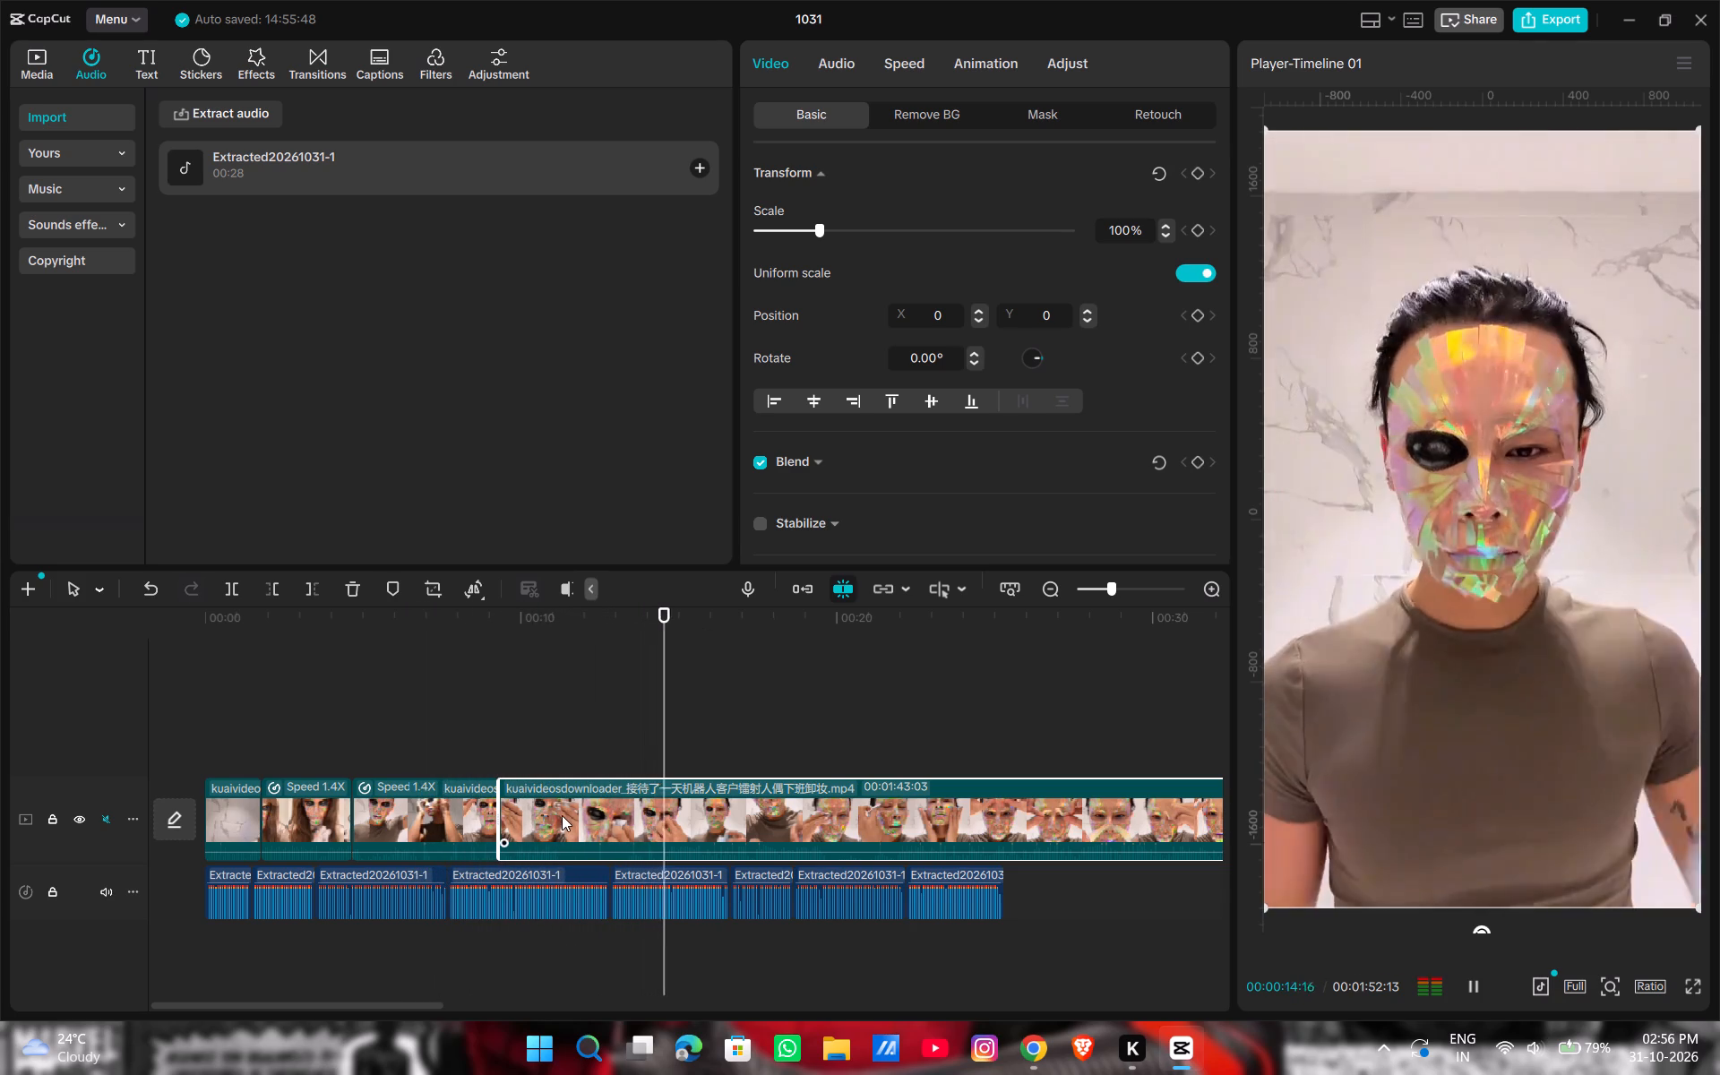
key(space)
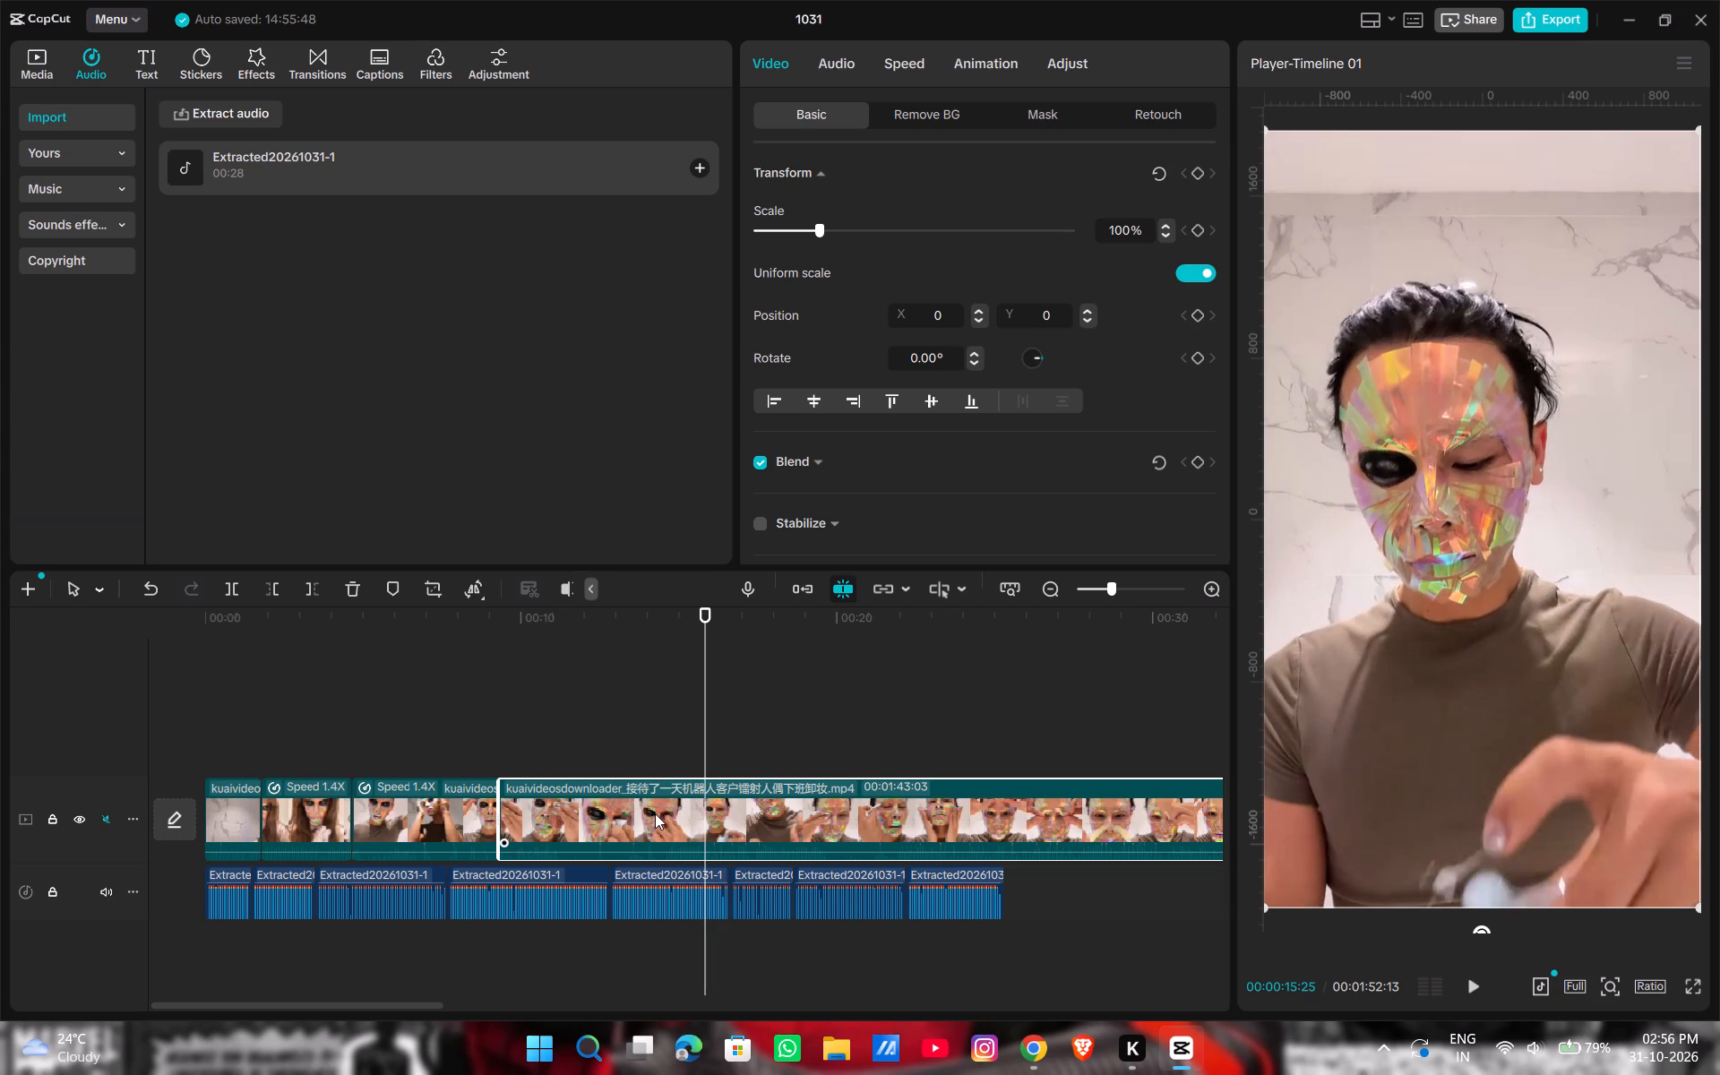
click(655, 813)
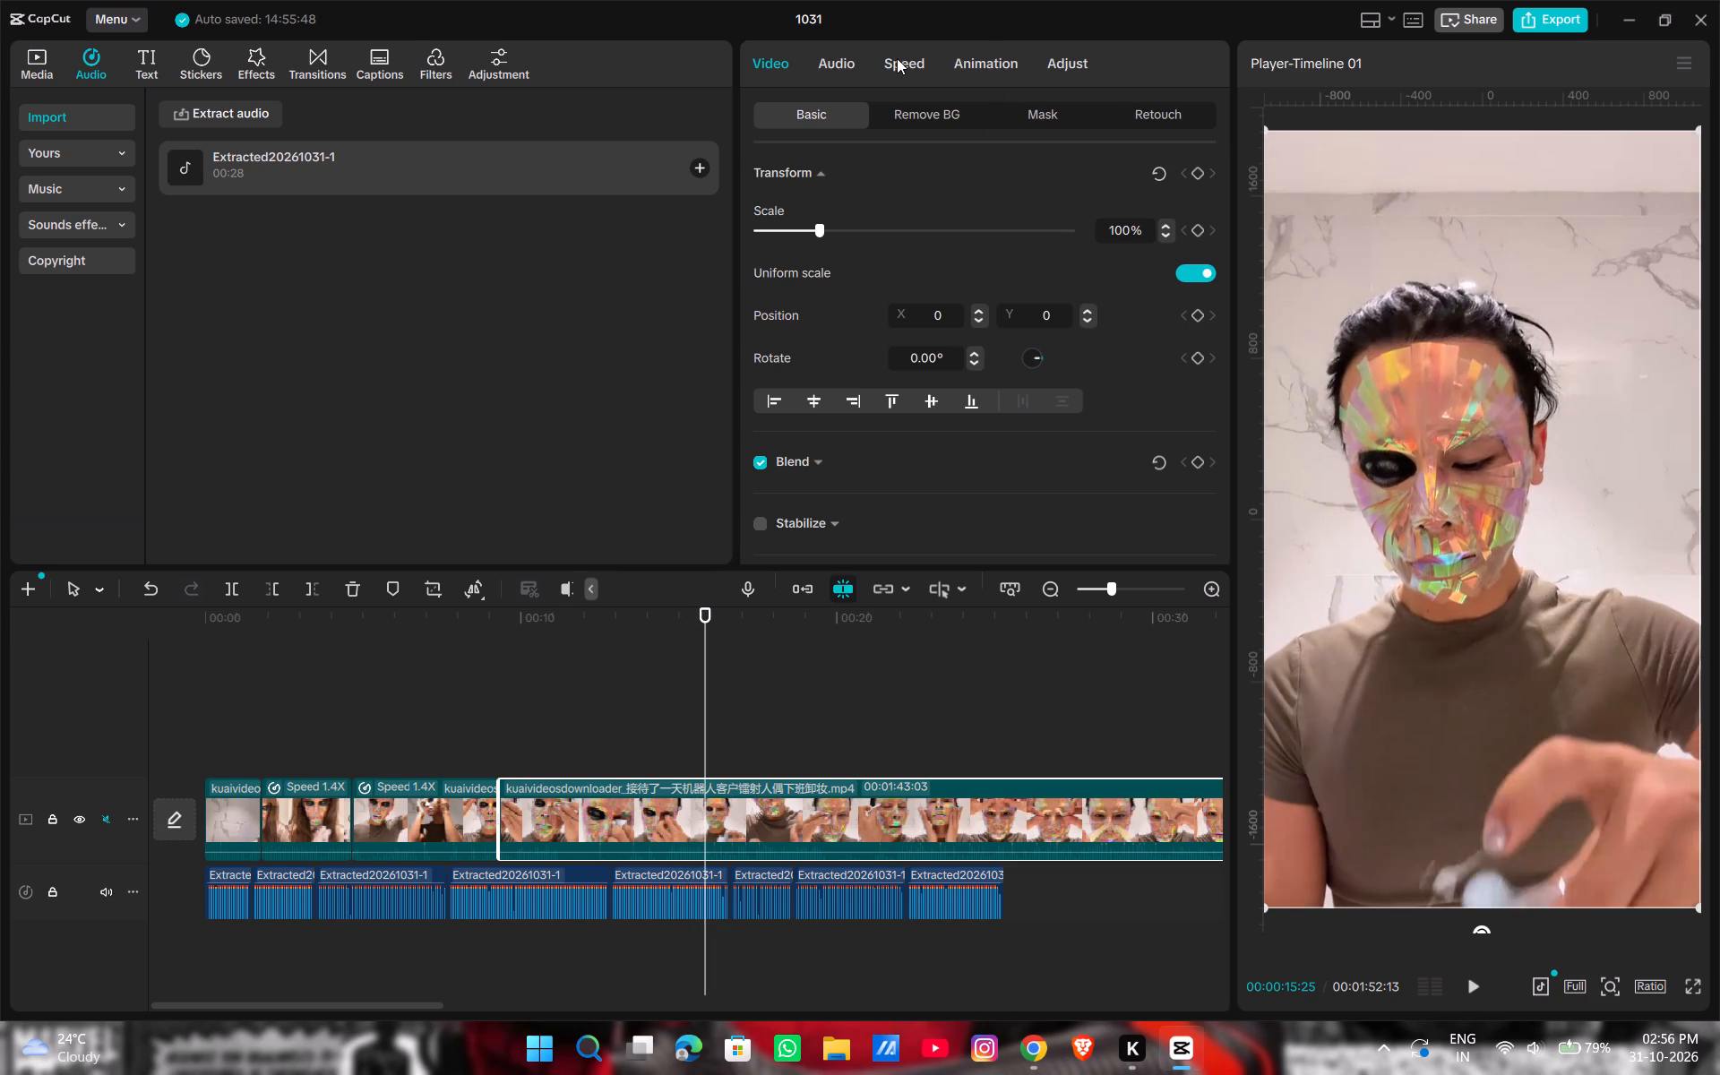
click(897, 58)
drag(828, 203, 837, 203)
drag(837, 203, 844, 205)
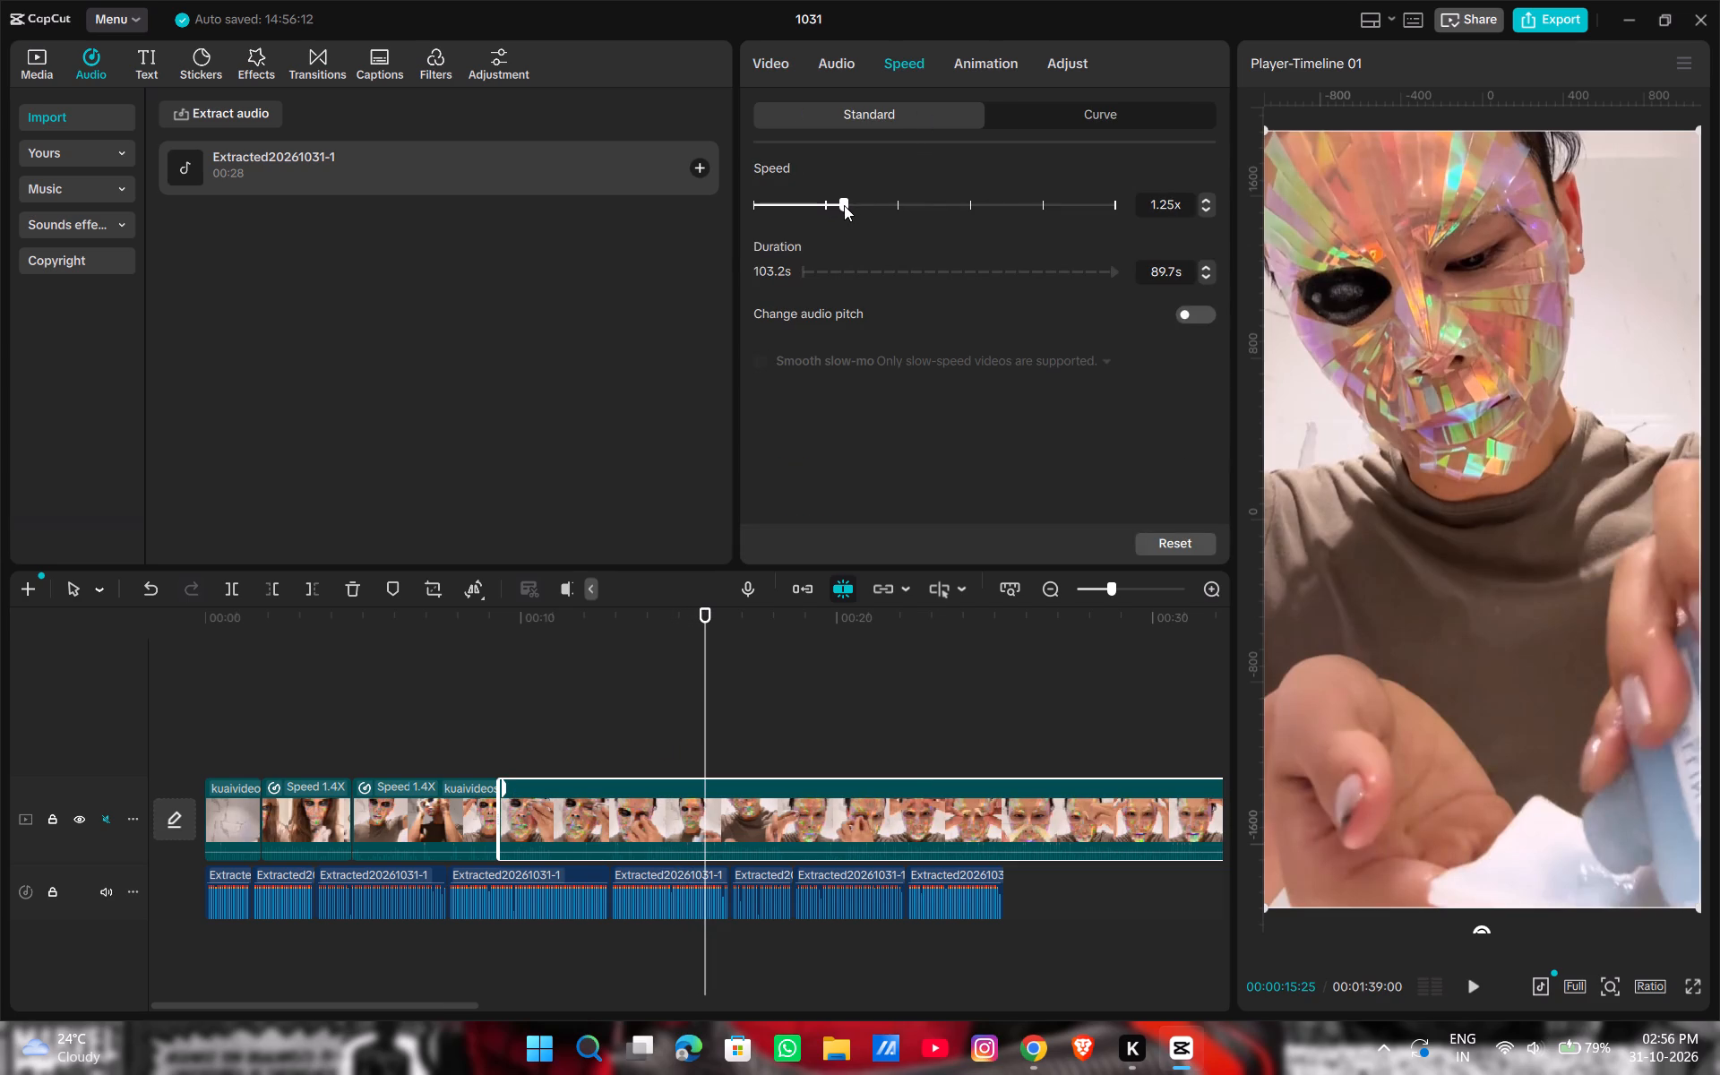
drag(844, 205, 864, 205)
drag(864, 205, 856, 207)
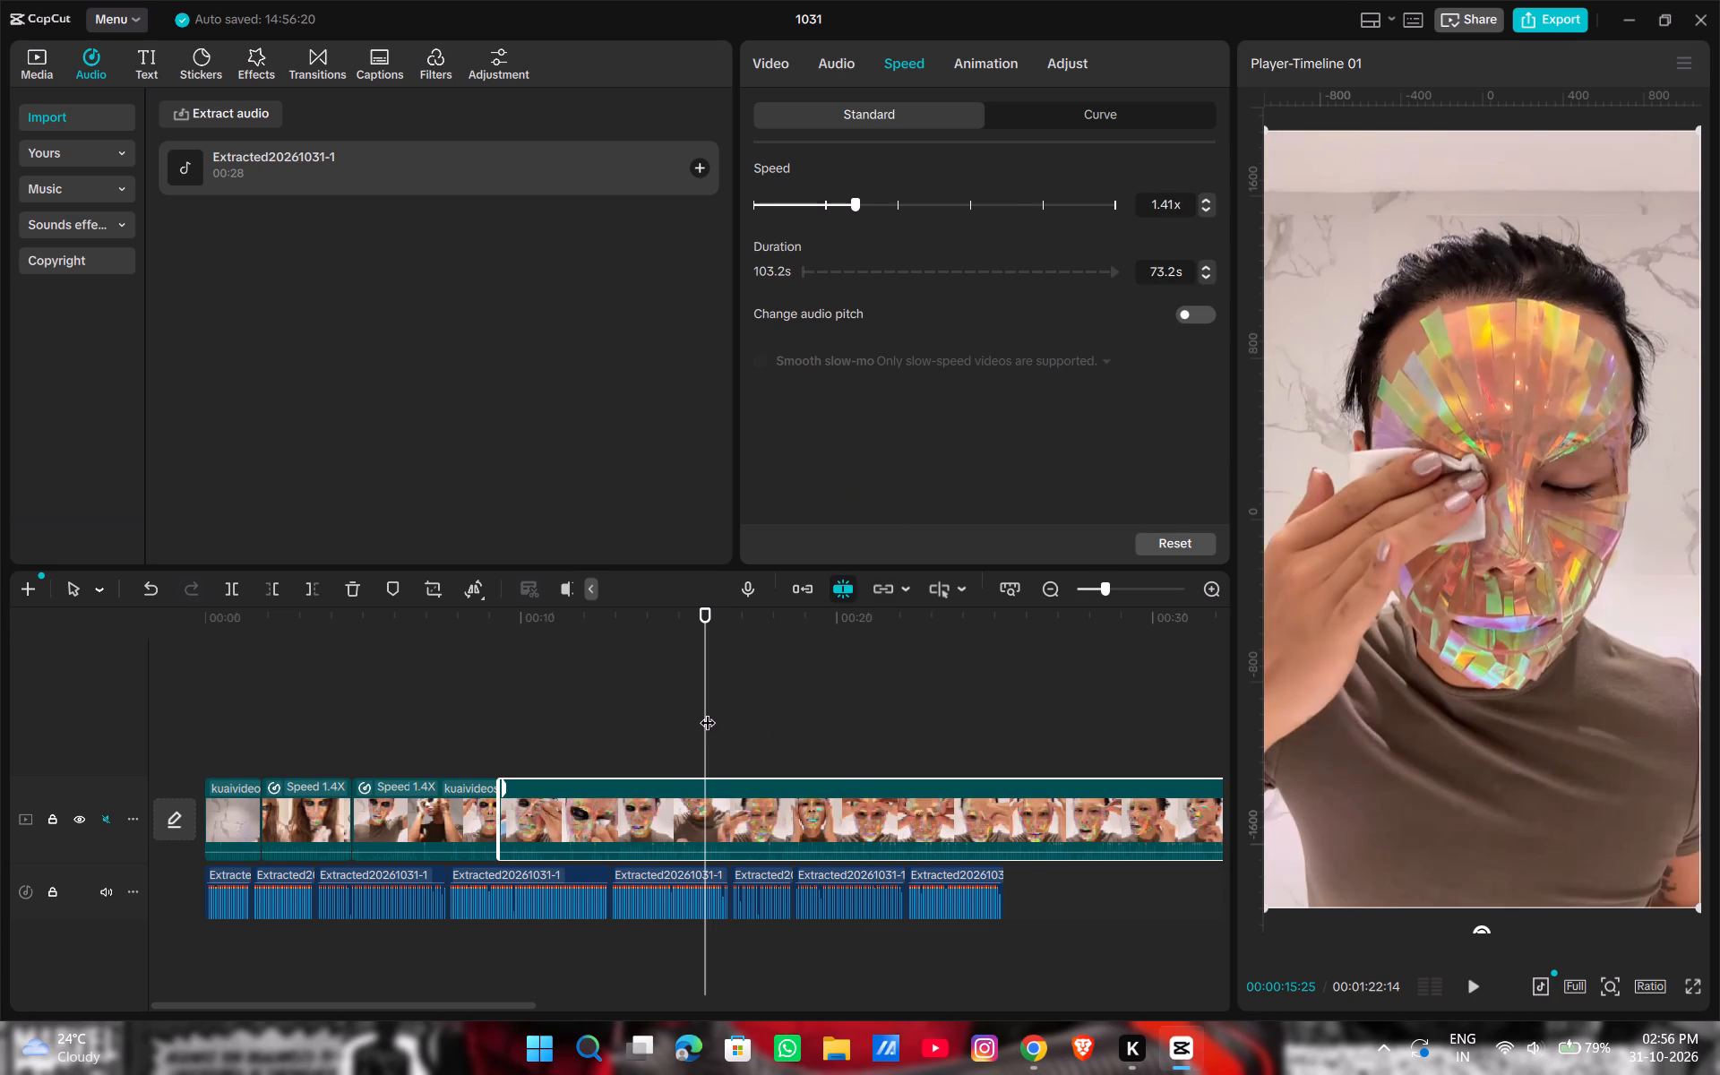
Play the sped-up footage to find its new starting point and trim the long last clip's start to about 00:00:11:01.
drag(708, 711, 478, 714)
key(space)
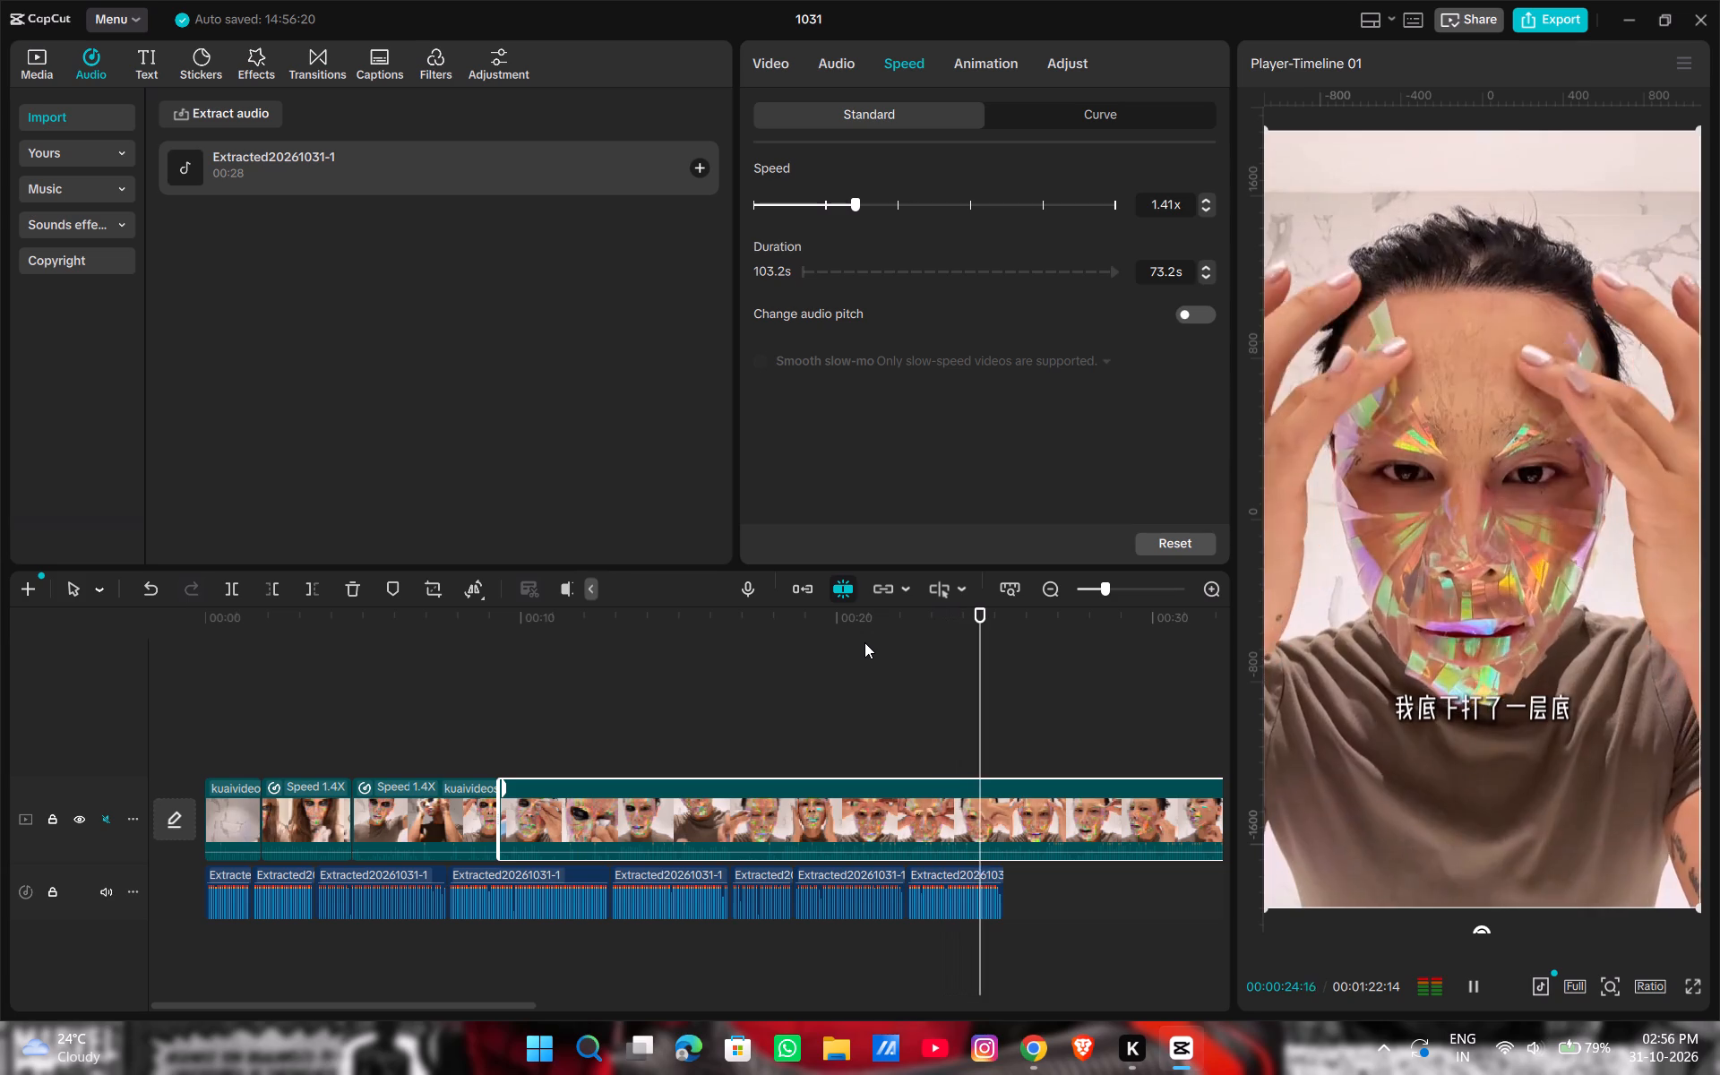
drag(1036, 704, 968, 715)
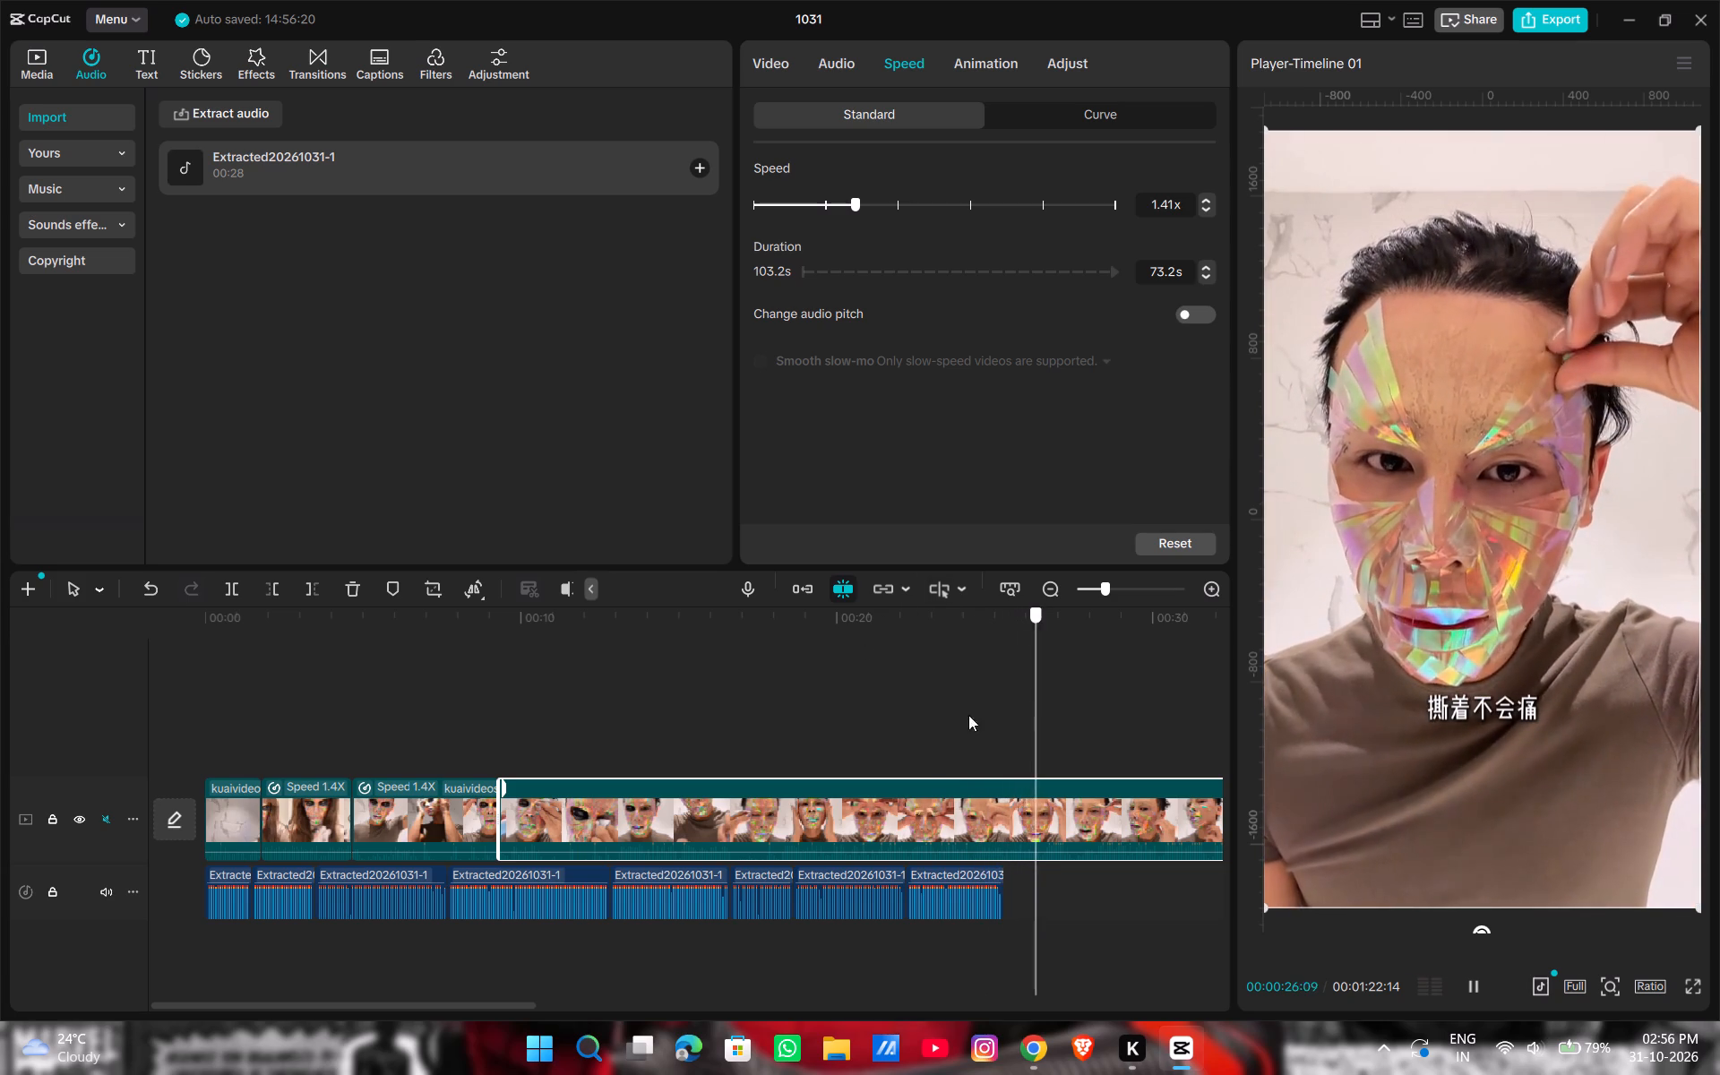
drag(968, 715, 461, 716)
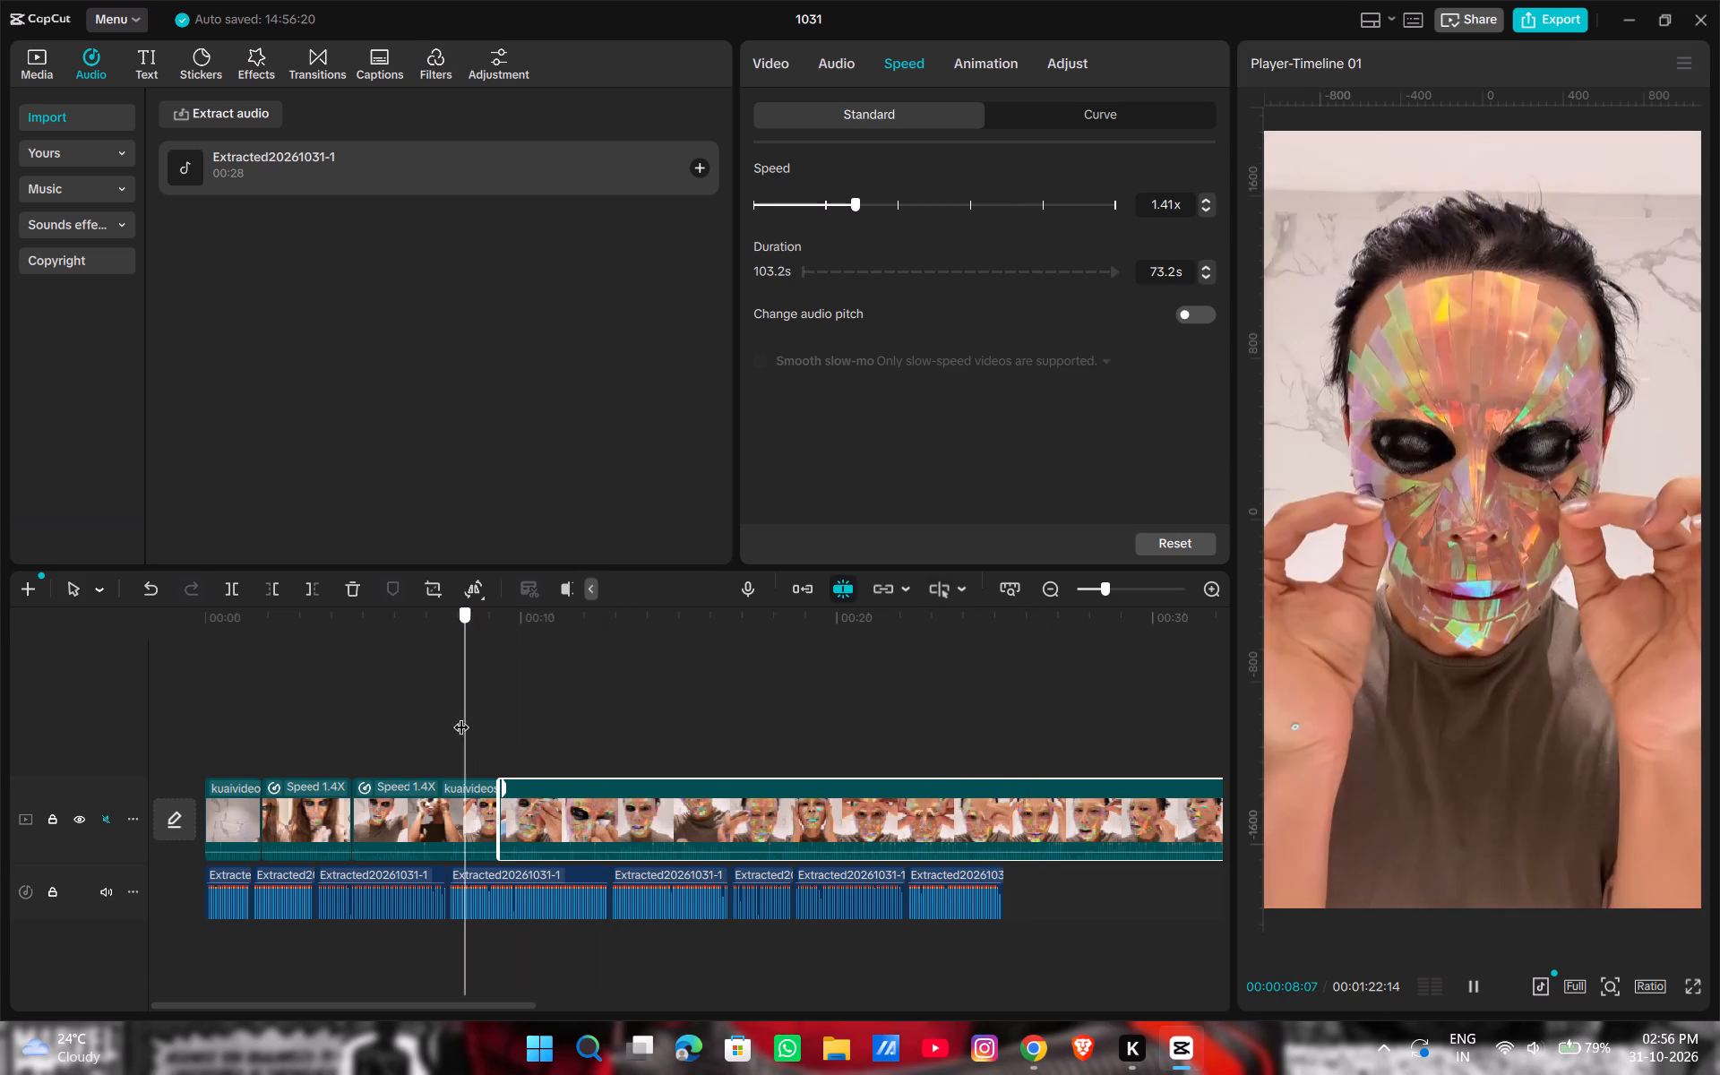
drag(461, 716, 539, 715)
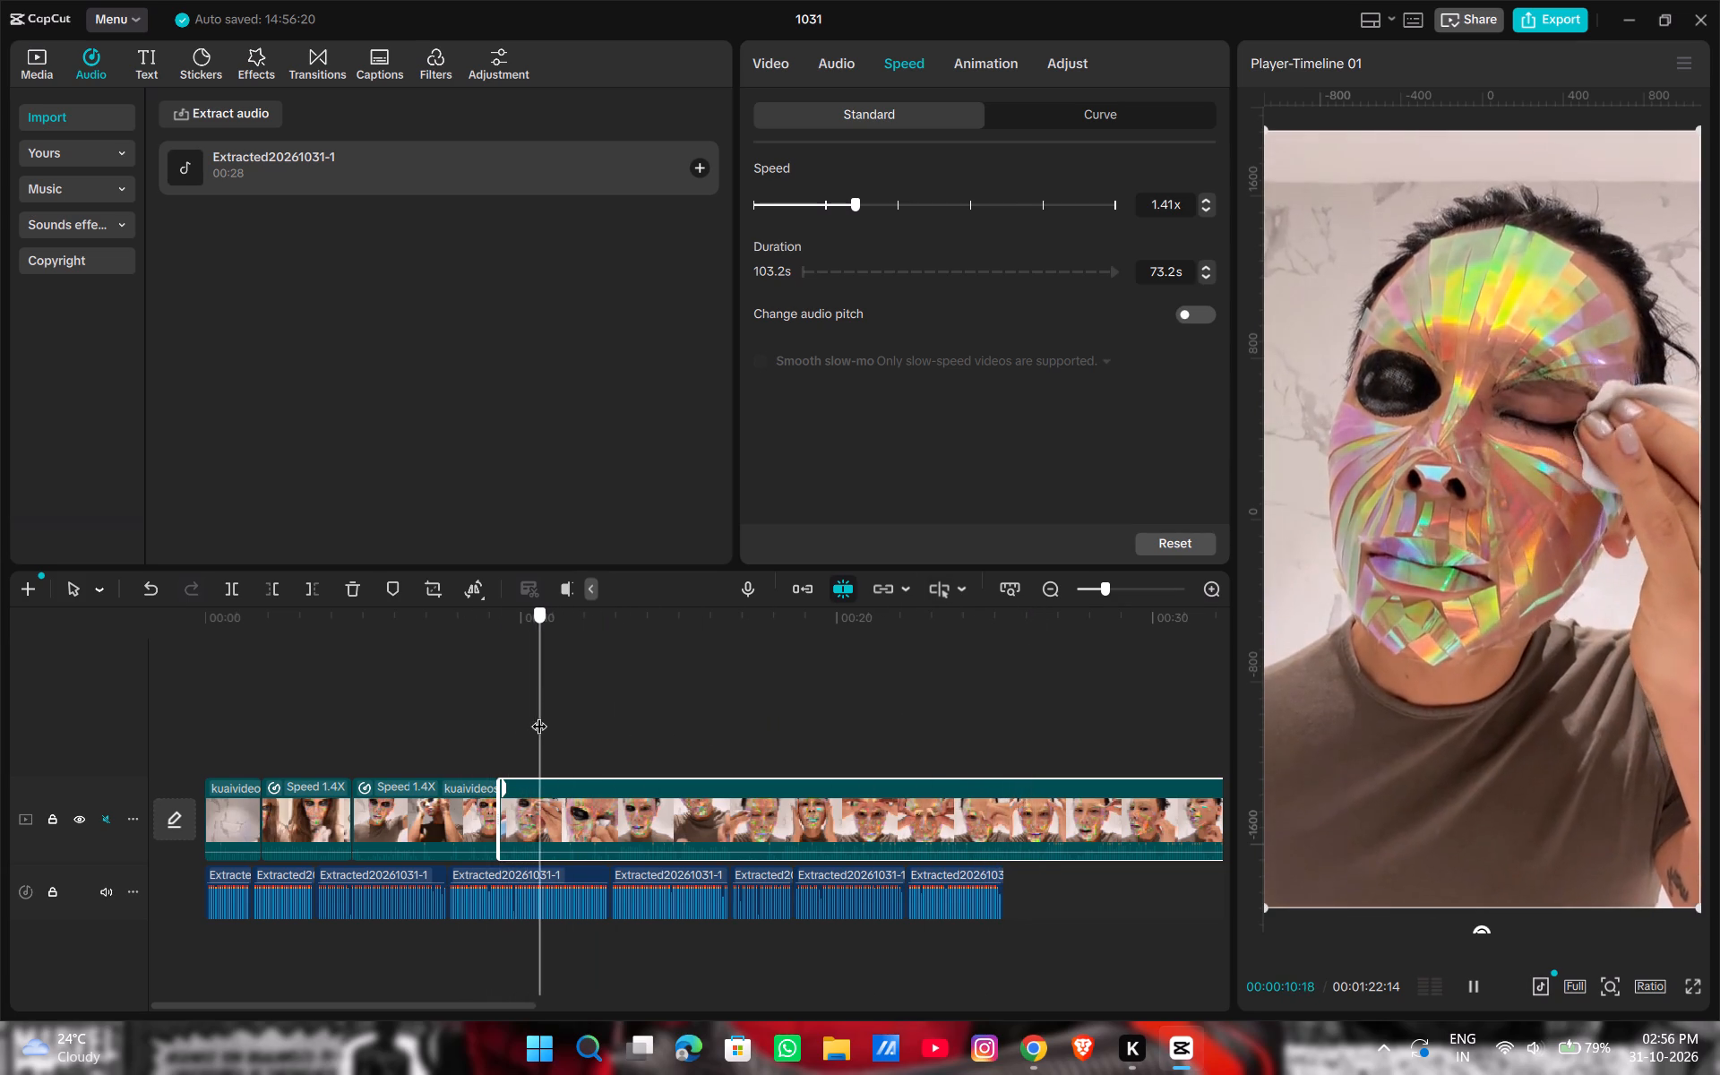
drag(539, 715, 554, 716)
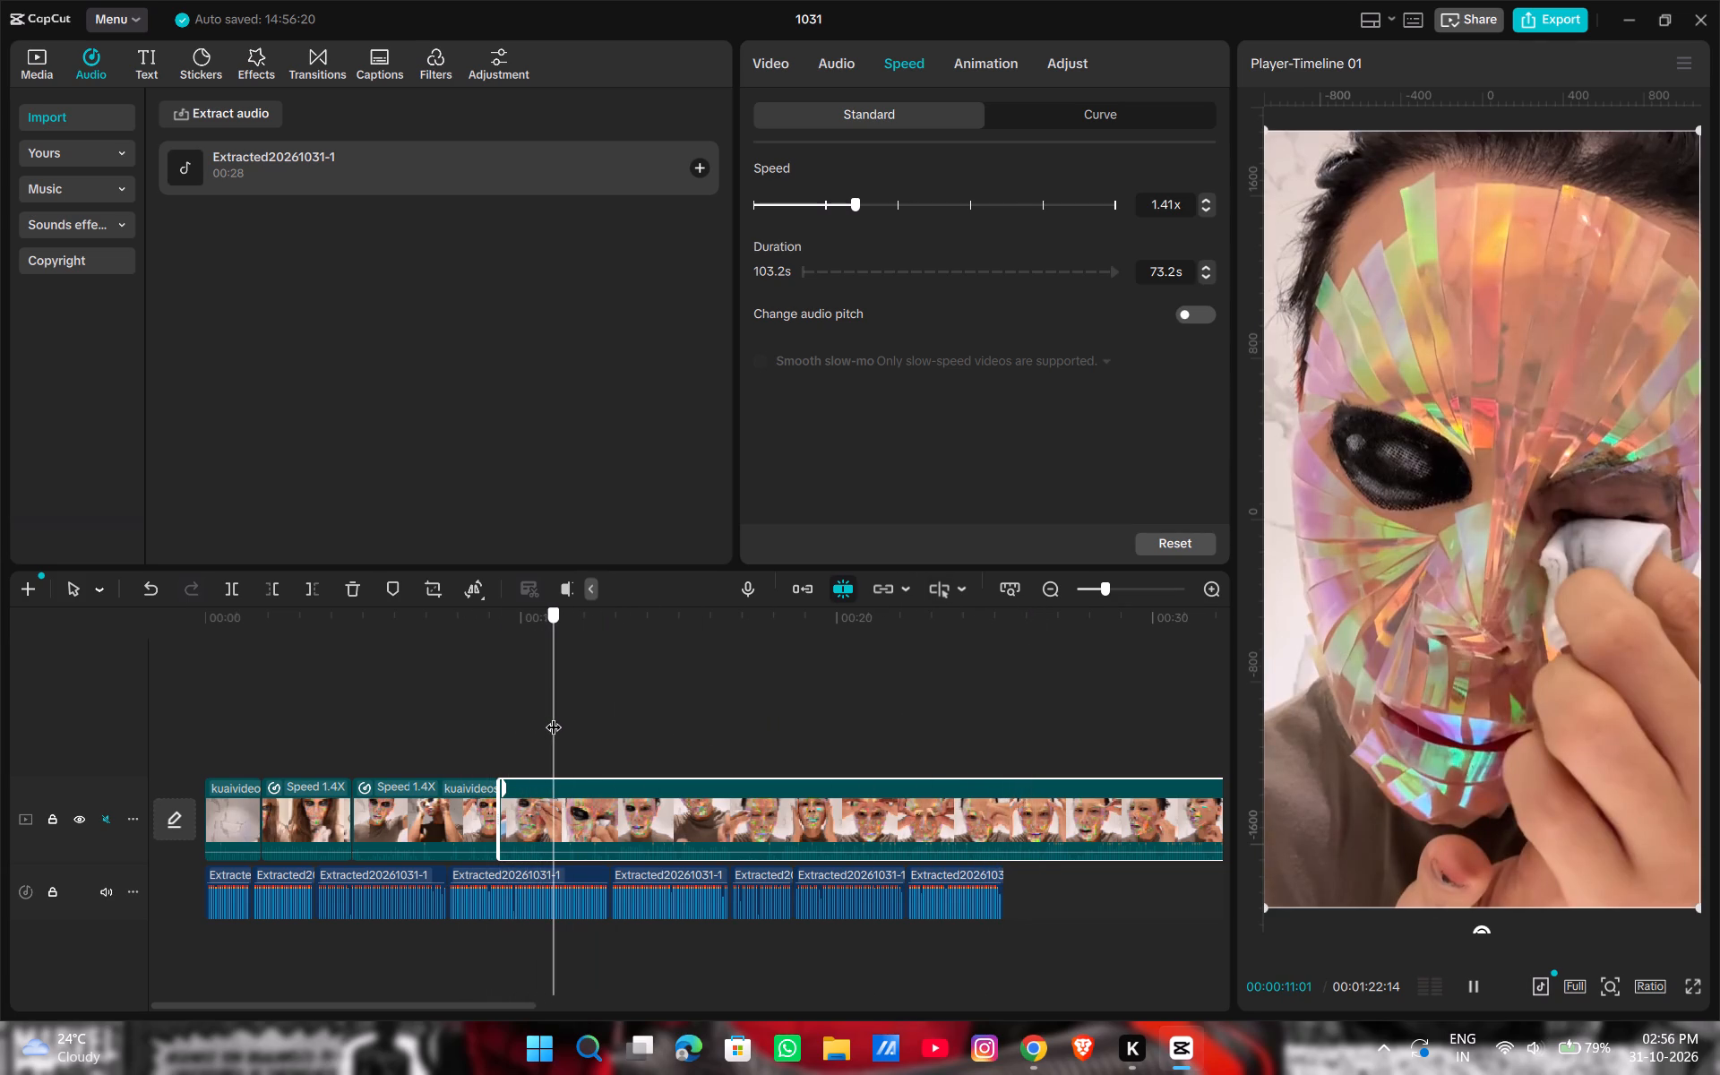
drag(494, 816, 509, 819)
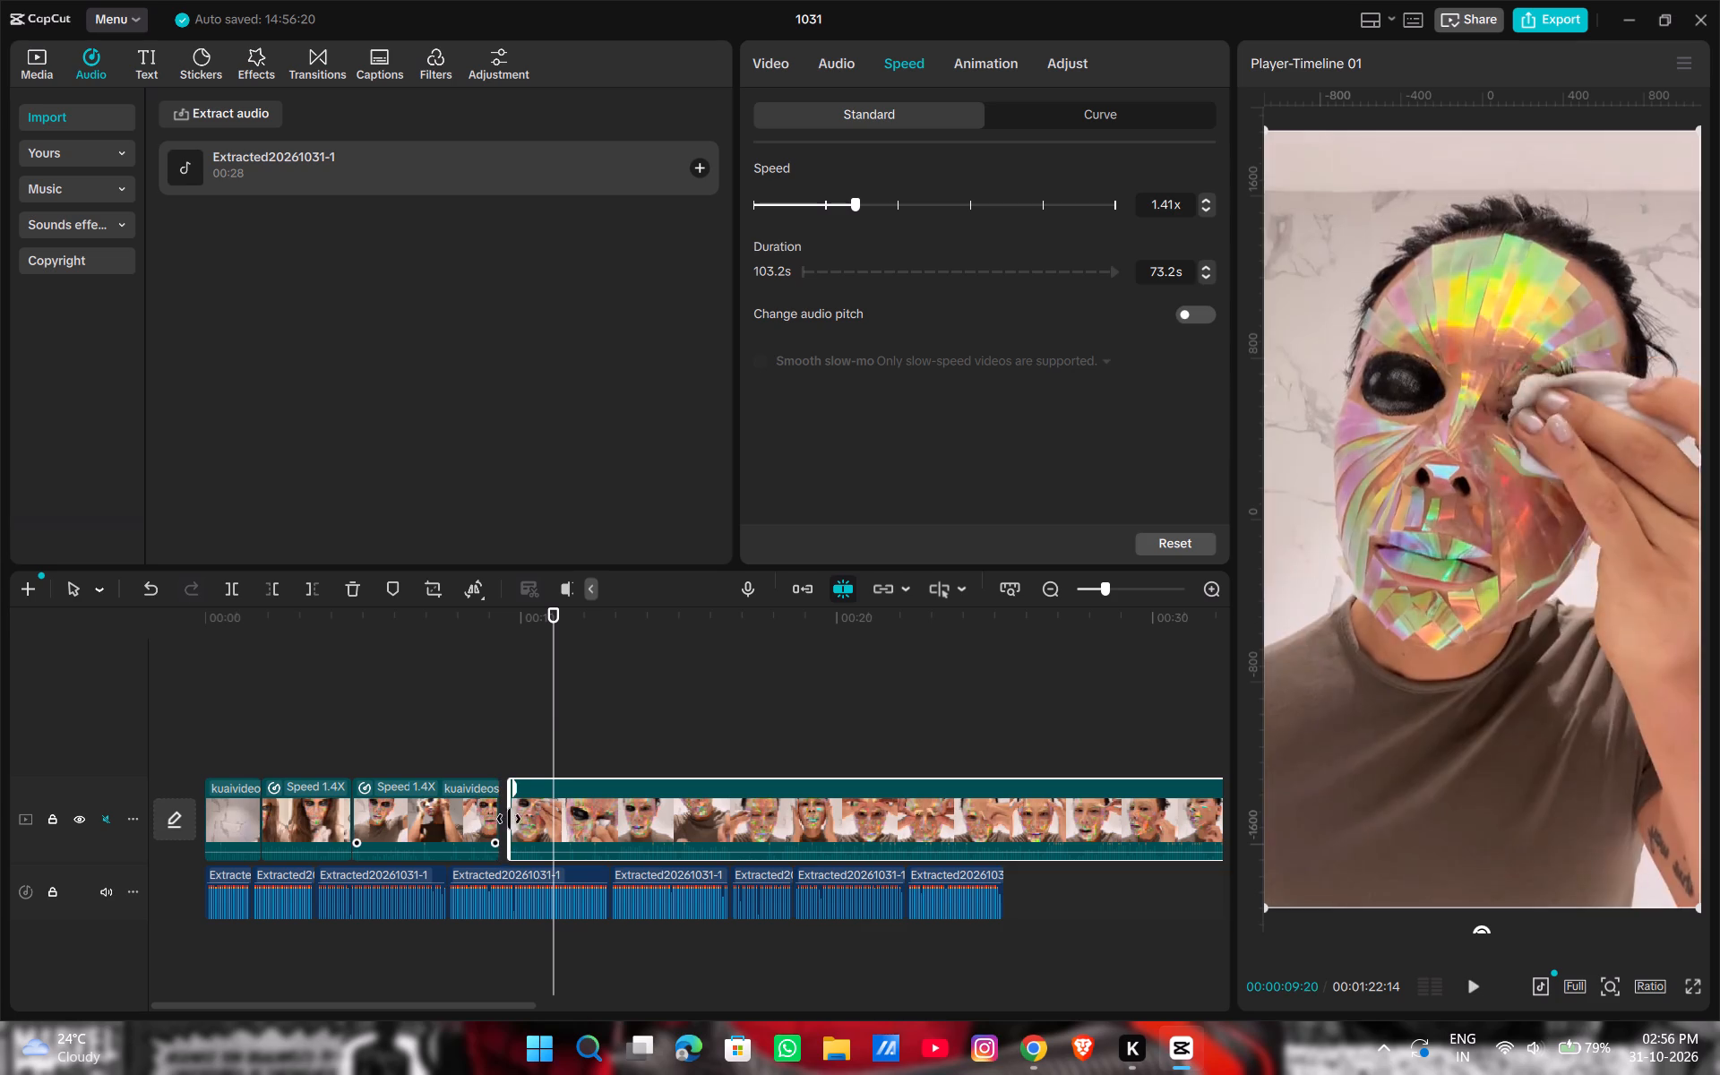
drag(509, 819, 549, 819)
Move the trimmed 1.41x last clip back against the preceding footage, closing the gap.
drag(684, 809, 641, 813)
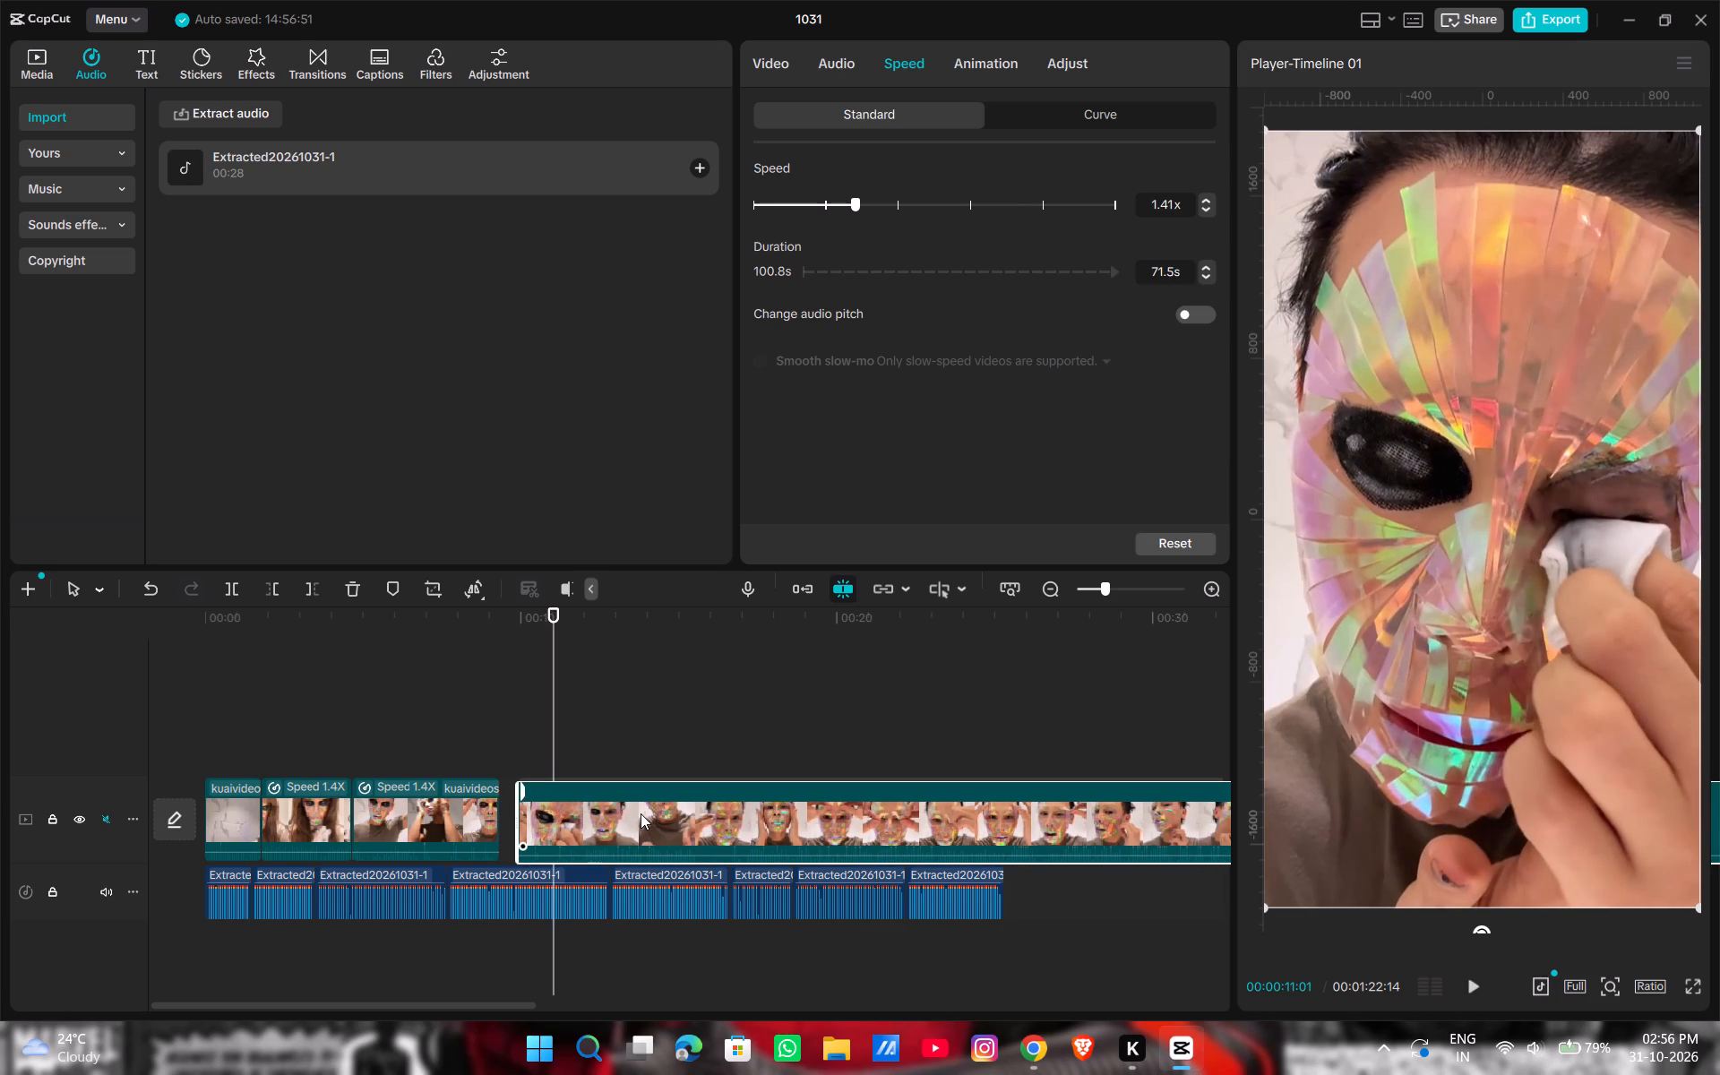
drag(641, 813, 622, 813)
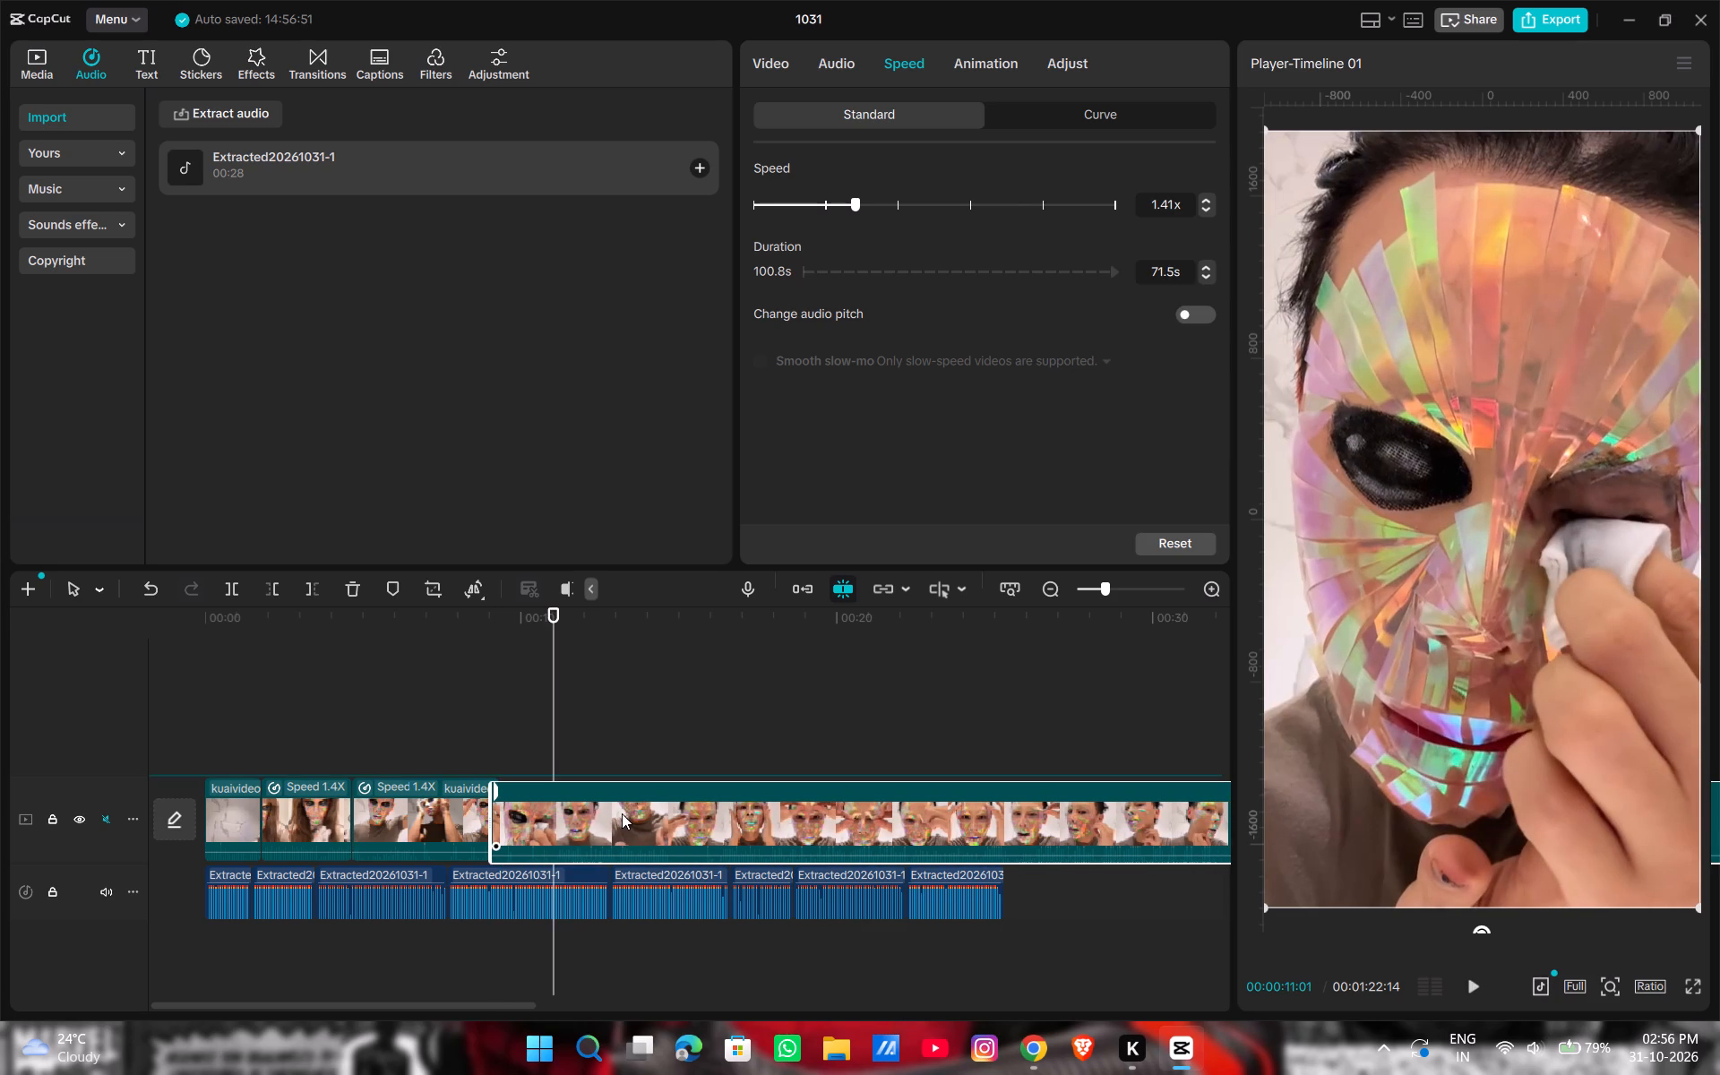
drag(622, 813, 633, 813)
Play and scrub across the new join against the voiceover and split the long last clip at 00:00:11:05.
drag(558, 718, 547, 719)
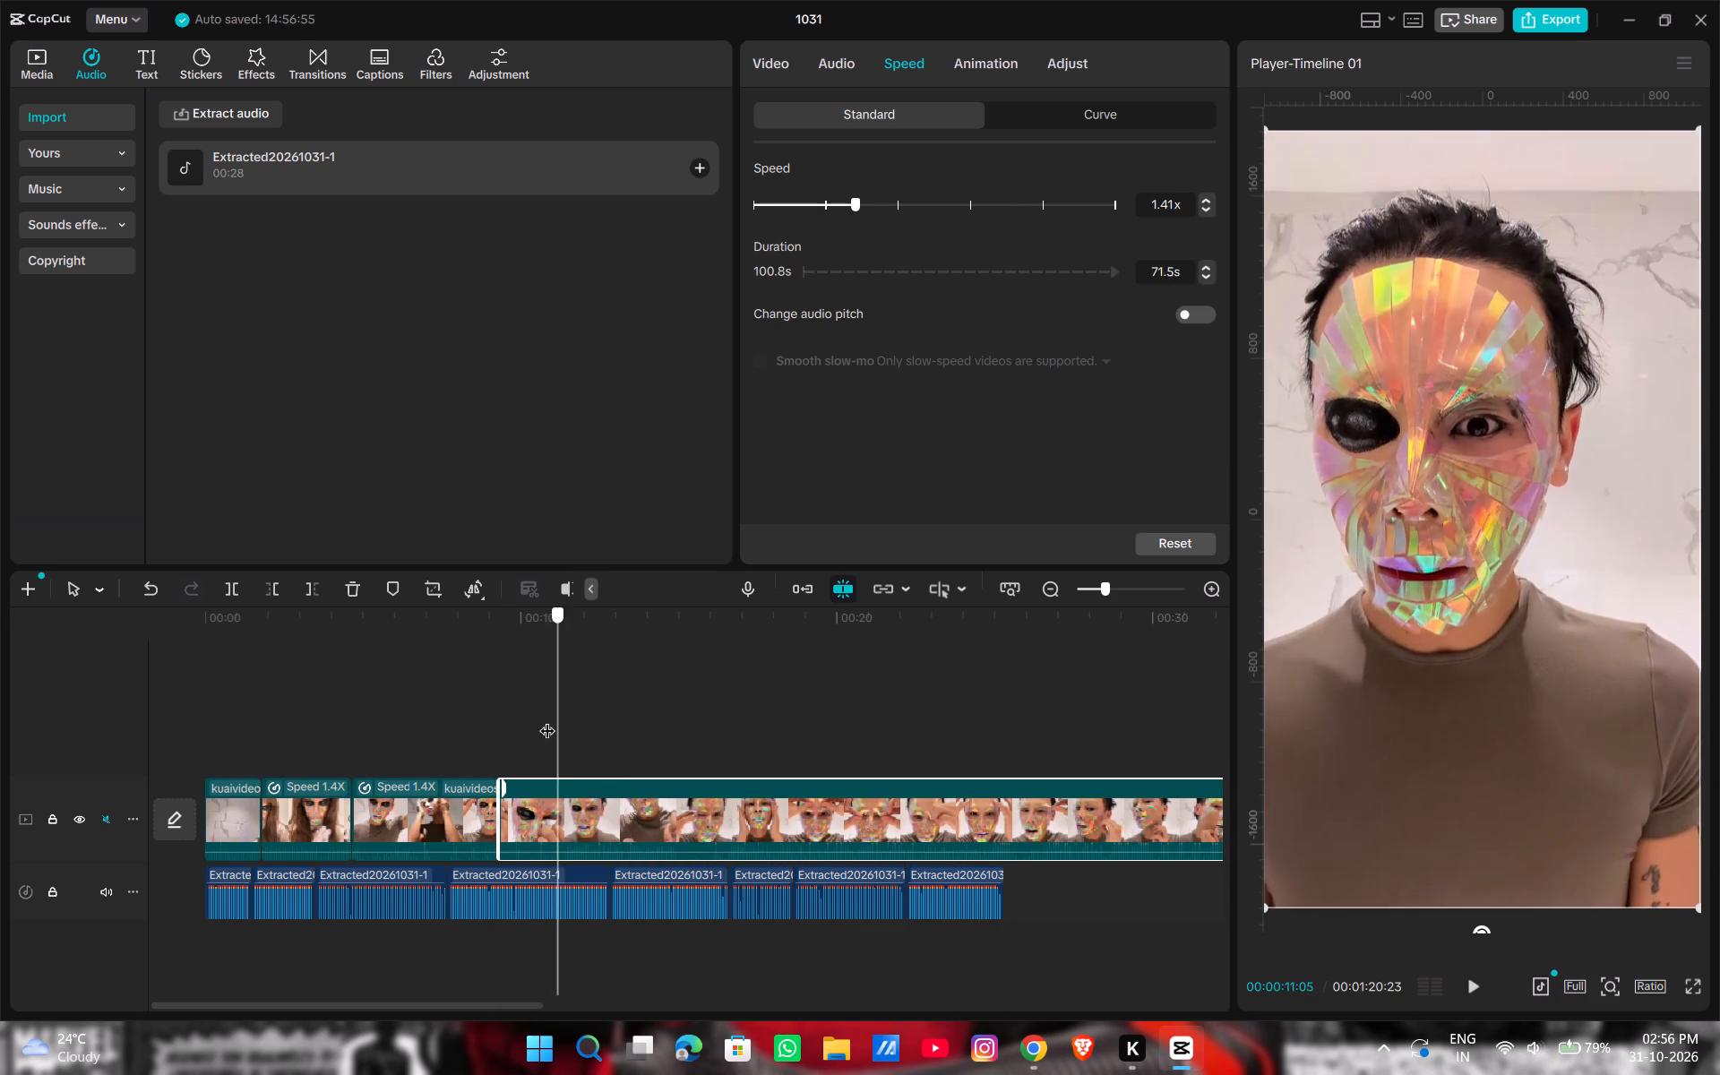
drag(547, 719, 476, 721)
key(space)
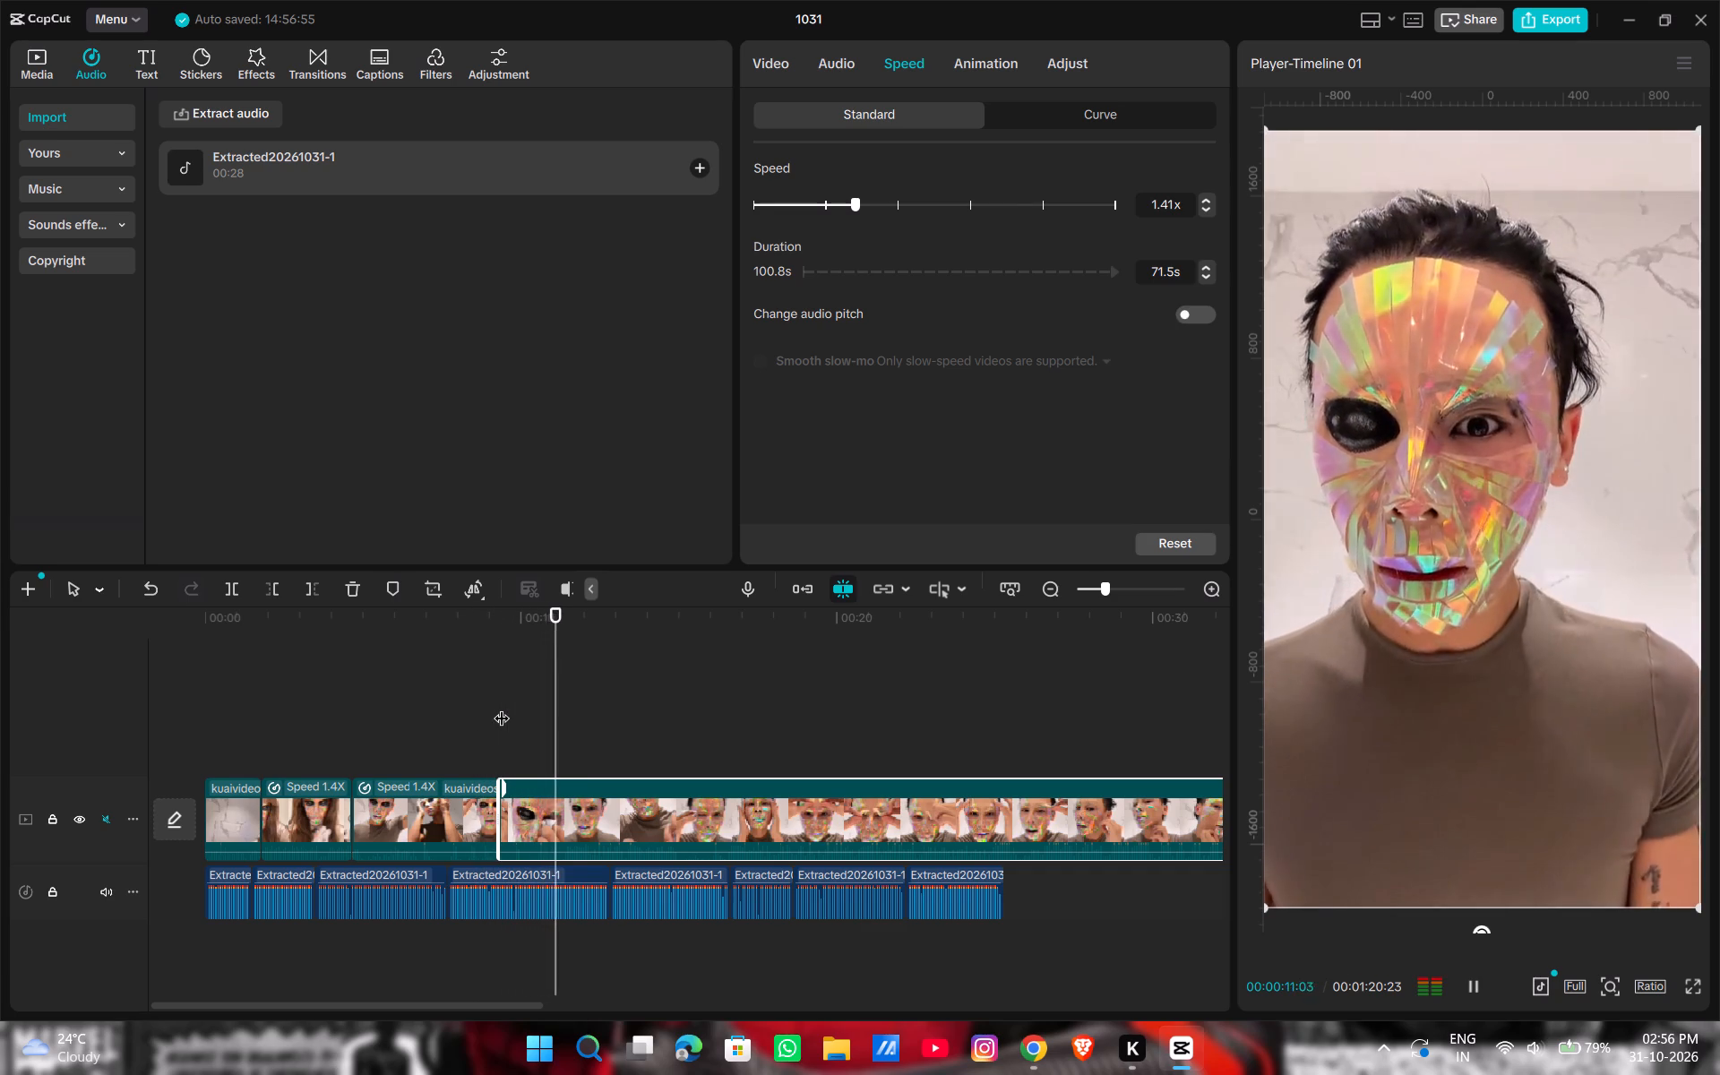
key(space)
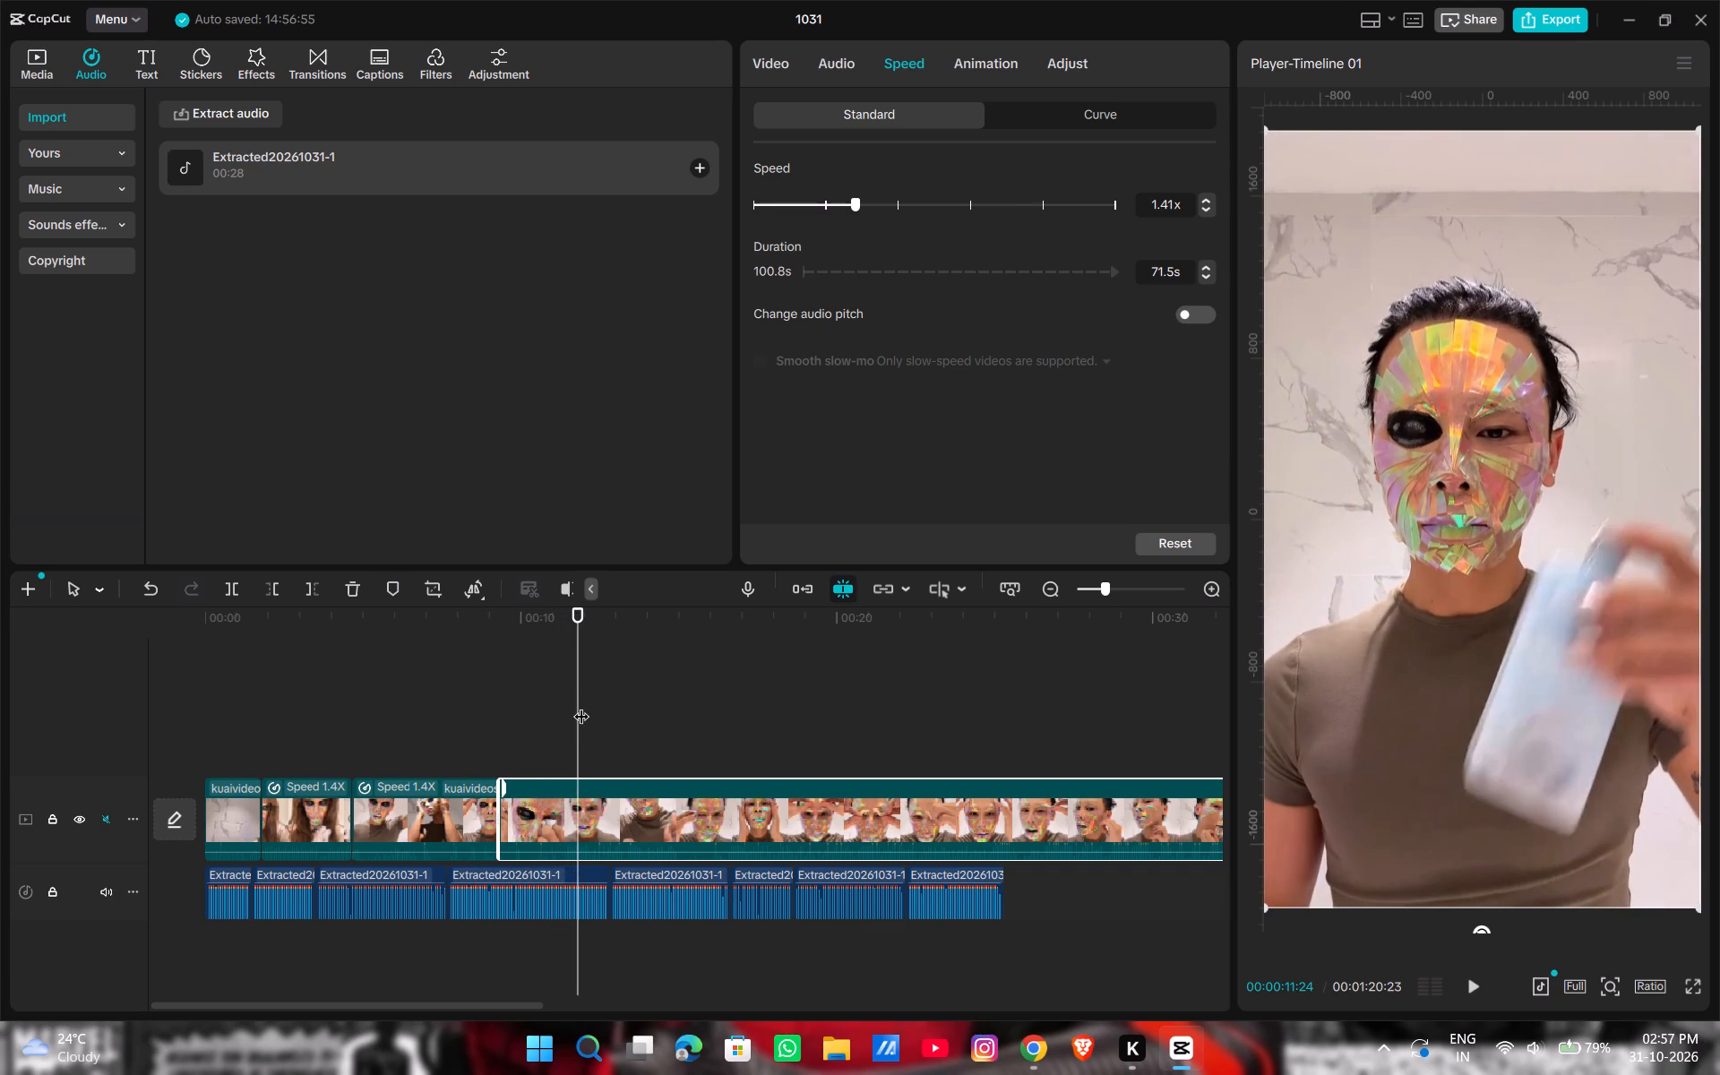
drag(581, 705, 569, 708)
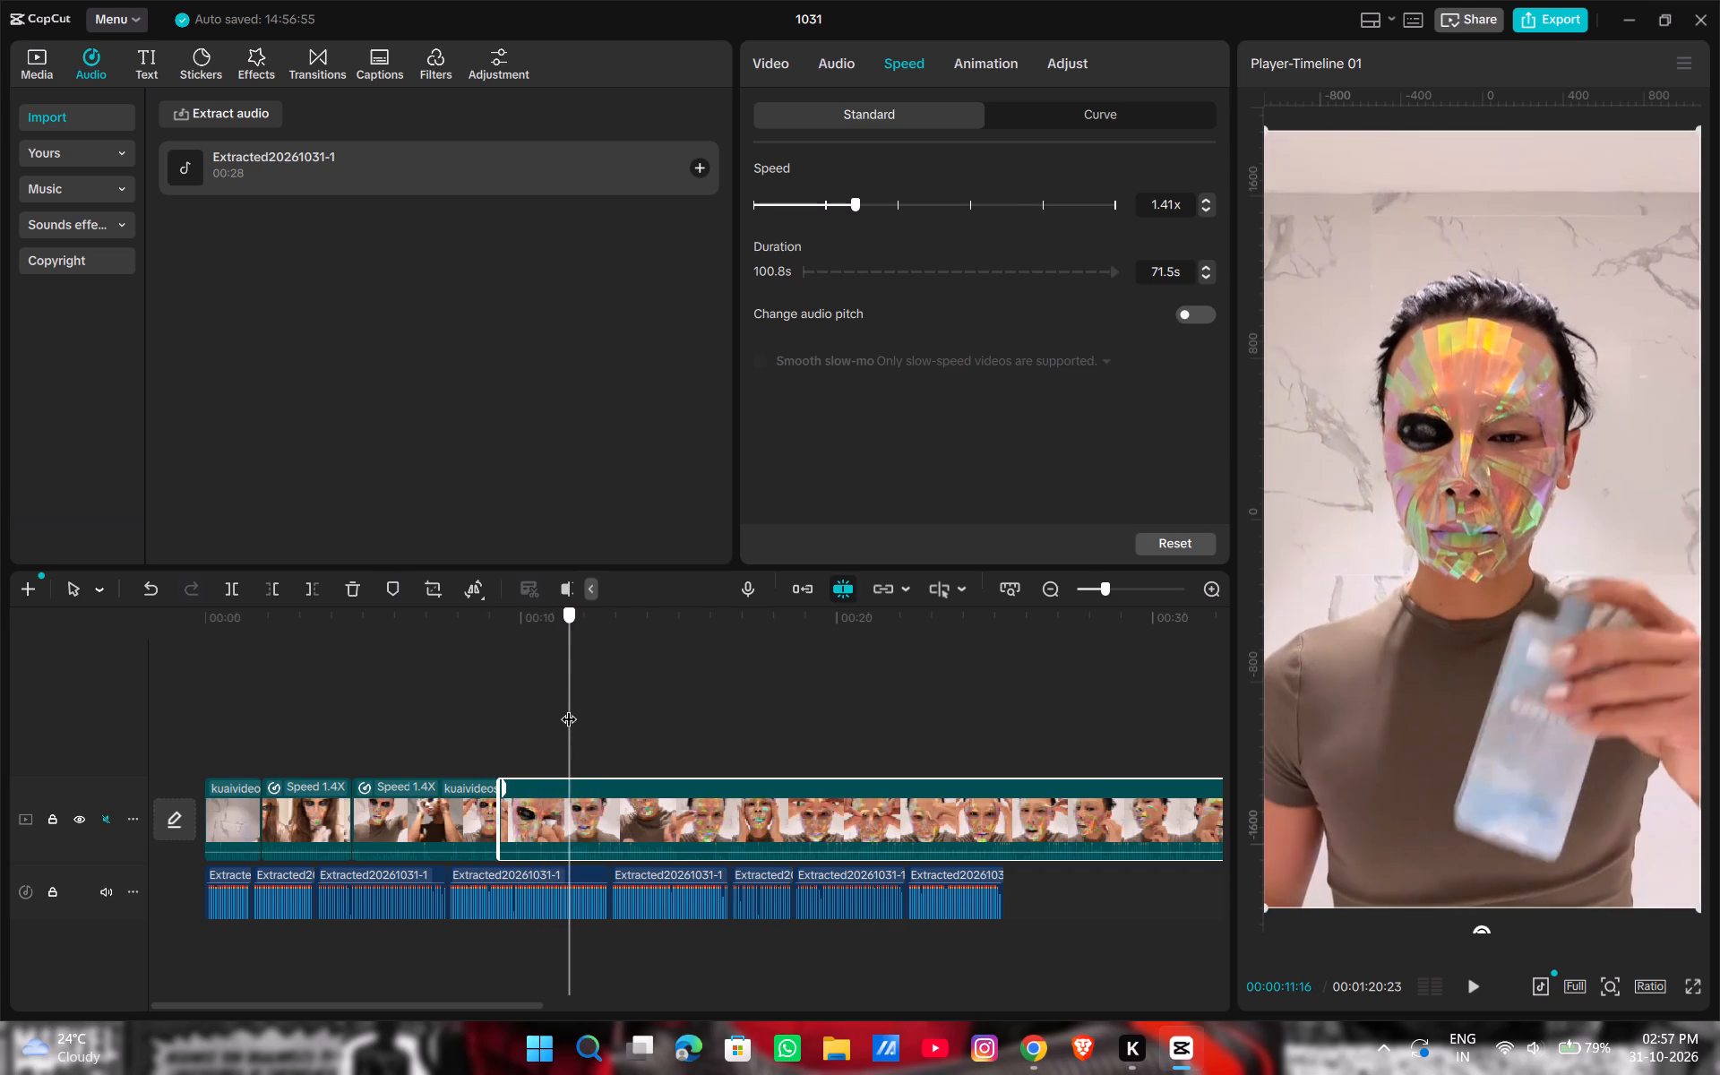
drag(569, 708, 561, 708)
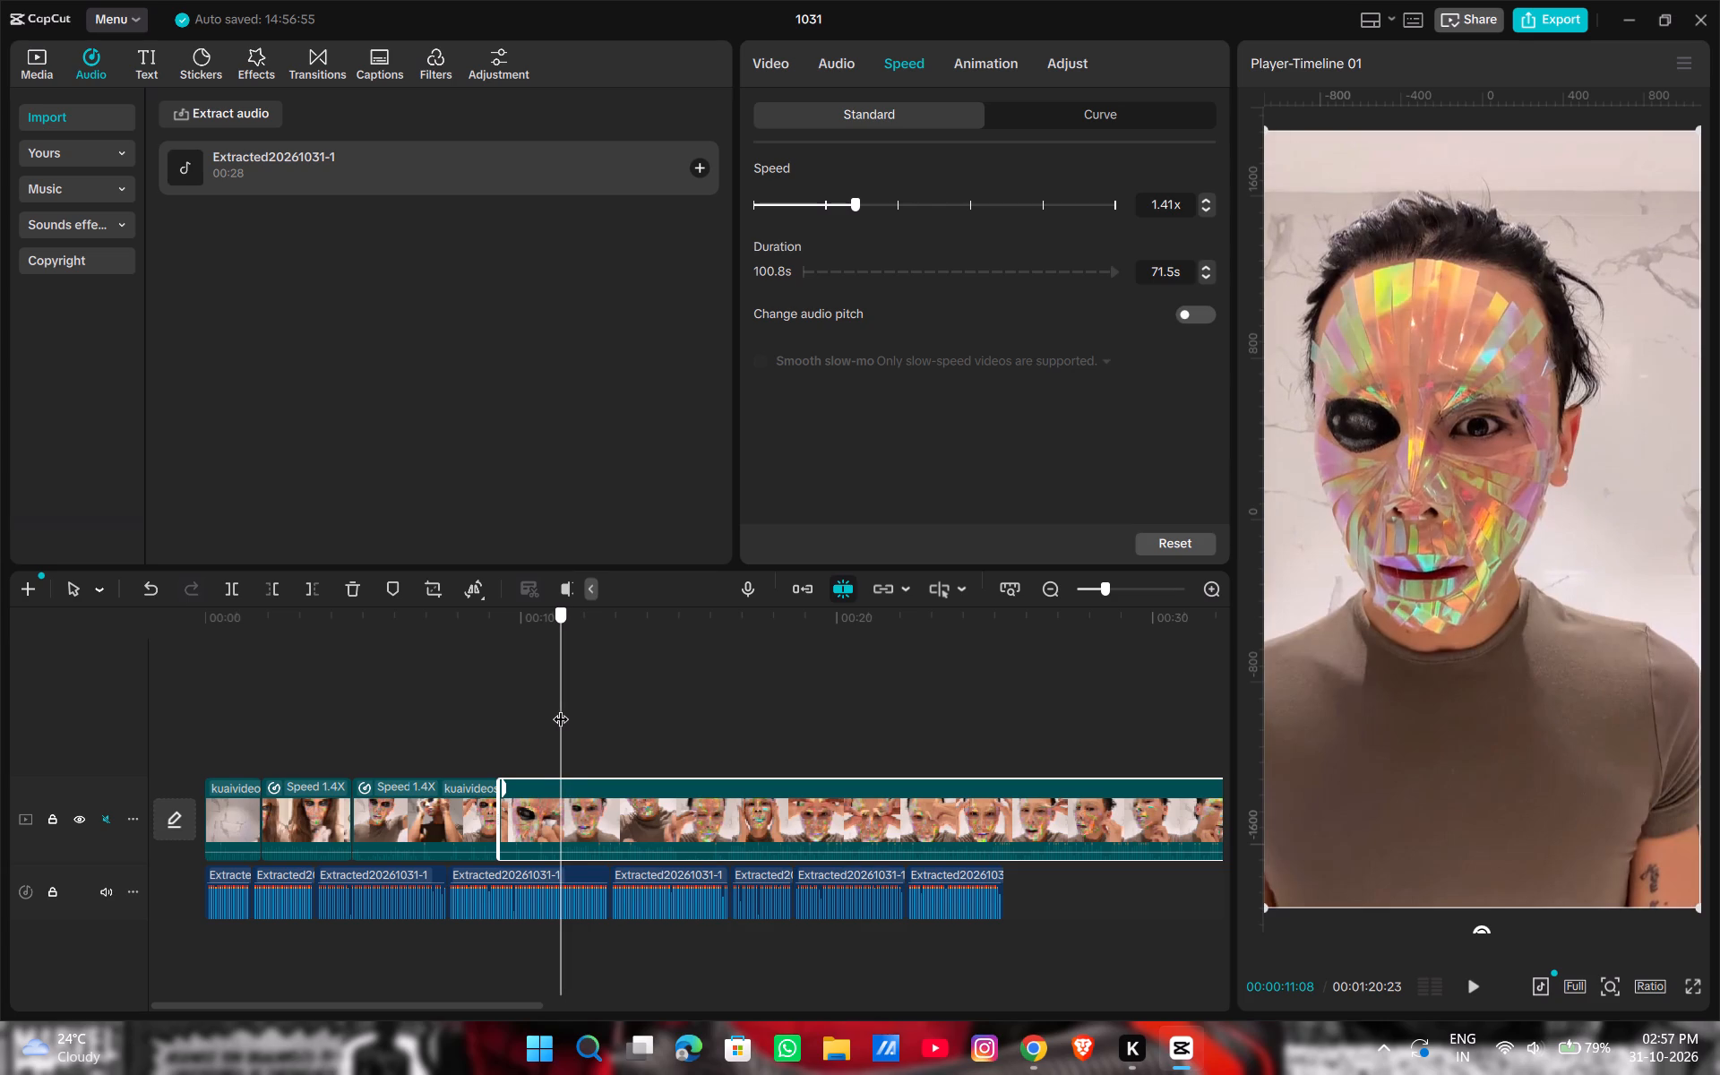
drag(561, 708, 557, 708)
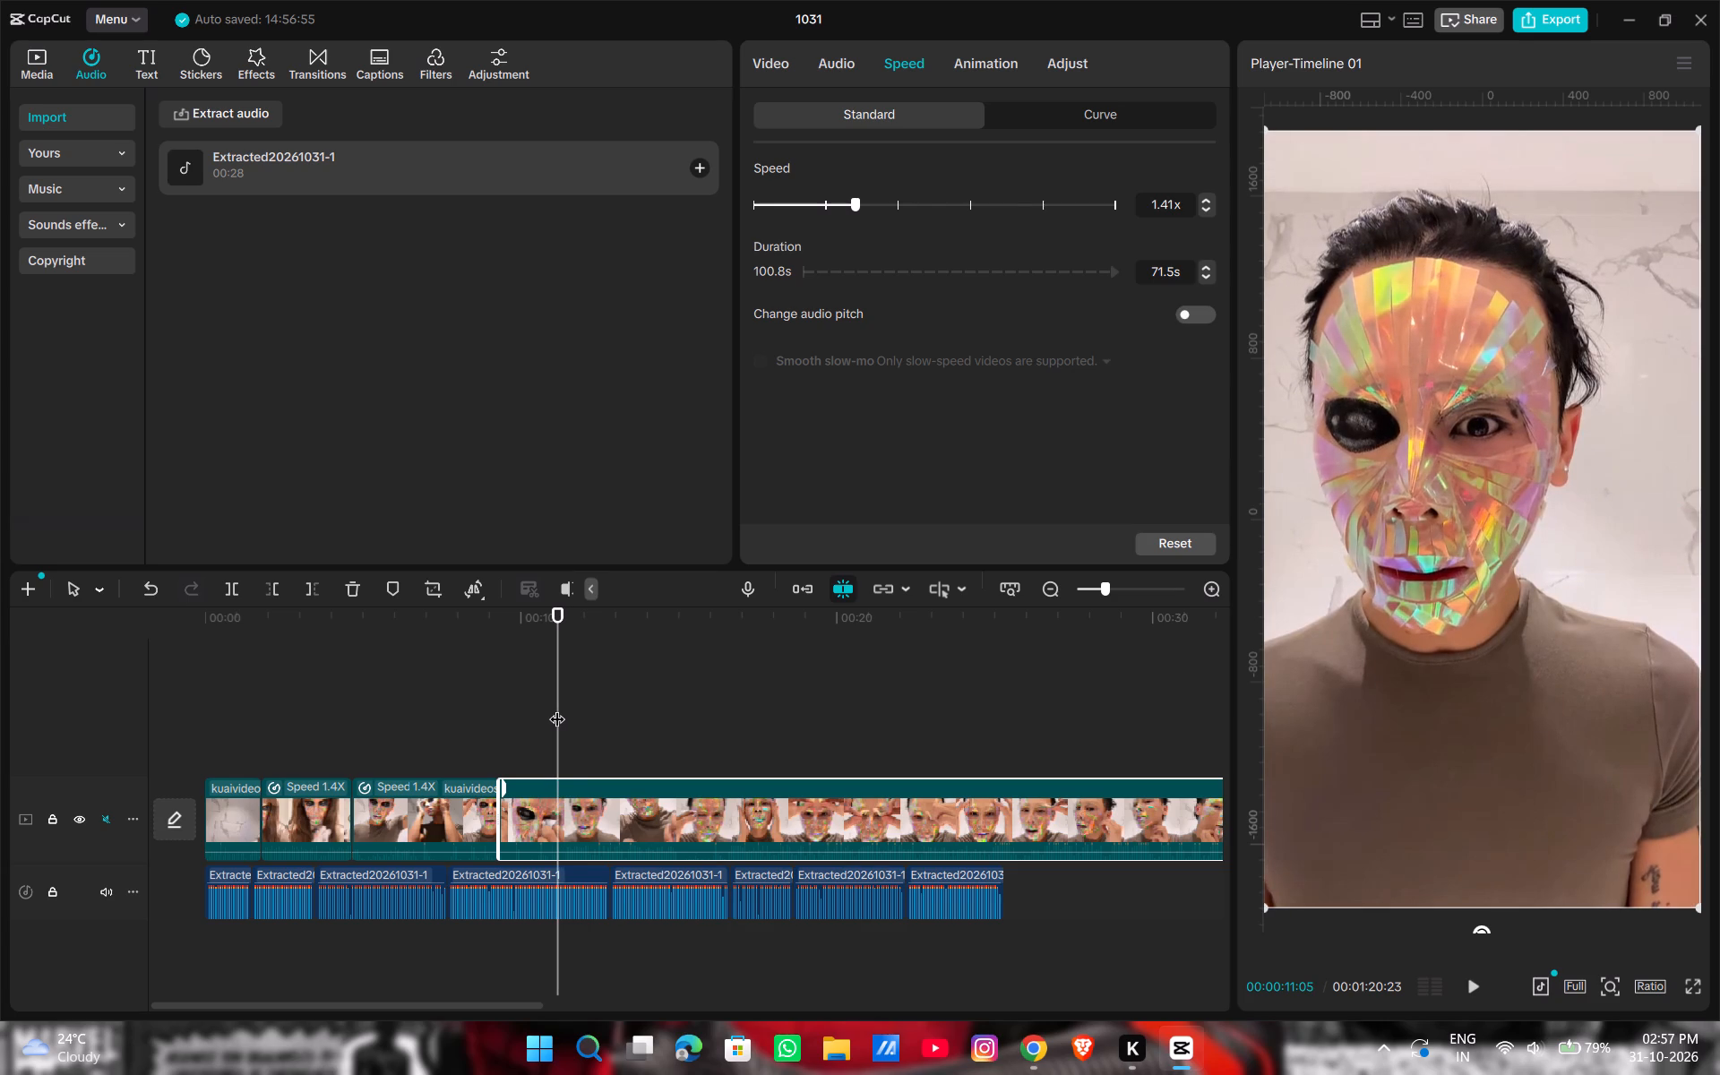
key(ctrl+b)
Delete the last clip's footage between 00:00:11:05 and 00:00:15:04, and move the remaining clip back to close the gap.
key(space)
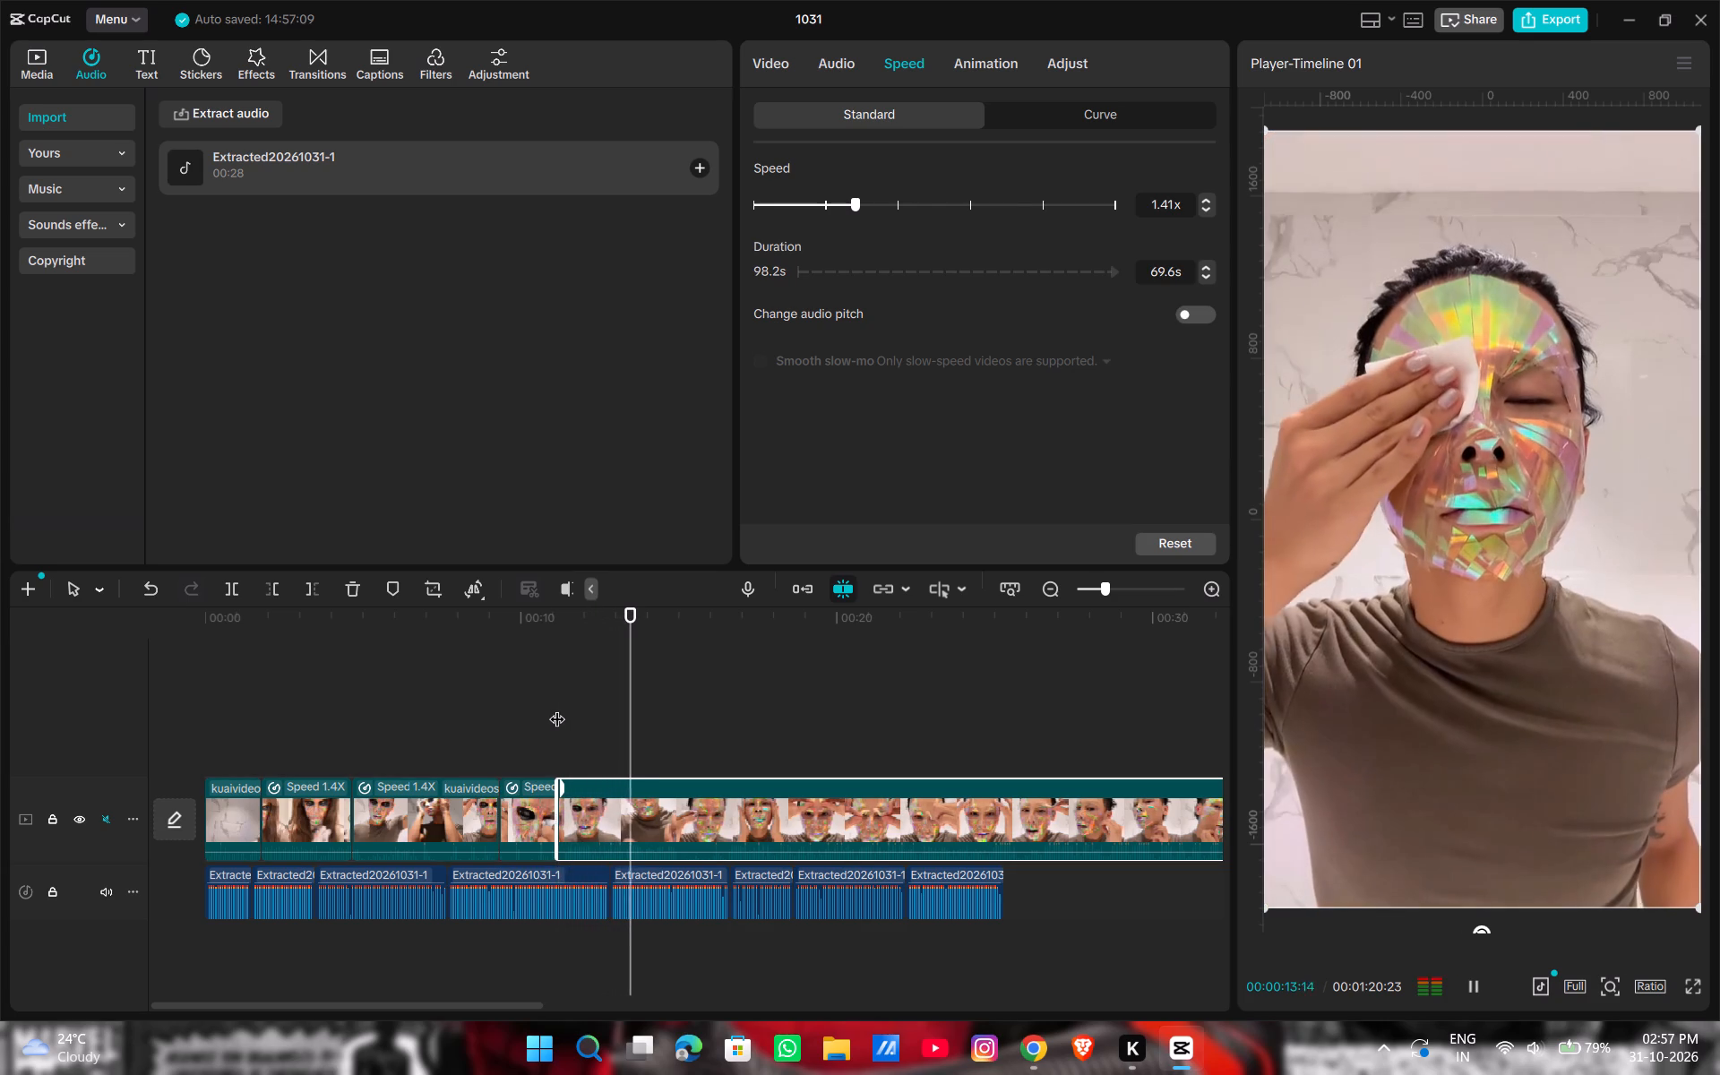
key(space)
key(space)
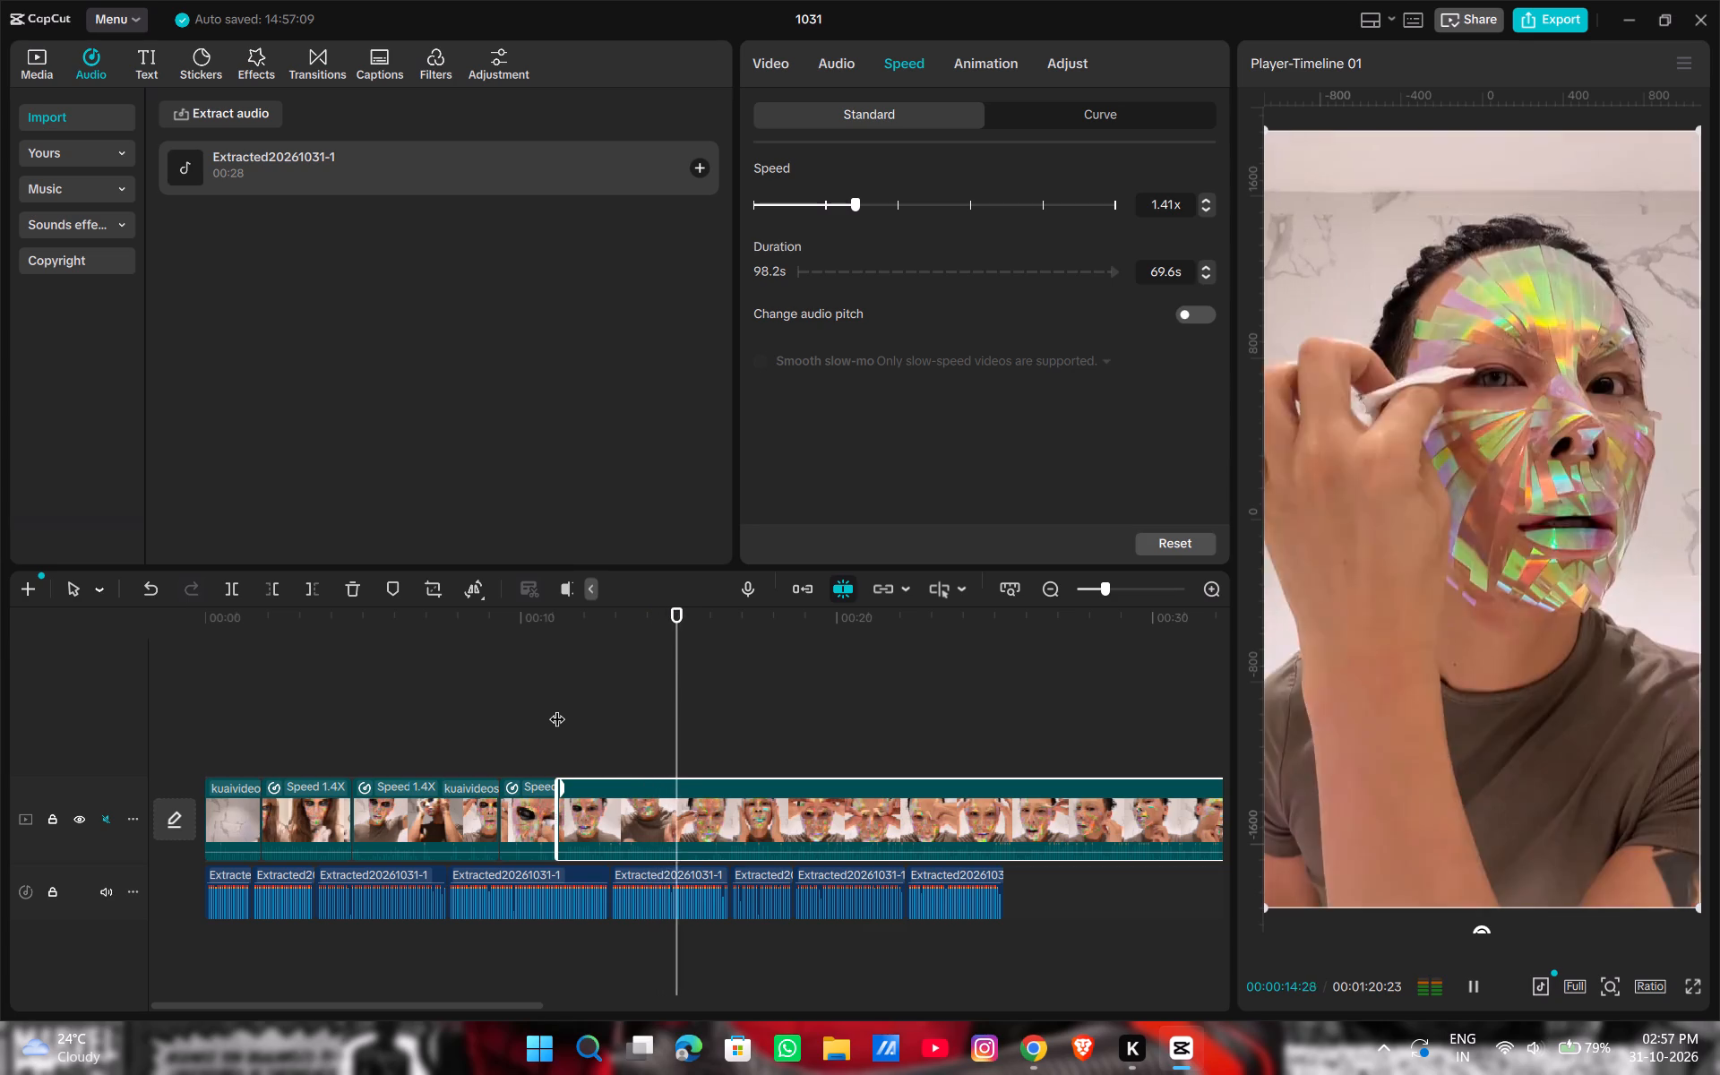
key(space)
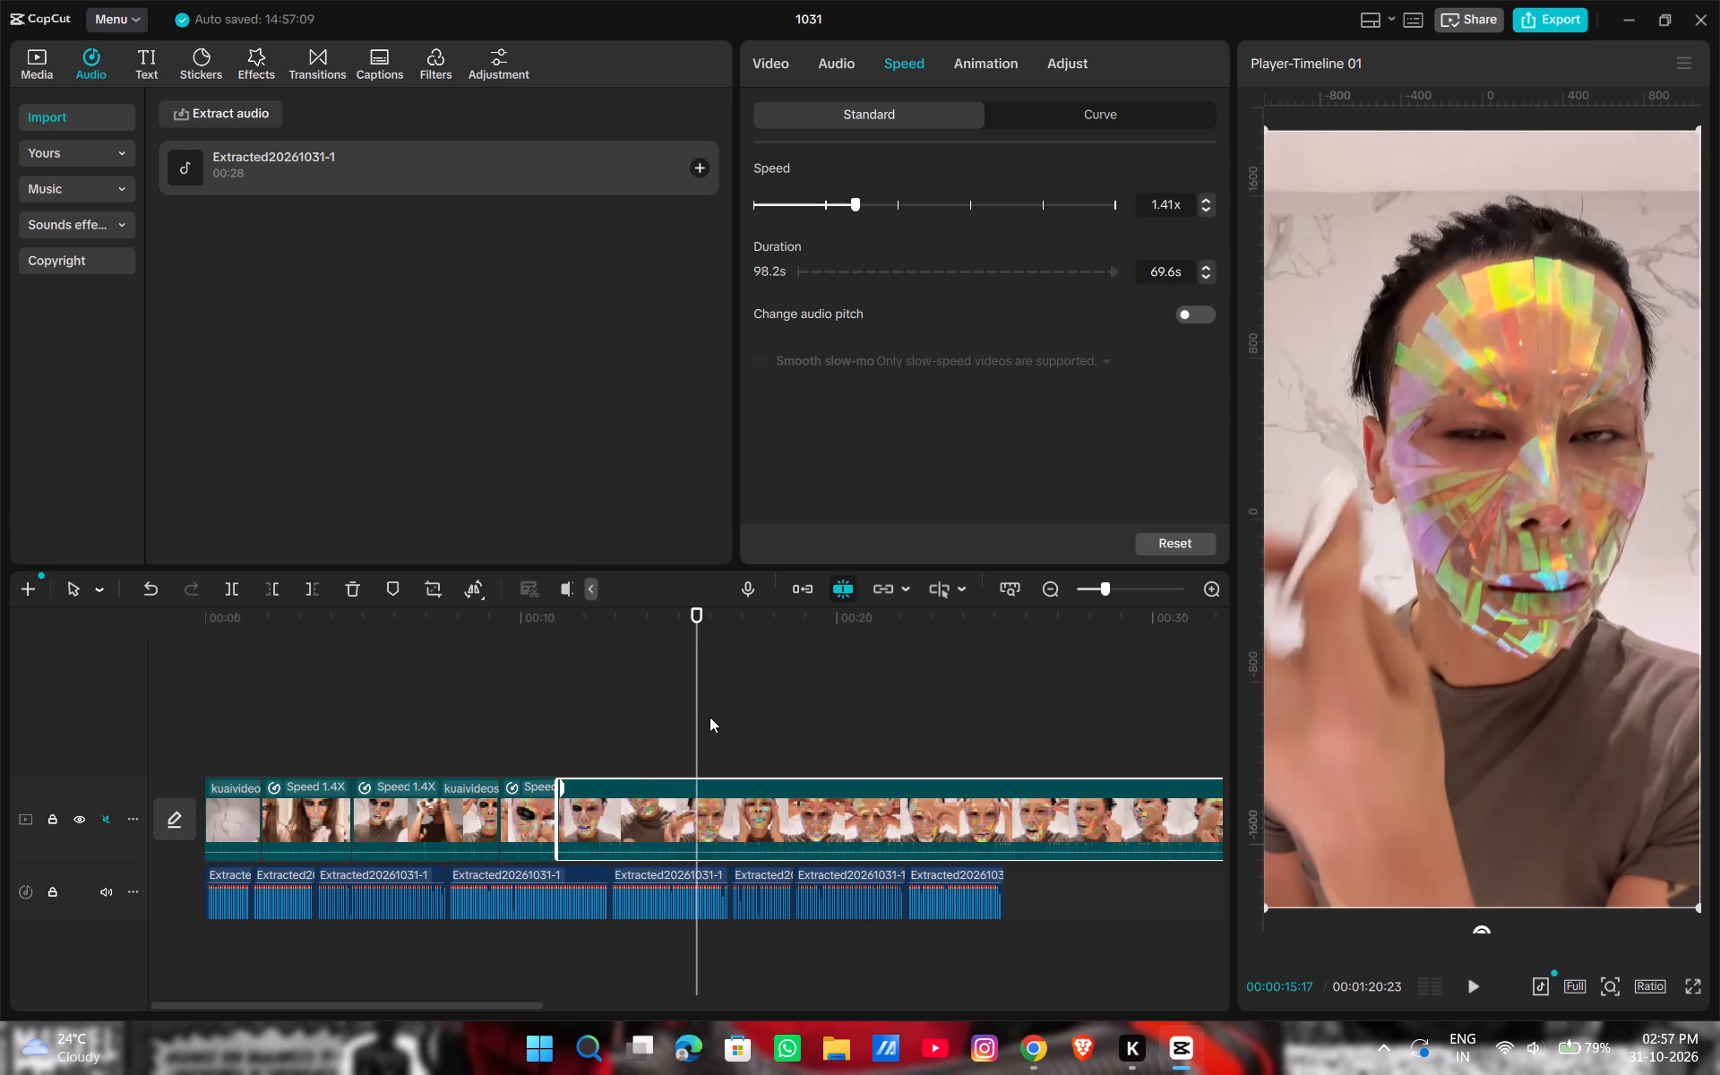
drag(692, 716, 689, 716)
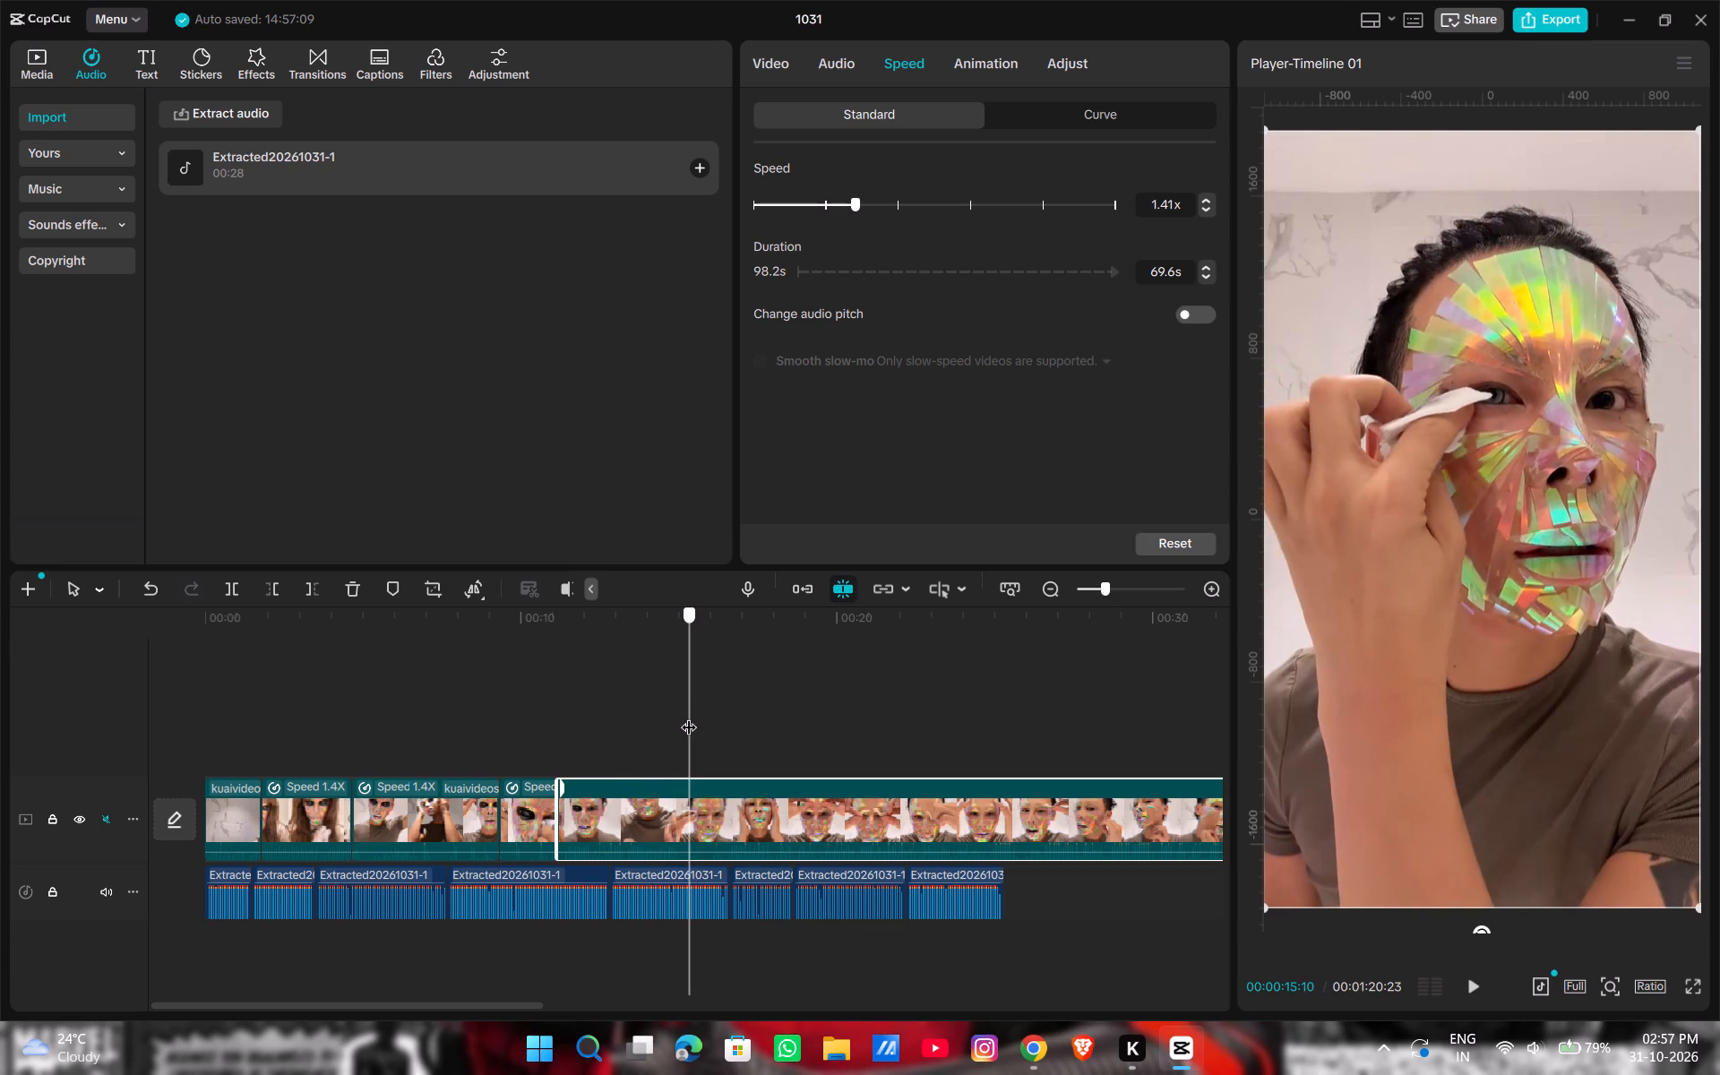
drag(689, 716, 684, 717)
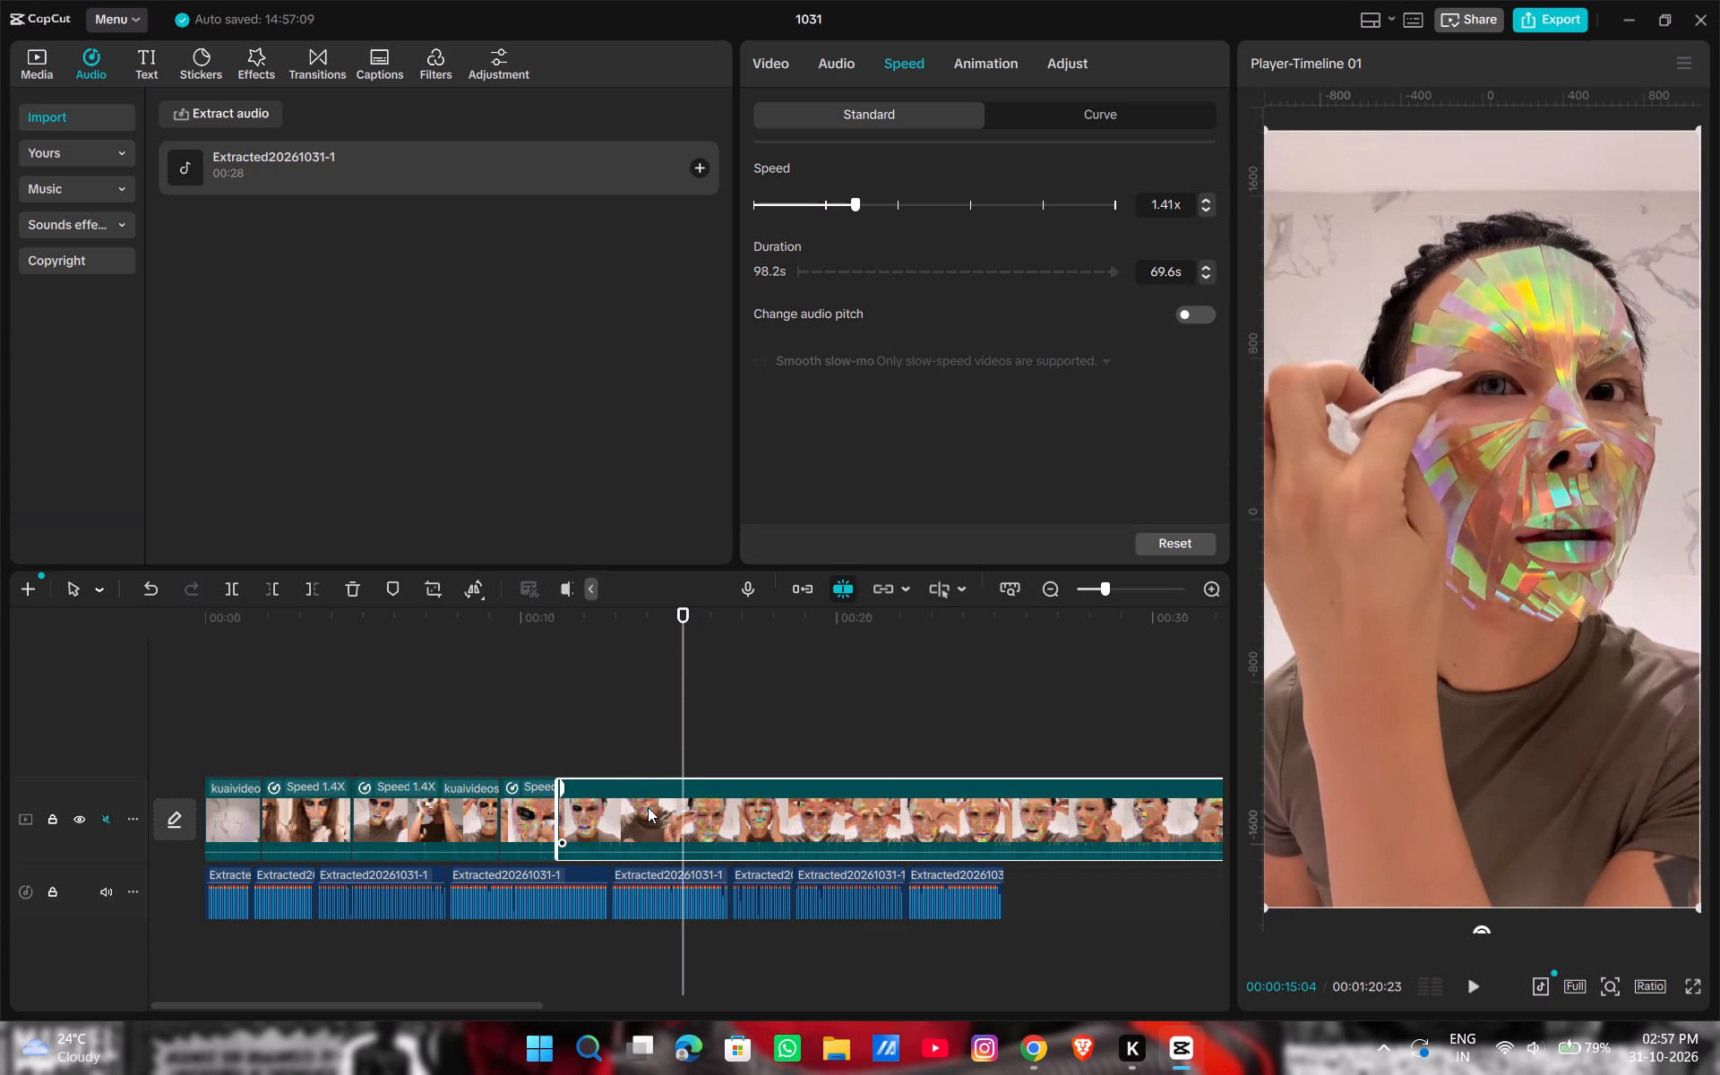
key(ctrl+b)
click(641, 814)
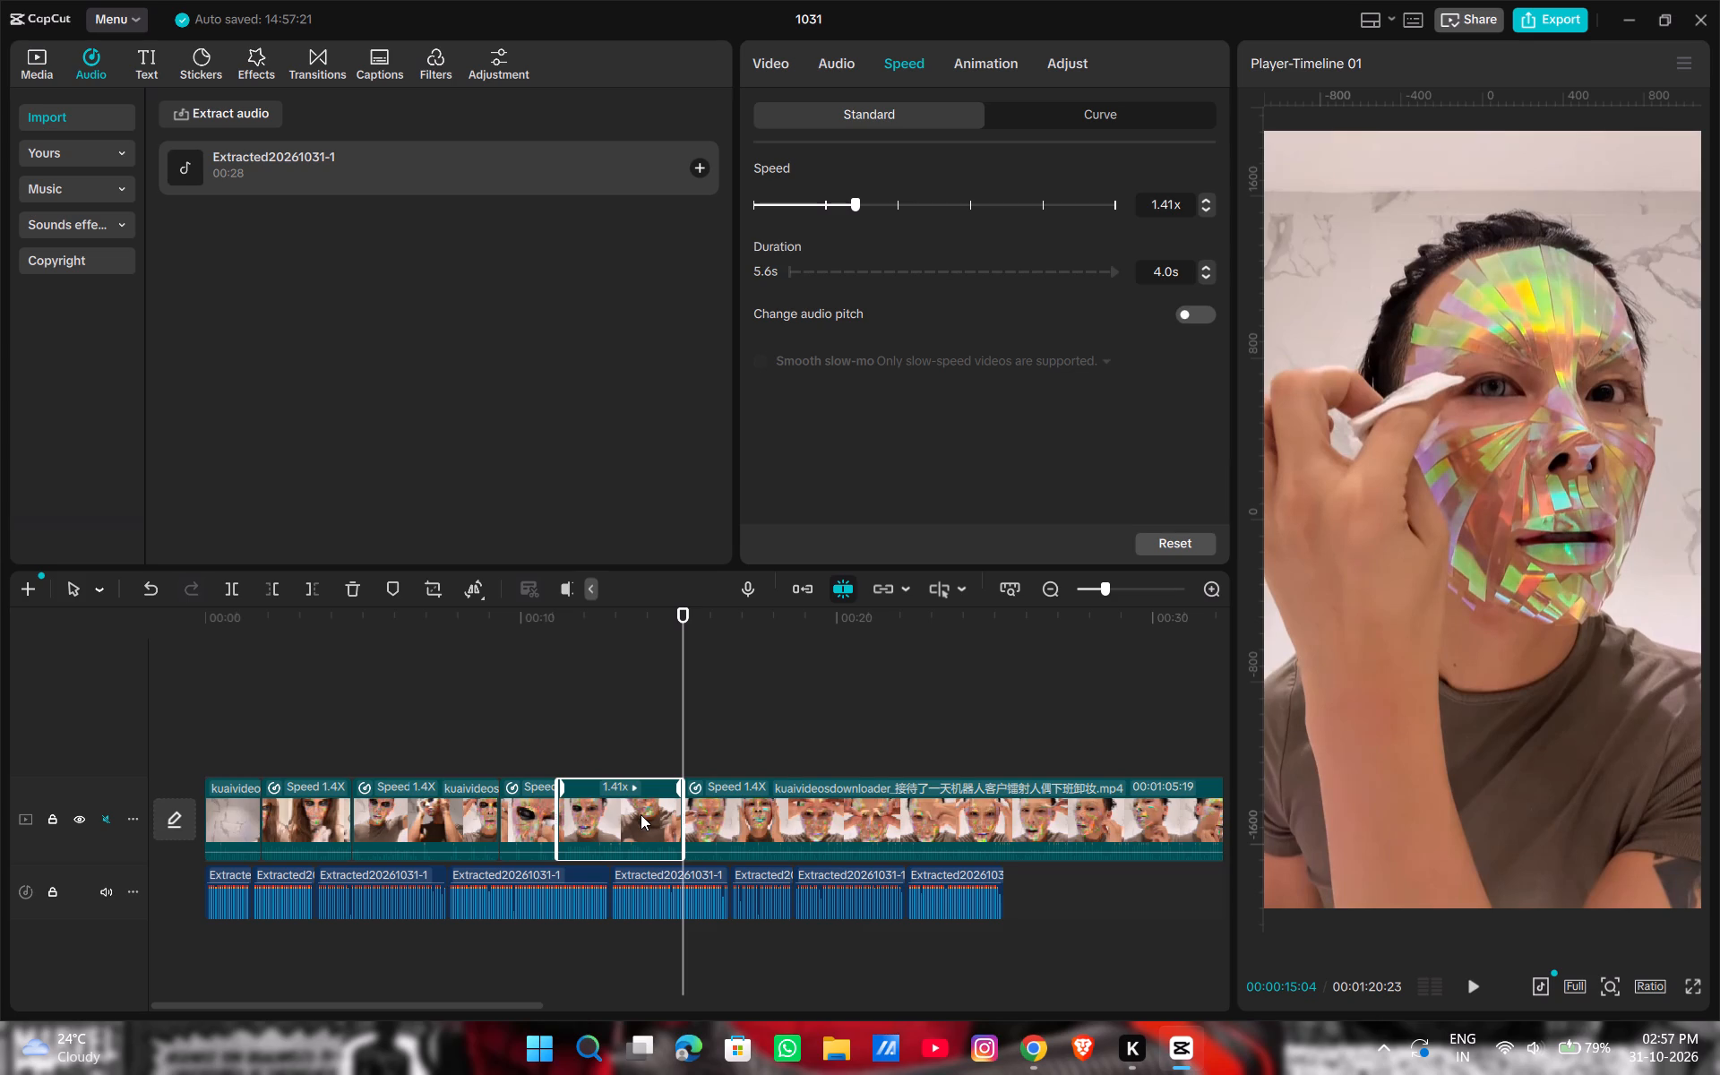
key(BackSpace)
drag(815, 806, 779, 811)
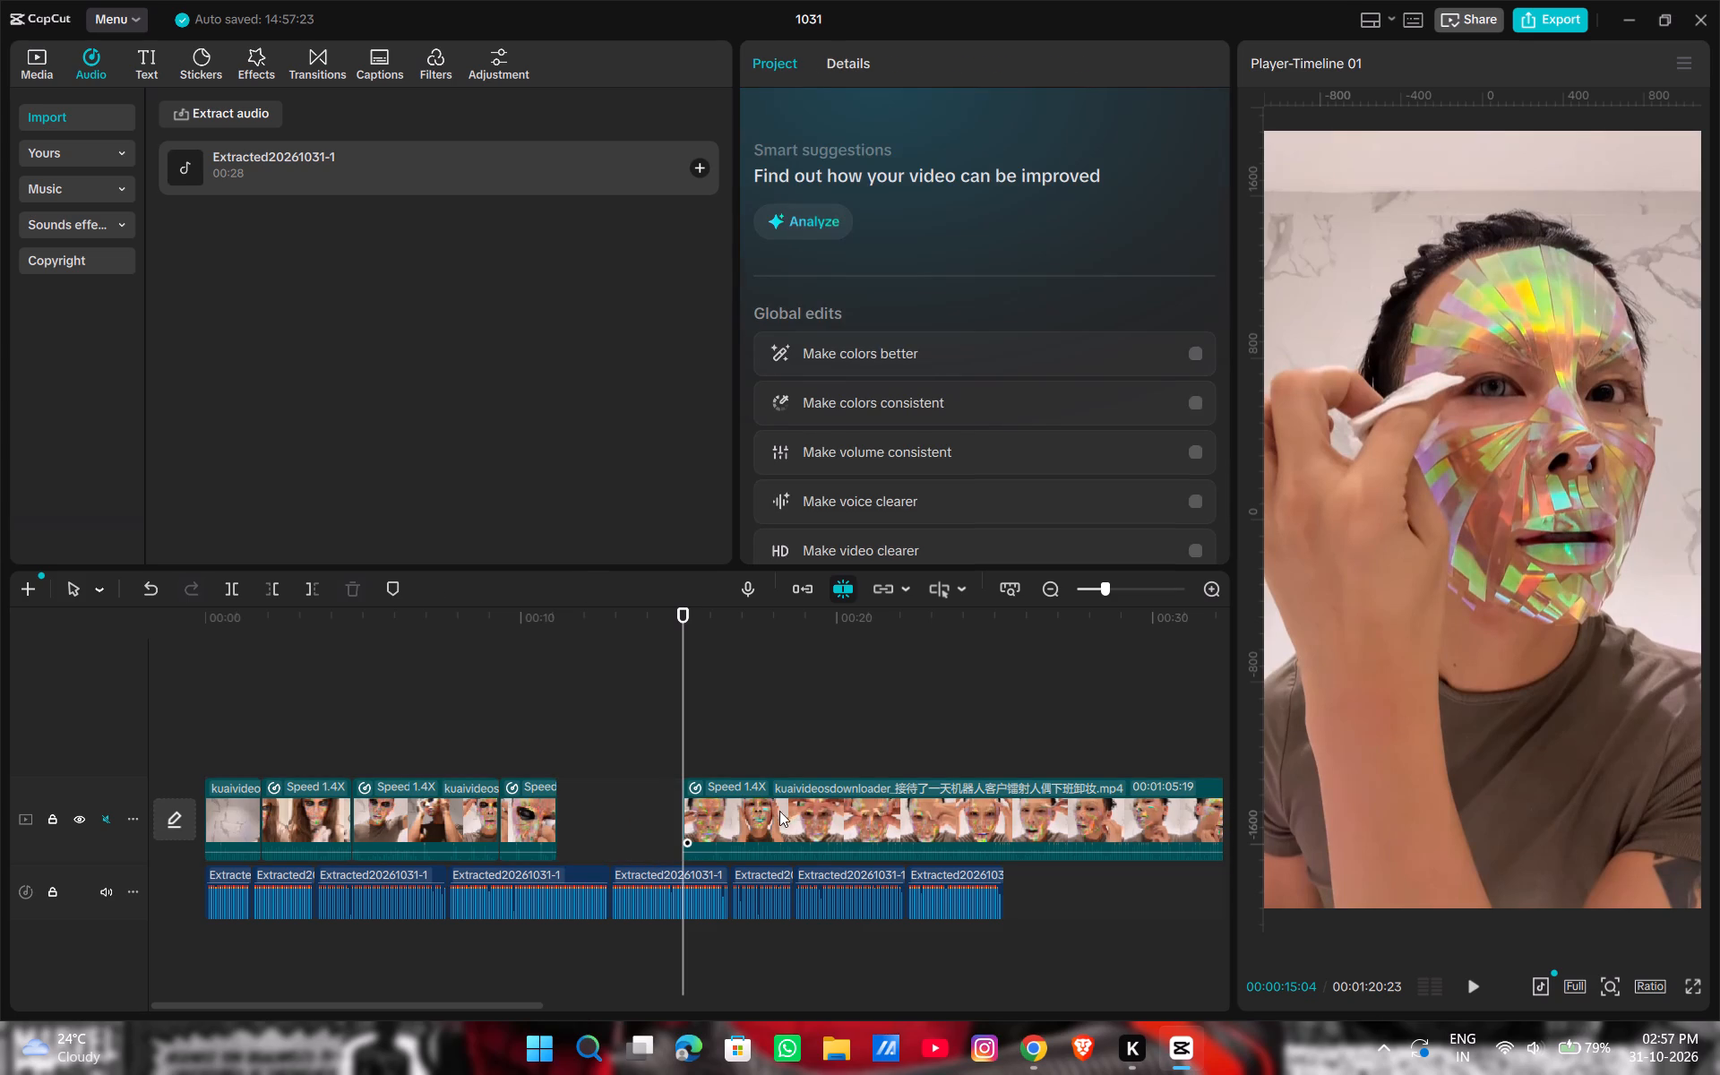
drag(779, 811, 694, 804)
Play the peeling footage across the new join against the voiceover and split the long last clip at 00:00:16:05.
drag(683, 732, 554, 743)
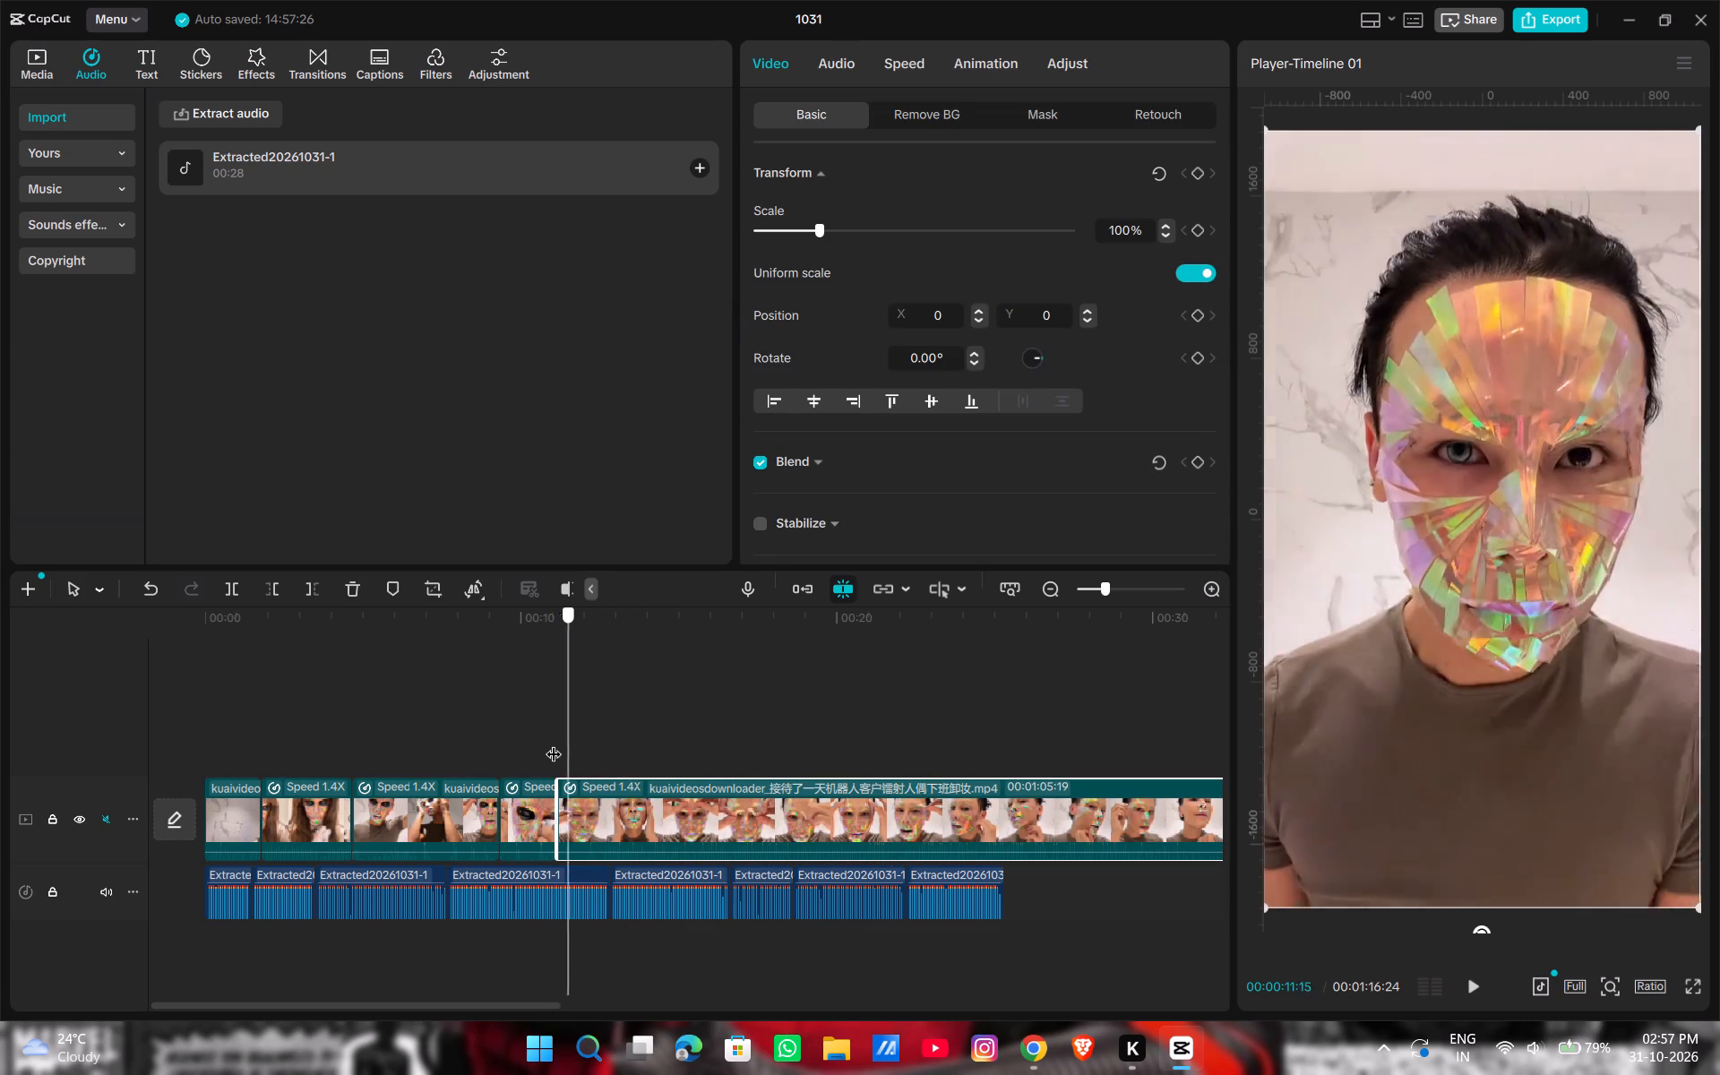
drag(554, 743, 532, 742)
key(space)
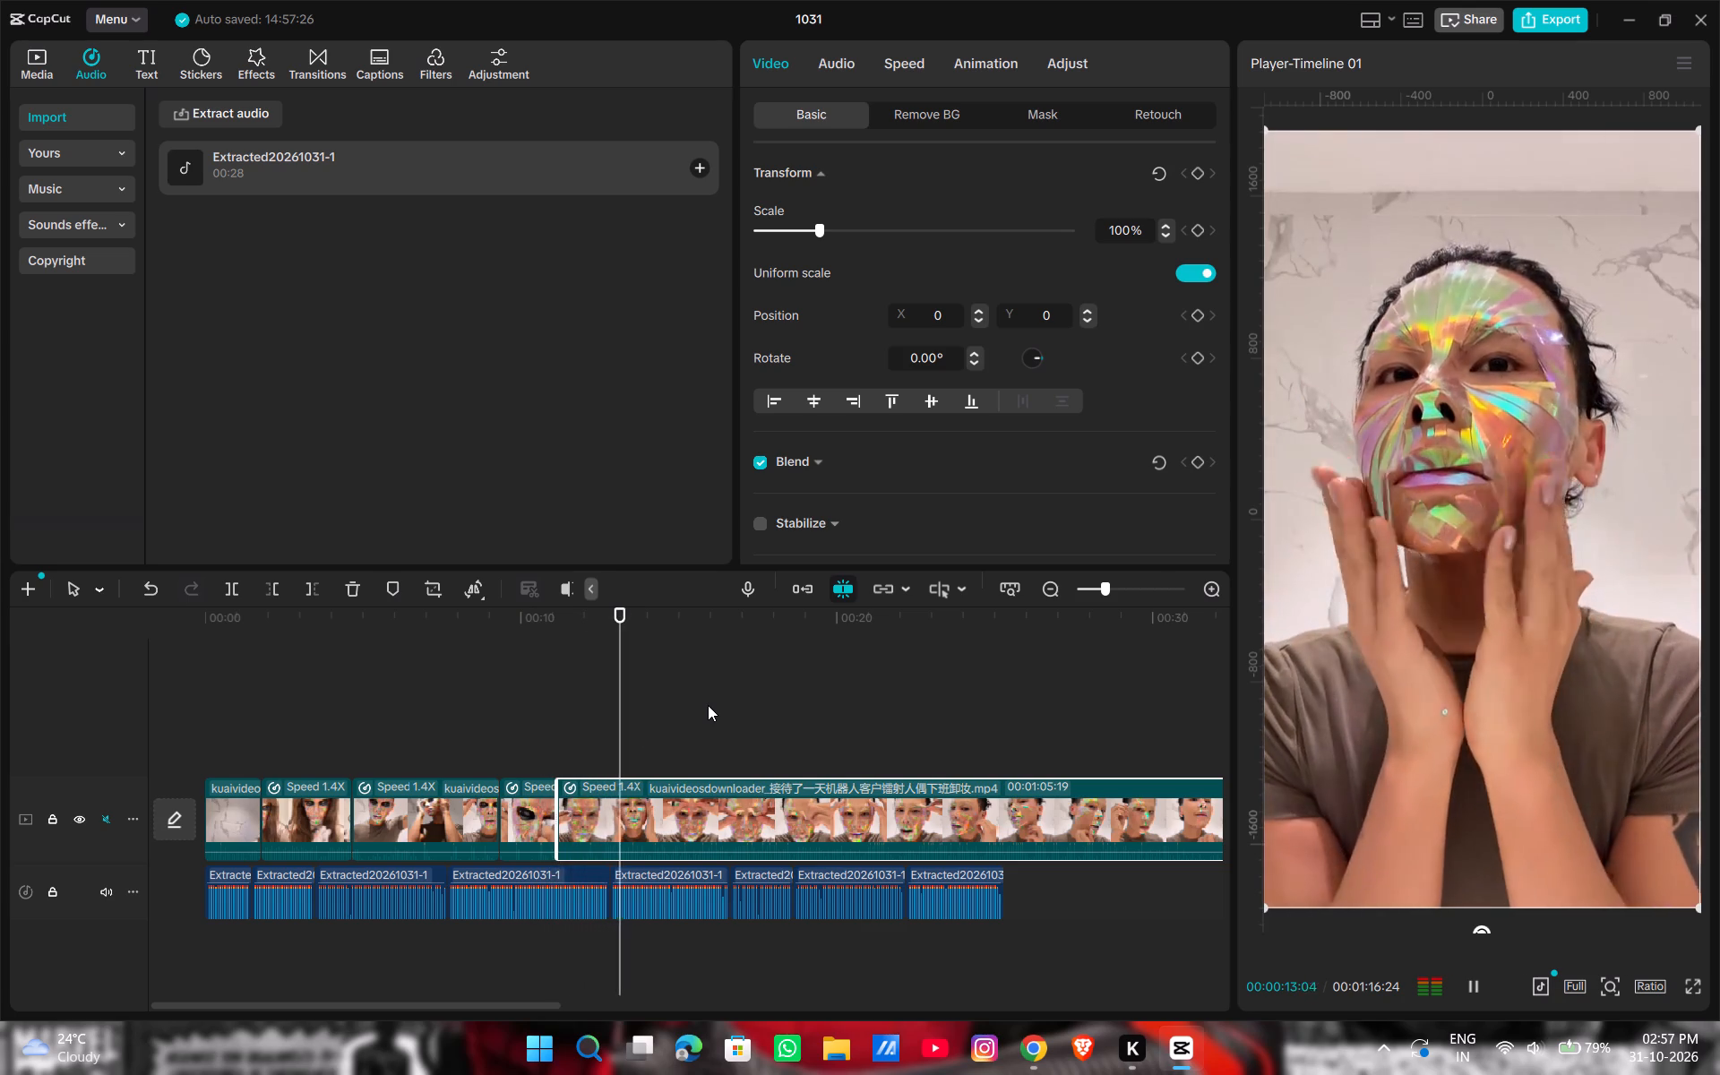
key(space)
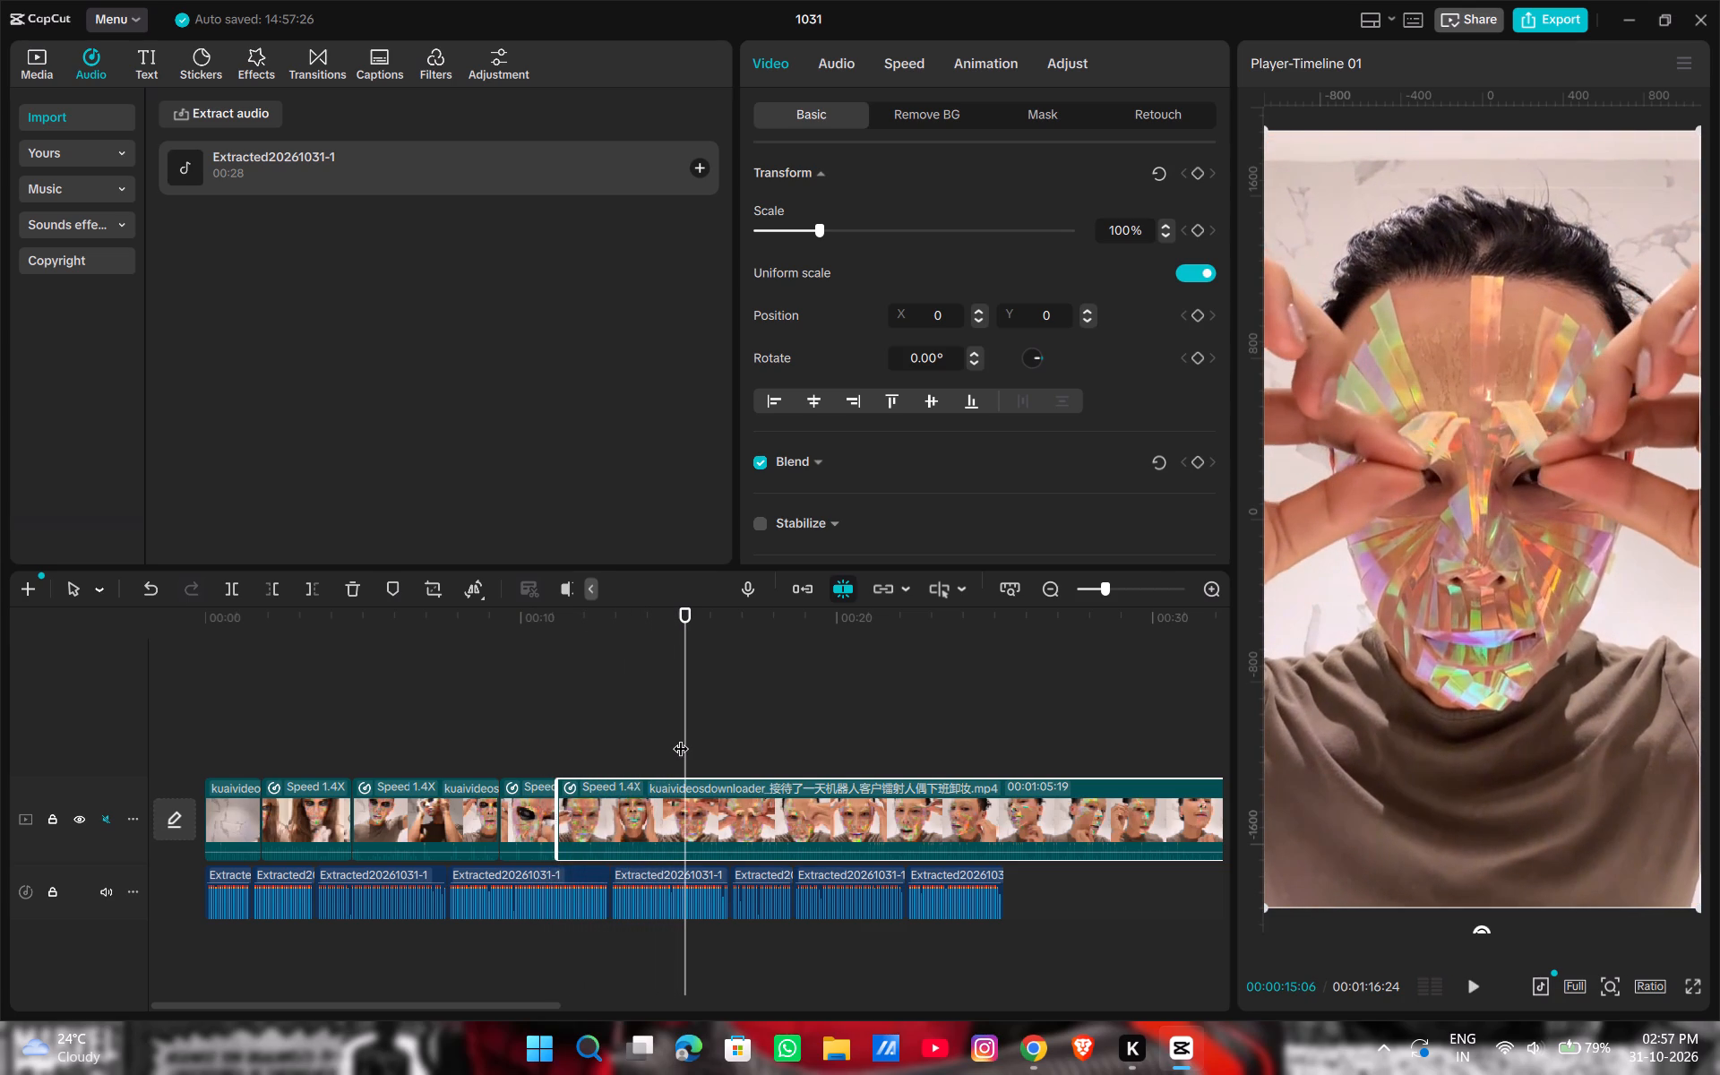
key(space)
key(space)
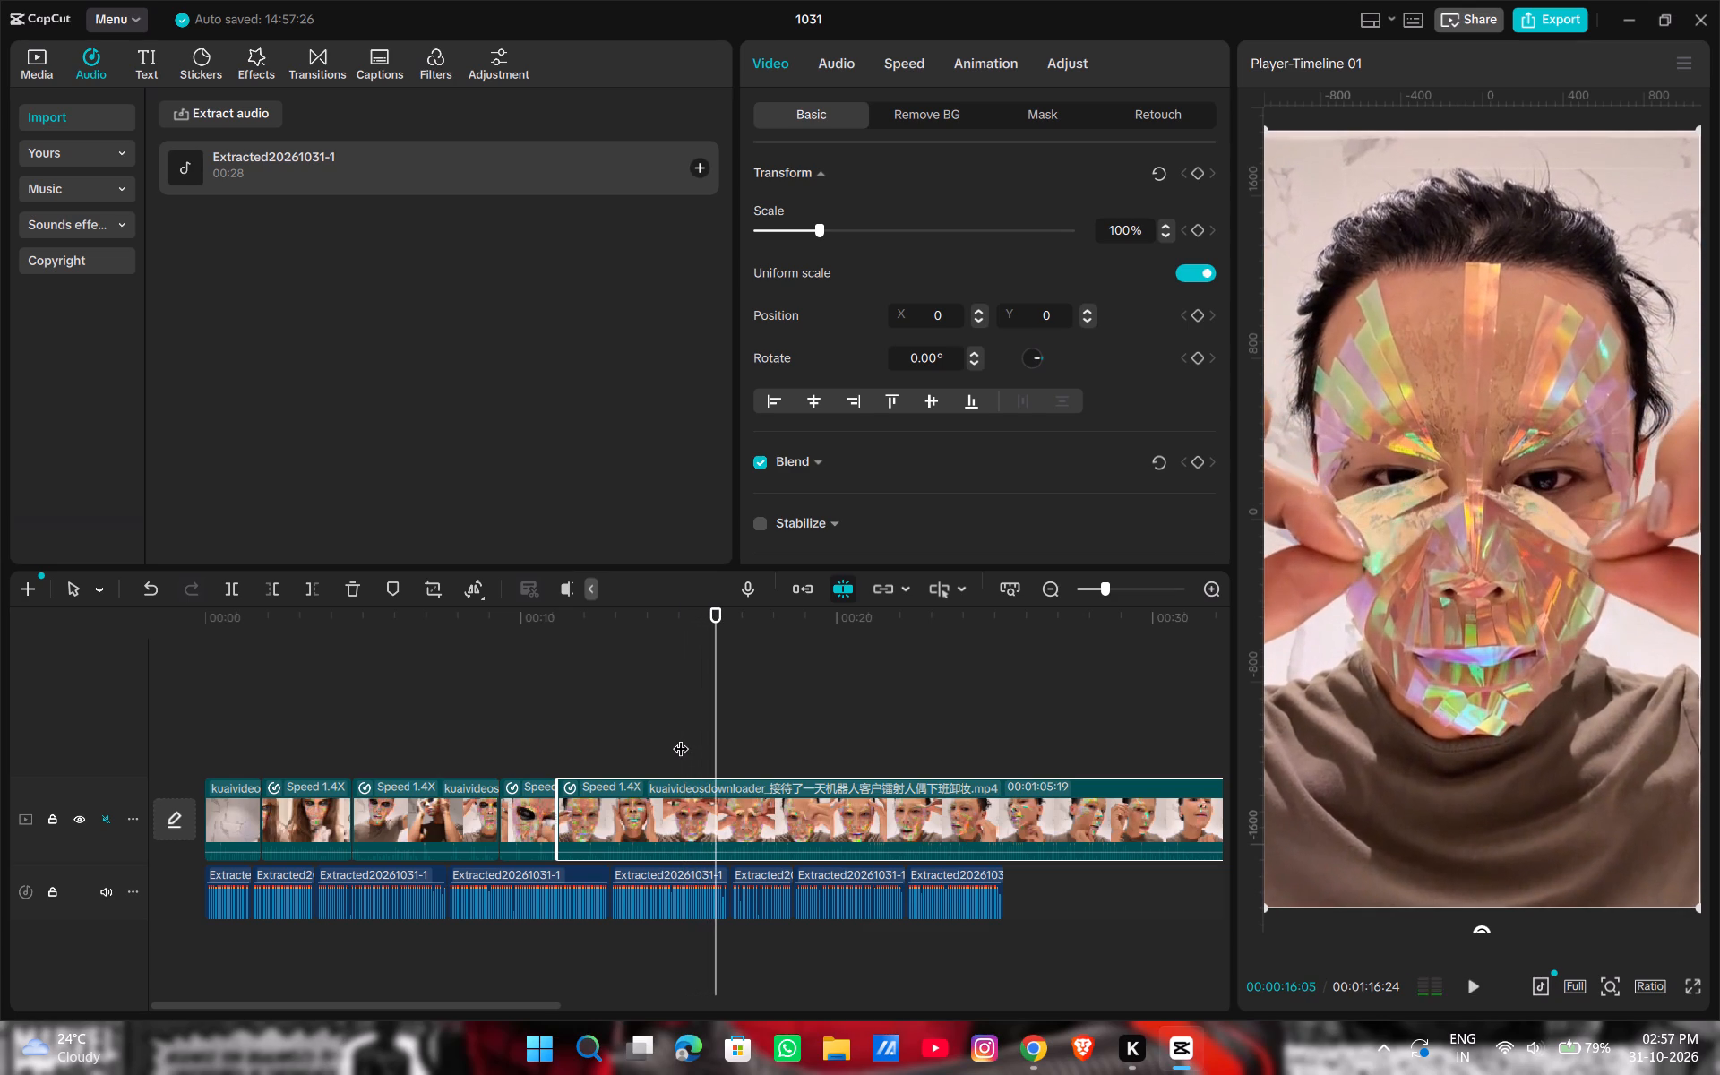
key(ctrl+b)
Delete the last clip's footage between 00:00:16:05 and 00:00:23:24, and move the remaining clip back to close the gap.
key(space)
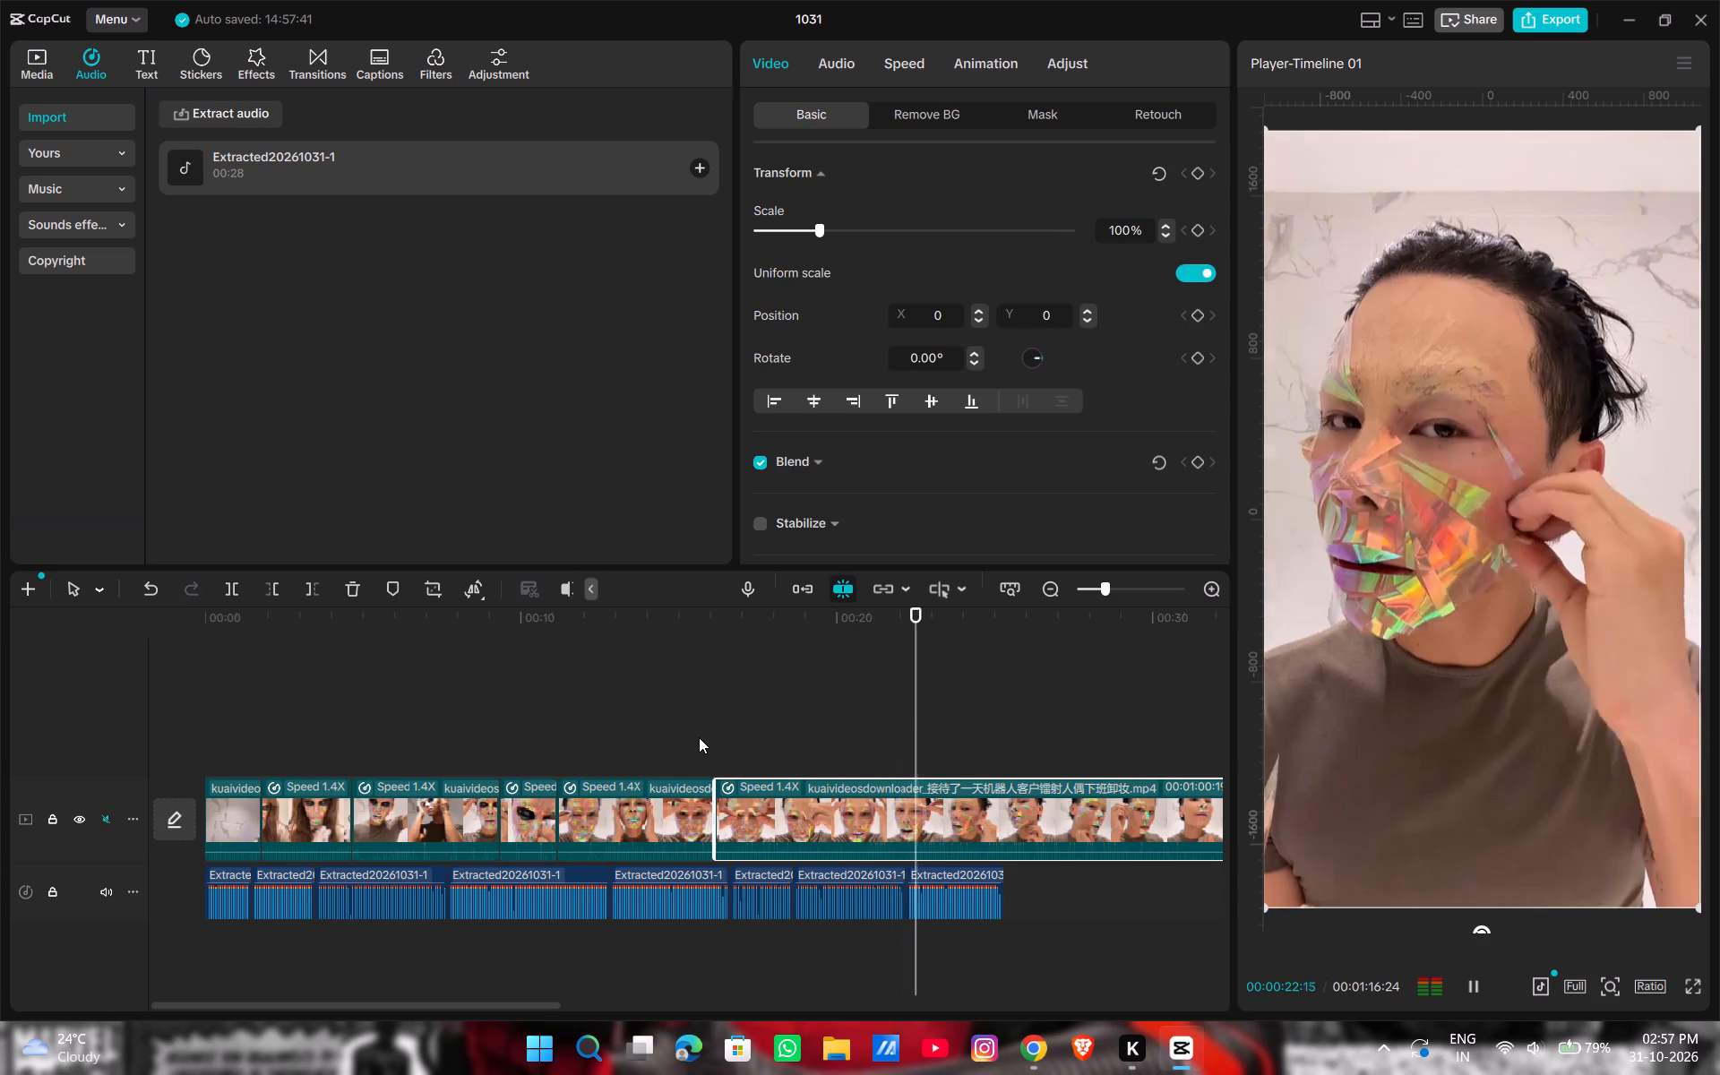
key(space)
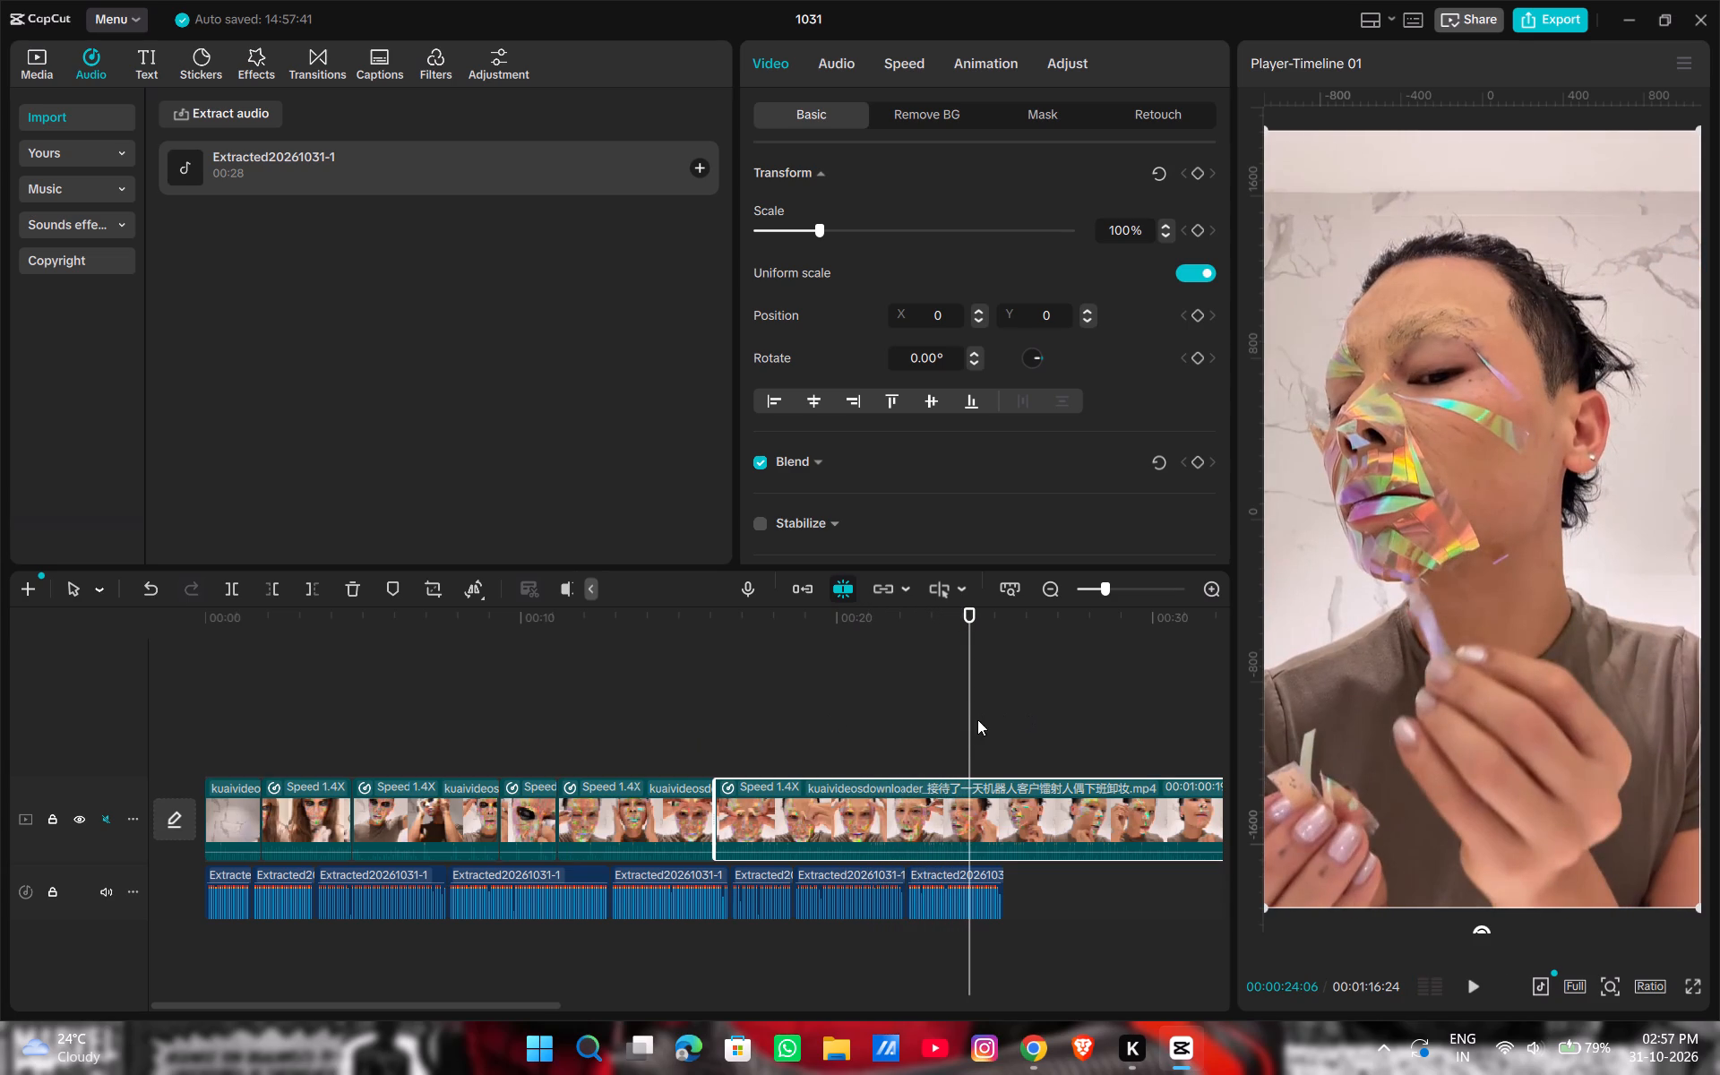
drag(971, 723, 933, 727)
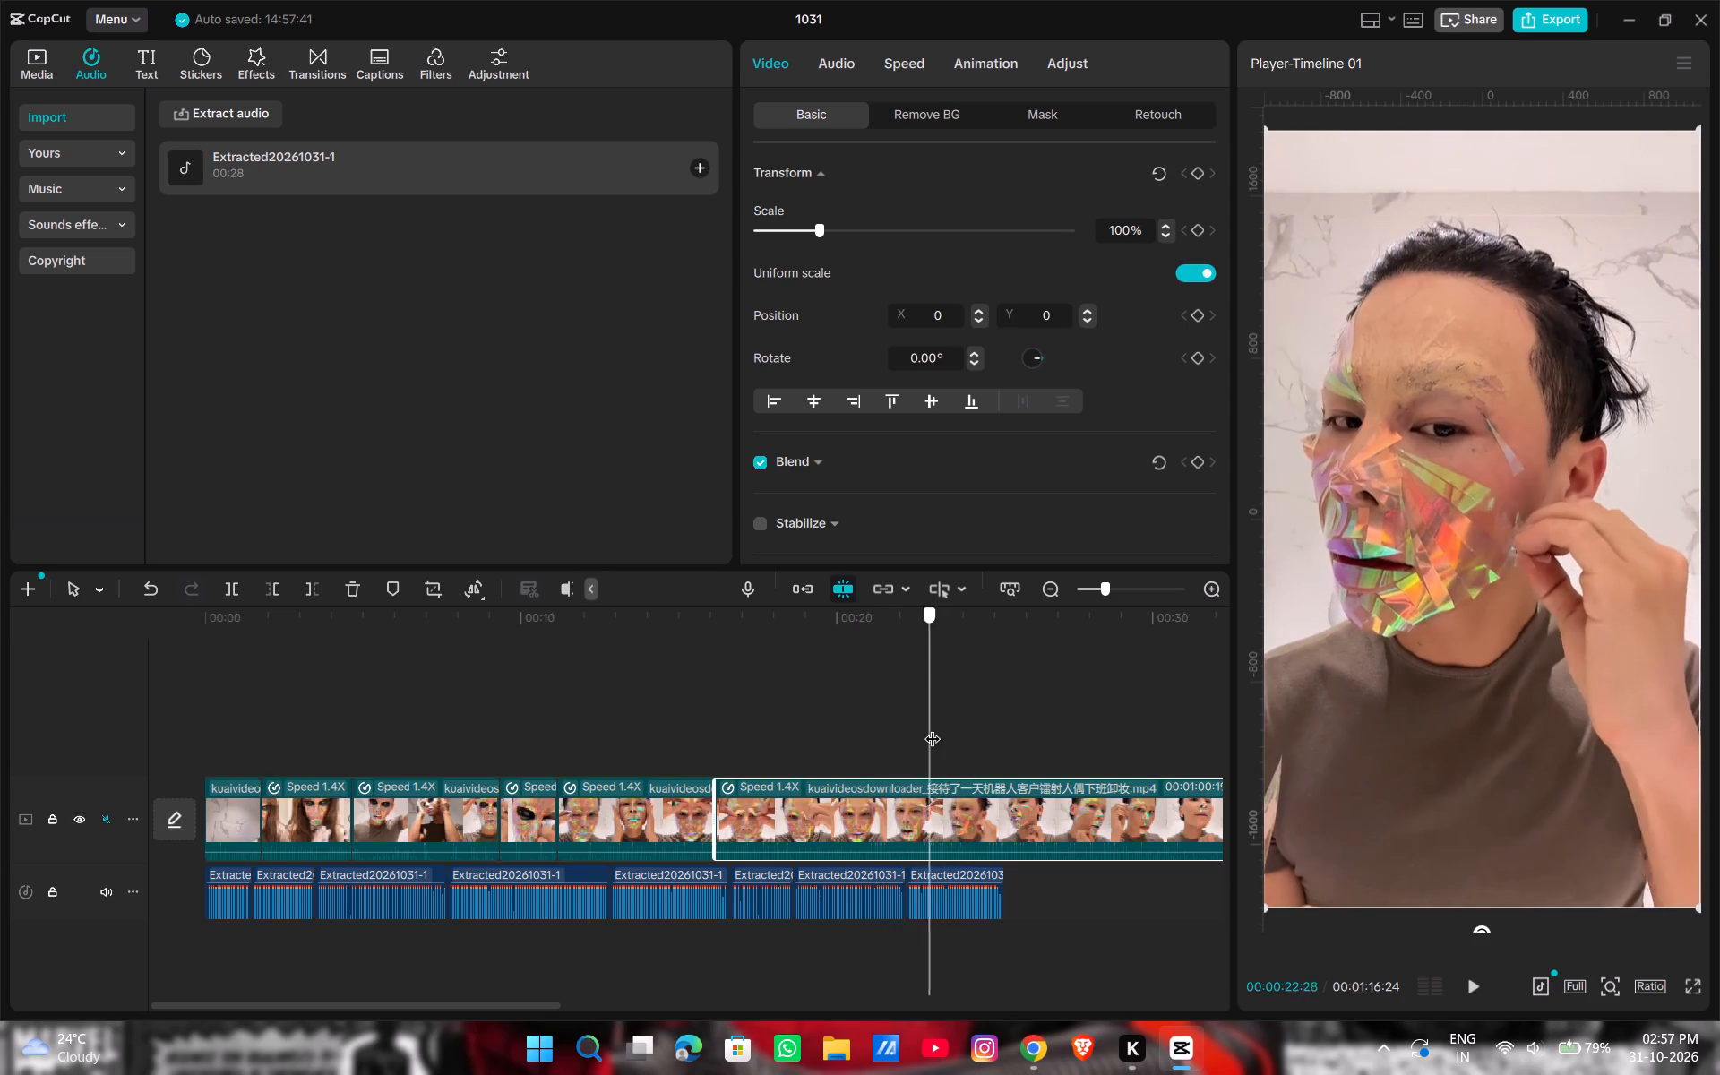
drag(933, 727, 959, 727)
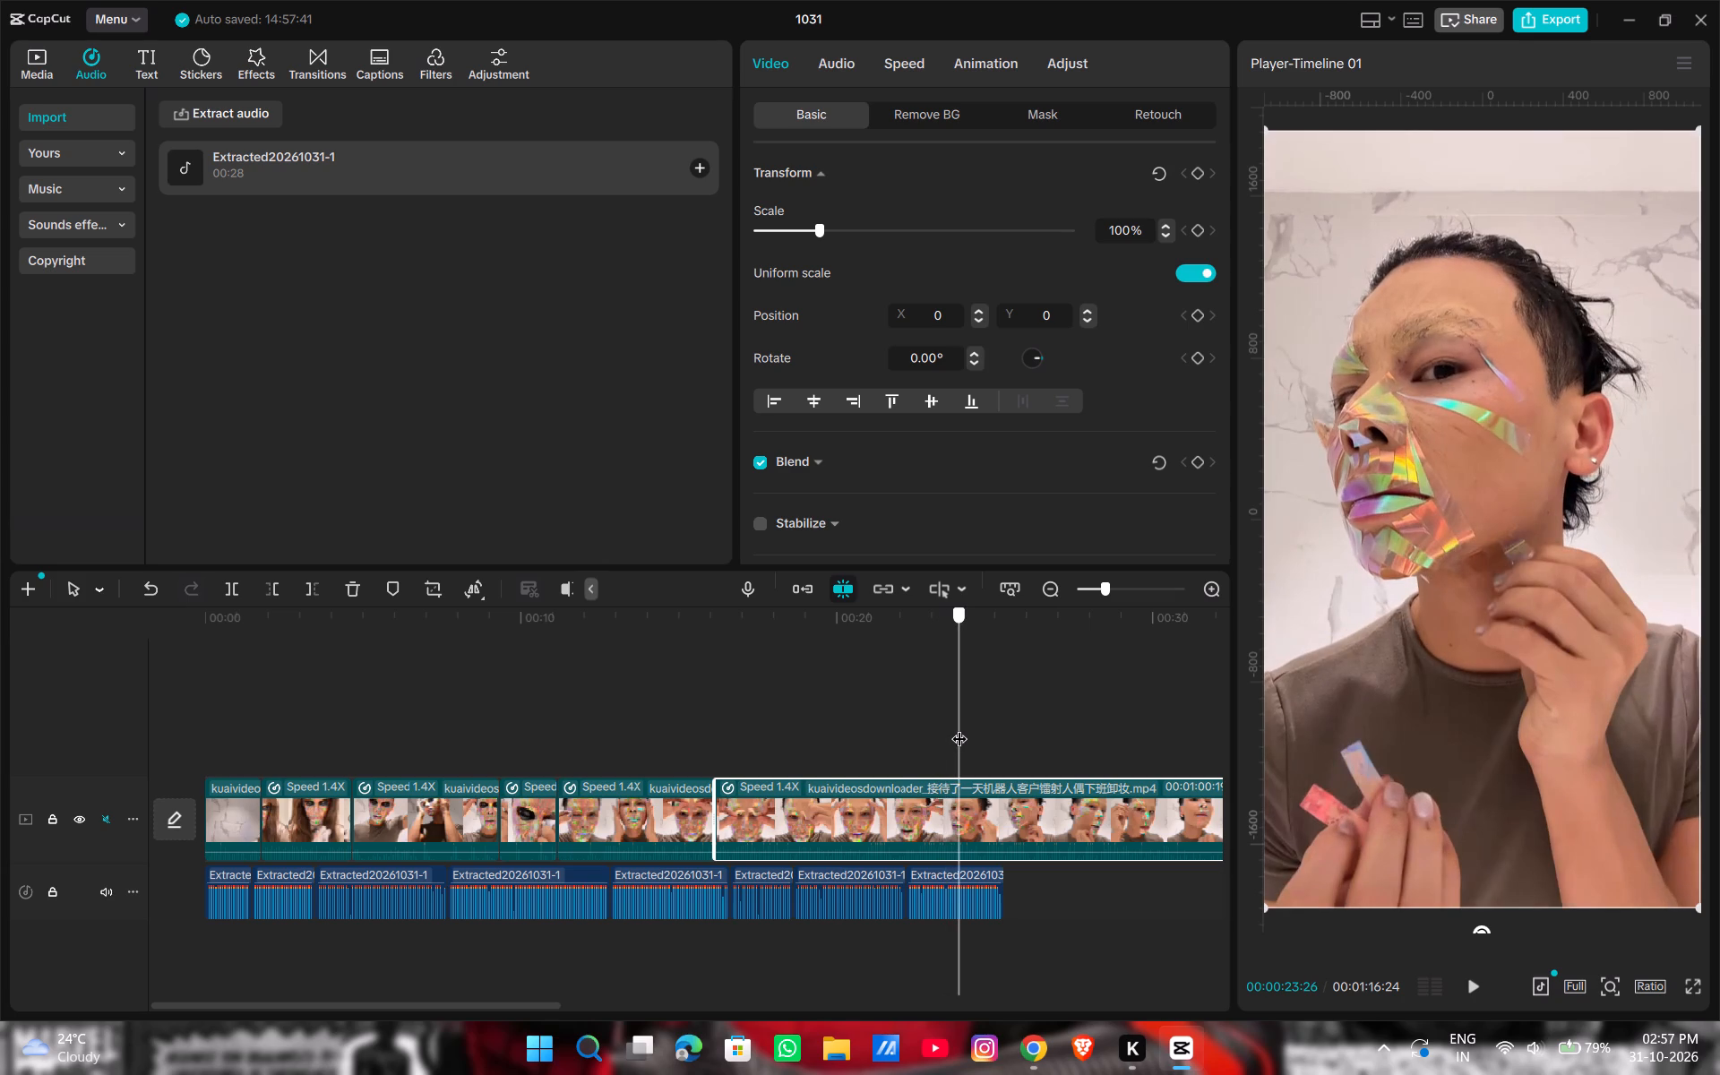
drag(959, 727, 957, 728)
key(ctrl+b)
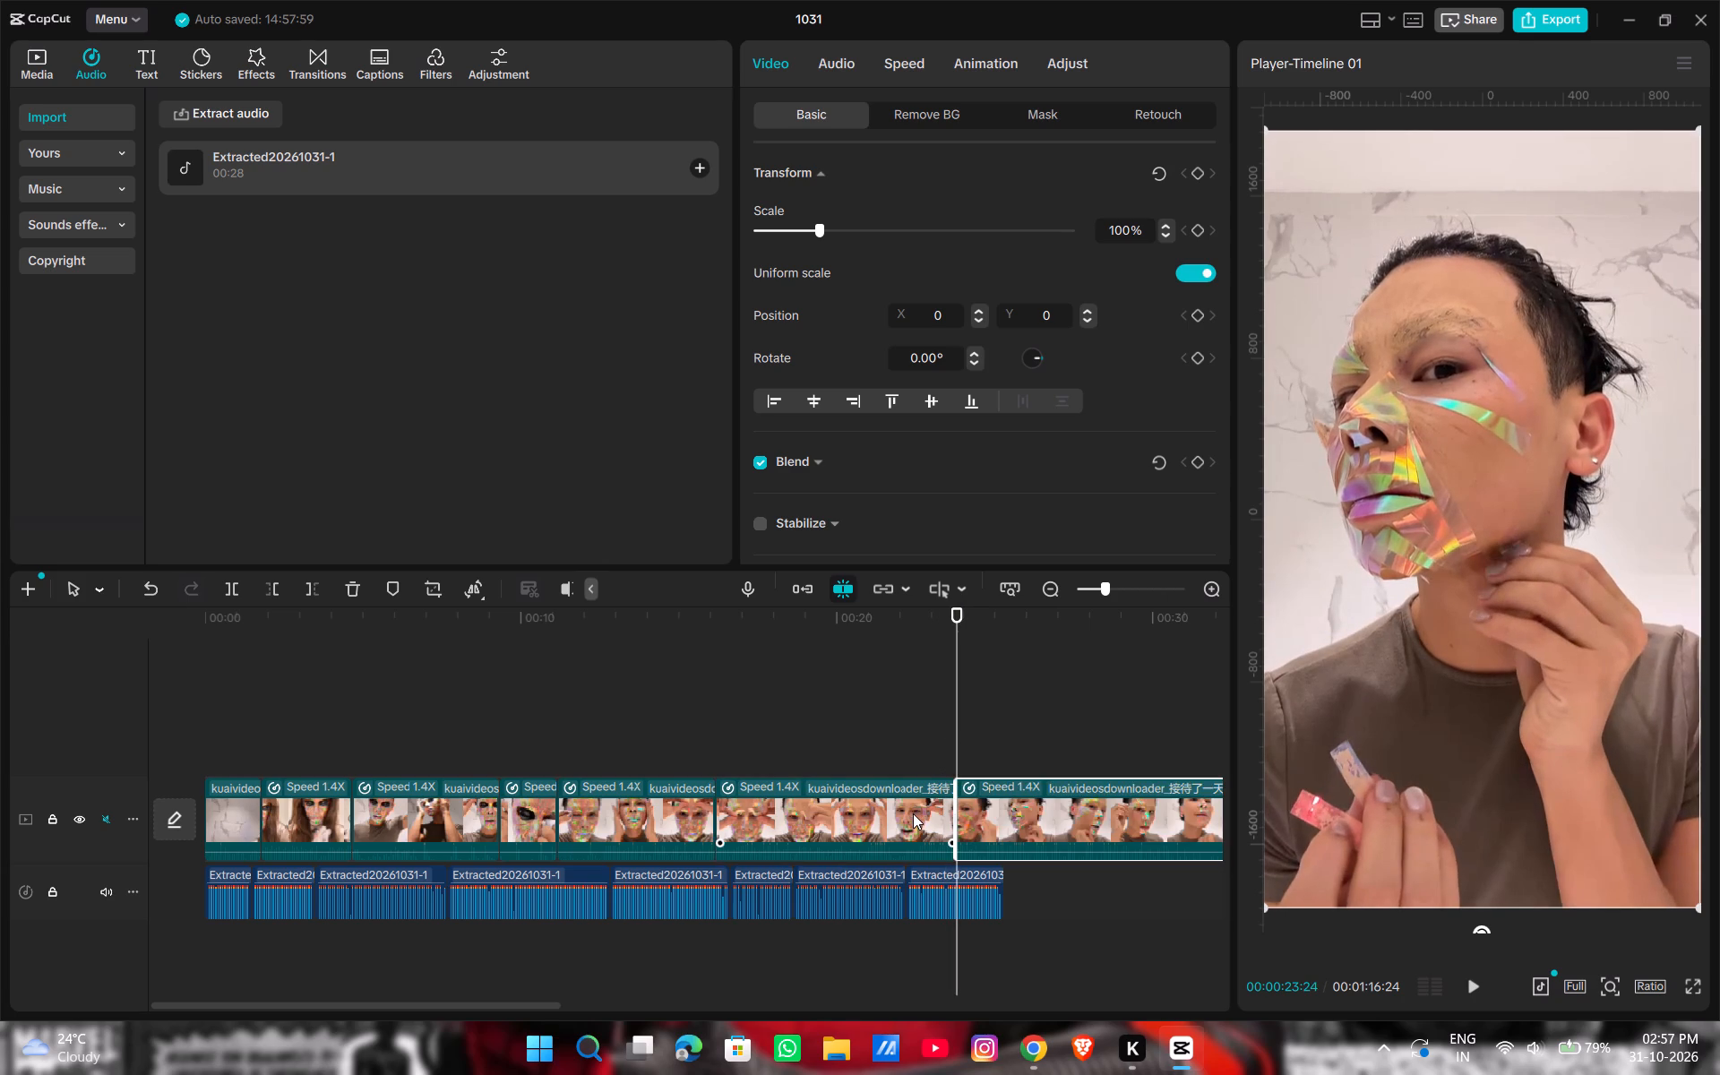
click(913, 813)
key(BackSpace)
drag(1121, 803, 878, 800)
Play across the latest join against the voiceover and split the long last clip at 00:00:20:19.
drag(957, 684, 715, 699)
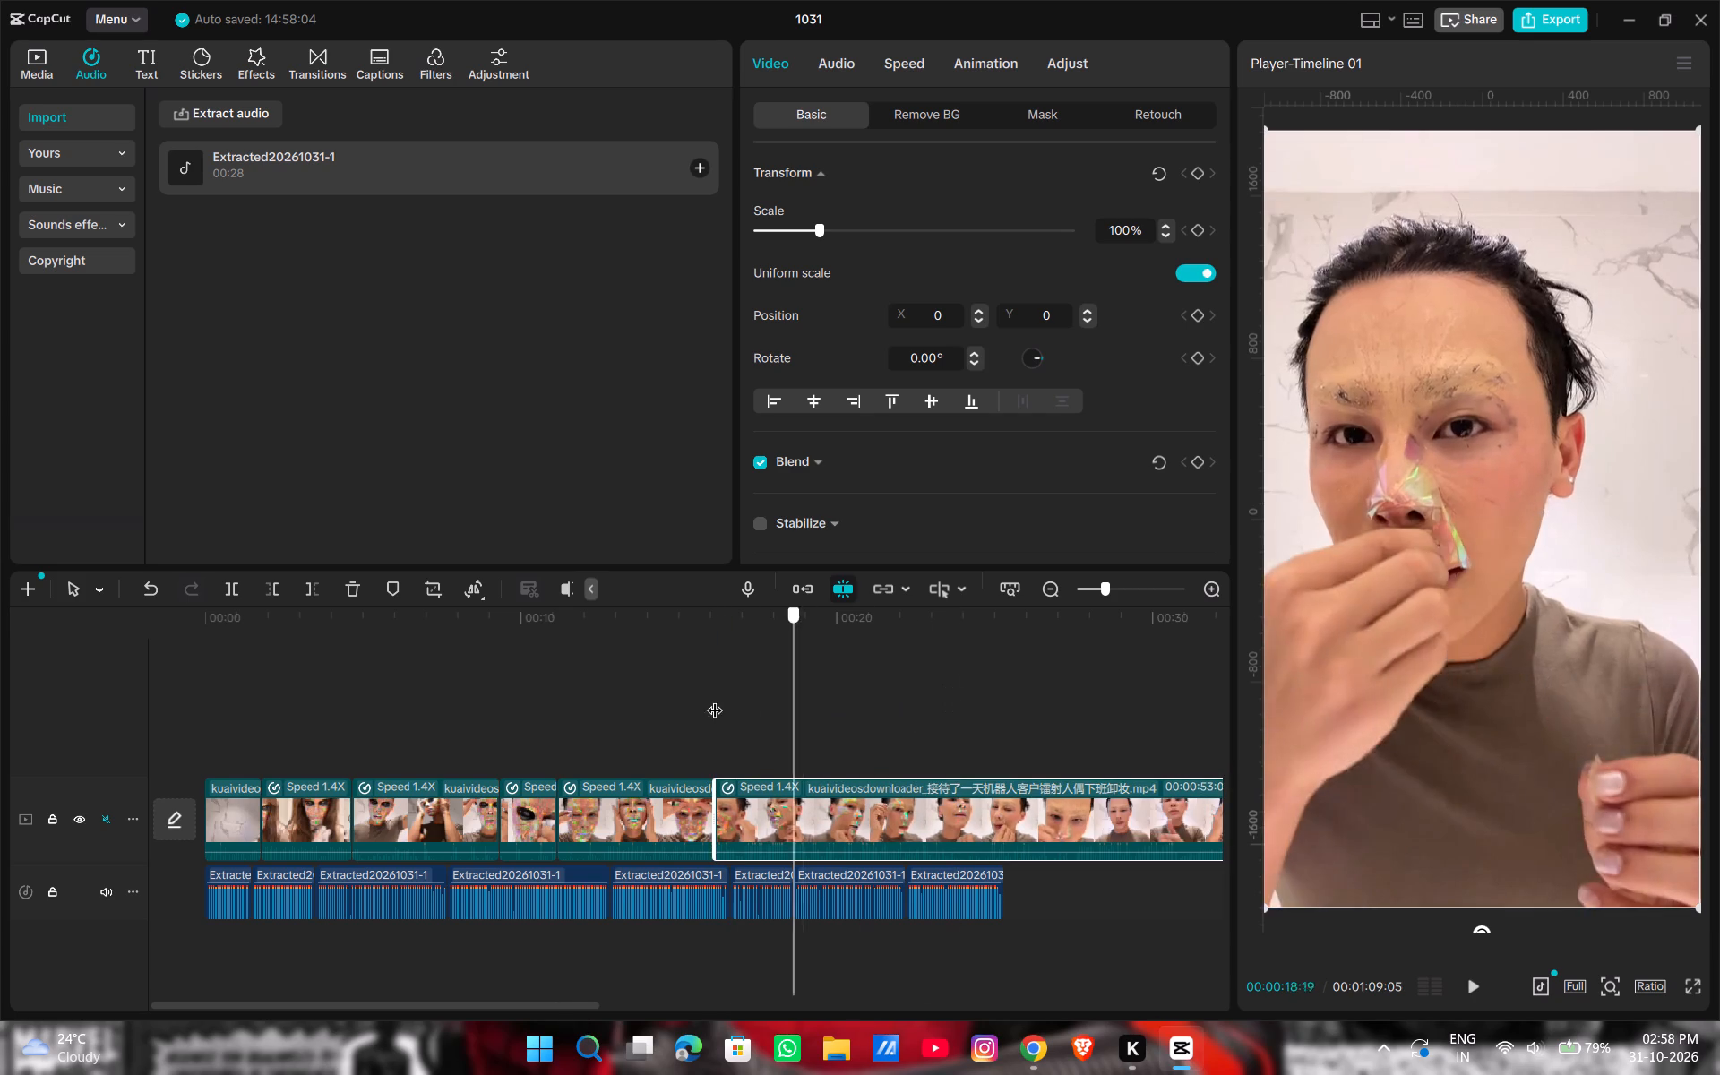
drag(715, 699, 688, 699)
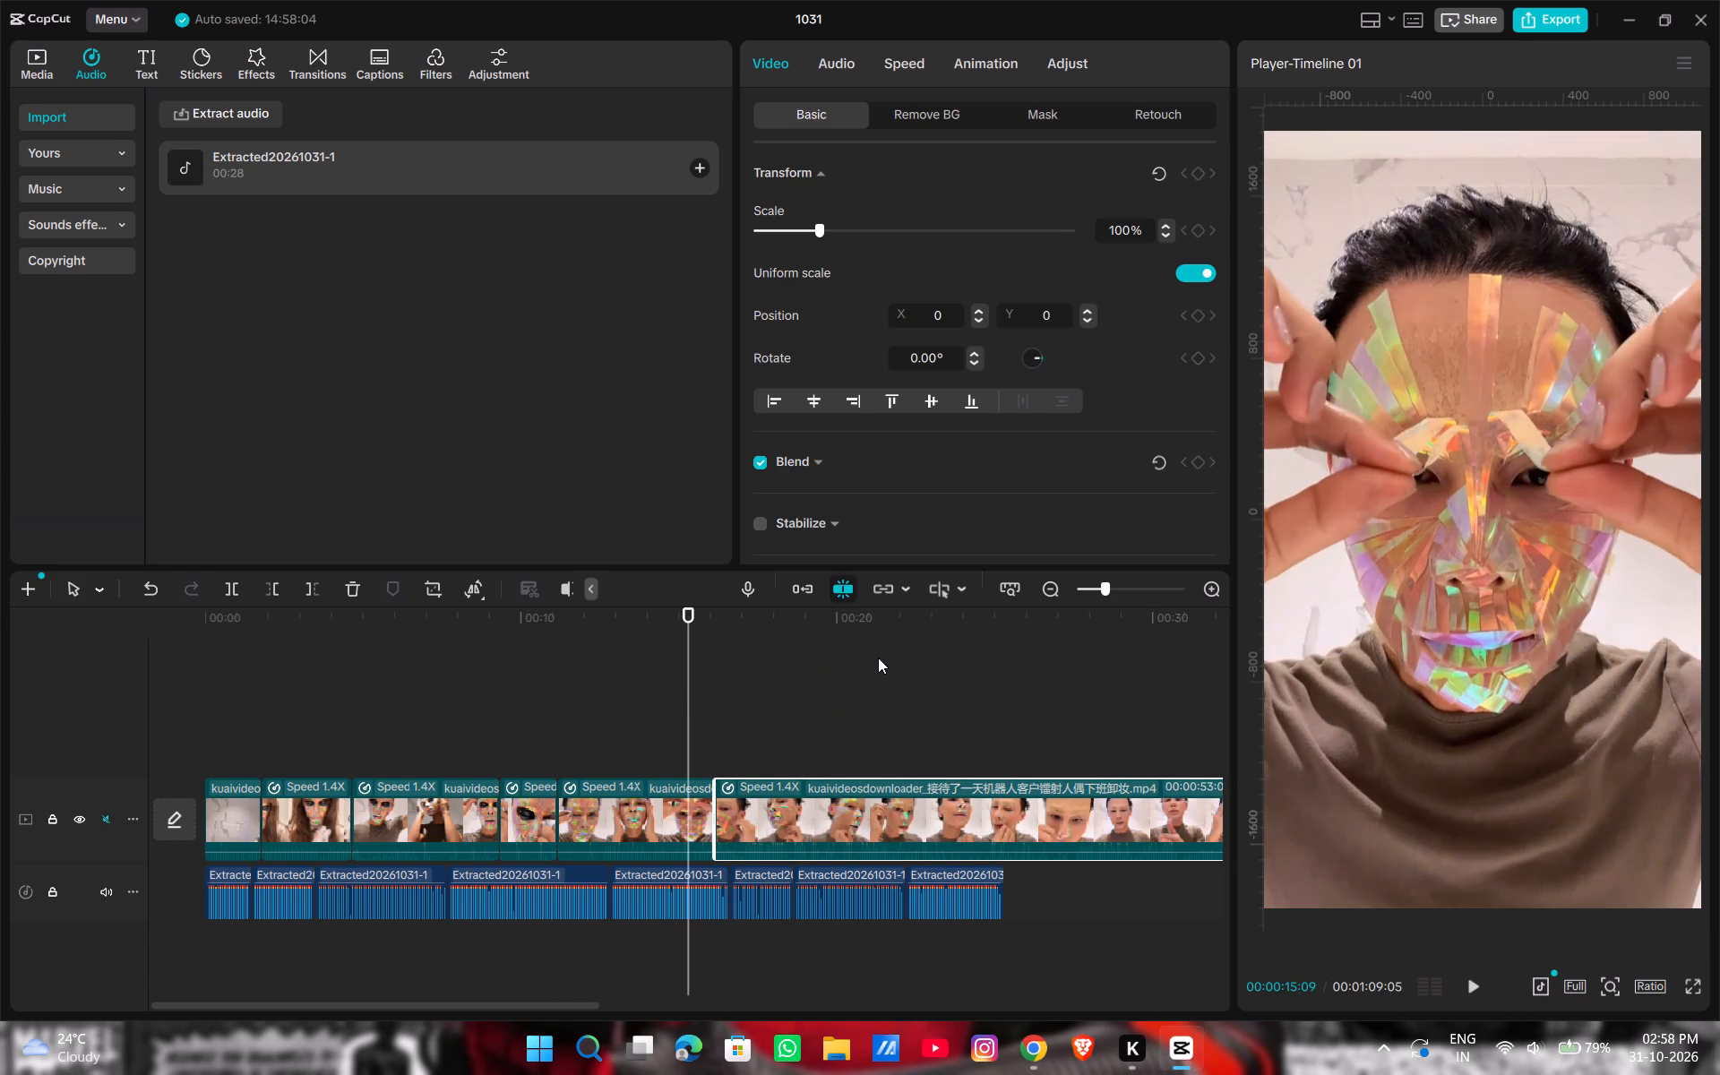
key(space)
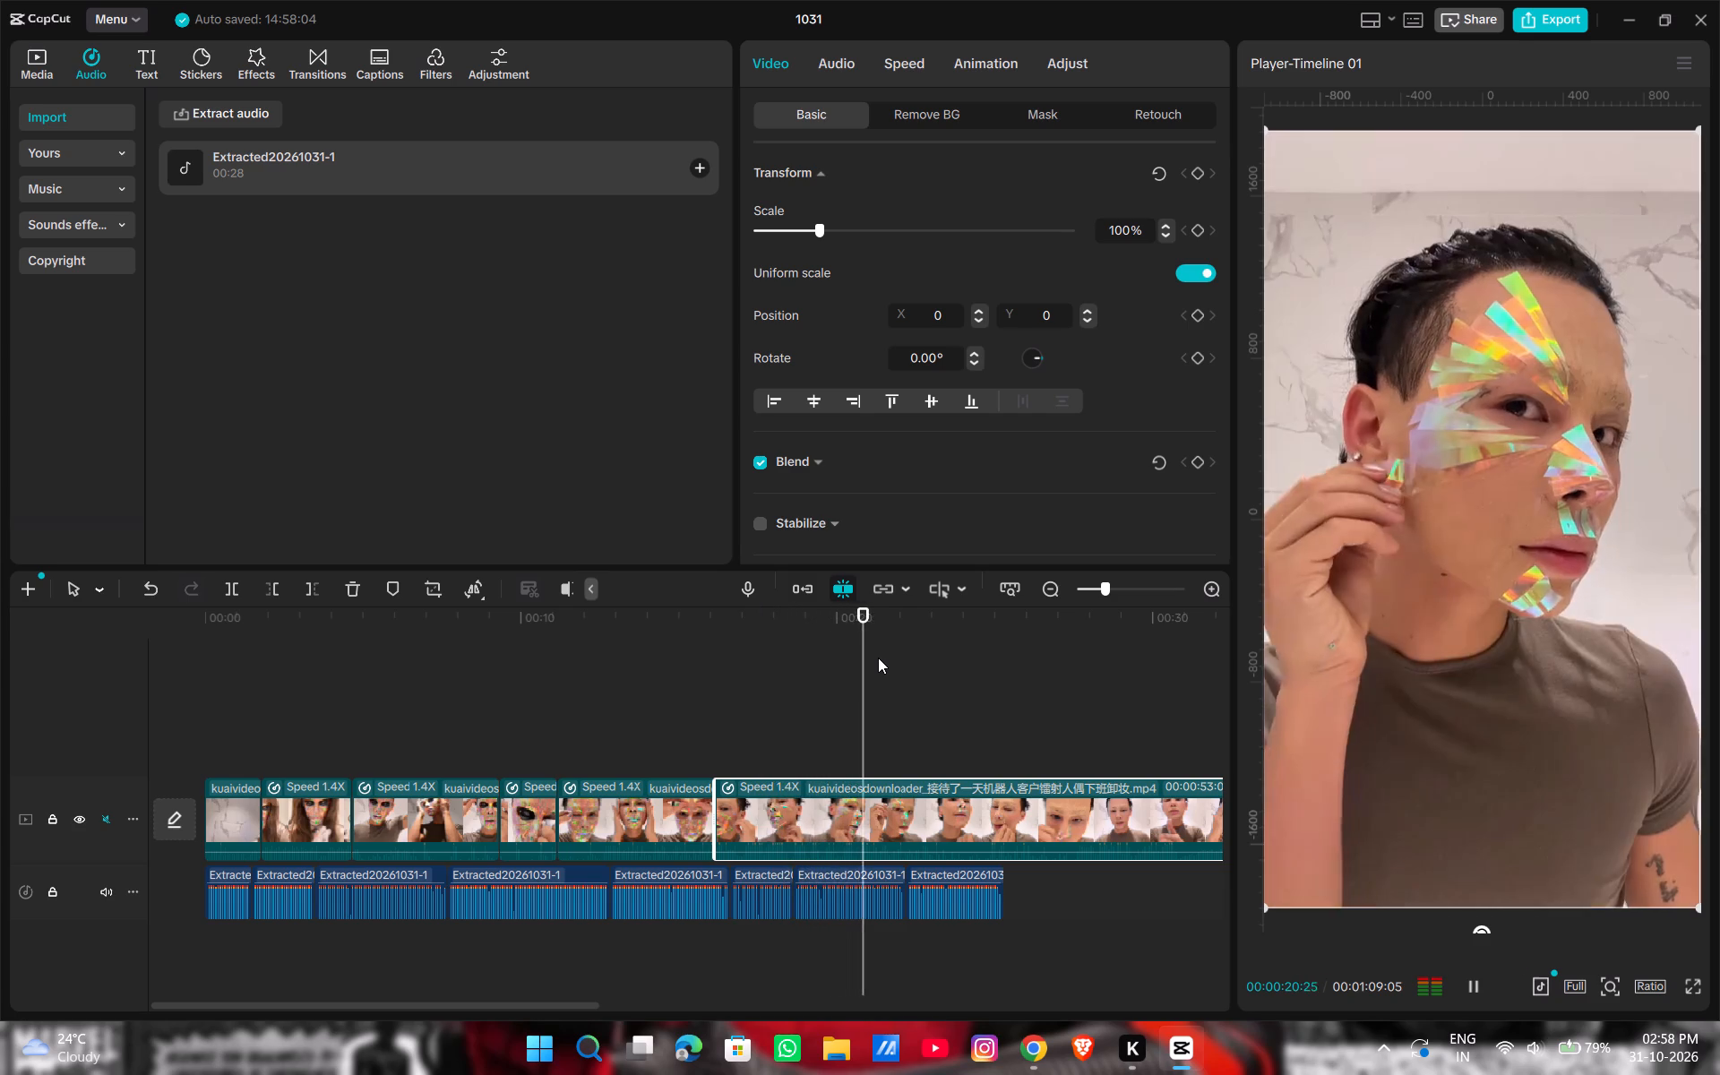
key(space)
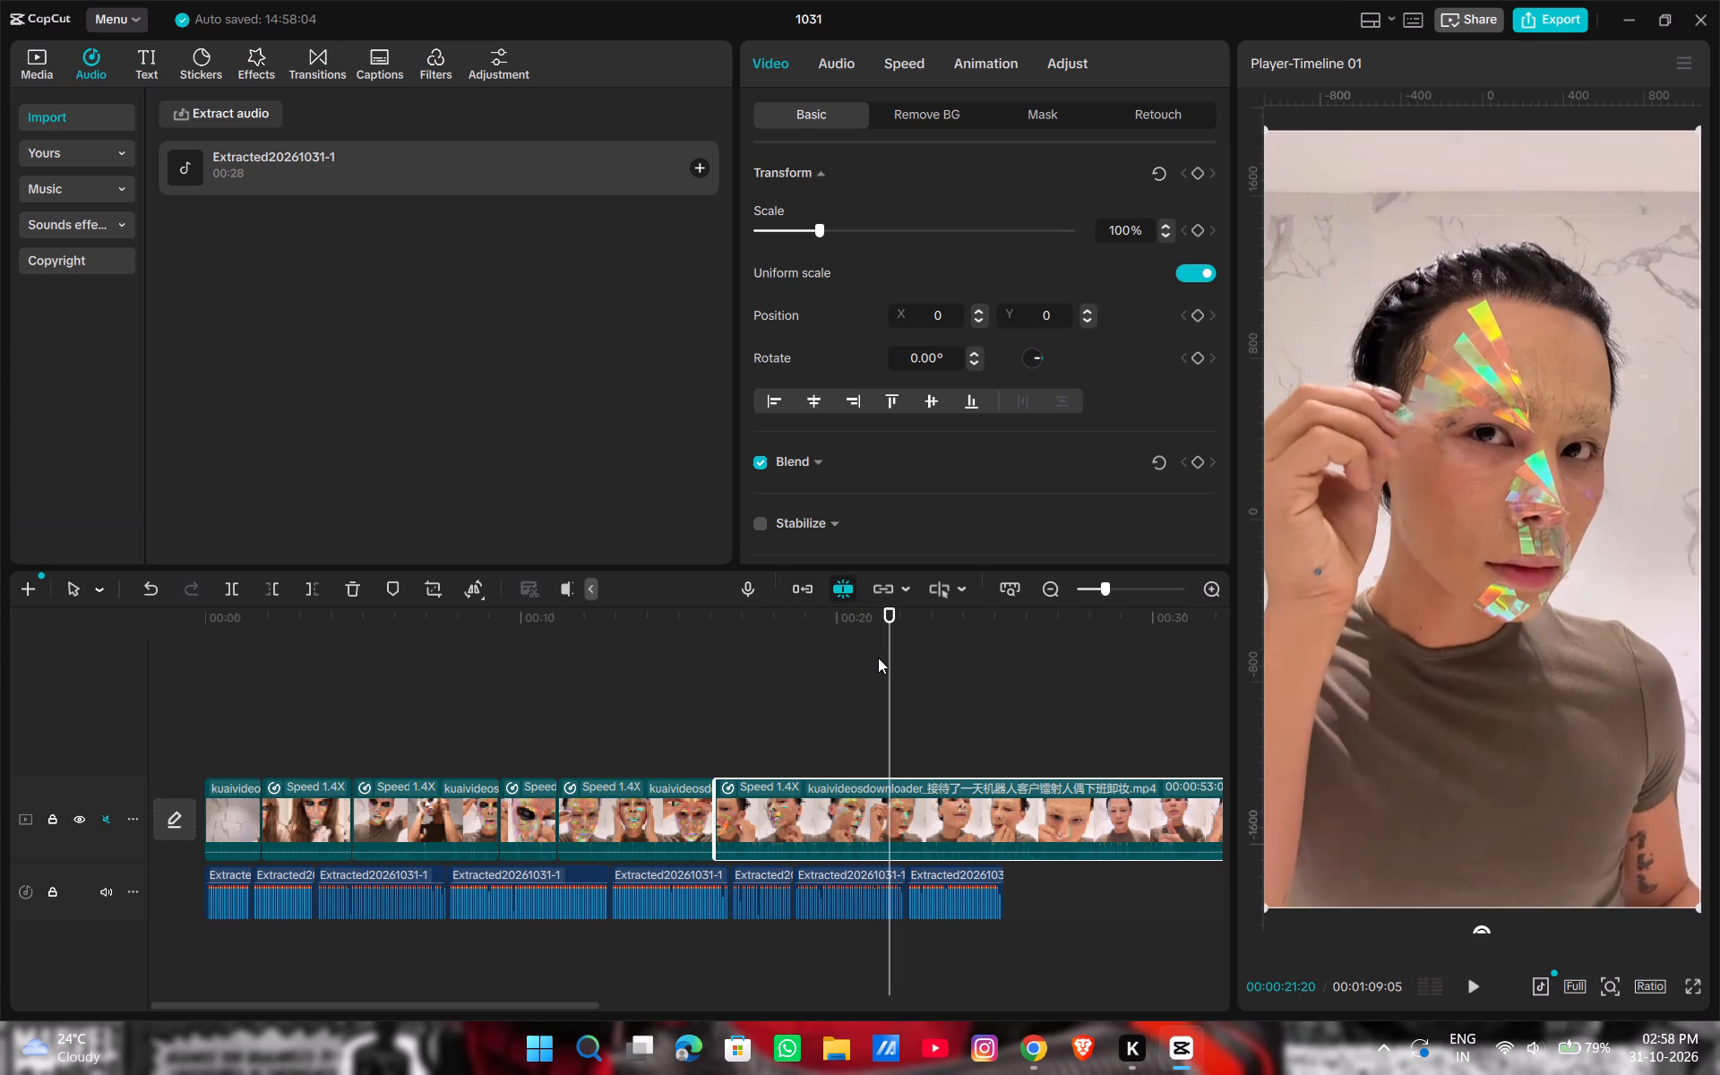
drag(897, 694, 874, 695)
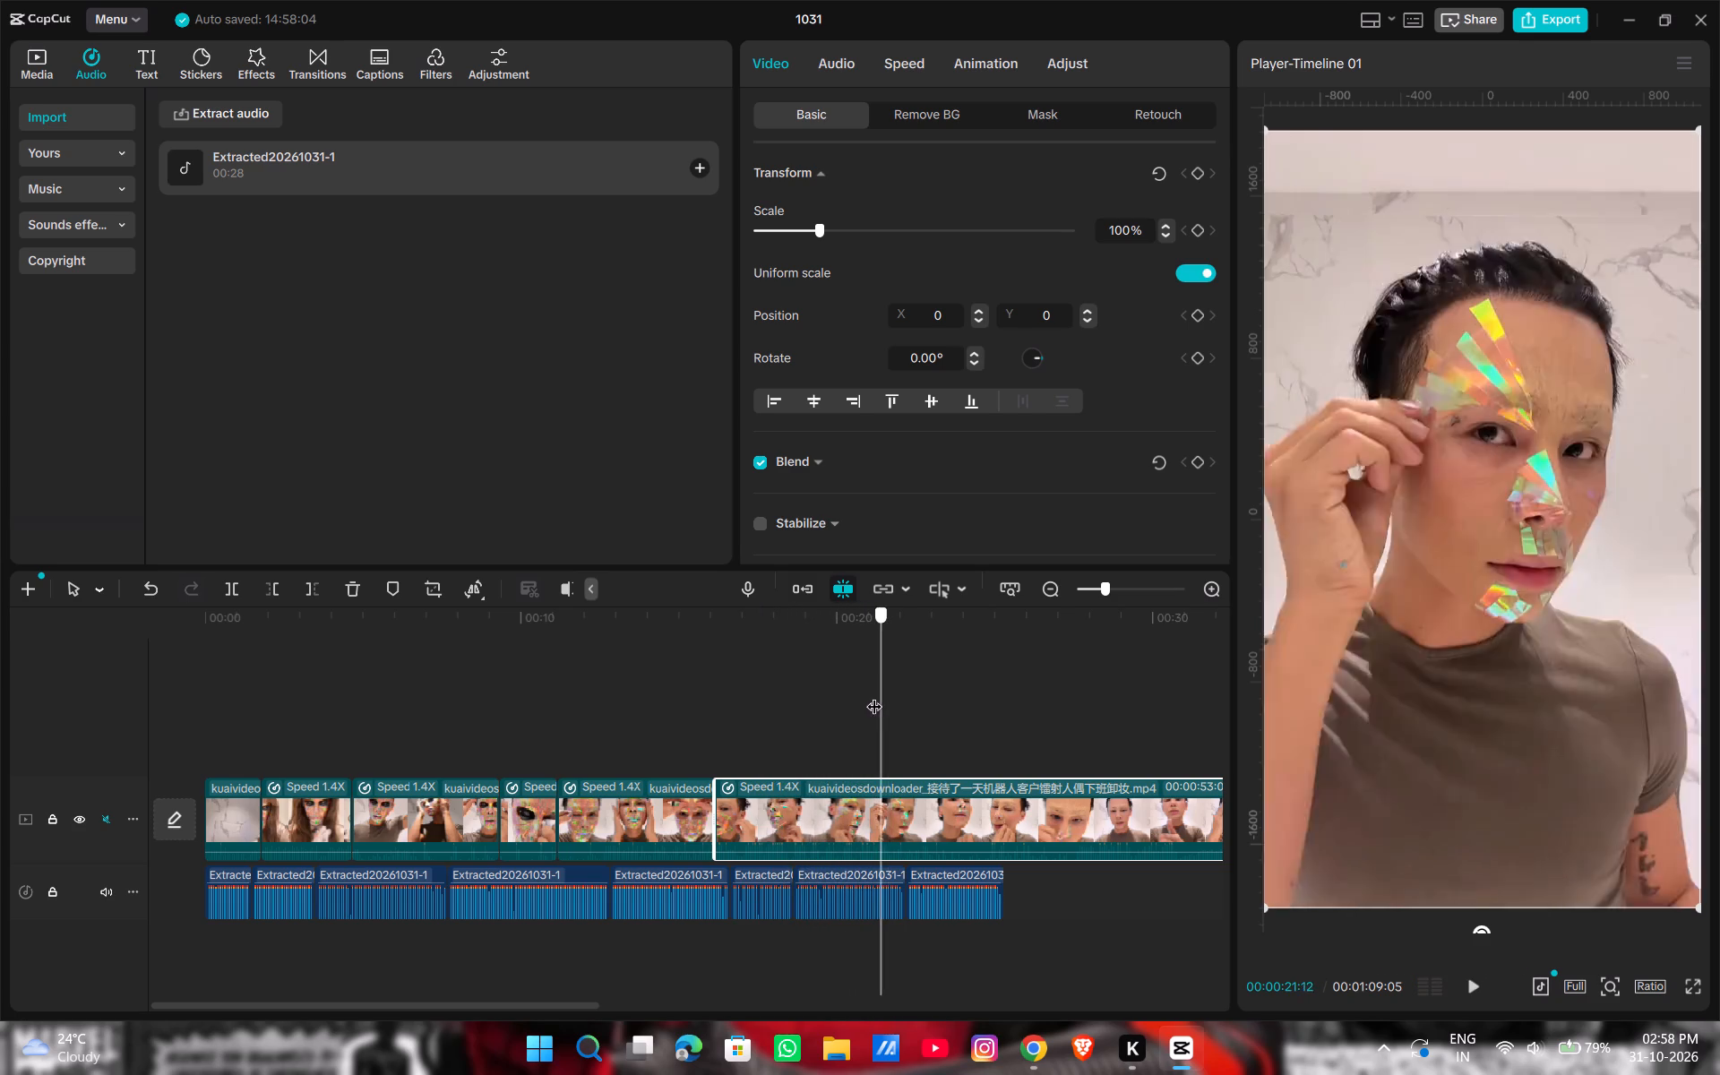
drag(874, 695, 856, 697)
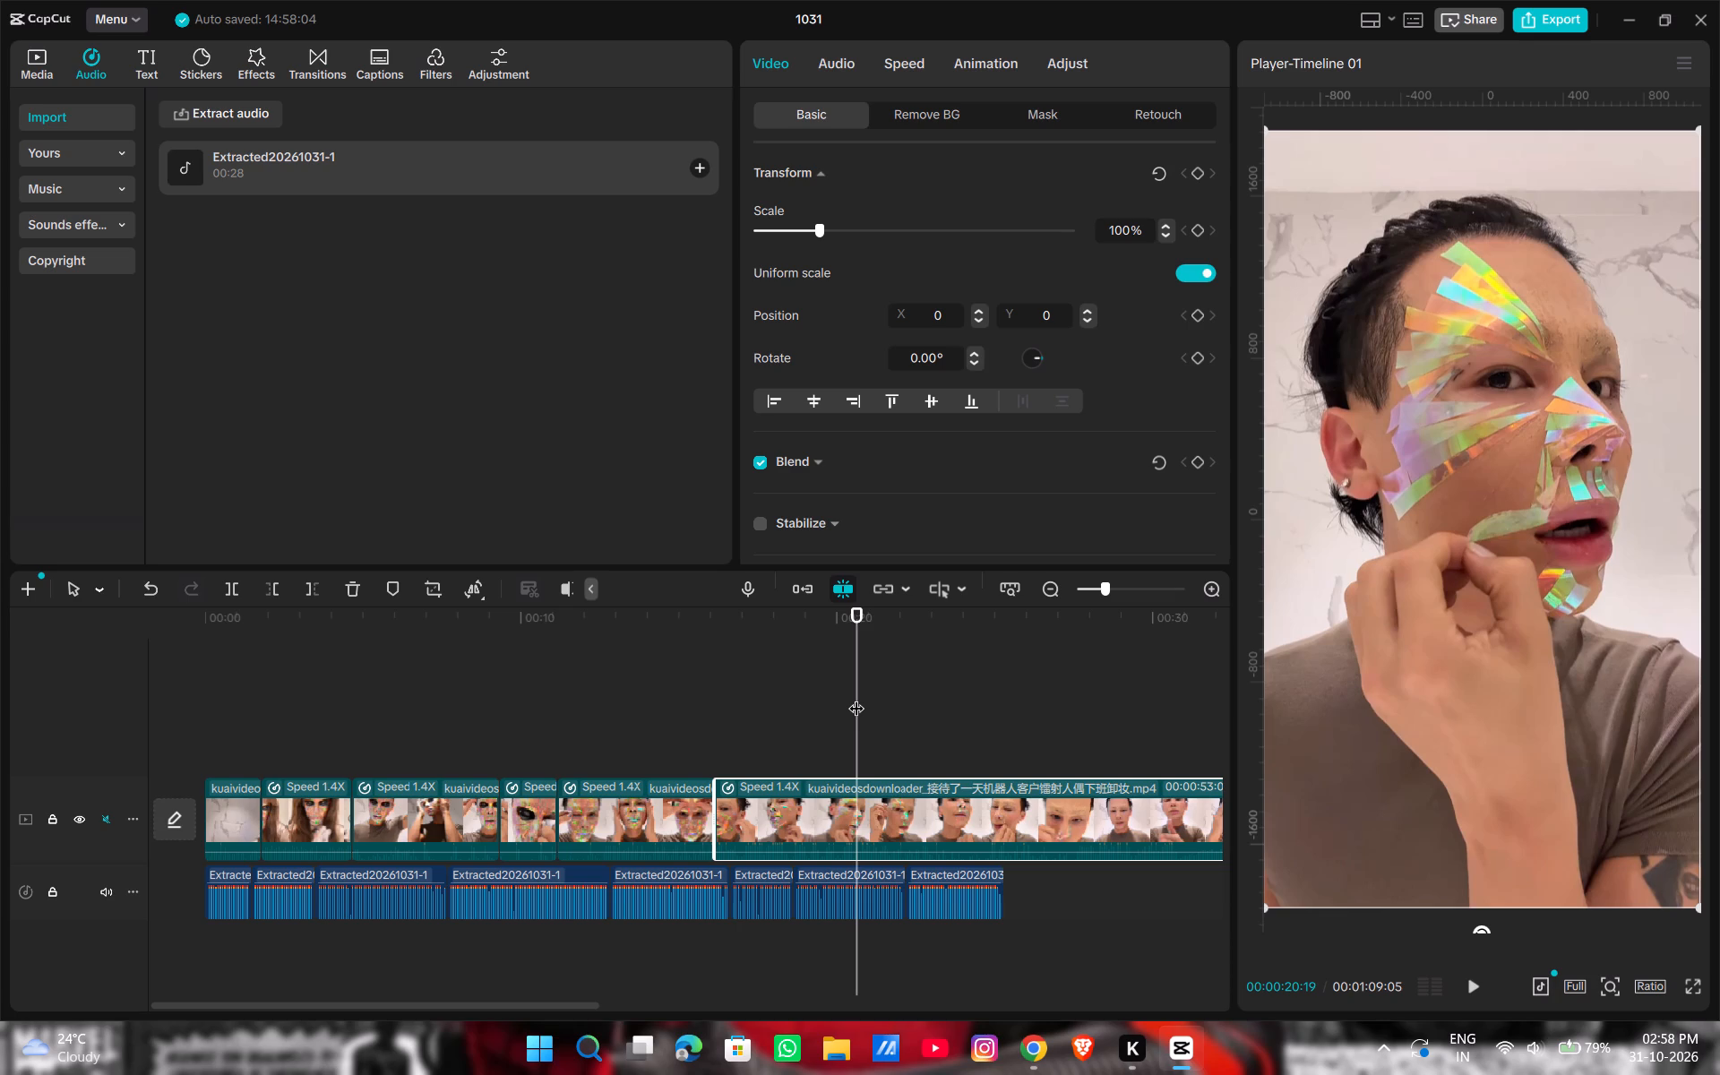
key(ctrl+b)
Delete the last clip's footage between 00:00:20:19 and 00:00:34:17, and move the remaining clip back to close the gap.
drag(856, 697, 922, 697)
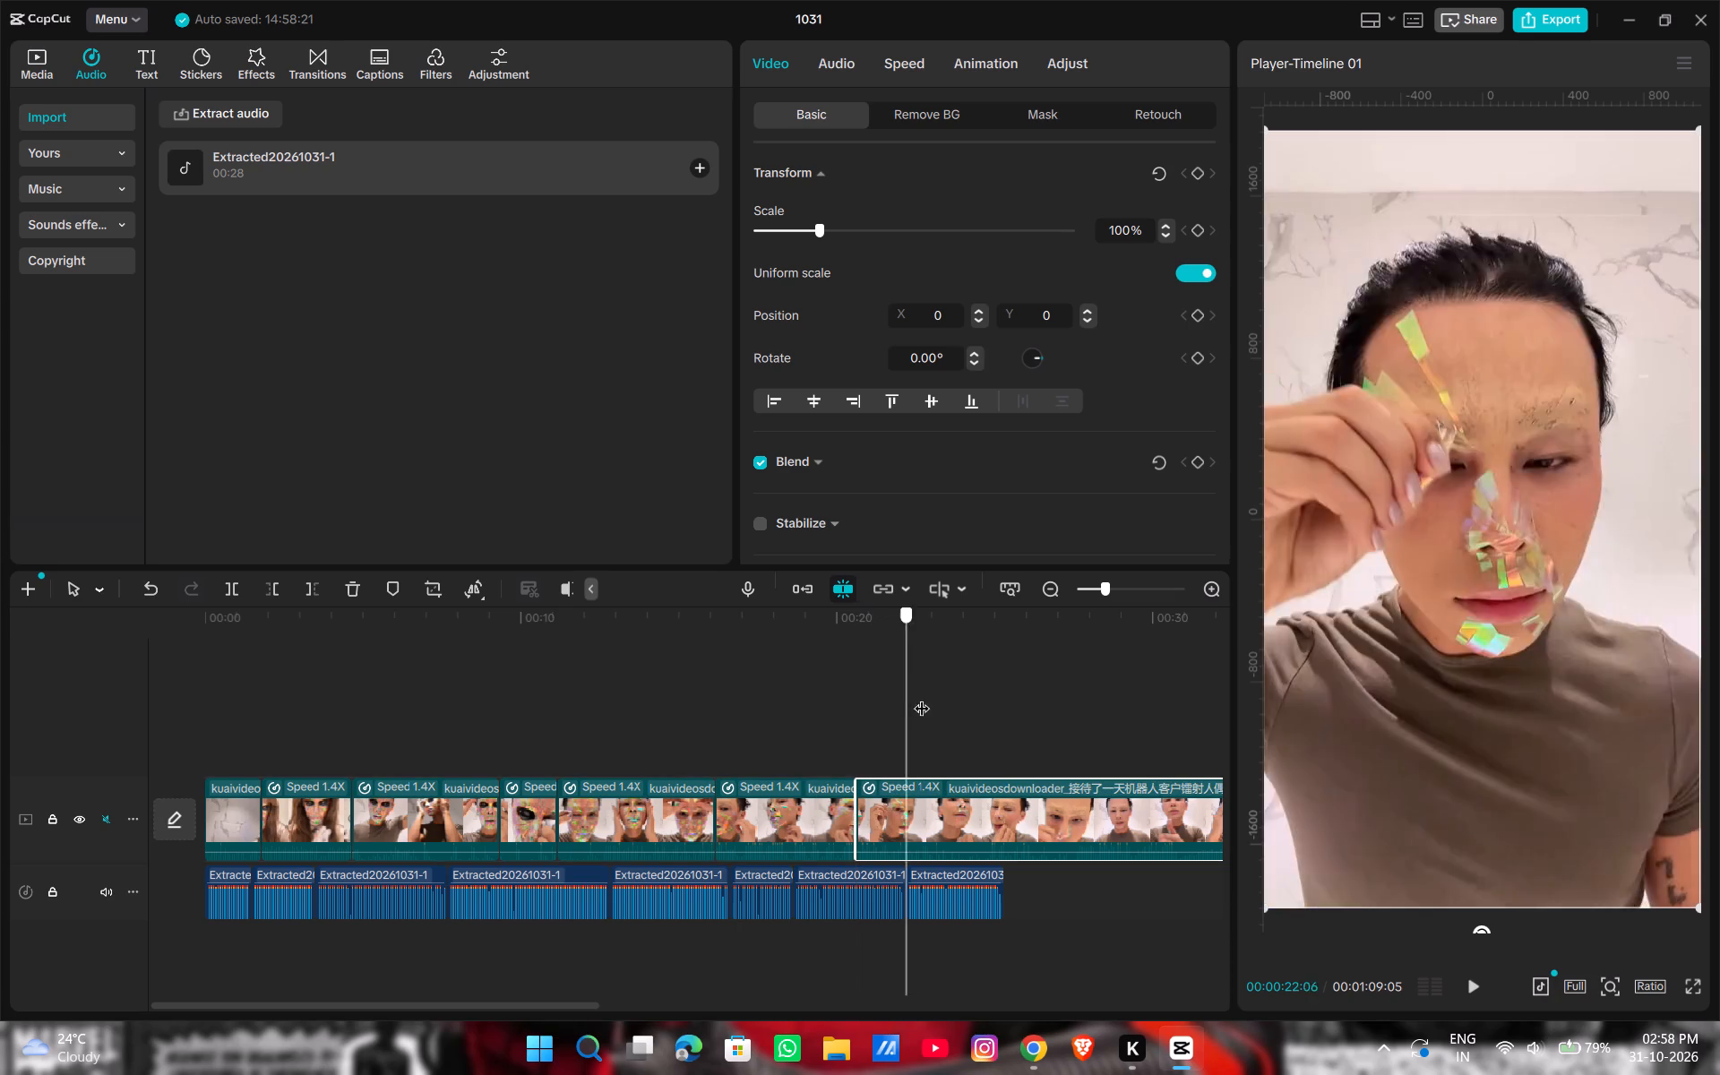
drag(922, 697, 1115, 709)
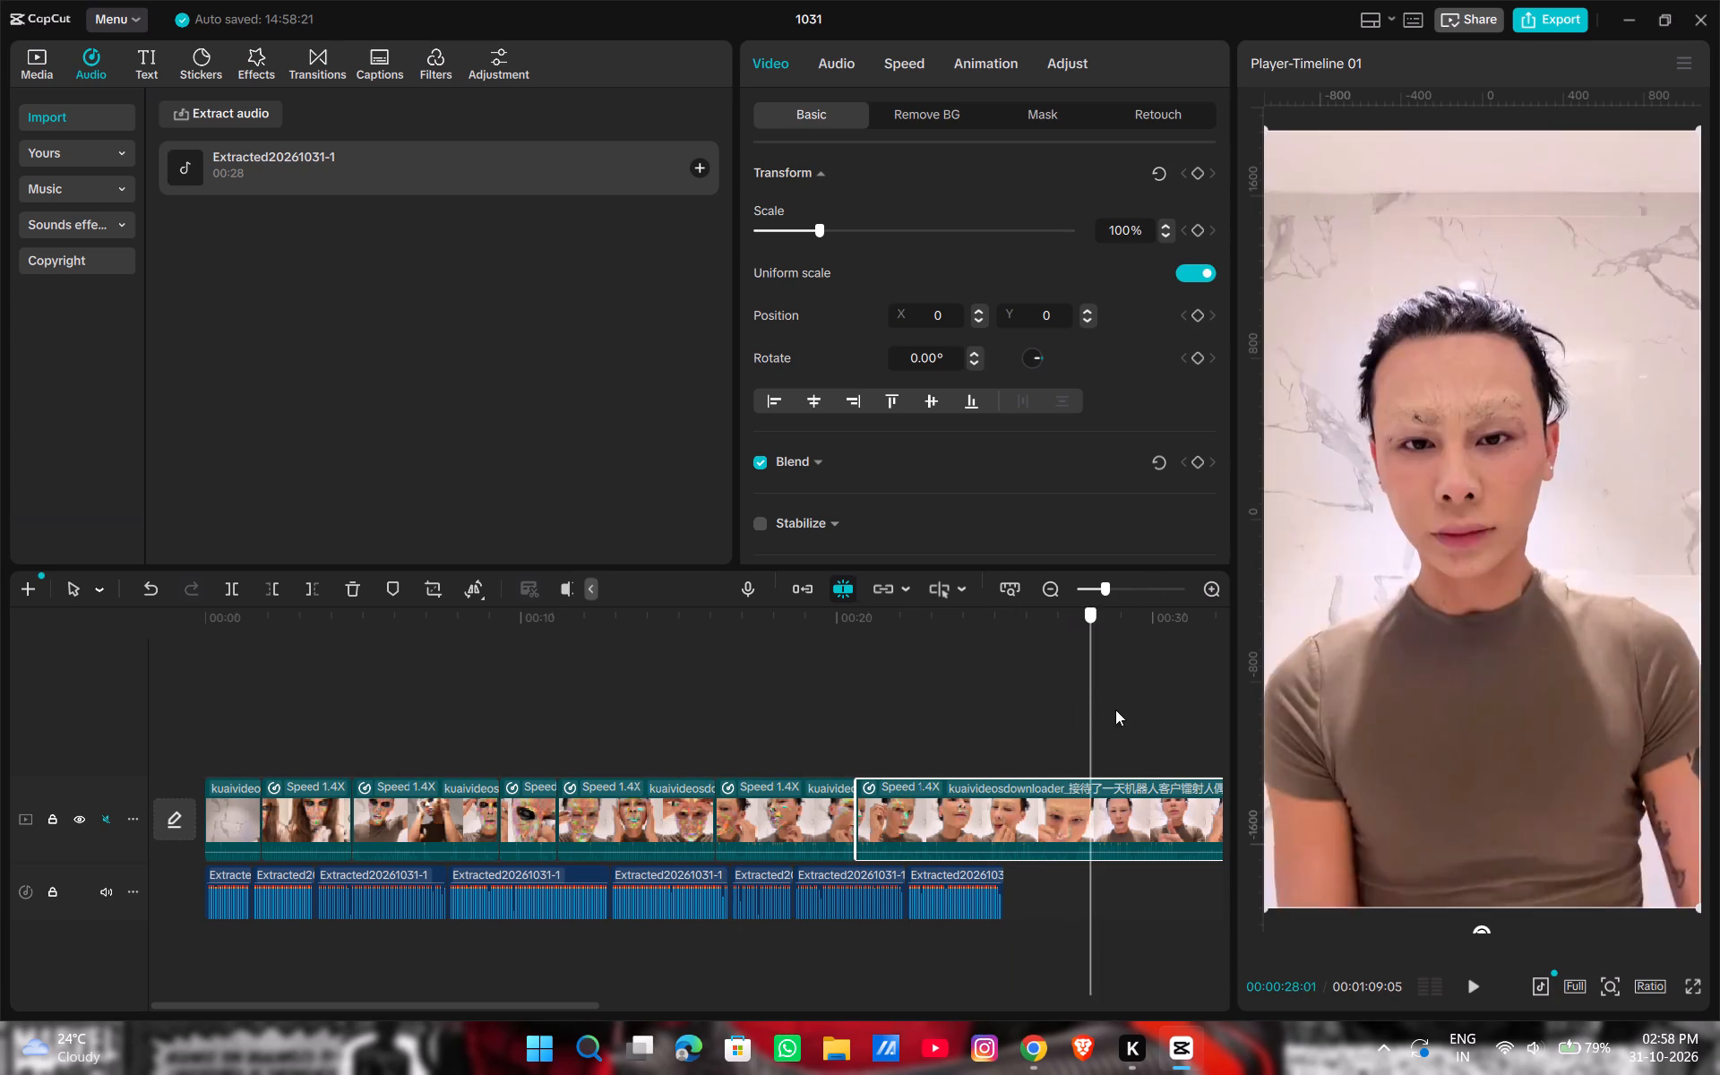
drag(1115, 709, 1203, 735)
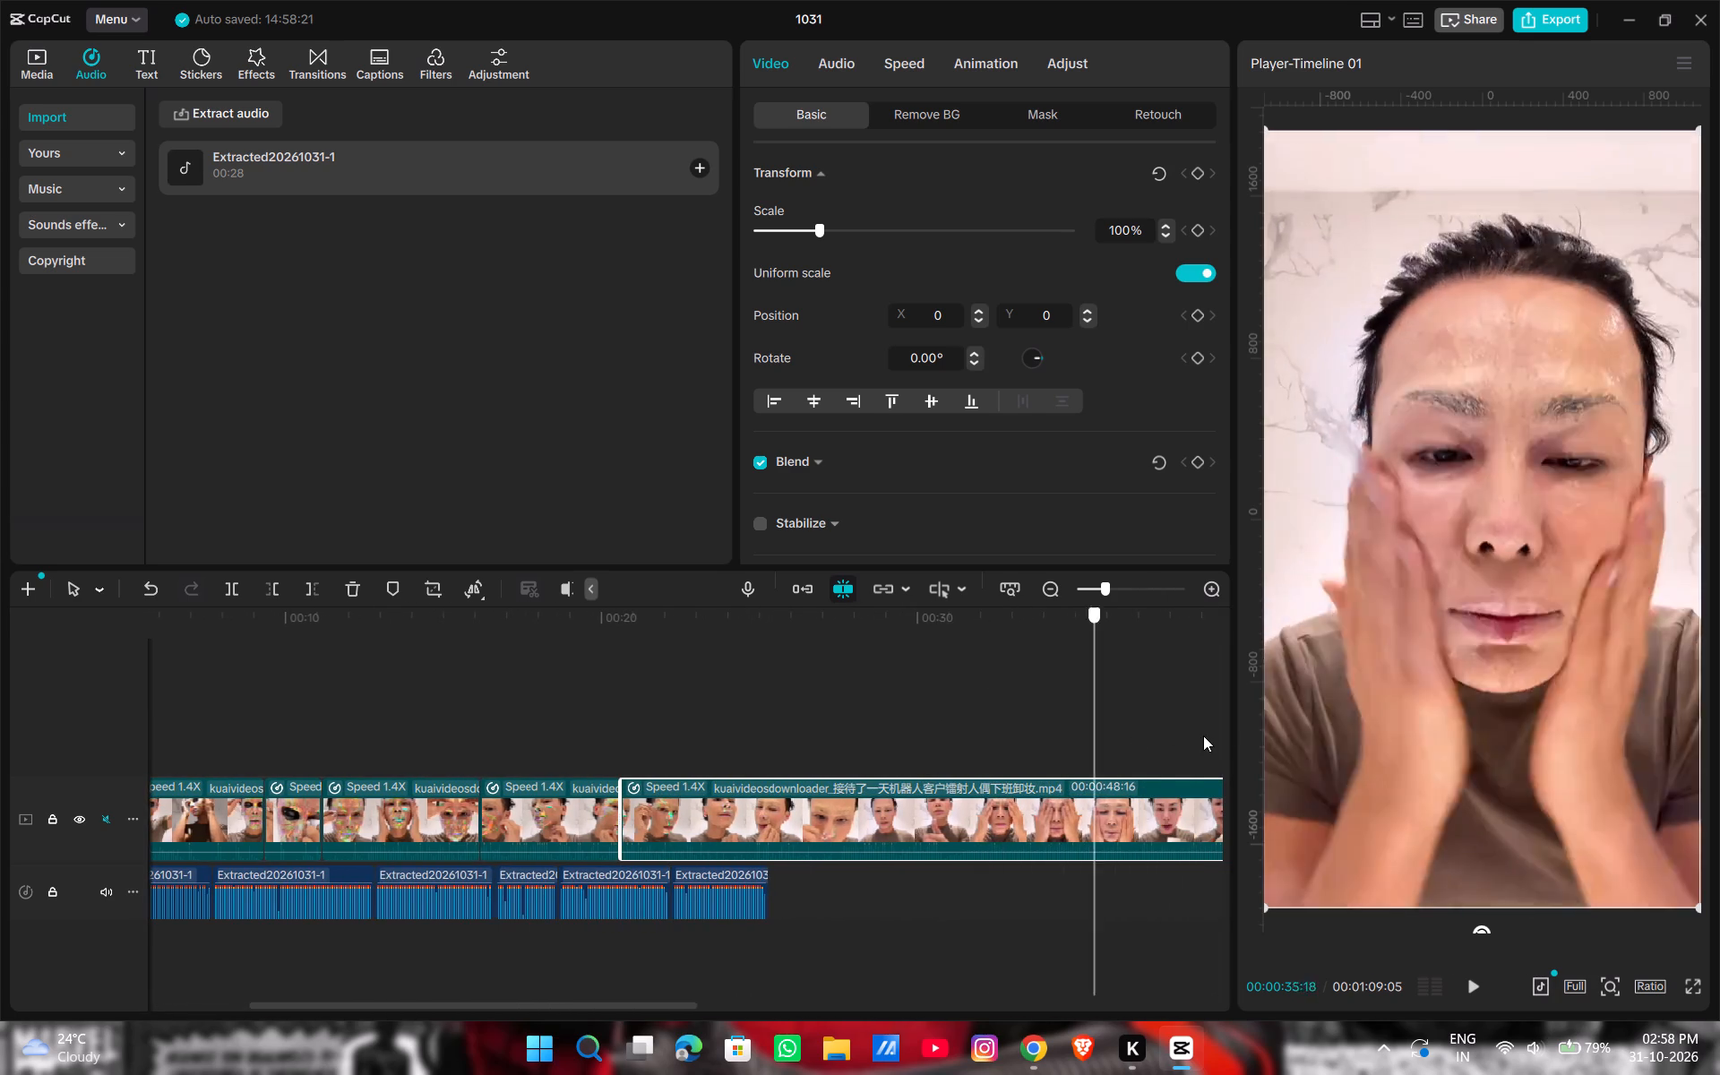
drag(1203, 735, 843, 695)
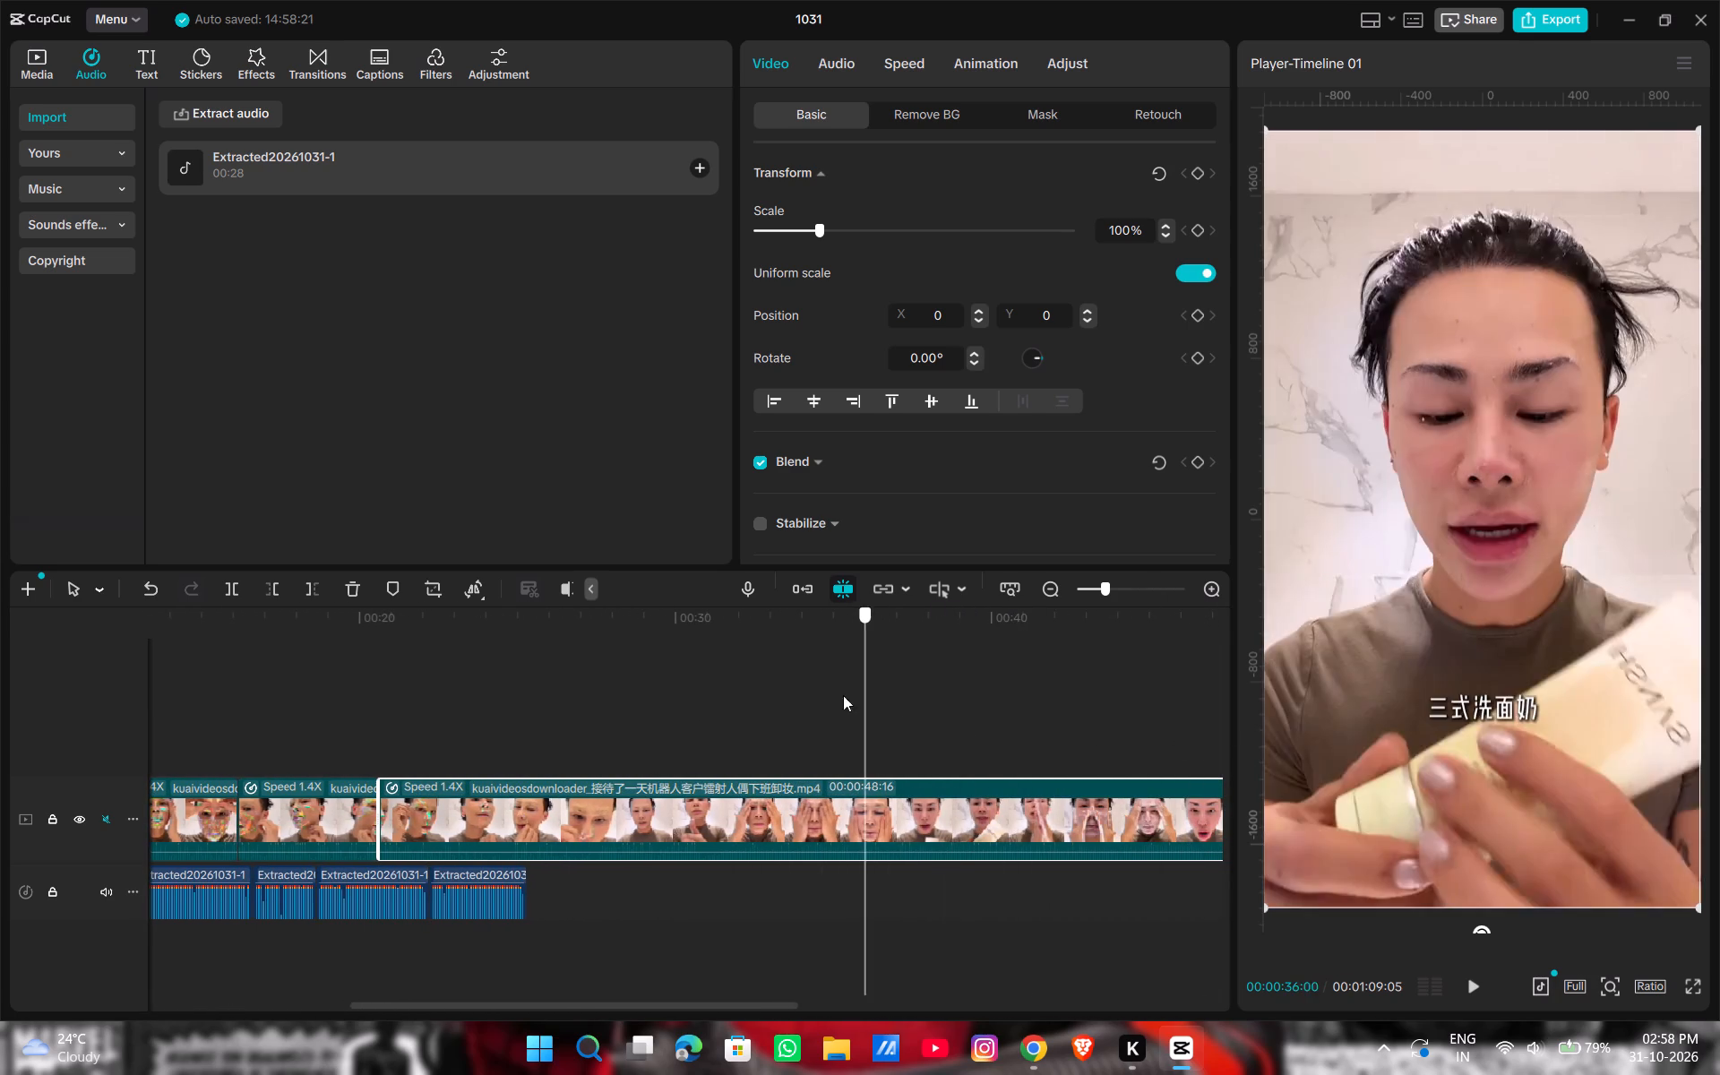
drag(843, 695, 726, 680)
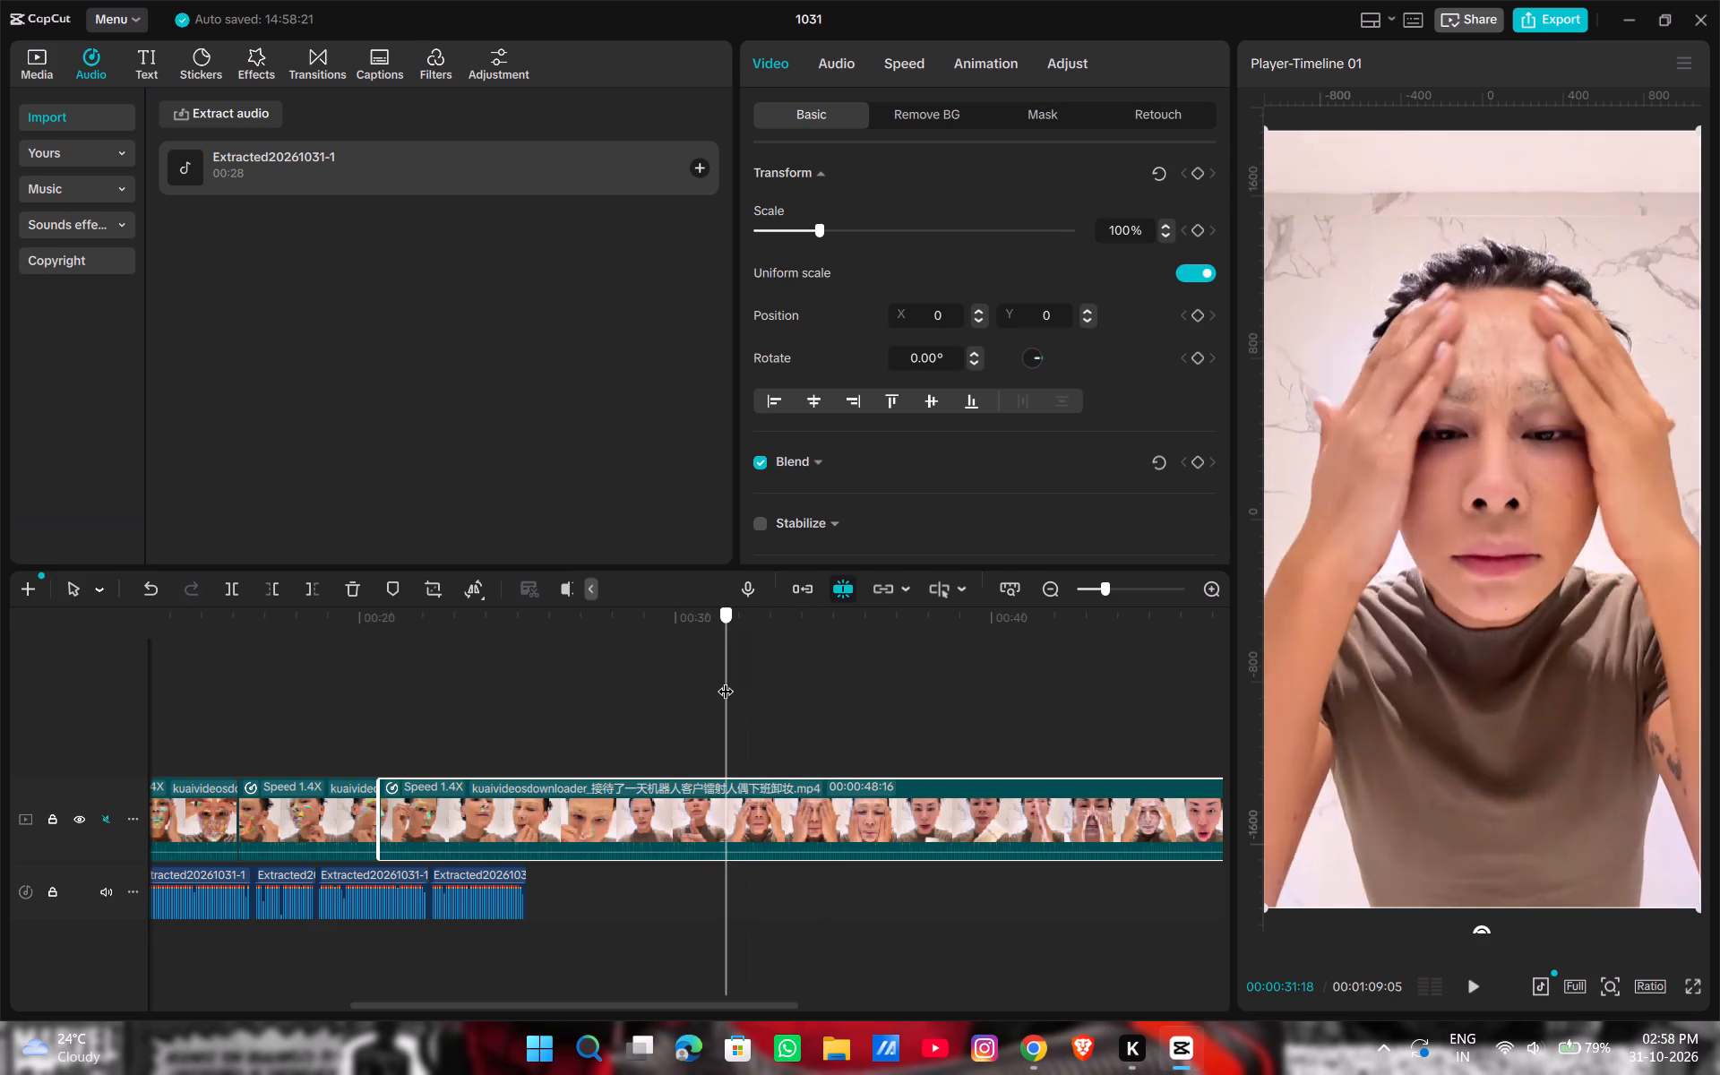
drag(726, 680, 804, 694)
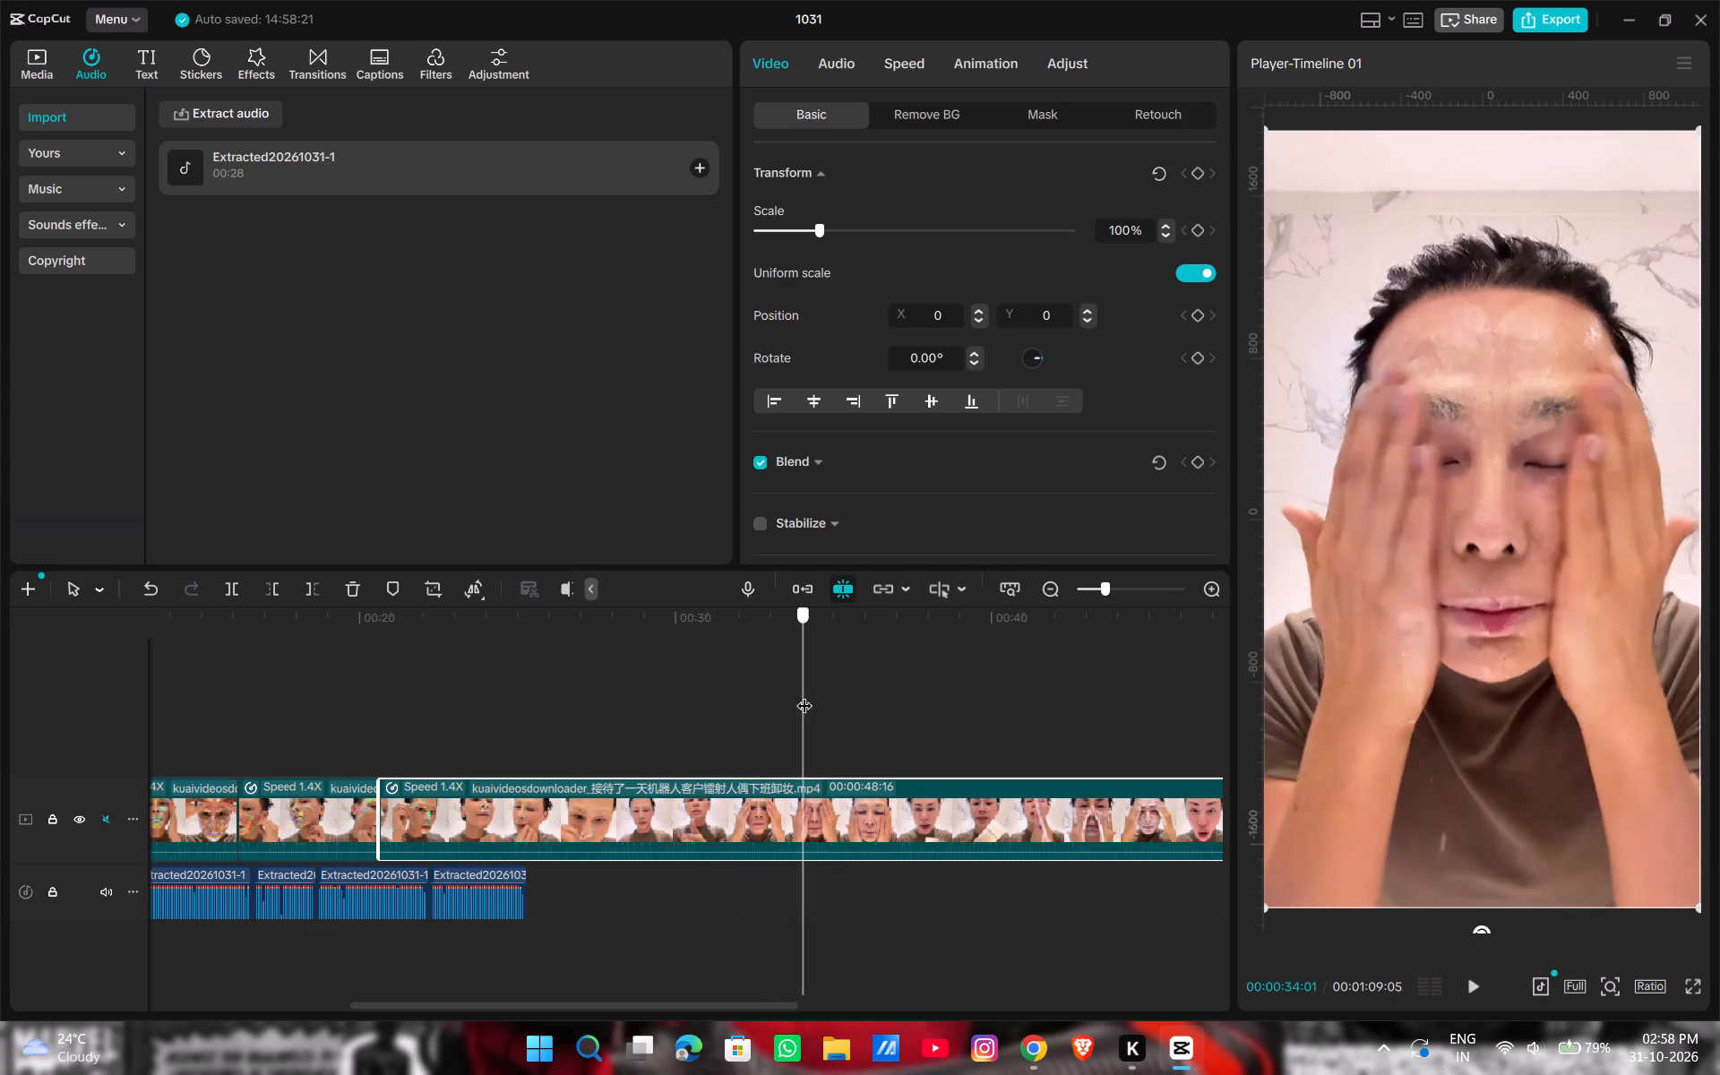
drag(804, 694, 820, 697)
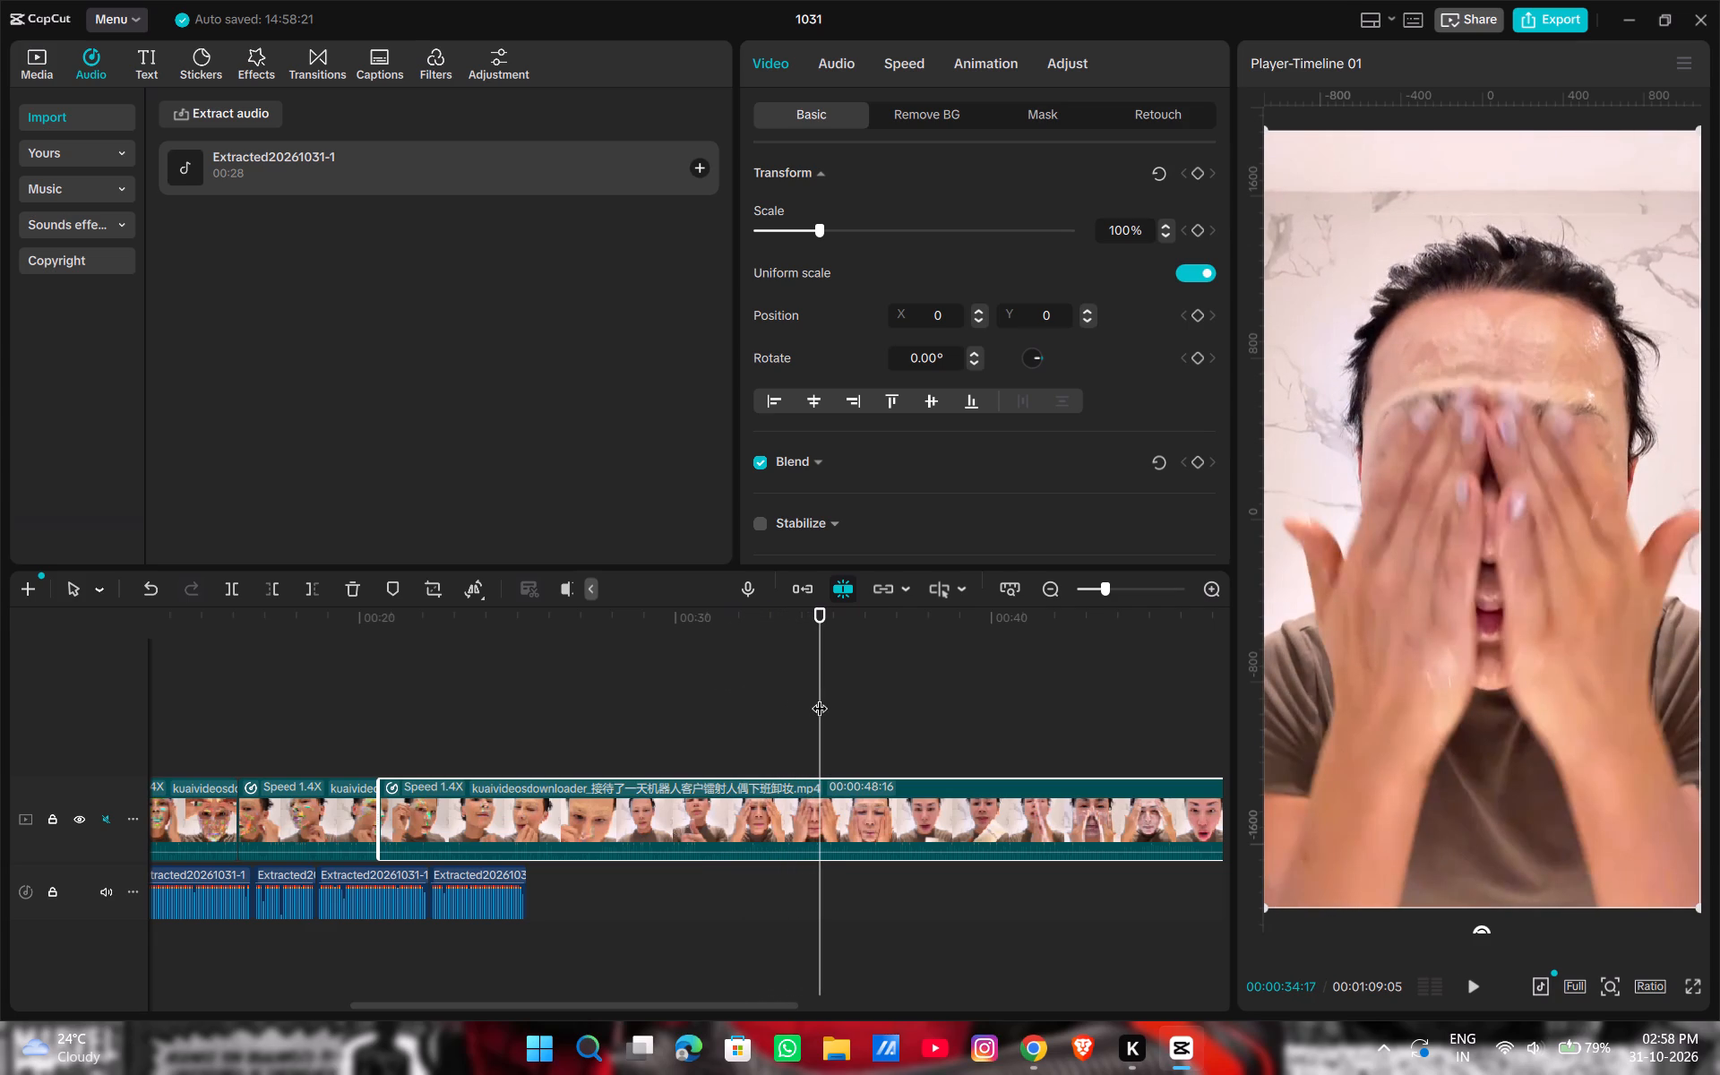
key(ctrl+b)
click(735, 796)
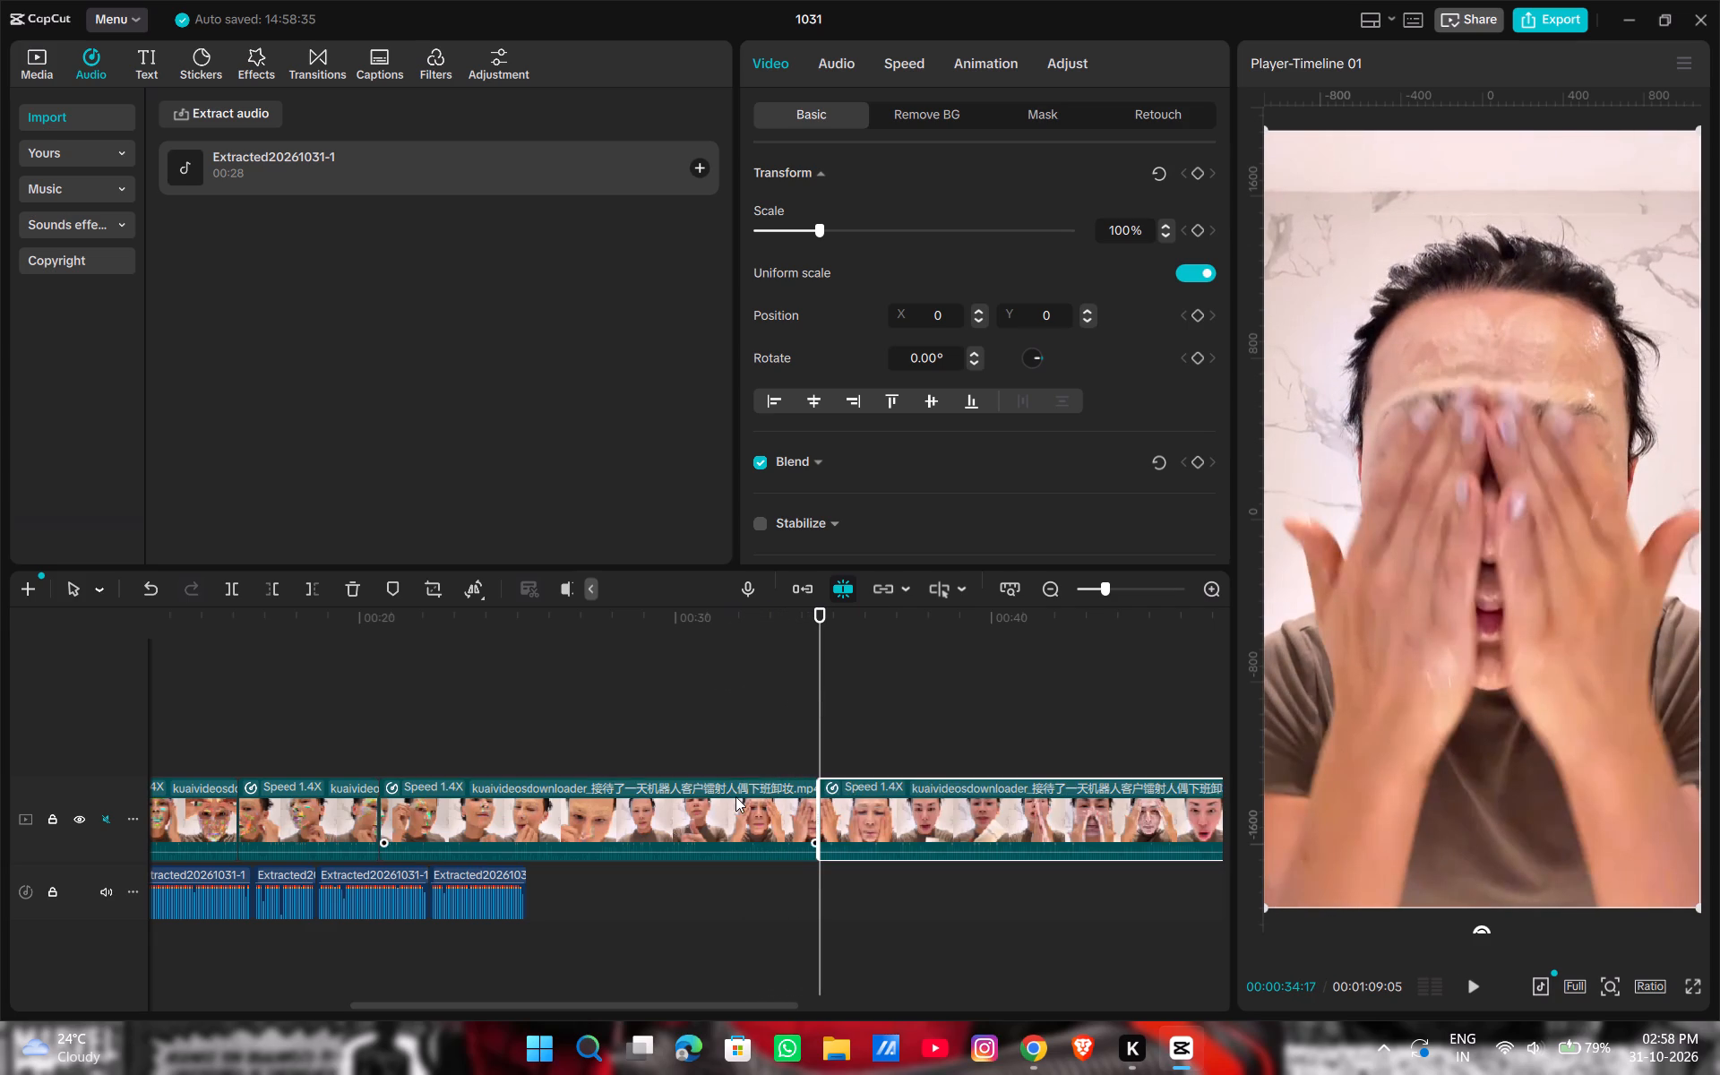
key(BackSpace)
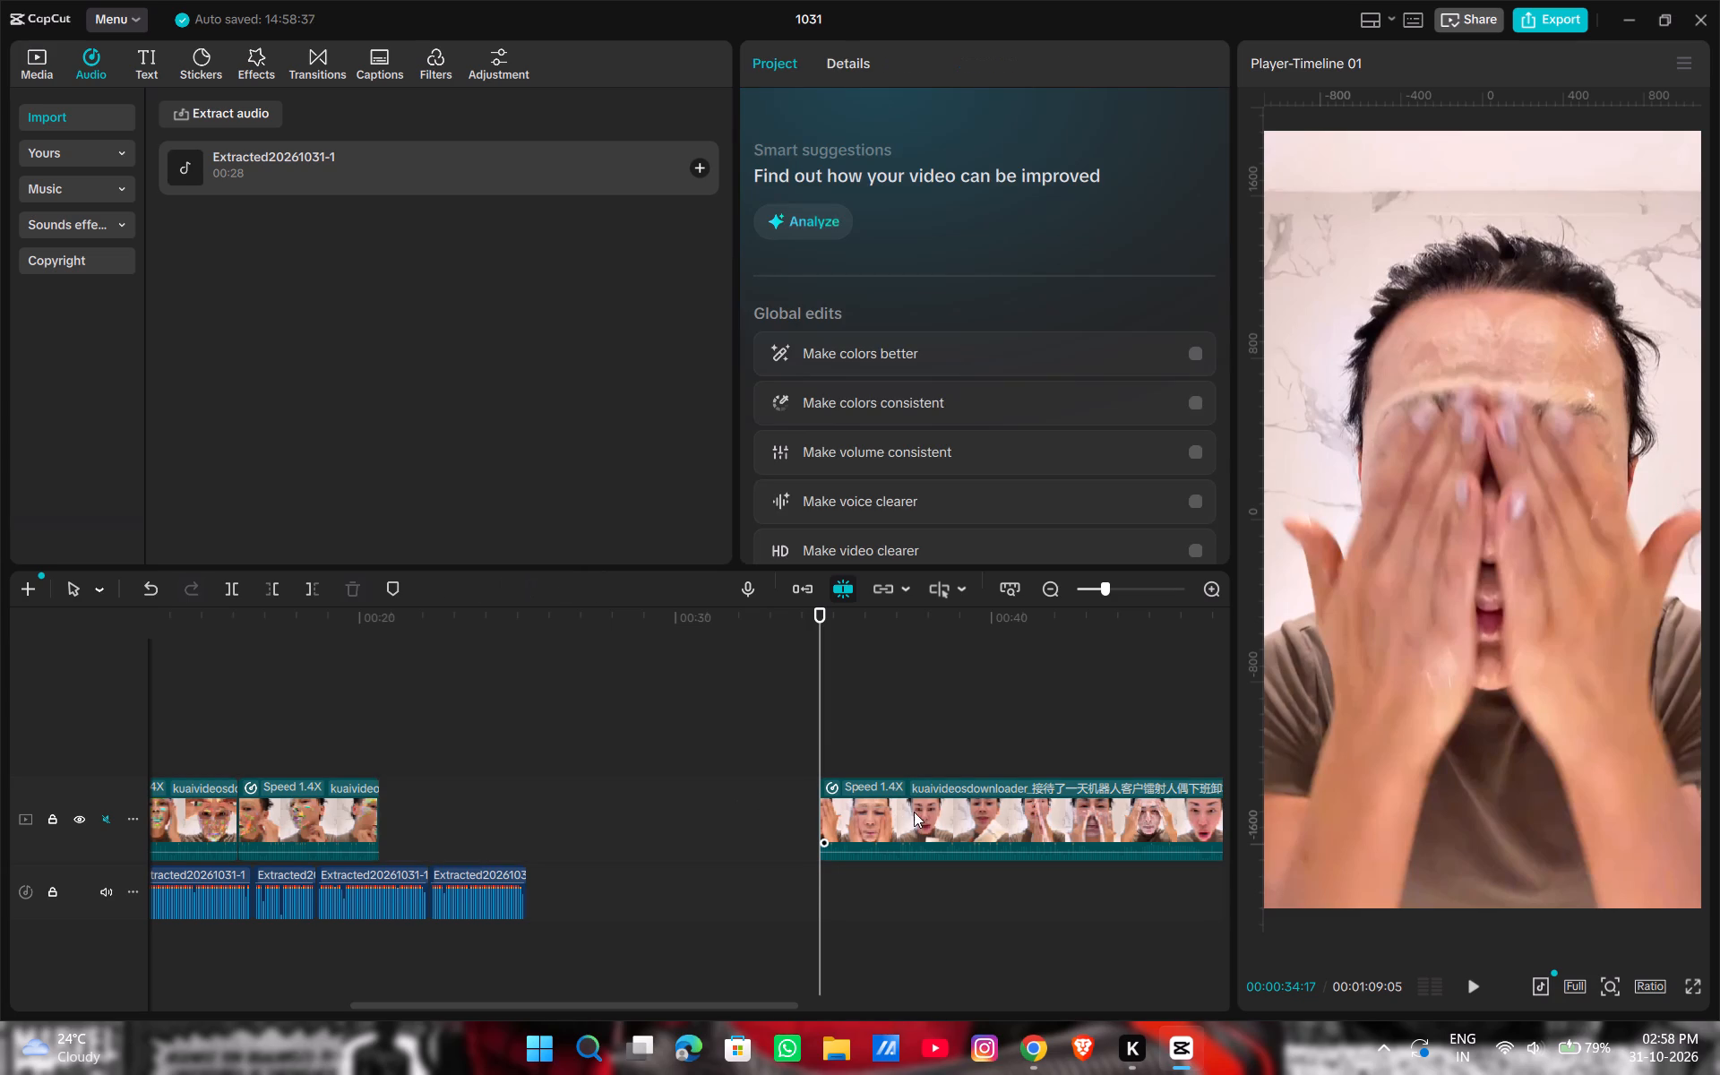
drag(914, 812, 479, 811)
Play and scrub the face-washing footage after the new join against the voiceover, and split the long last clip at 00:00:21:20.
drag(823, 711, 422, 711)
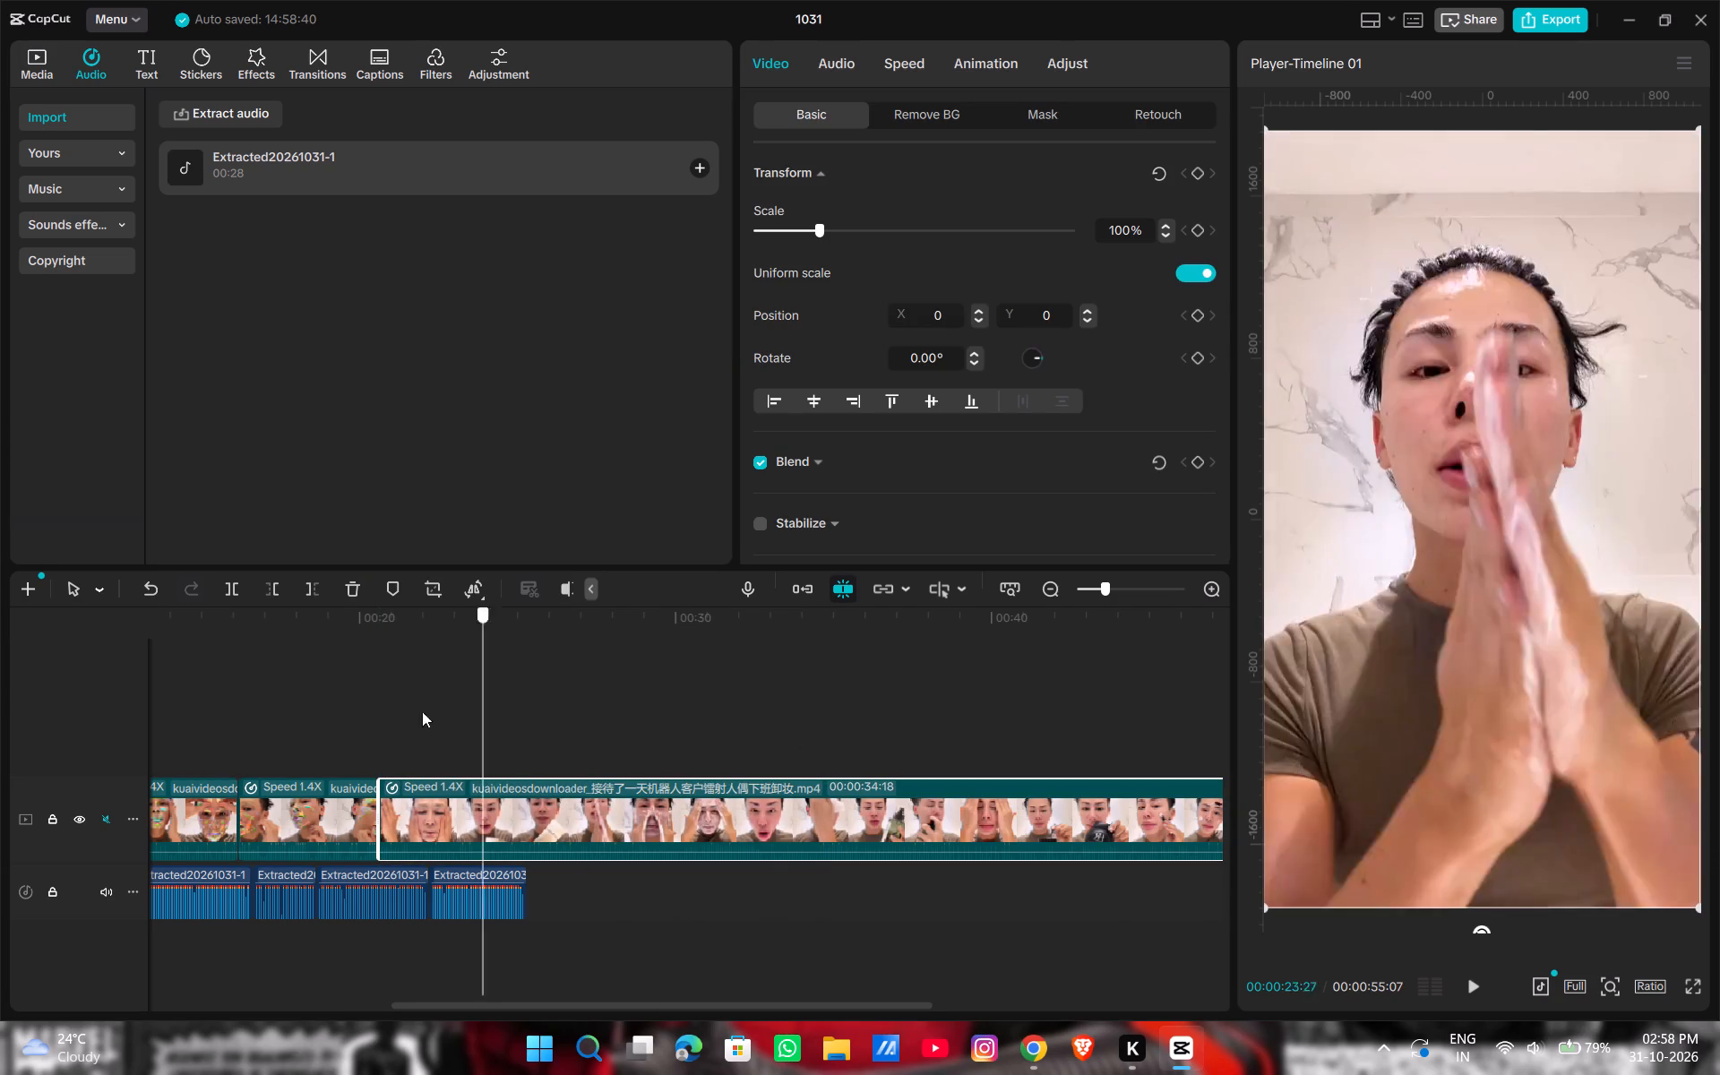
drag(422, 711, 362, 709)
key(space)
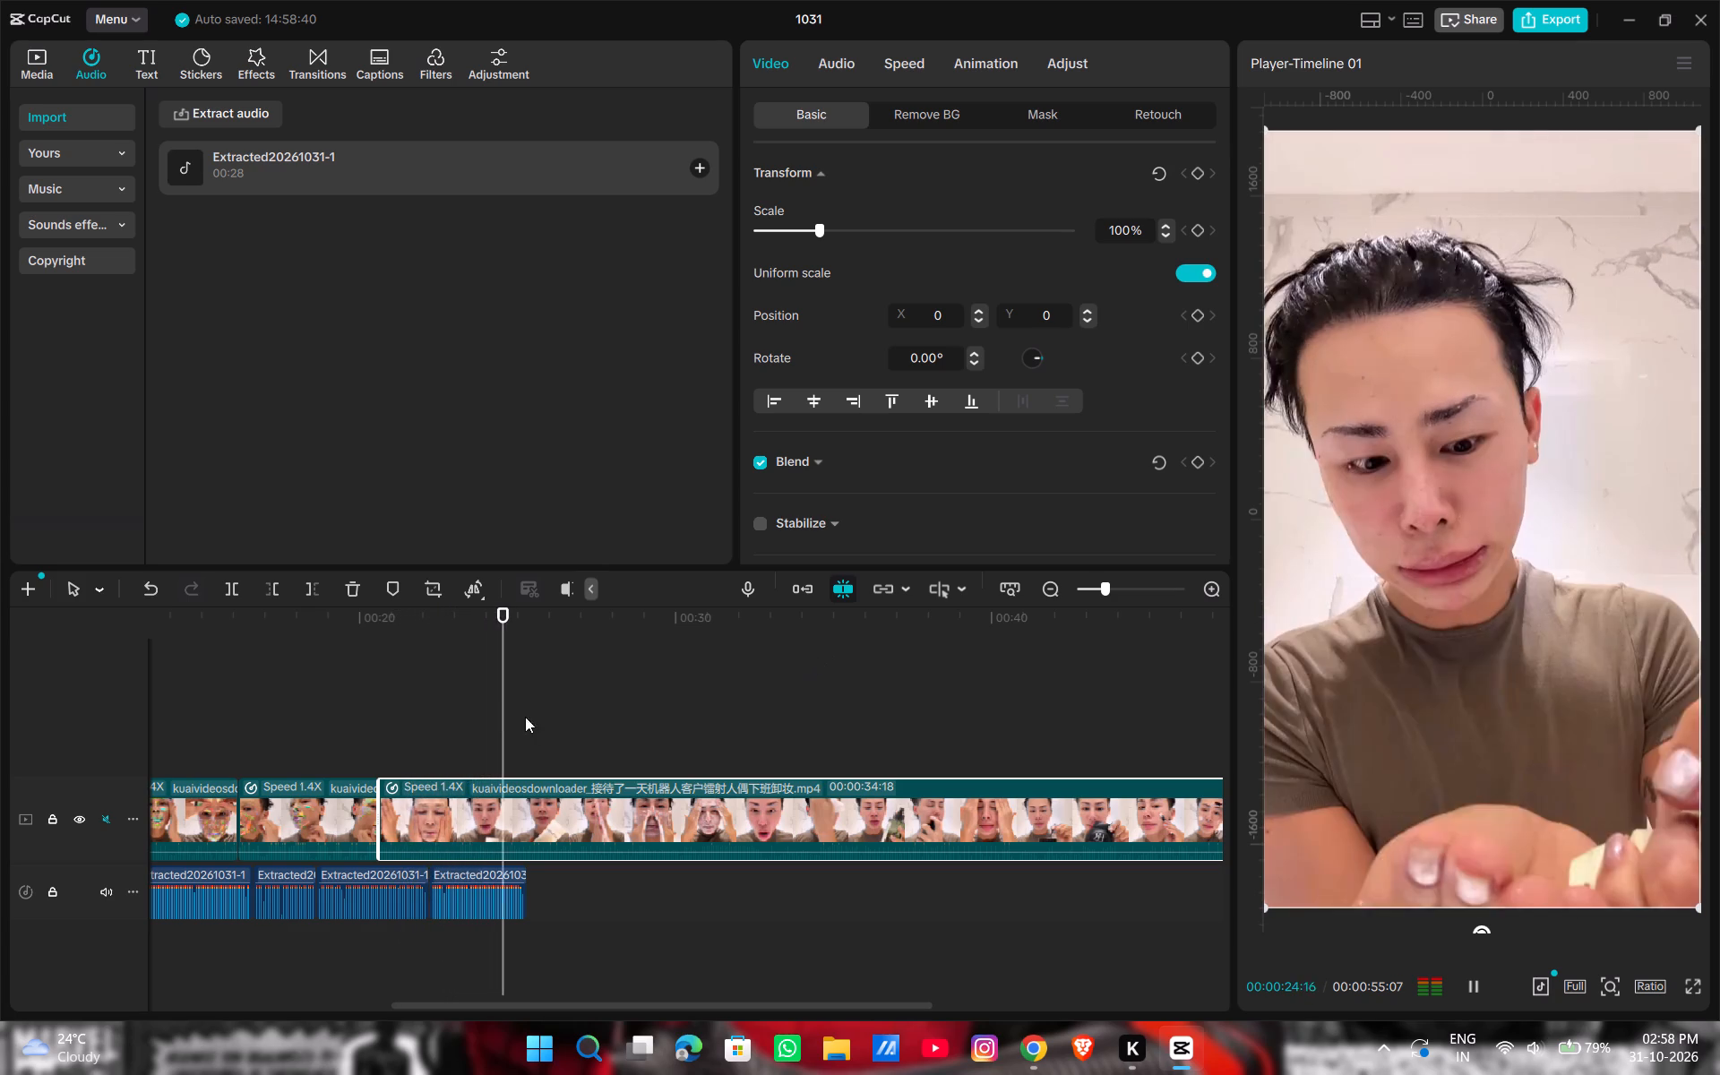
drag(519, 721, 443, 740)
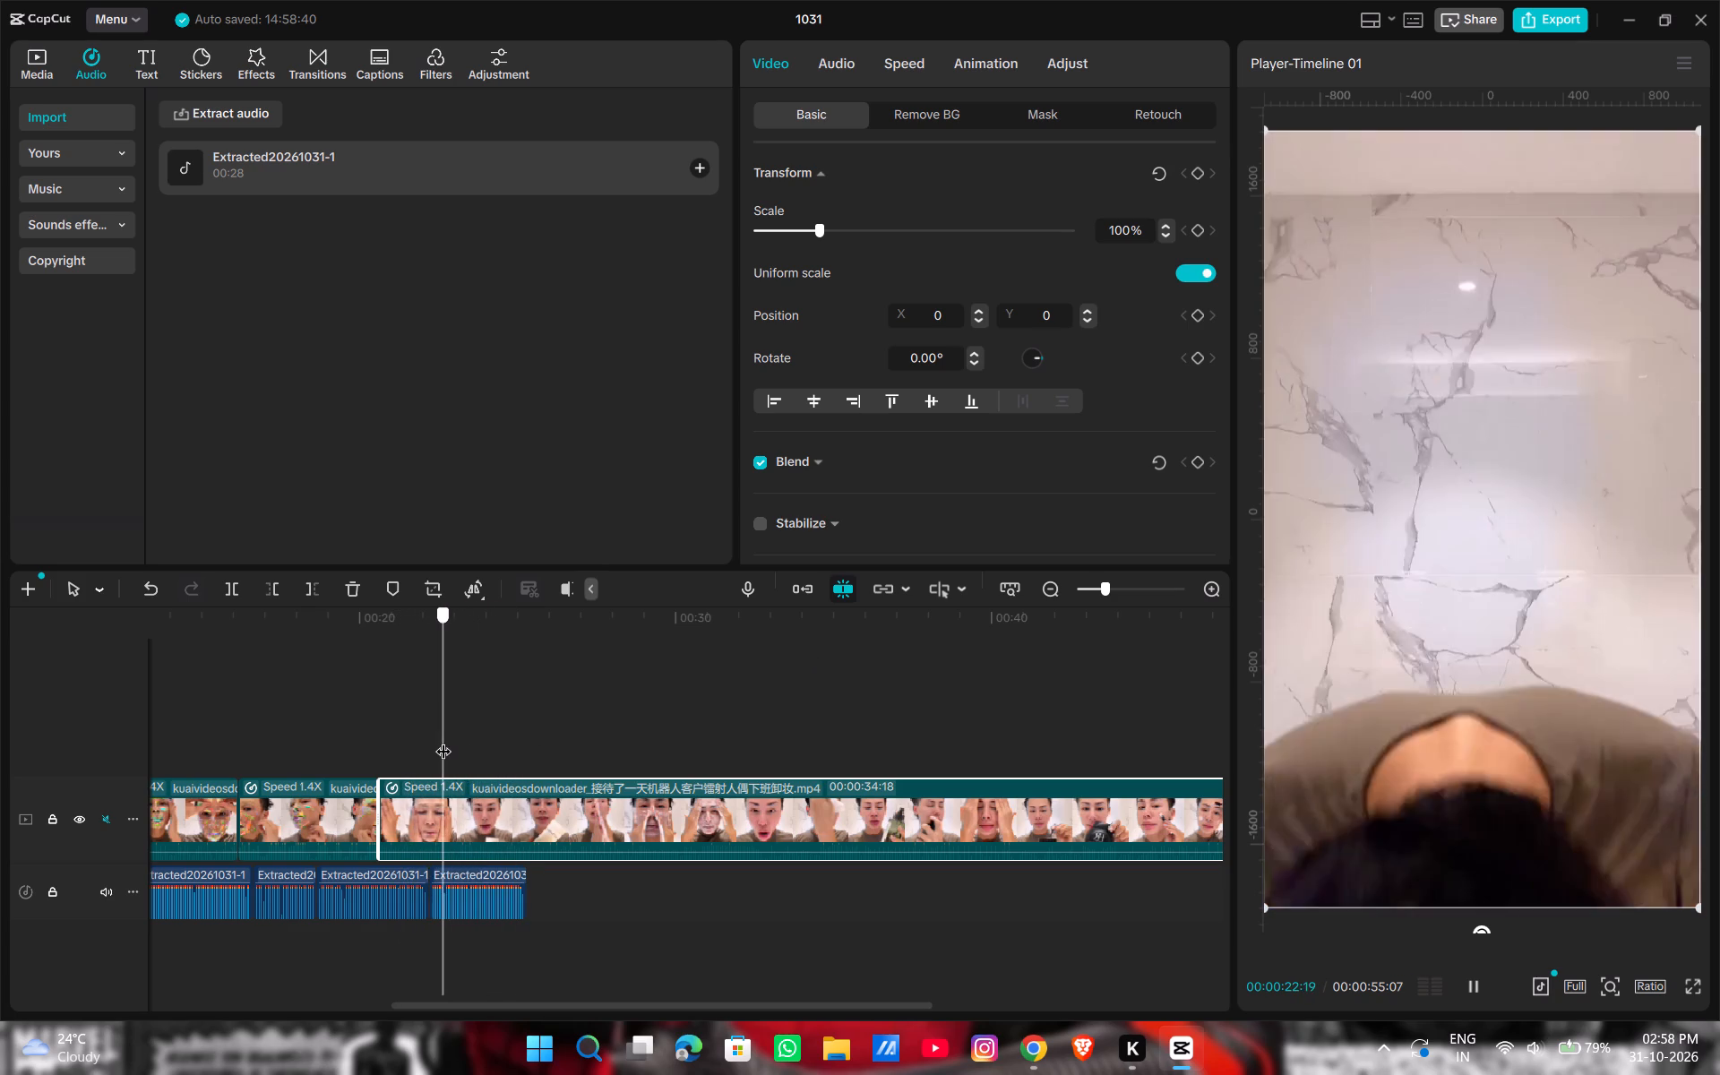
drag(443, 740, 460, 740)
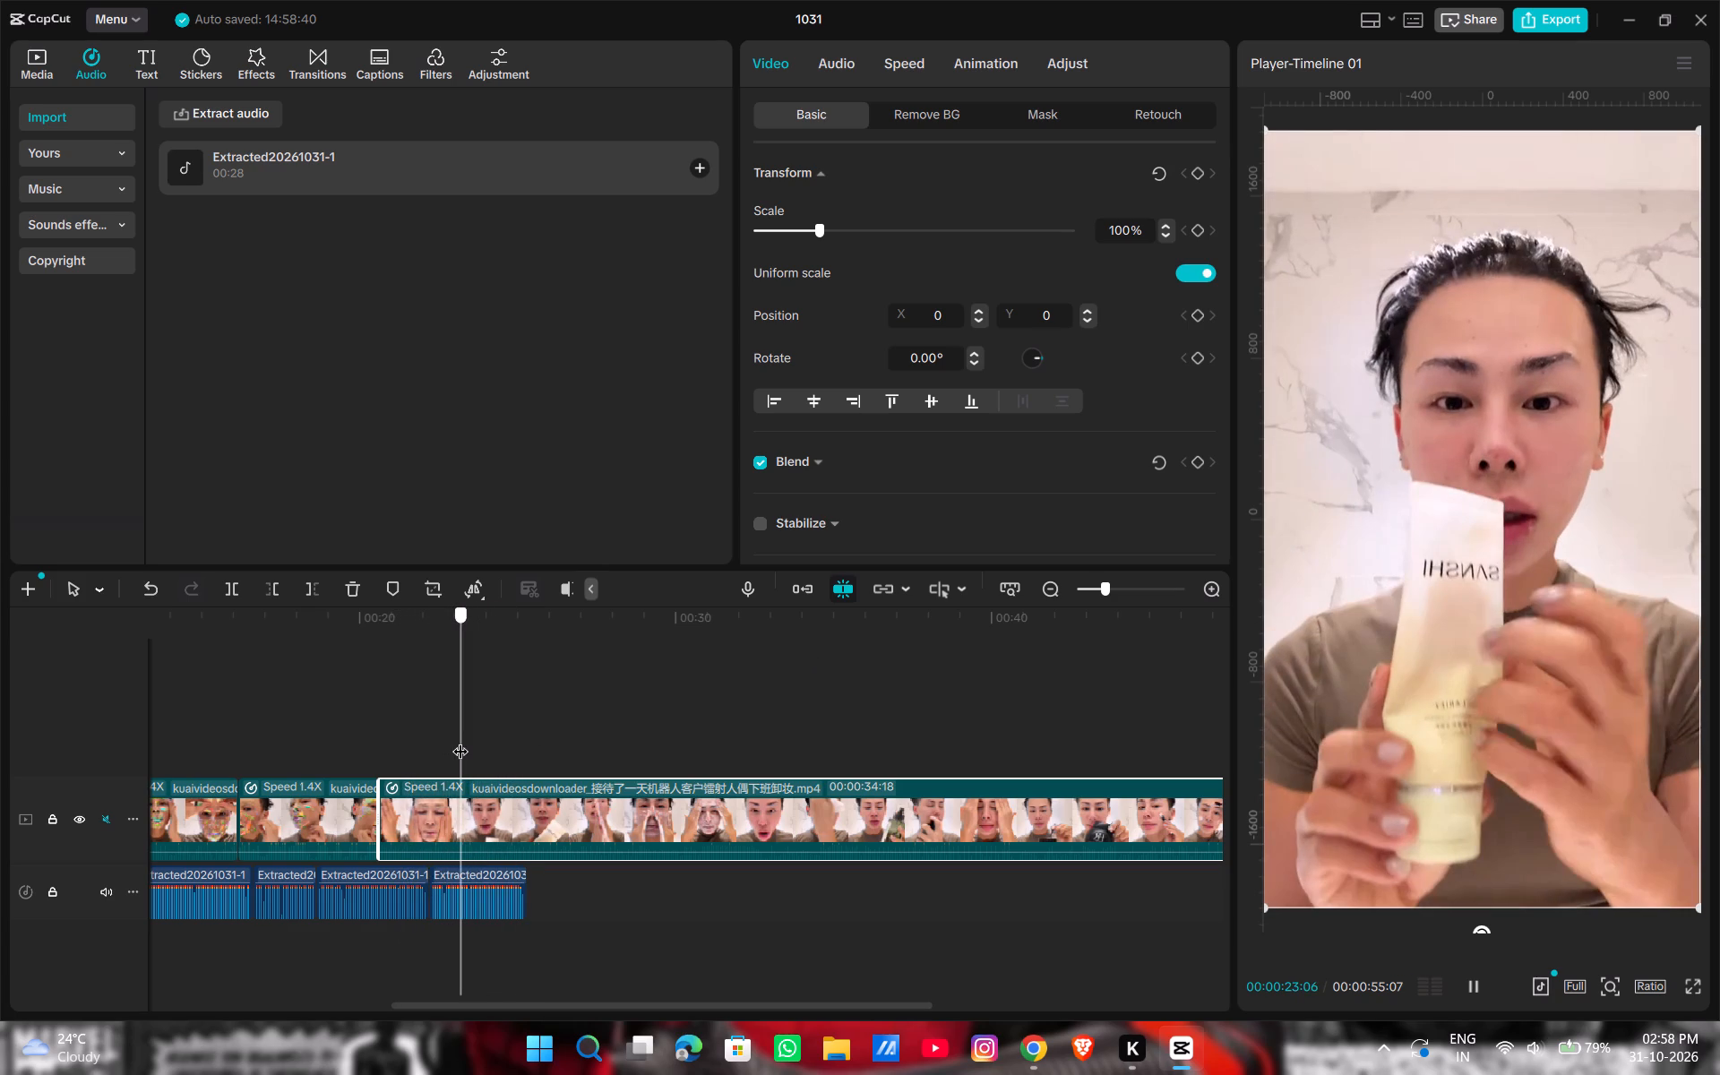
drag(460, 740, 452, 742)
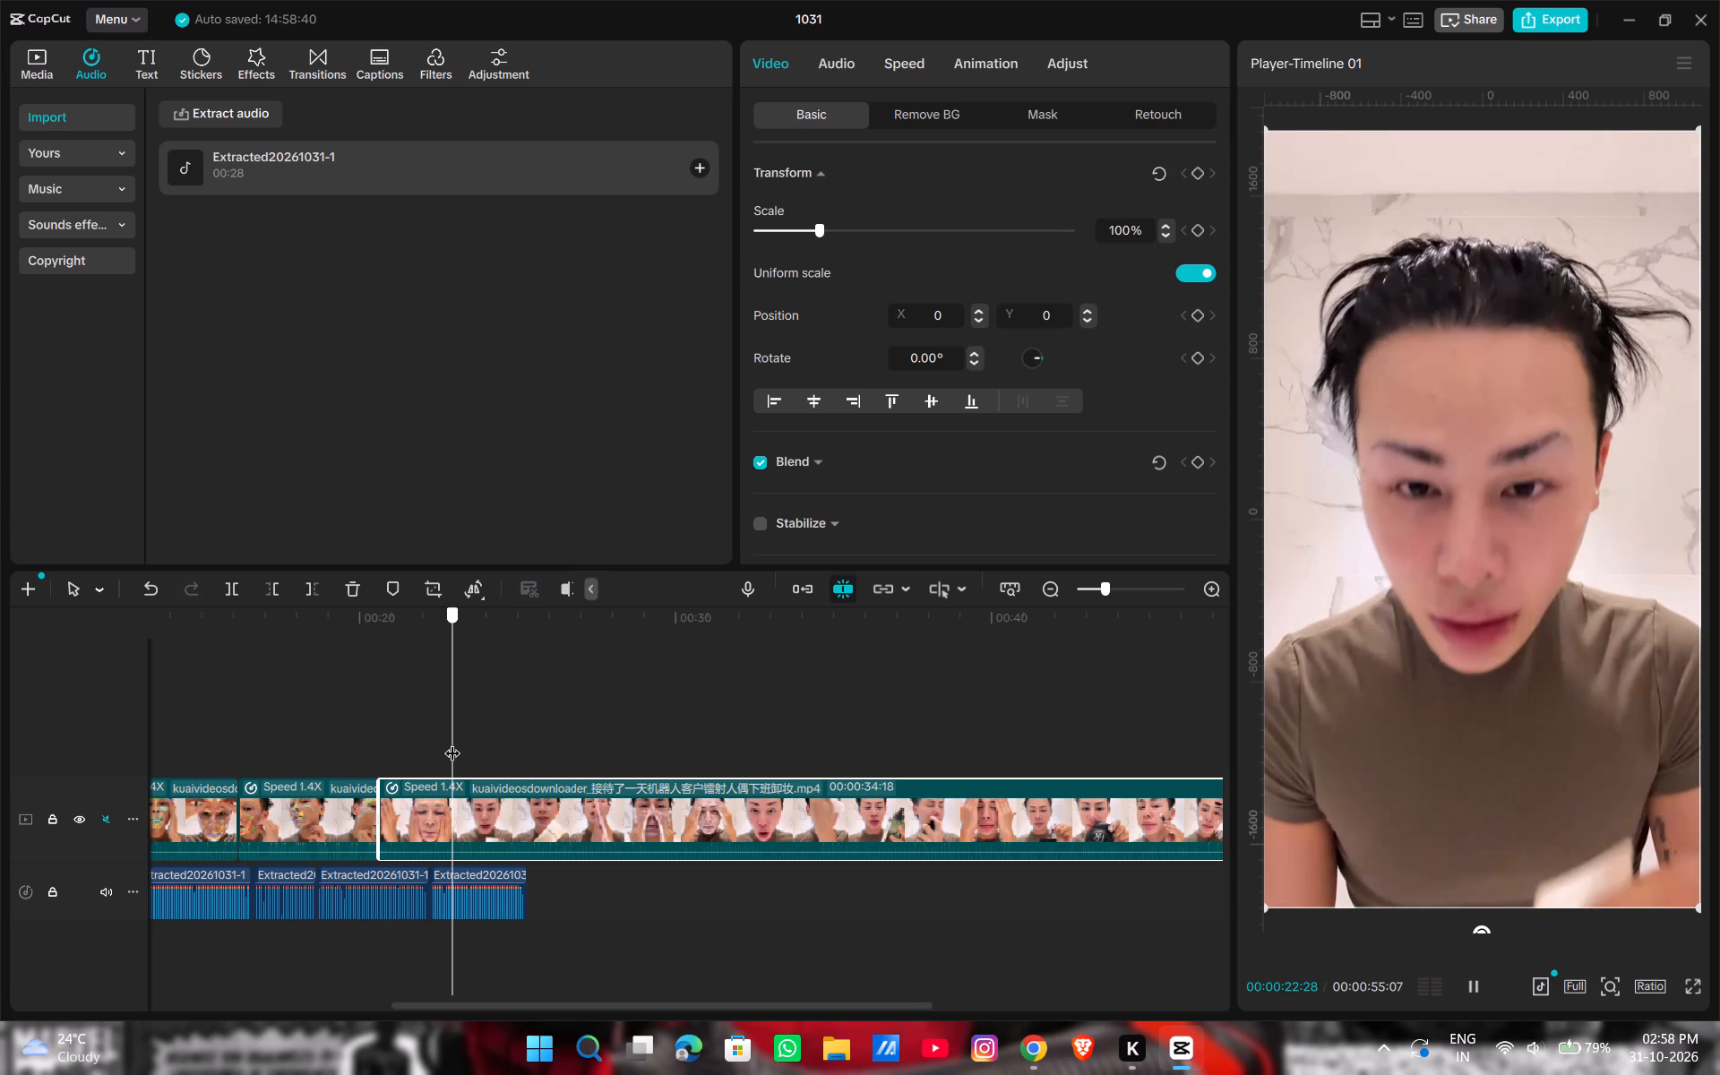
drag(452, 742, 444, 742)
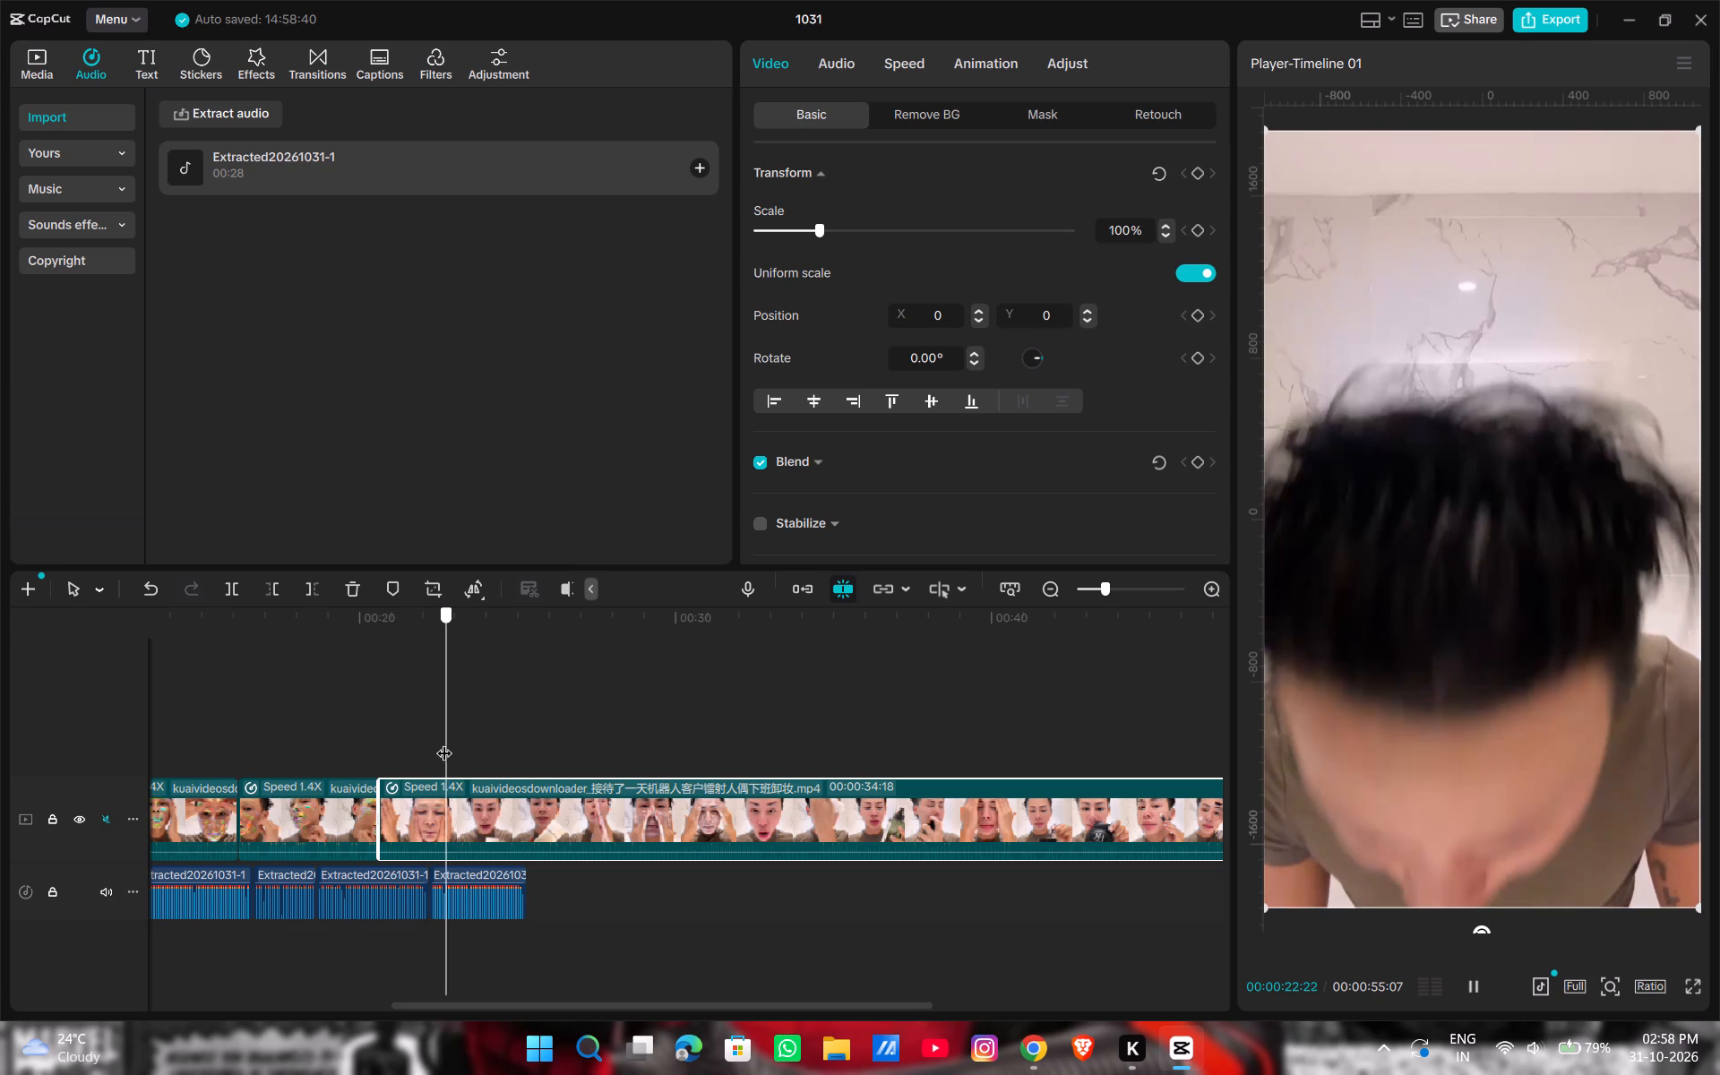
drag(444, 742, 435, 742)
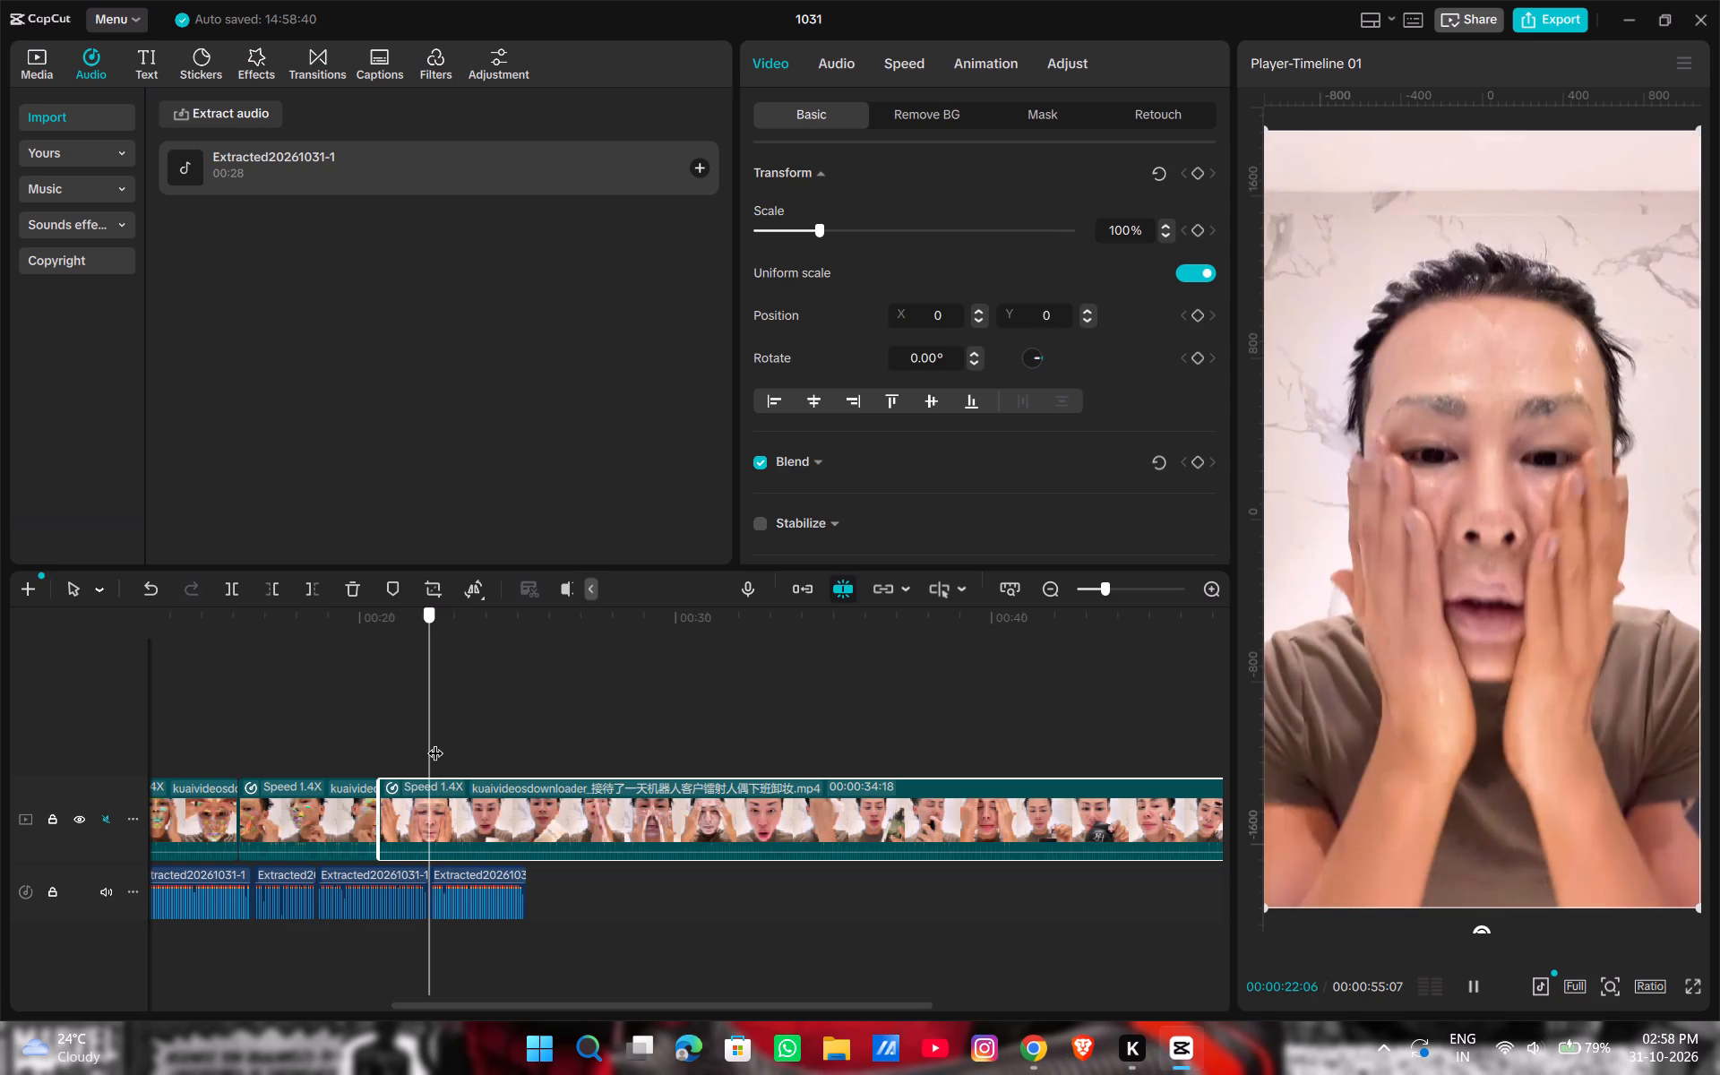
drag(435, 742, 437, 742)
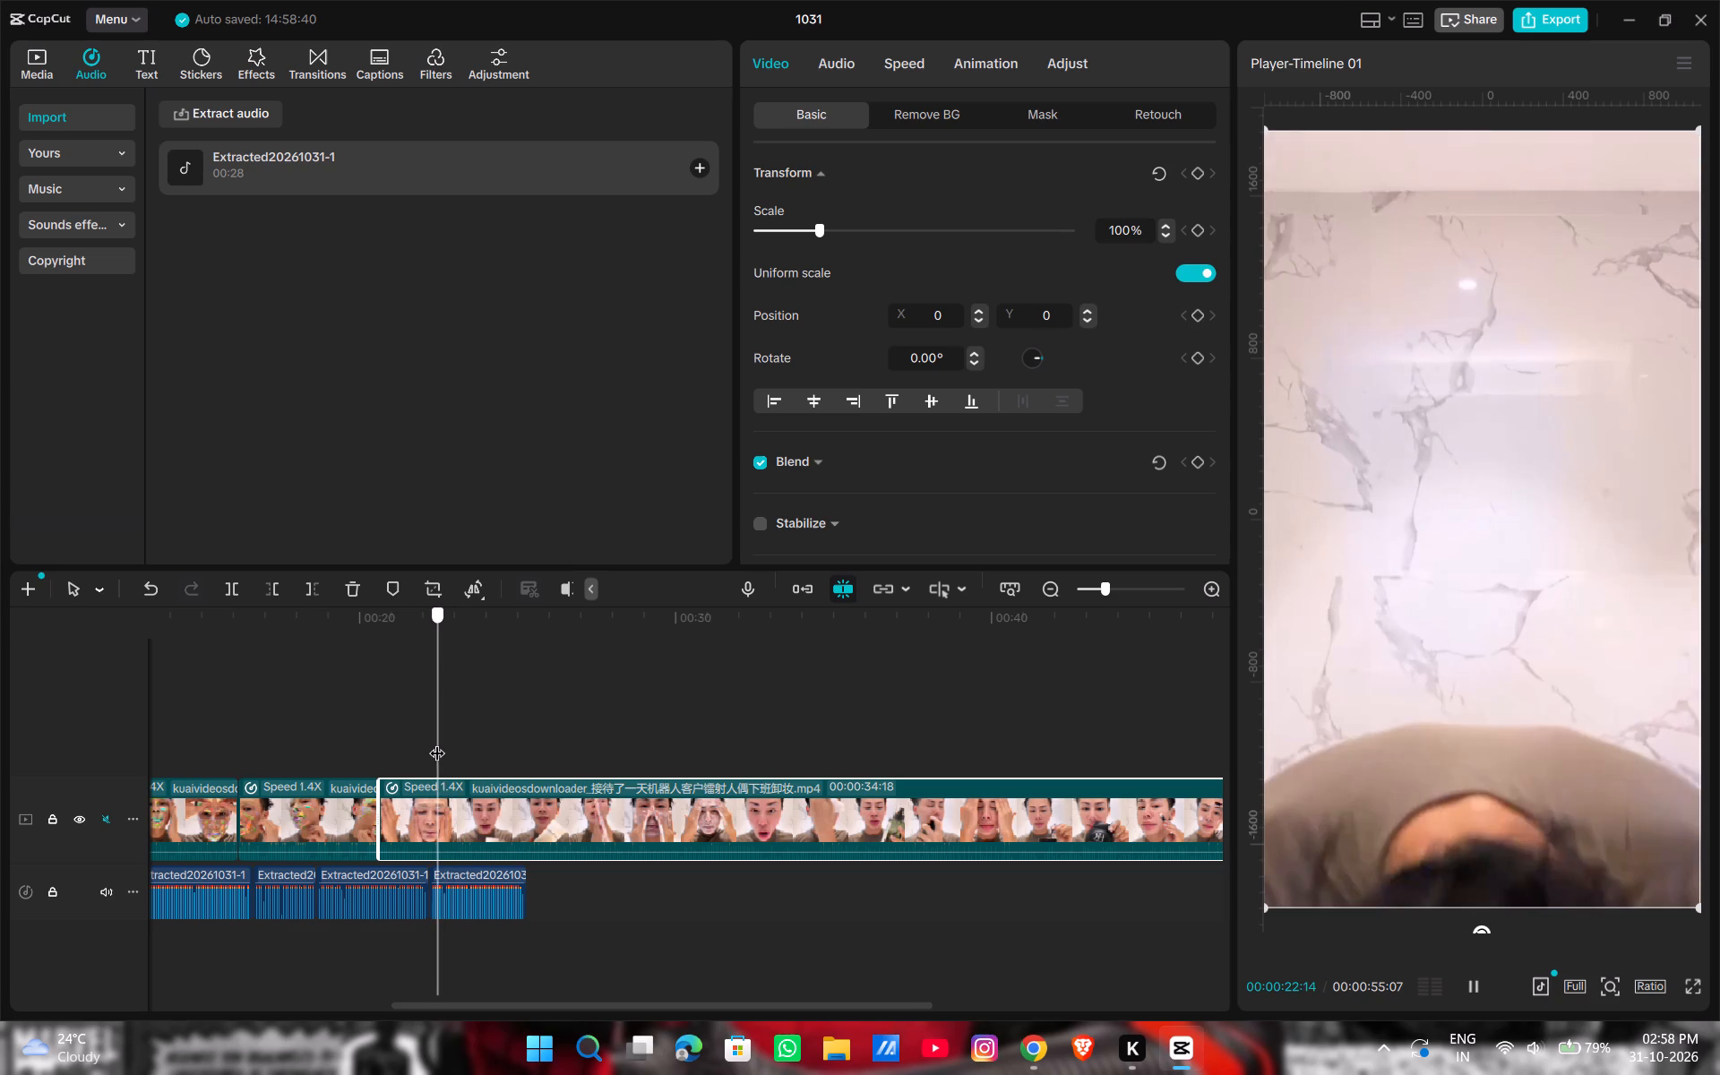
drag(437, 742, 441, 742)
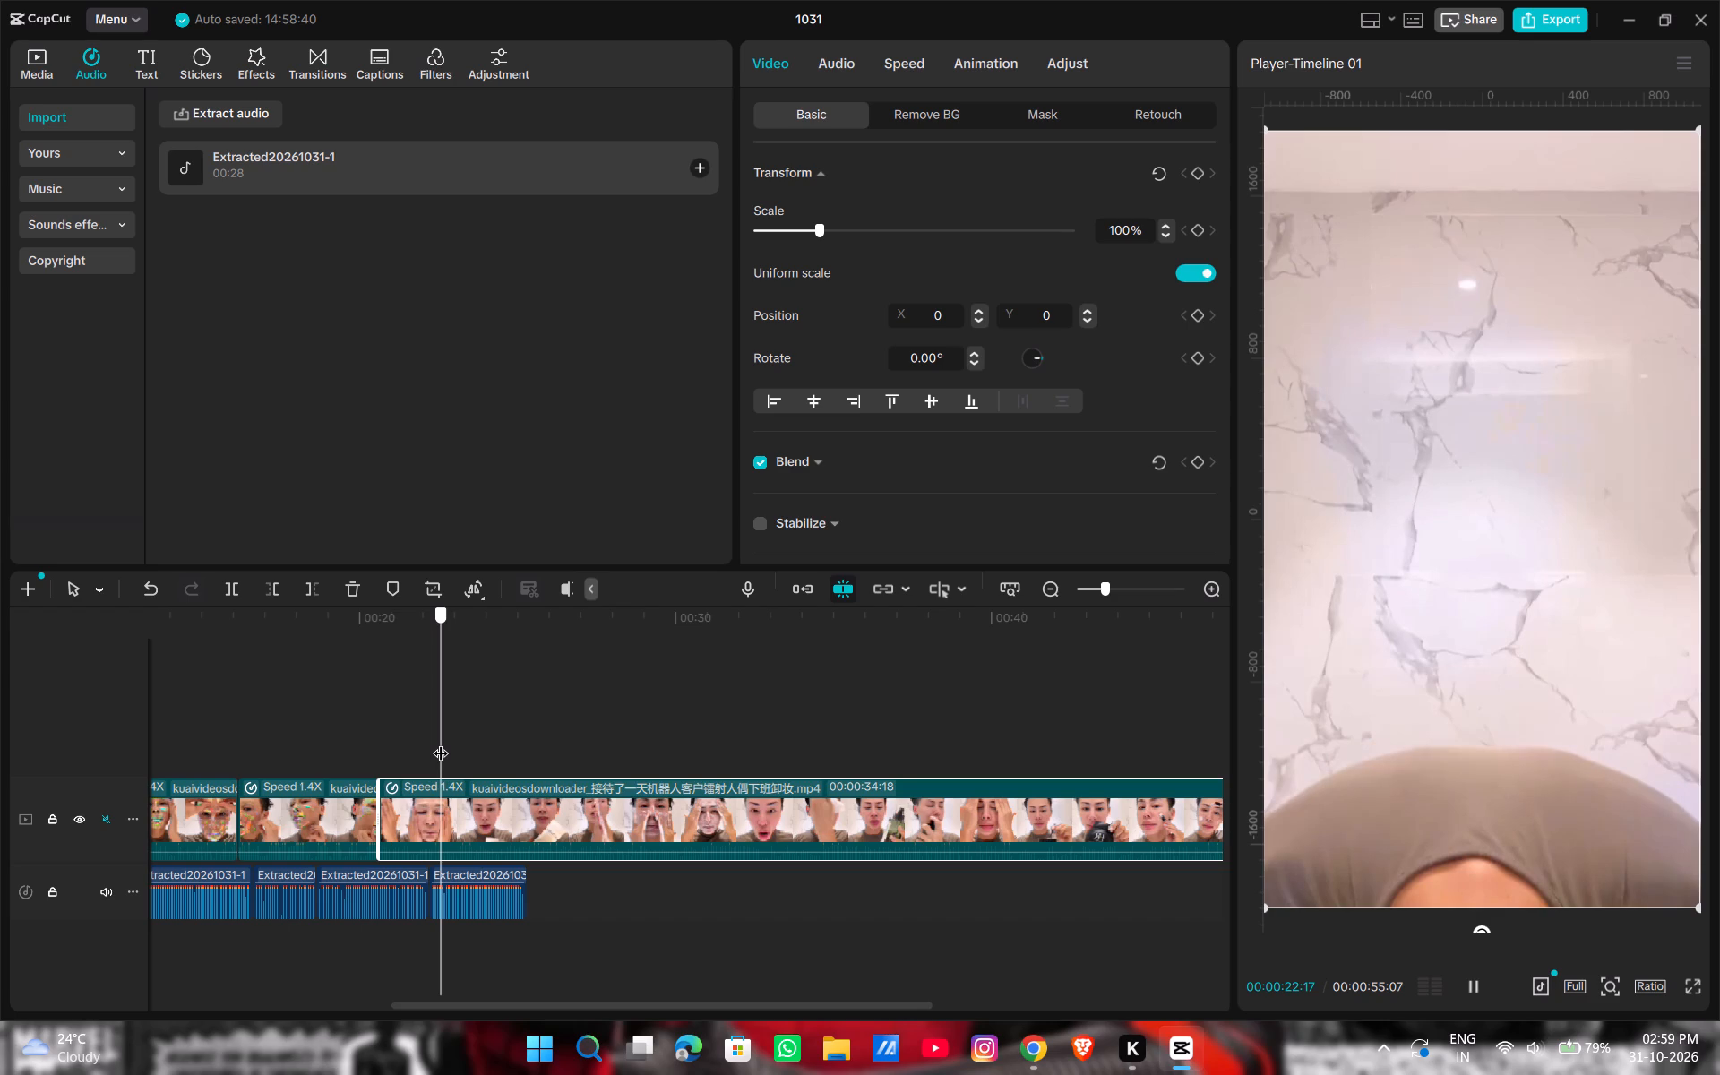
drag(441, 742, 423, 744)
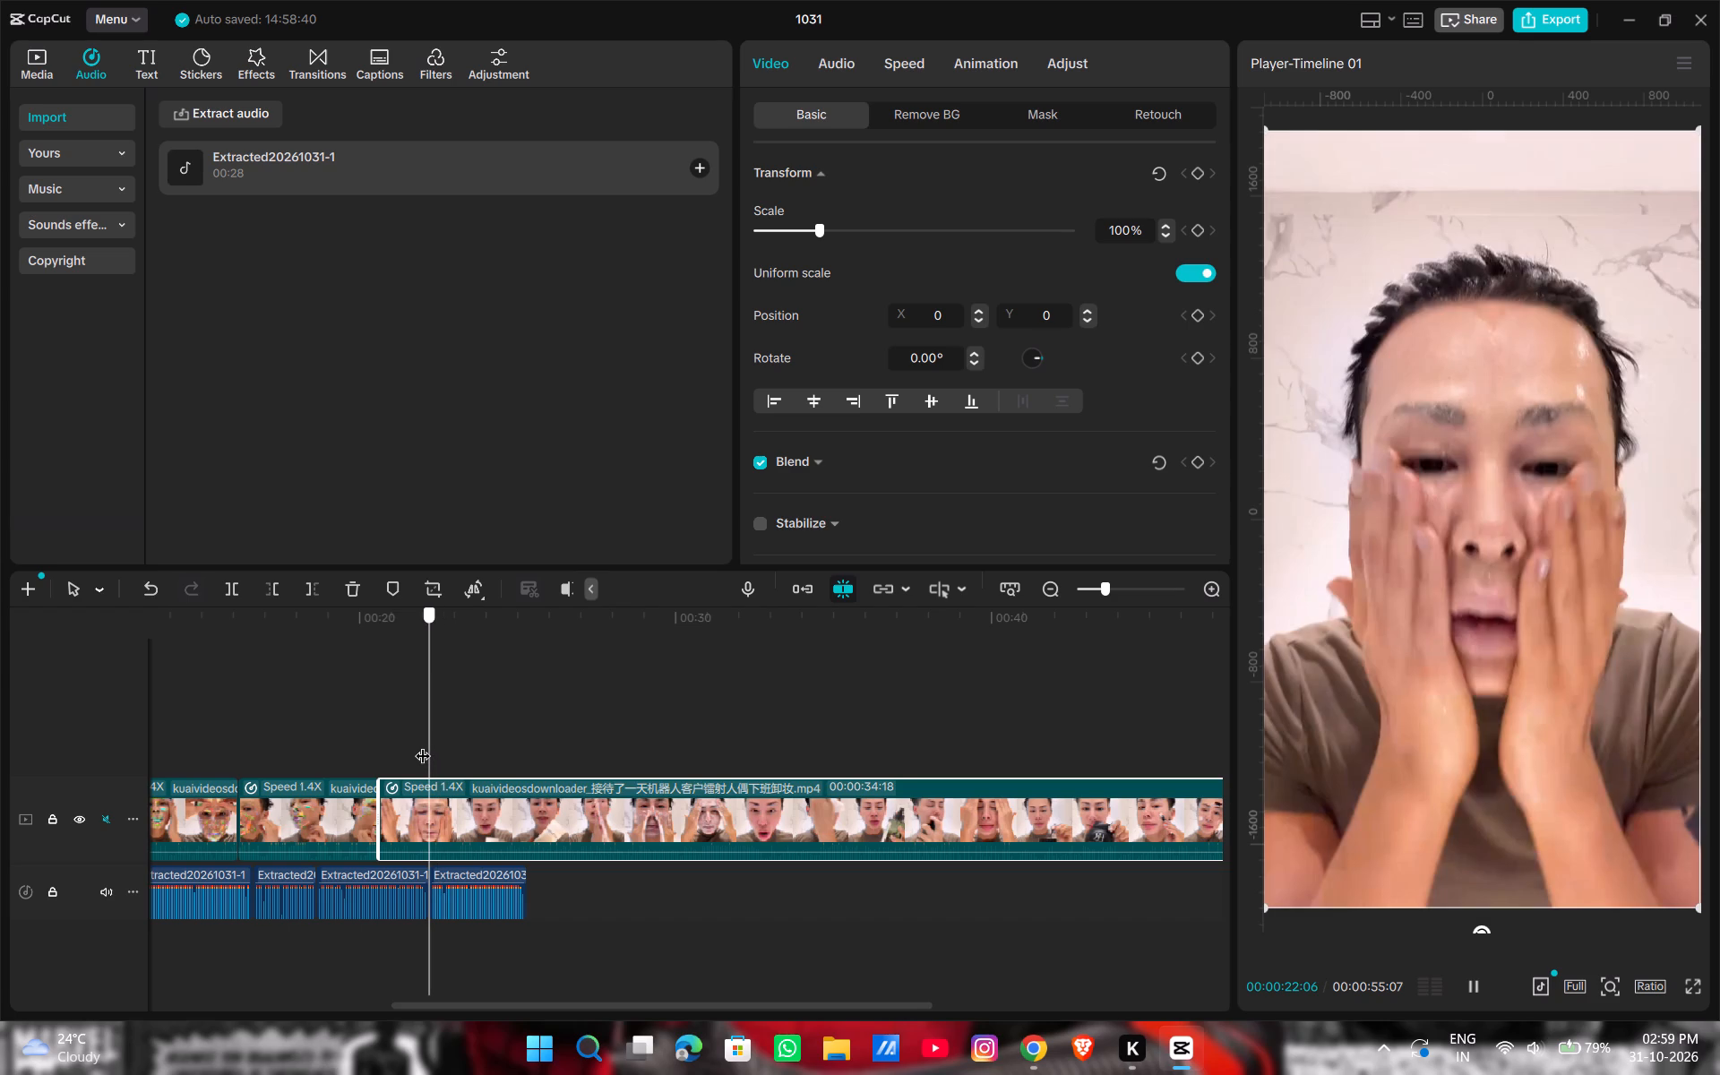
drag(423, 744, 412, 744)
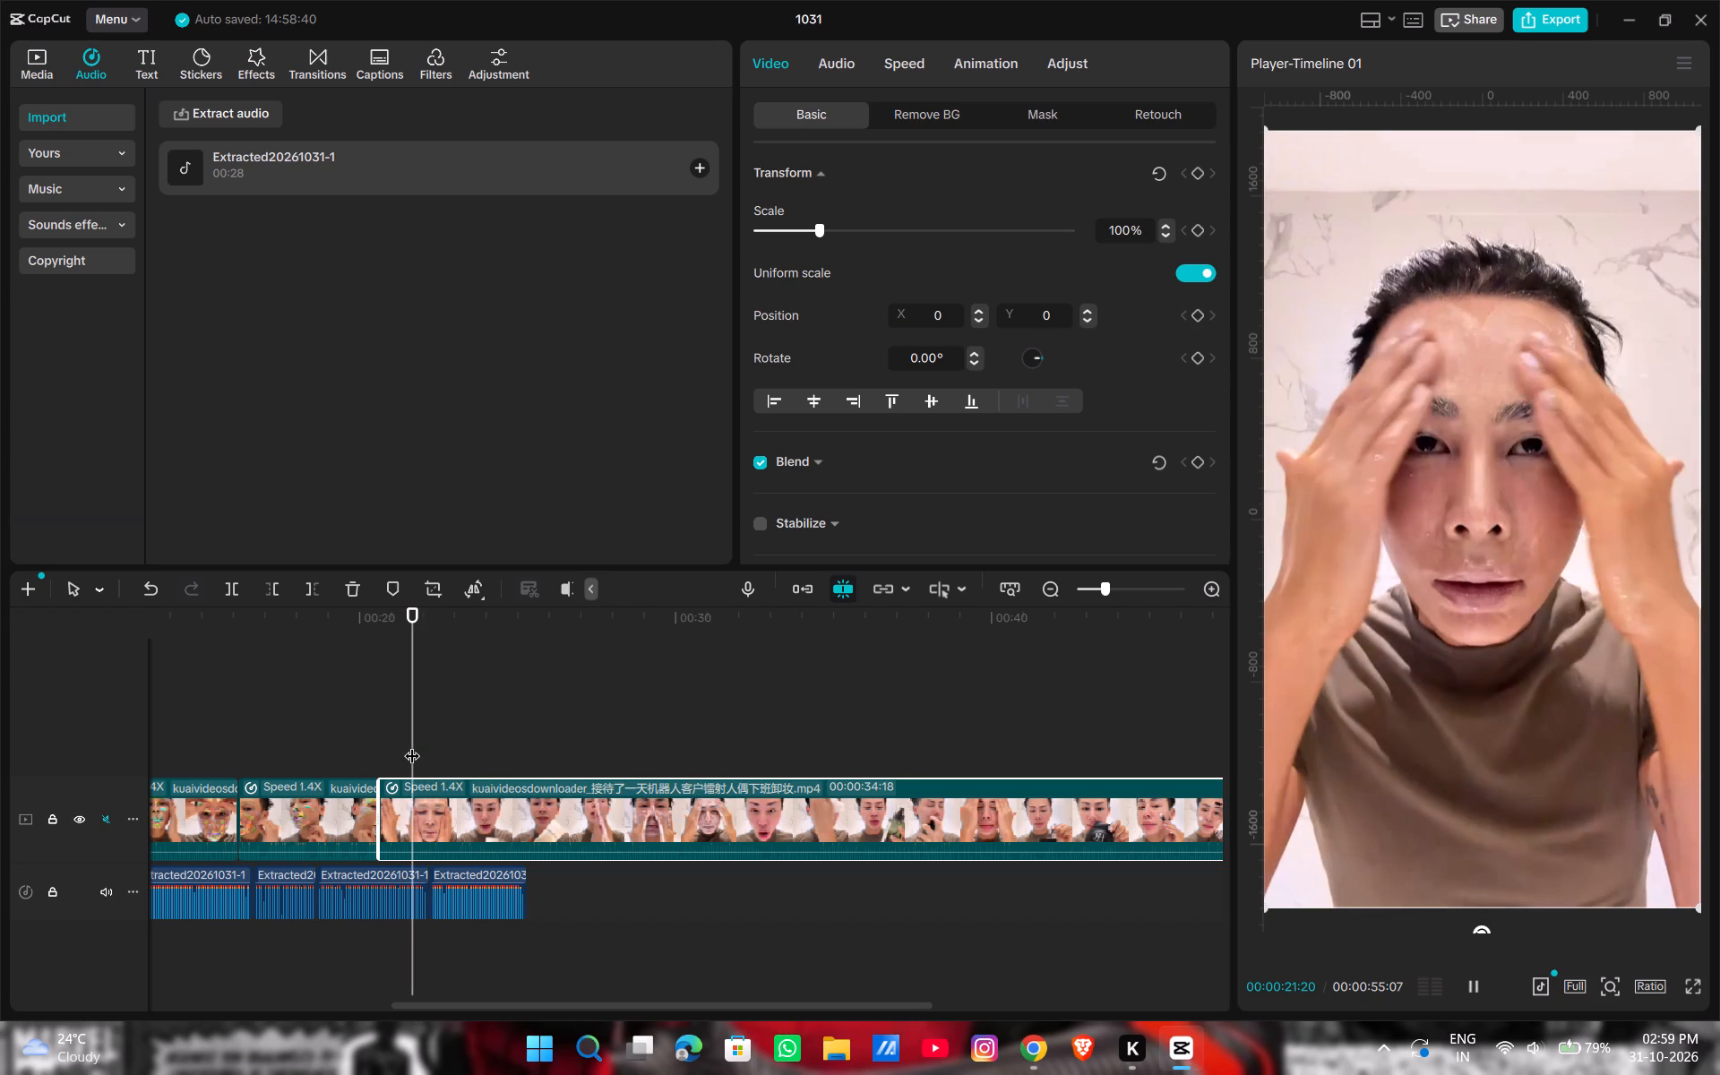
key(ctrl+b)
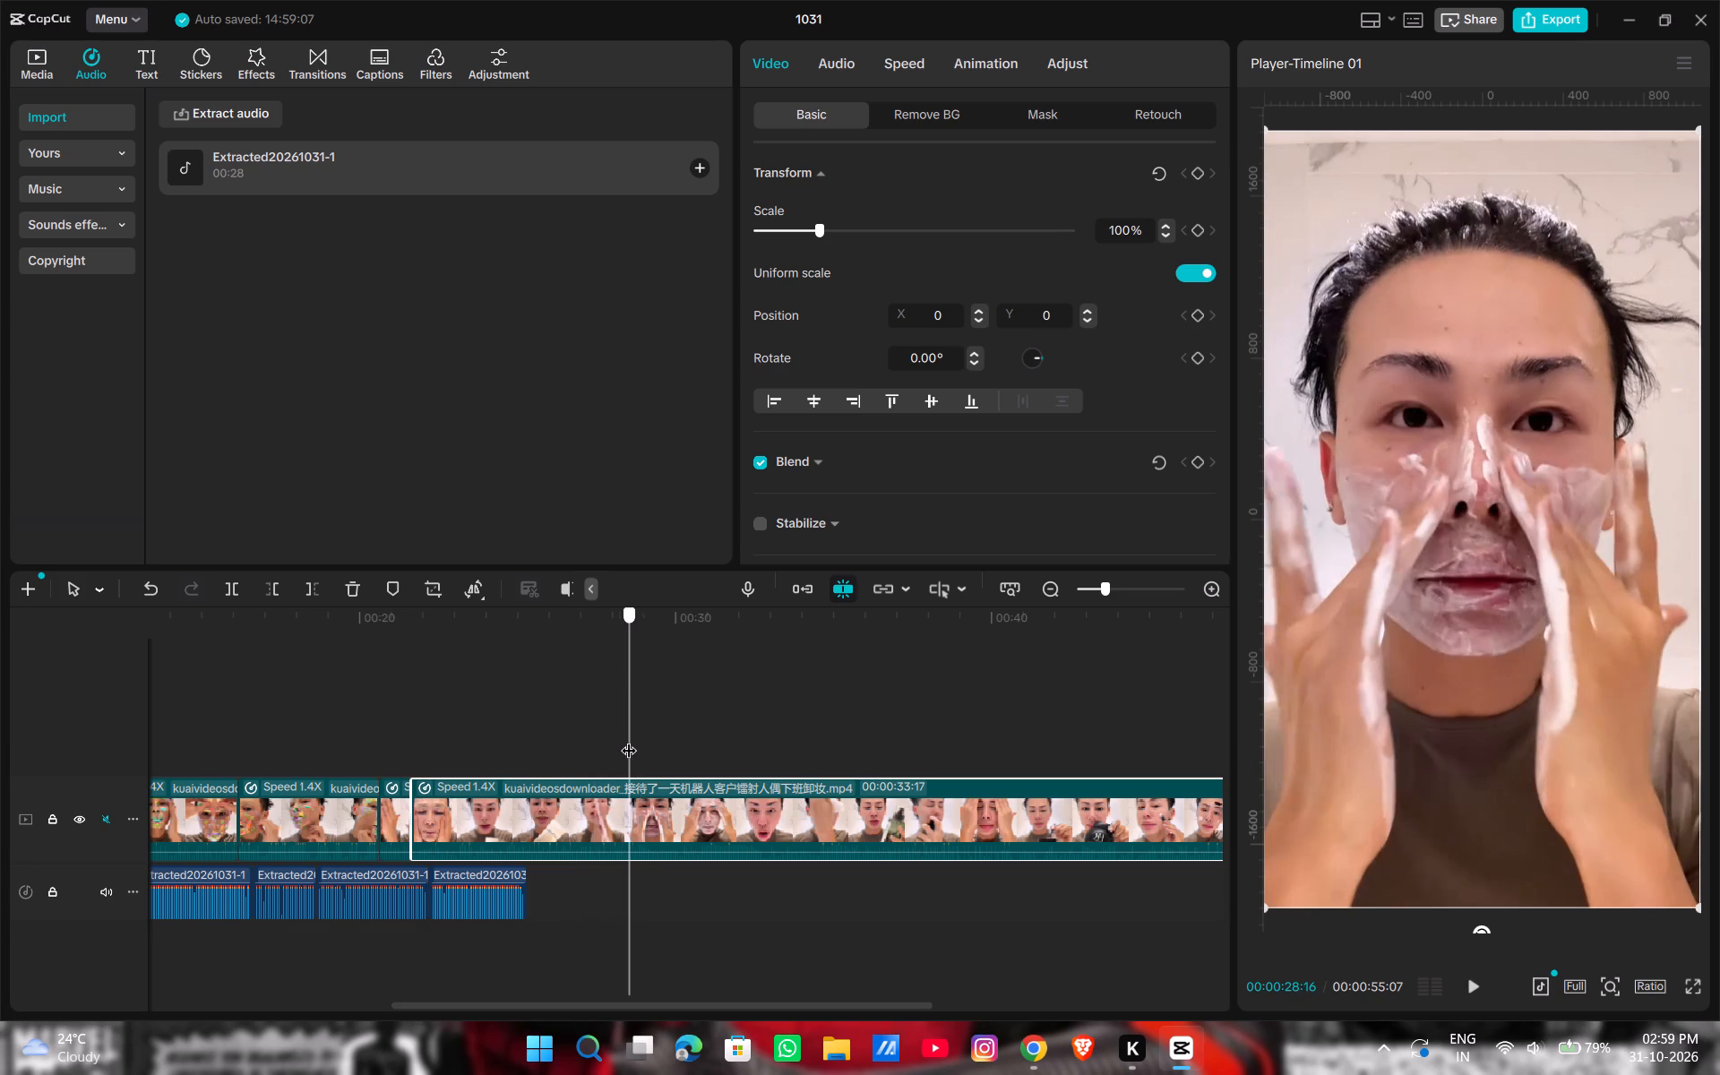
Delete the last clip's footage between 00:00:21:20 and 00:00:28:16, and move the remaining clip back to close the gap.
key(ctrl+b)
click(531, 809)
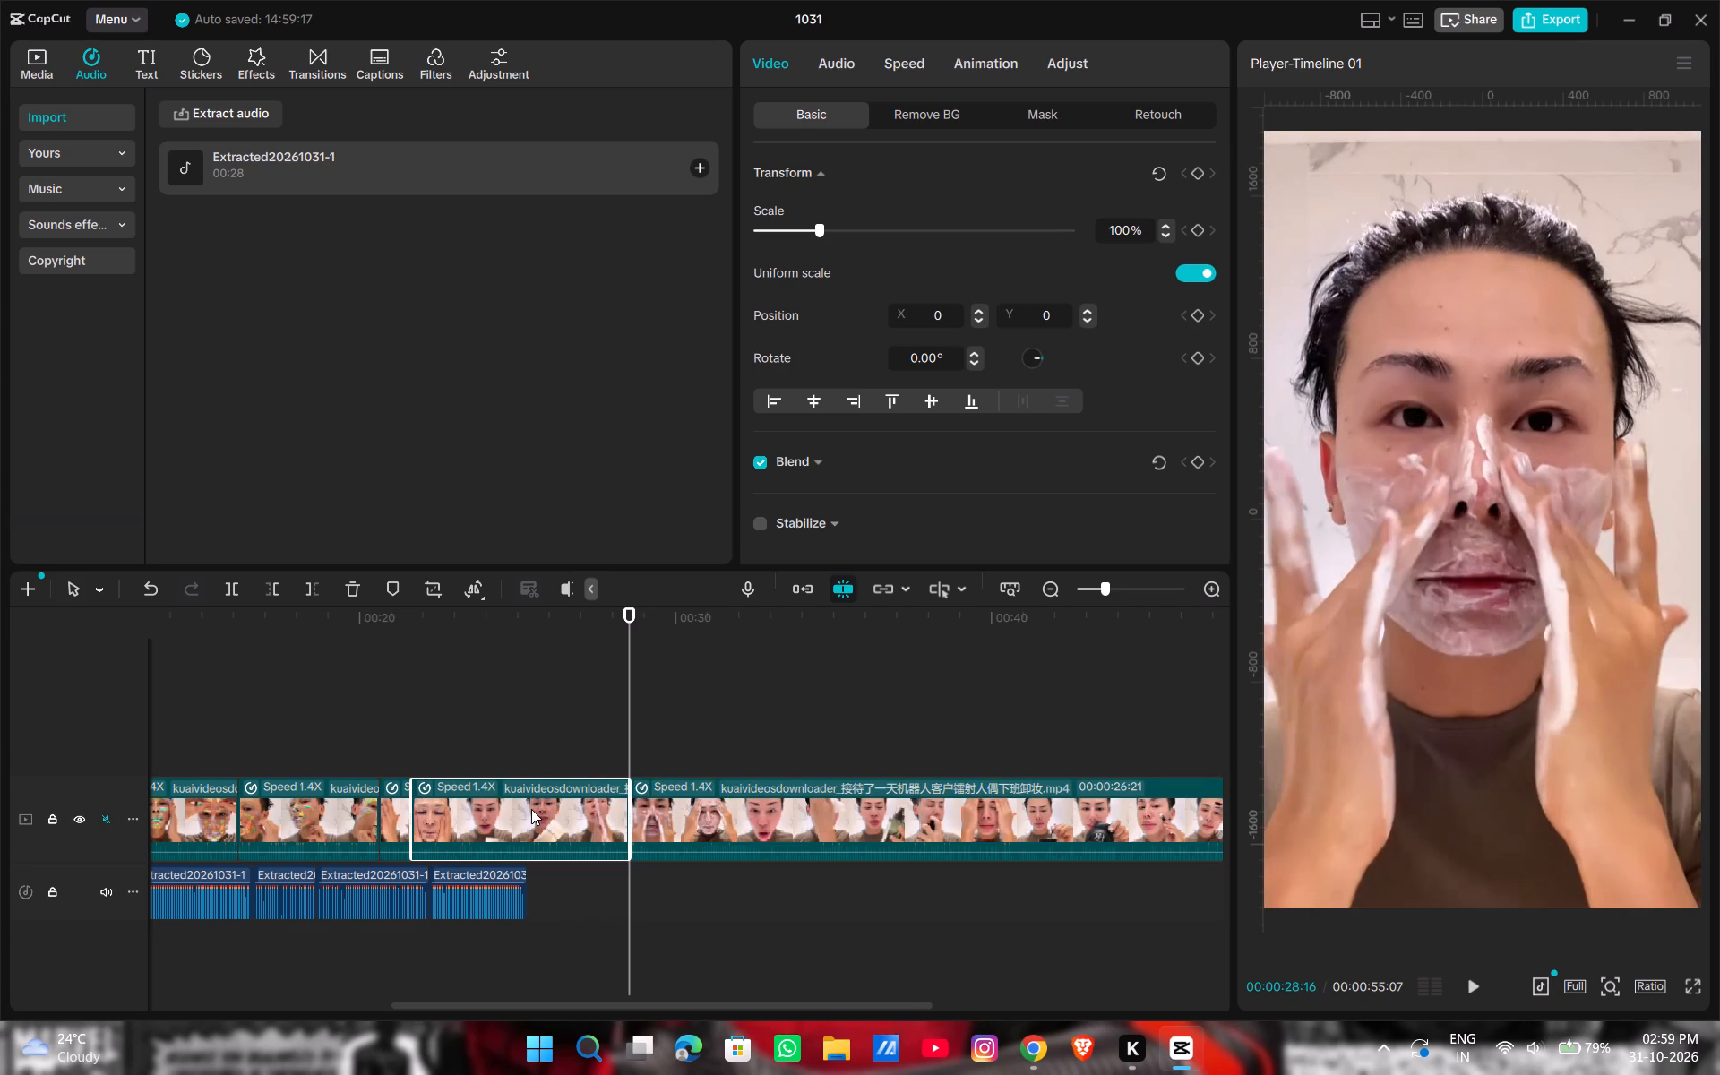
key(BackSpace)
drag(794, 812, 666, 813)
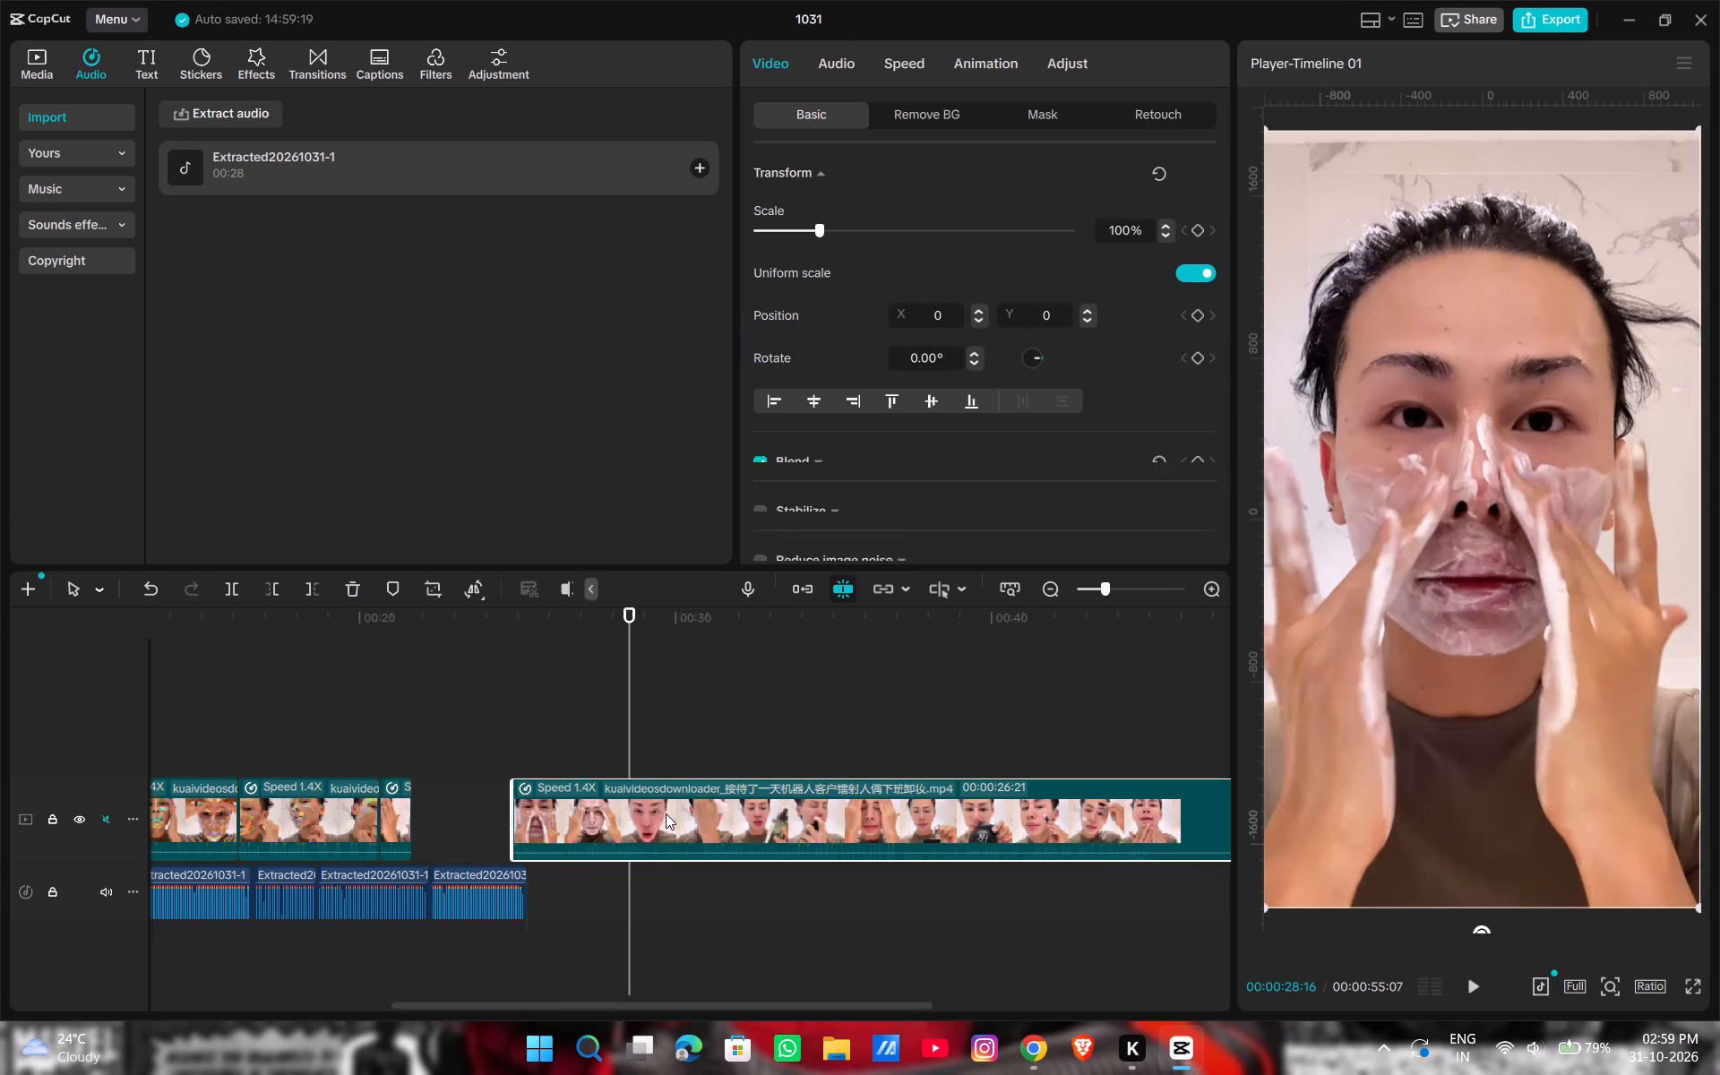
drag(666, 813, 583, 805)
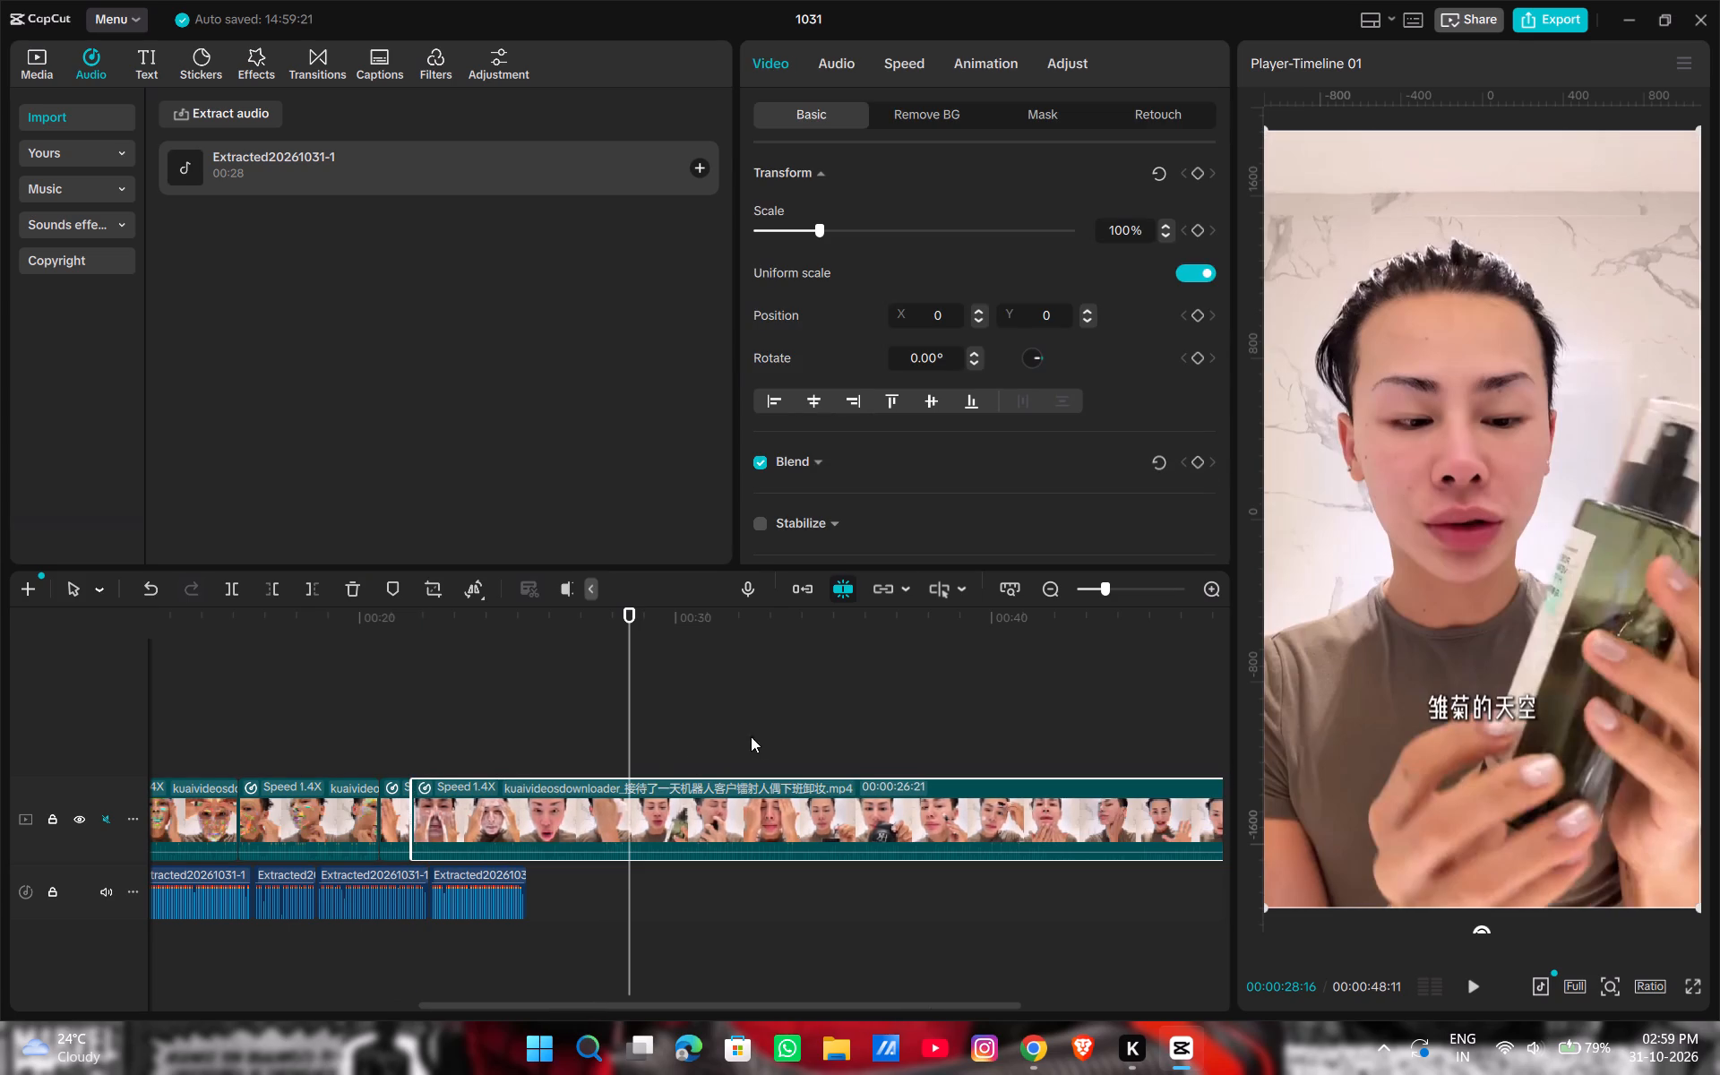
Play across the latest join to the voiceover's end, split the long last clip at 00:00:25:29, and select the footage after the split.
drag(628, 725, 387, 750)
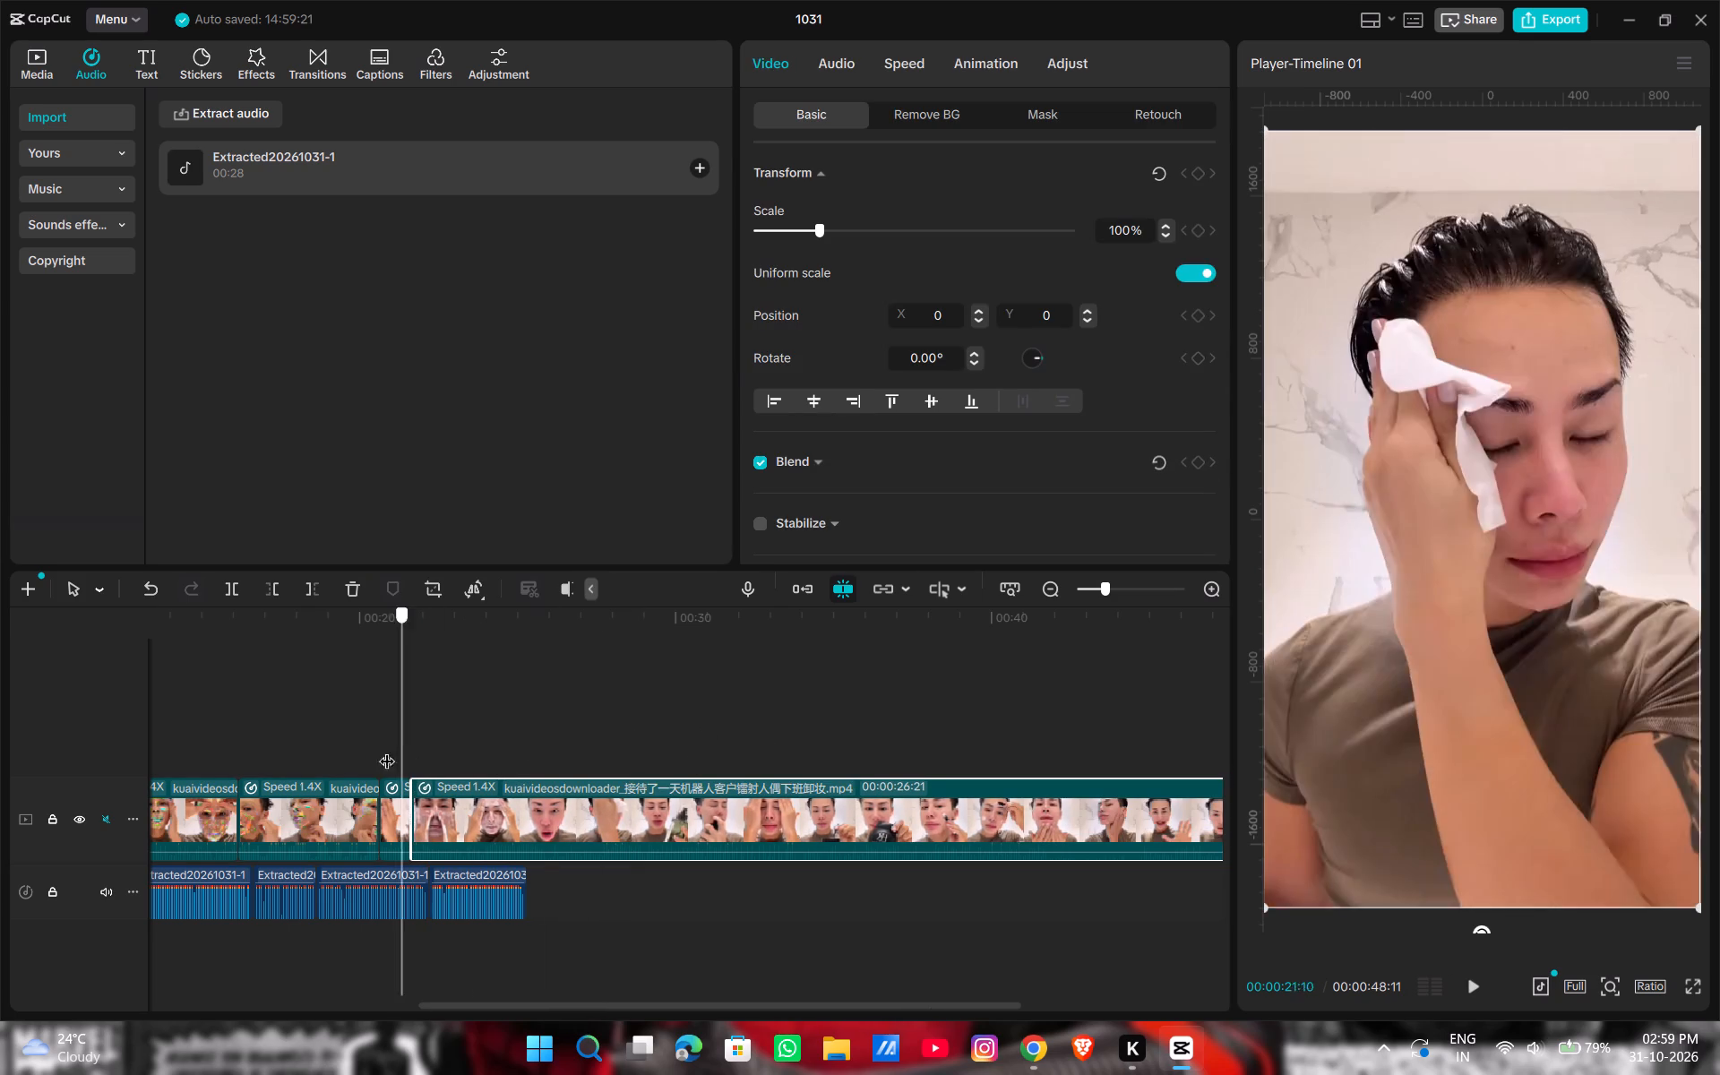
drag(387, 750, 373, 750)
key(space)
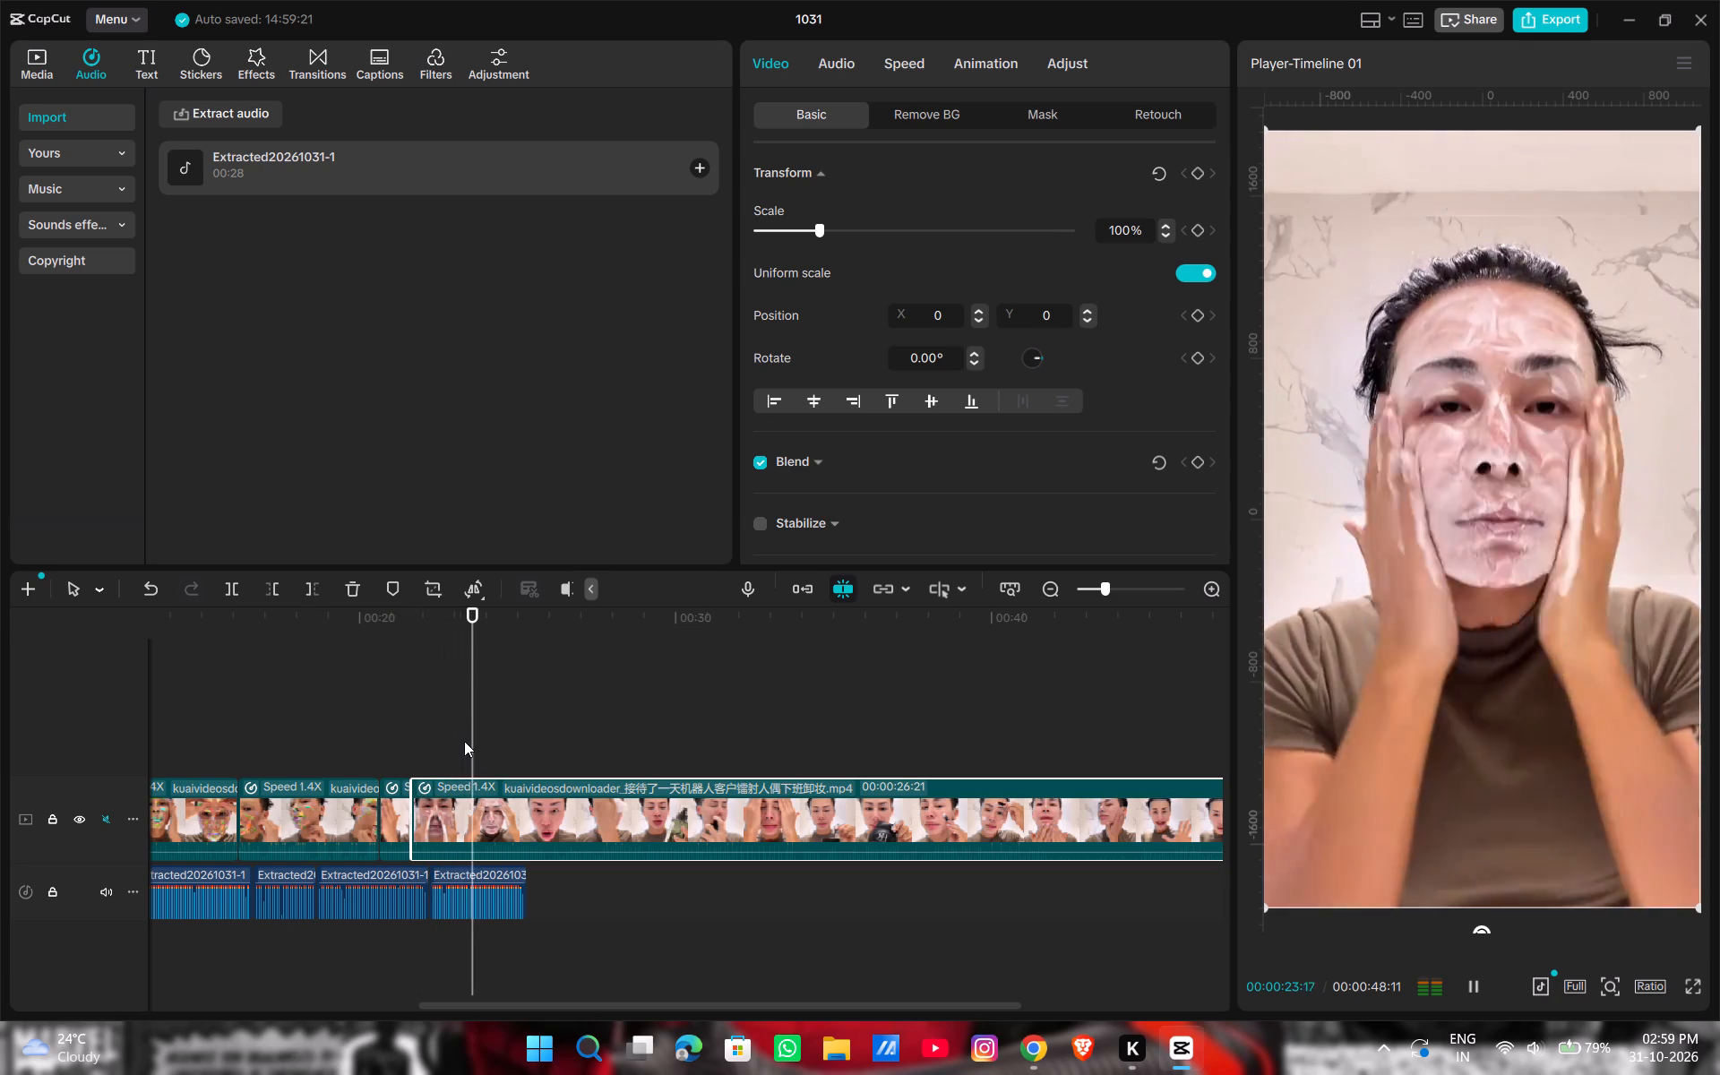
key(space)
key(space)
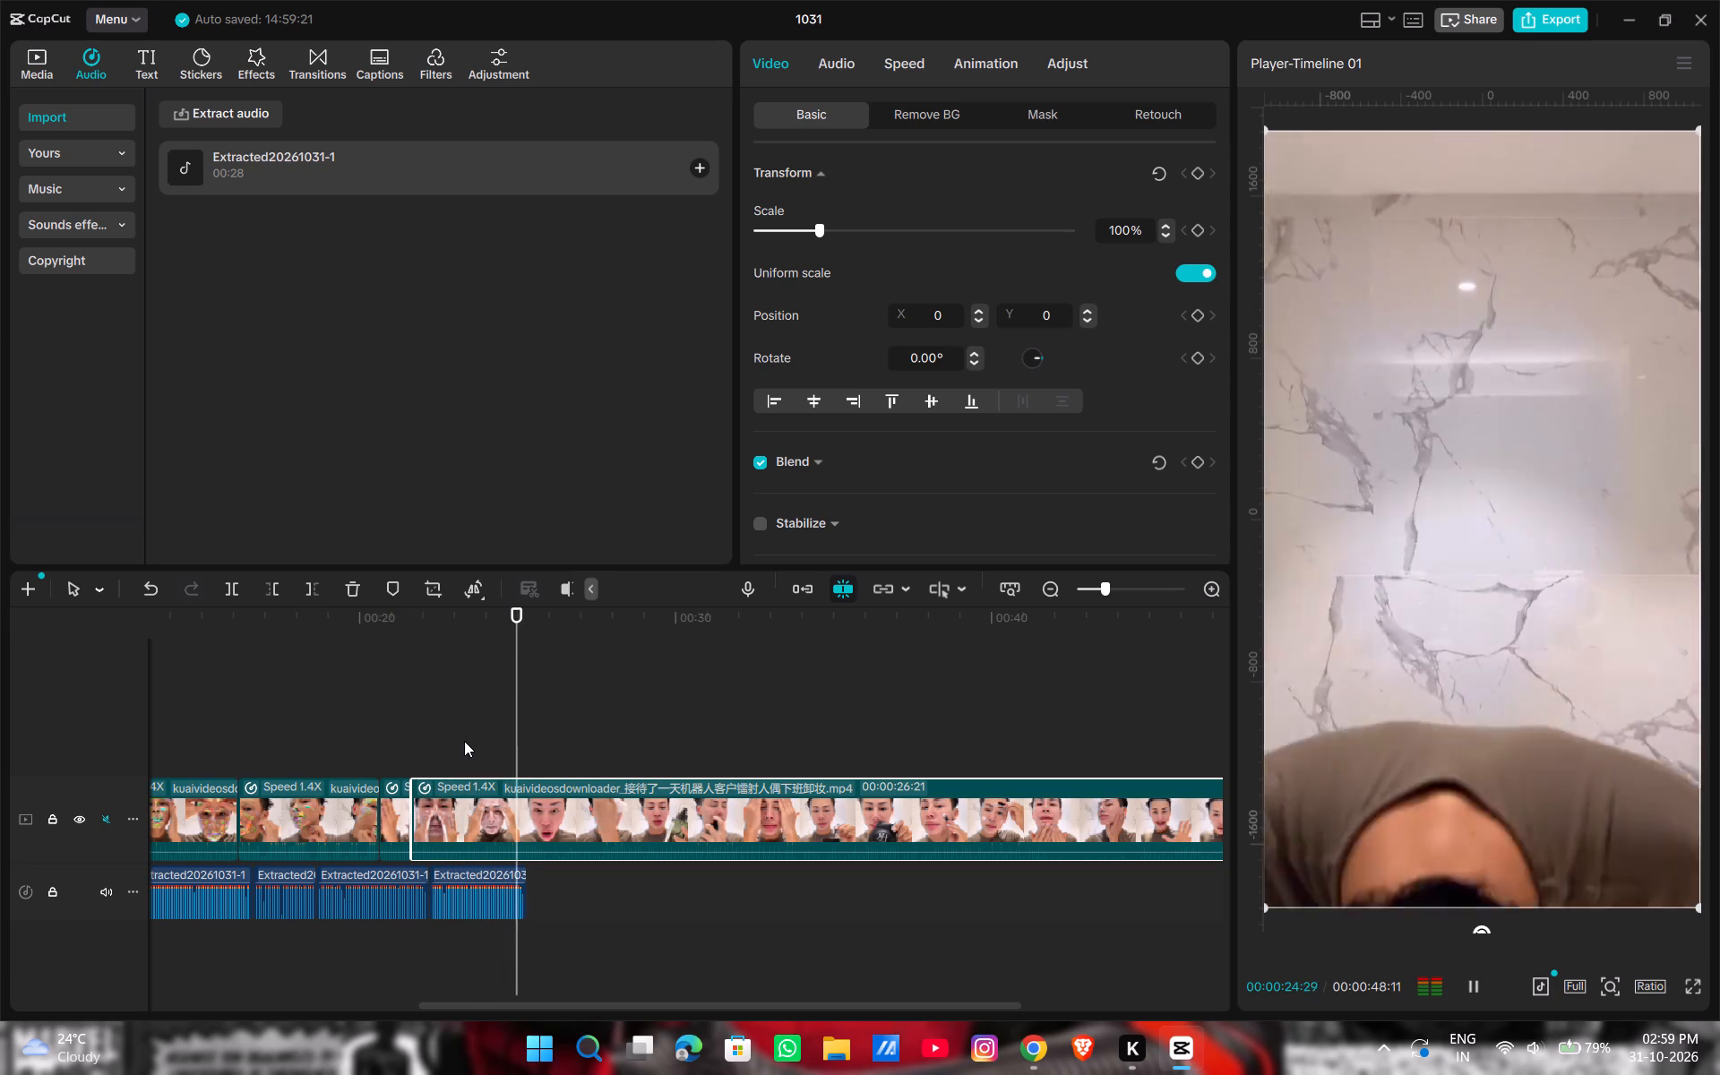
key(space)
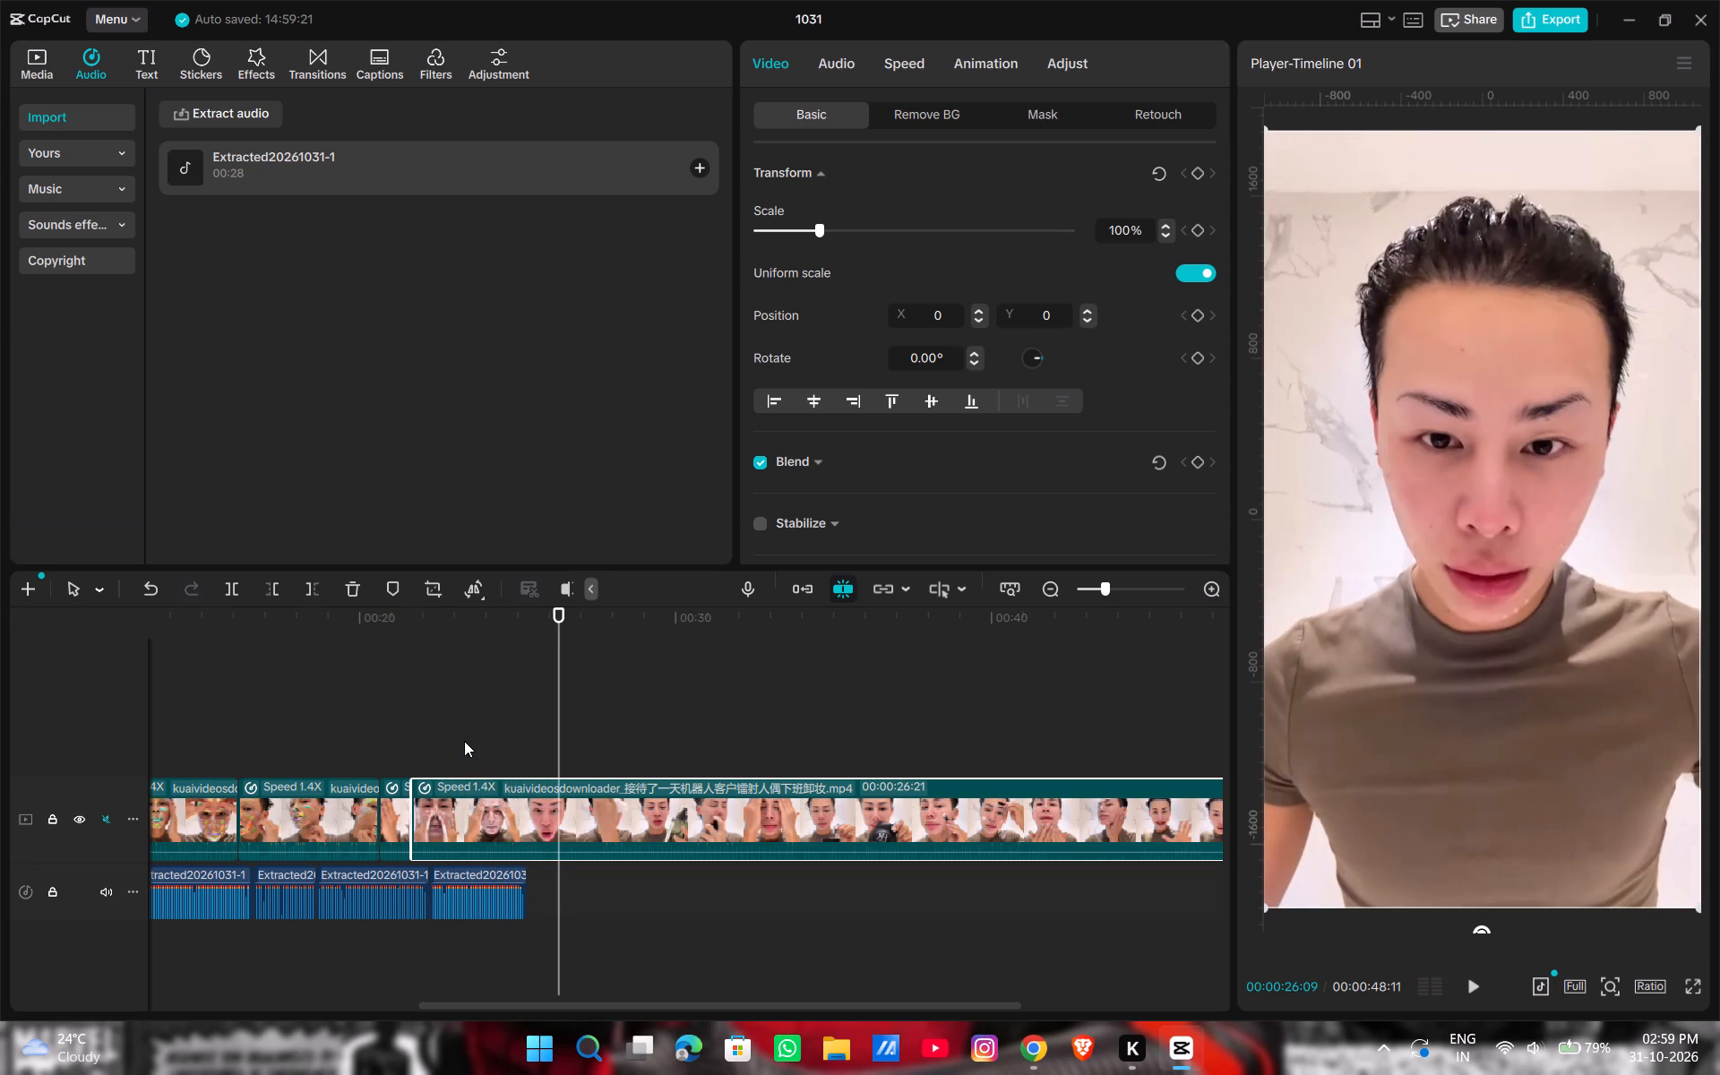
drag(556, 735, 562, 735)
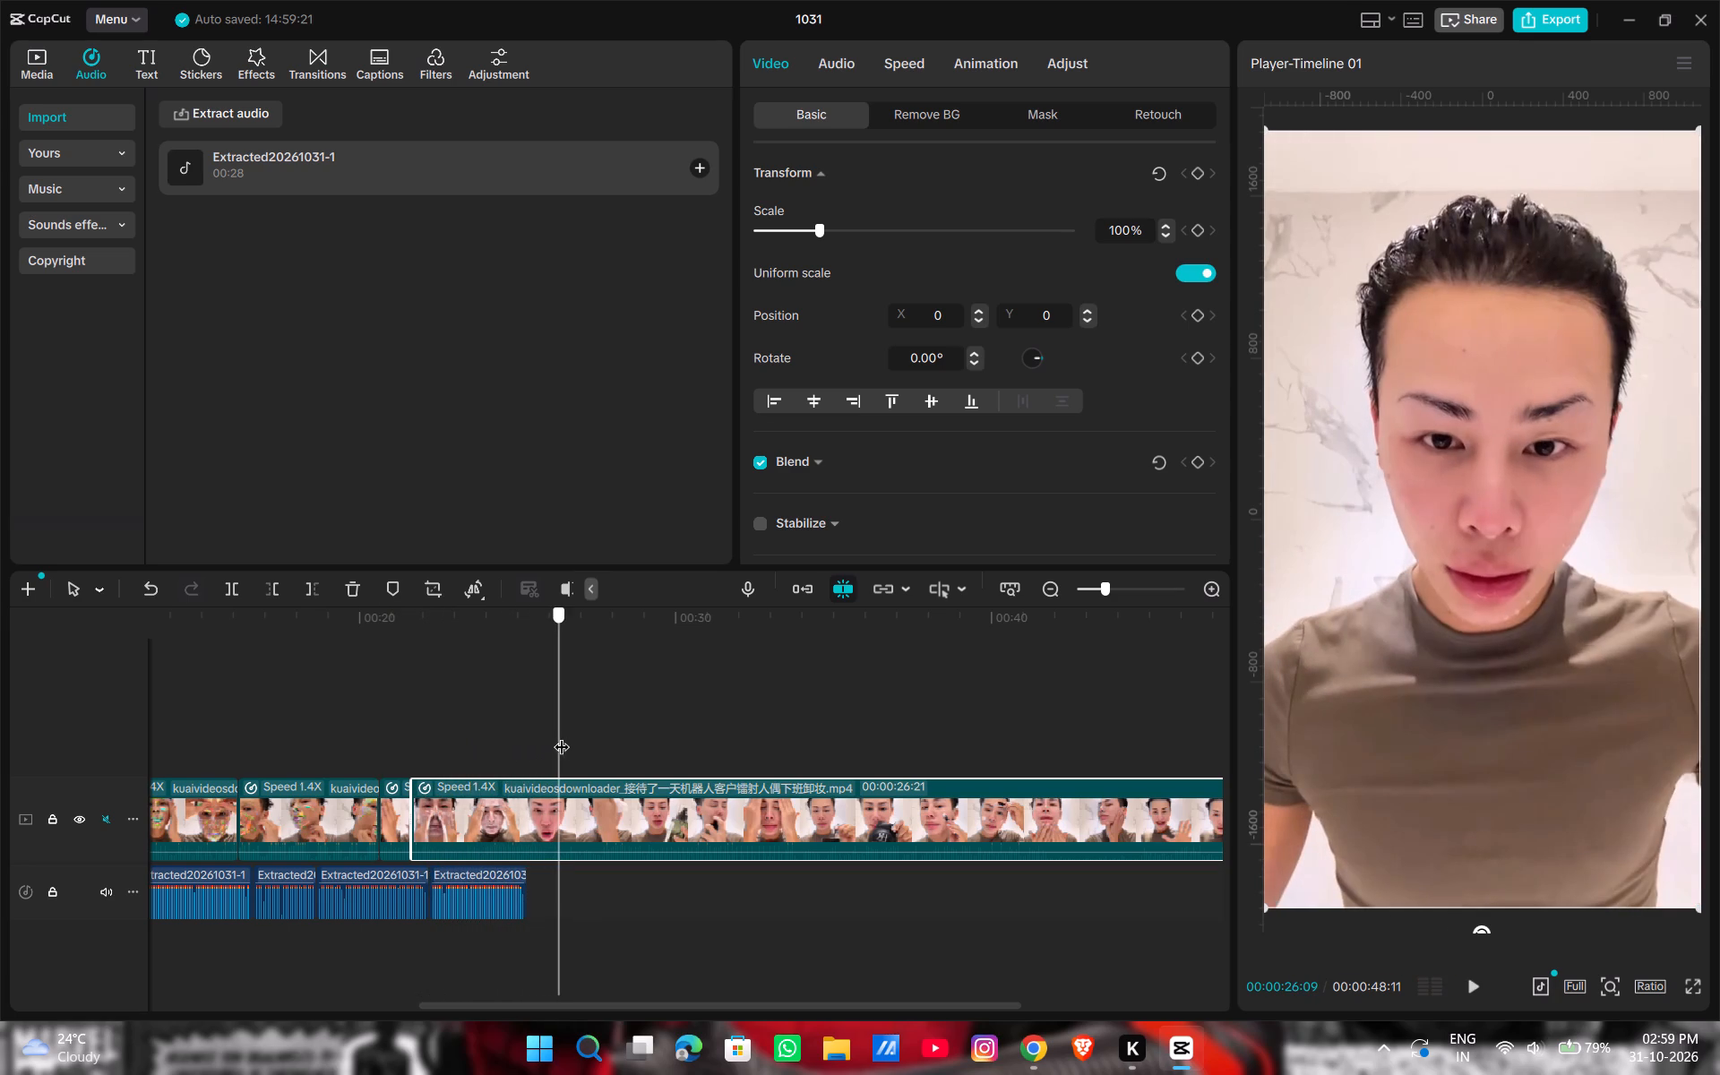
drag(562, 735, 581, 735)
drag(582, 735, 535, 754)
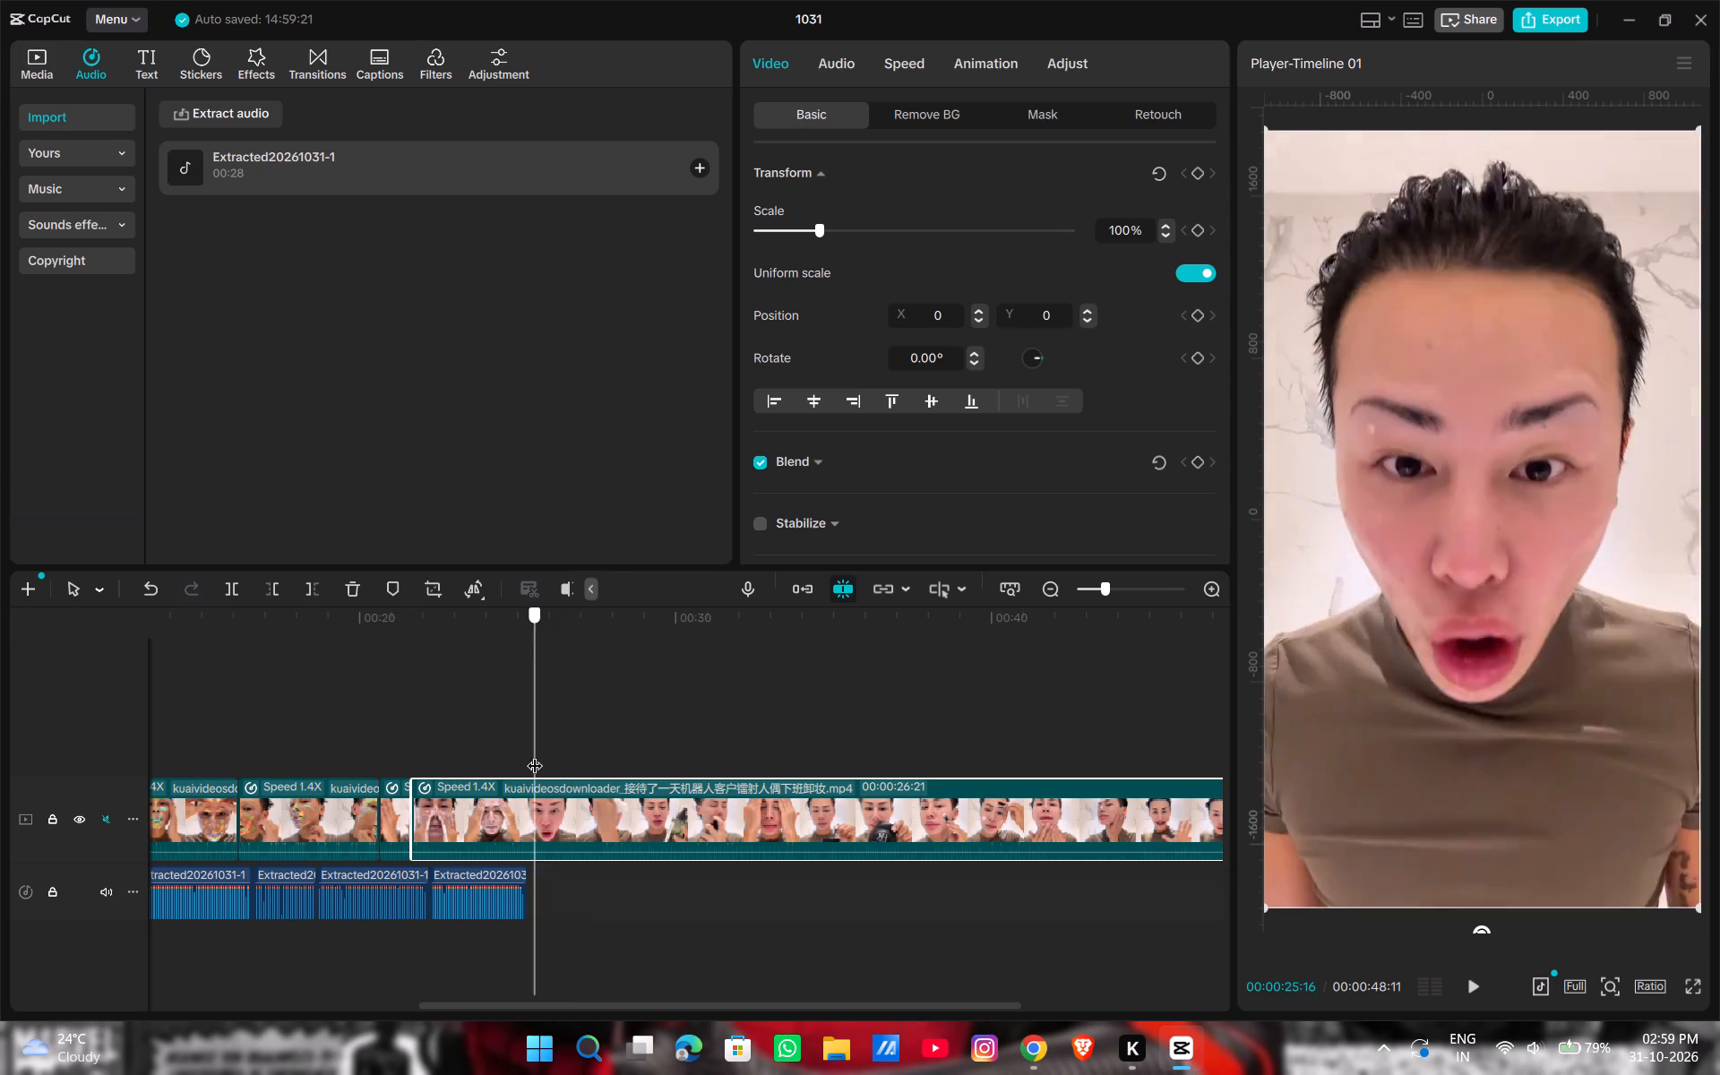
drag(535, 754, 550, 756)
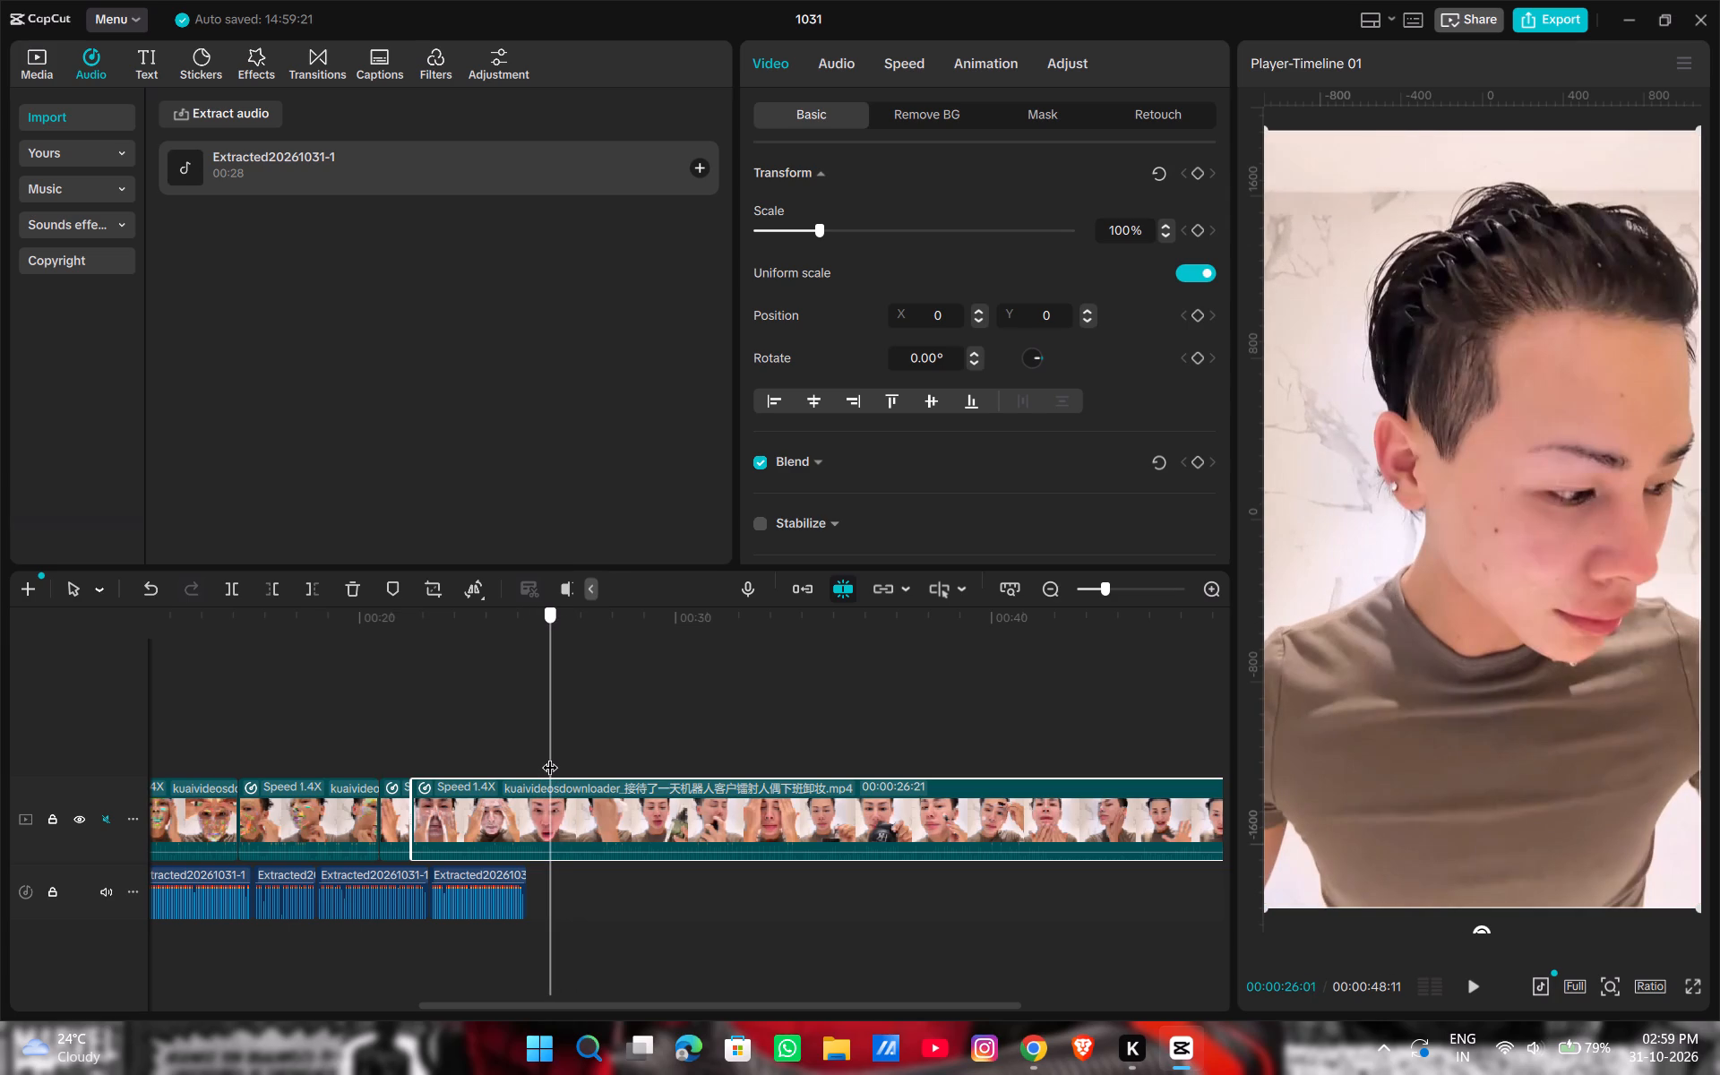
drag(550, 756, 547, 756)
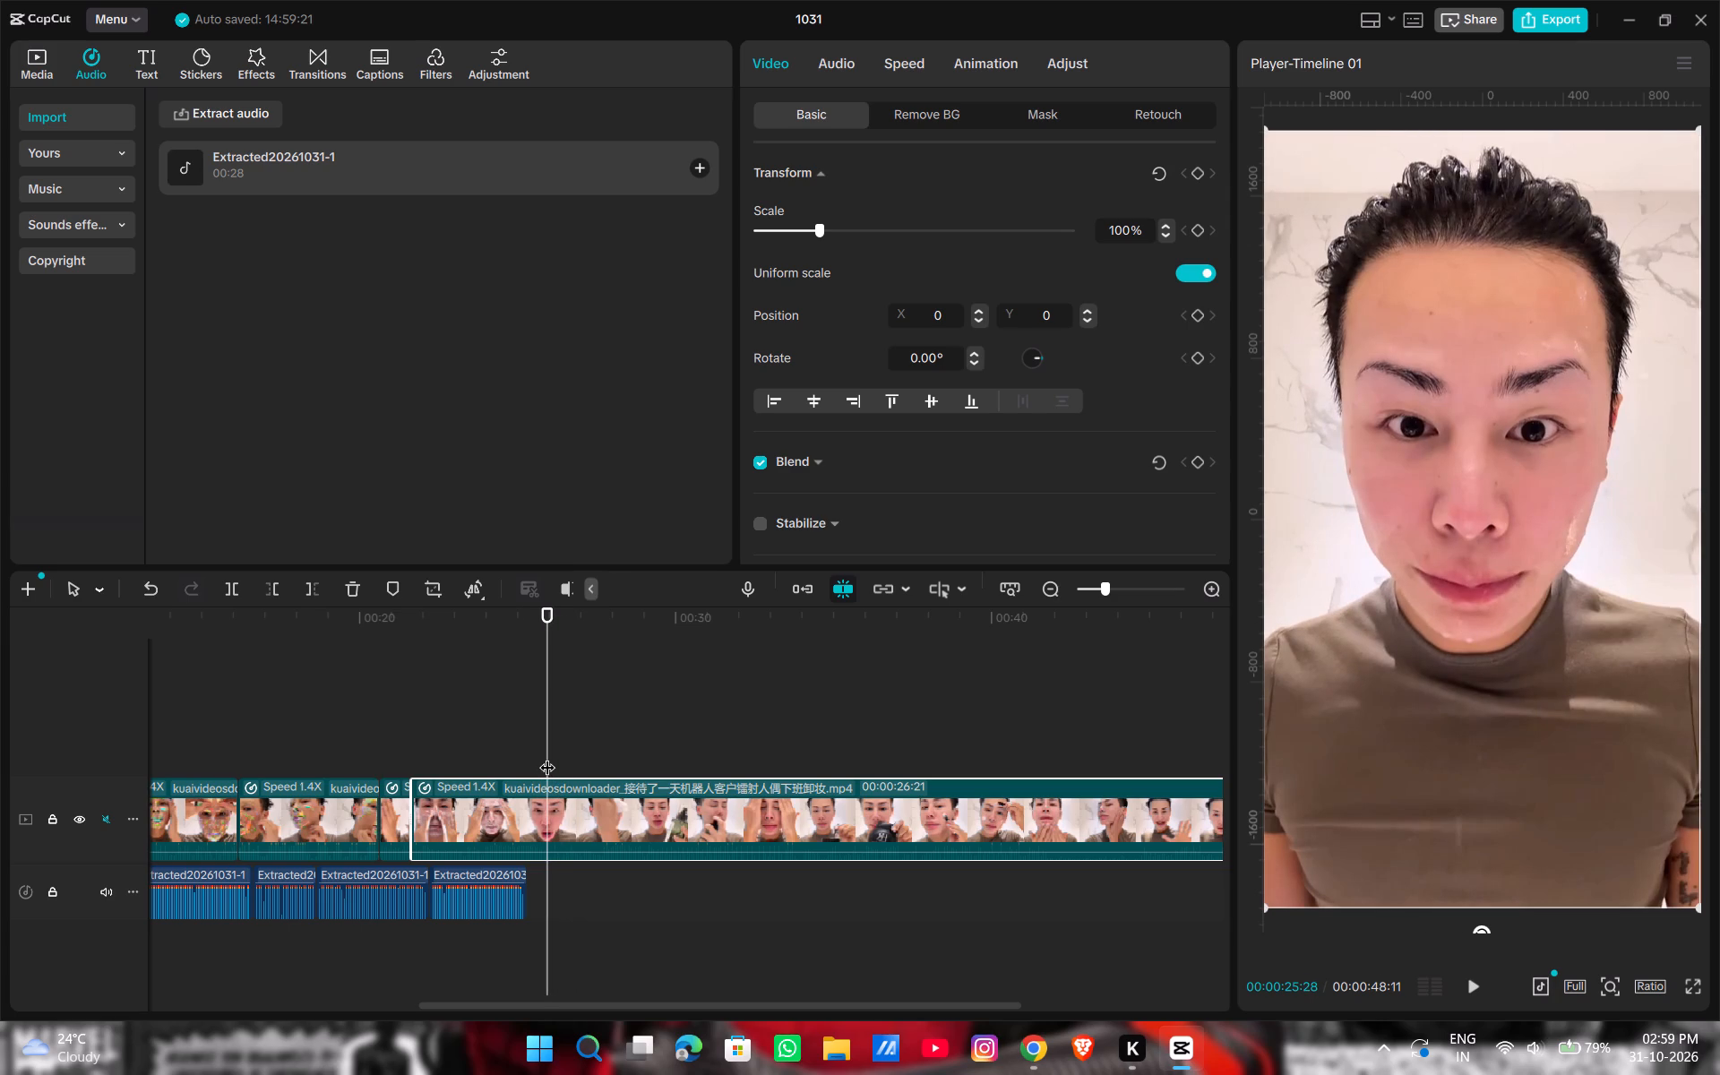
click(547, 756)
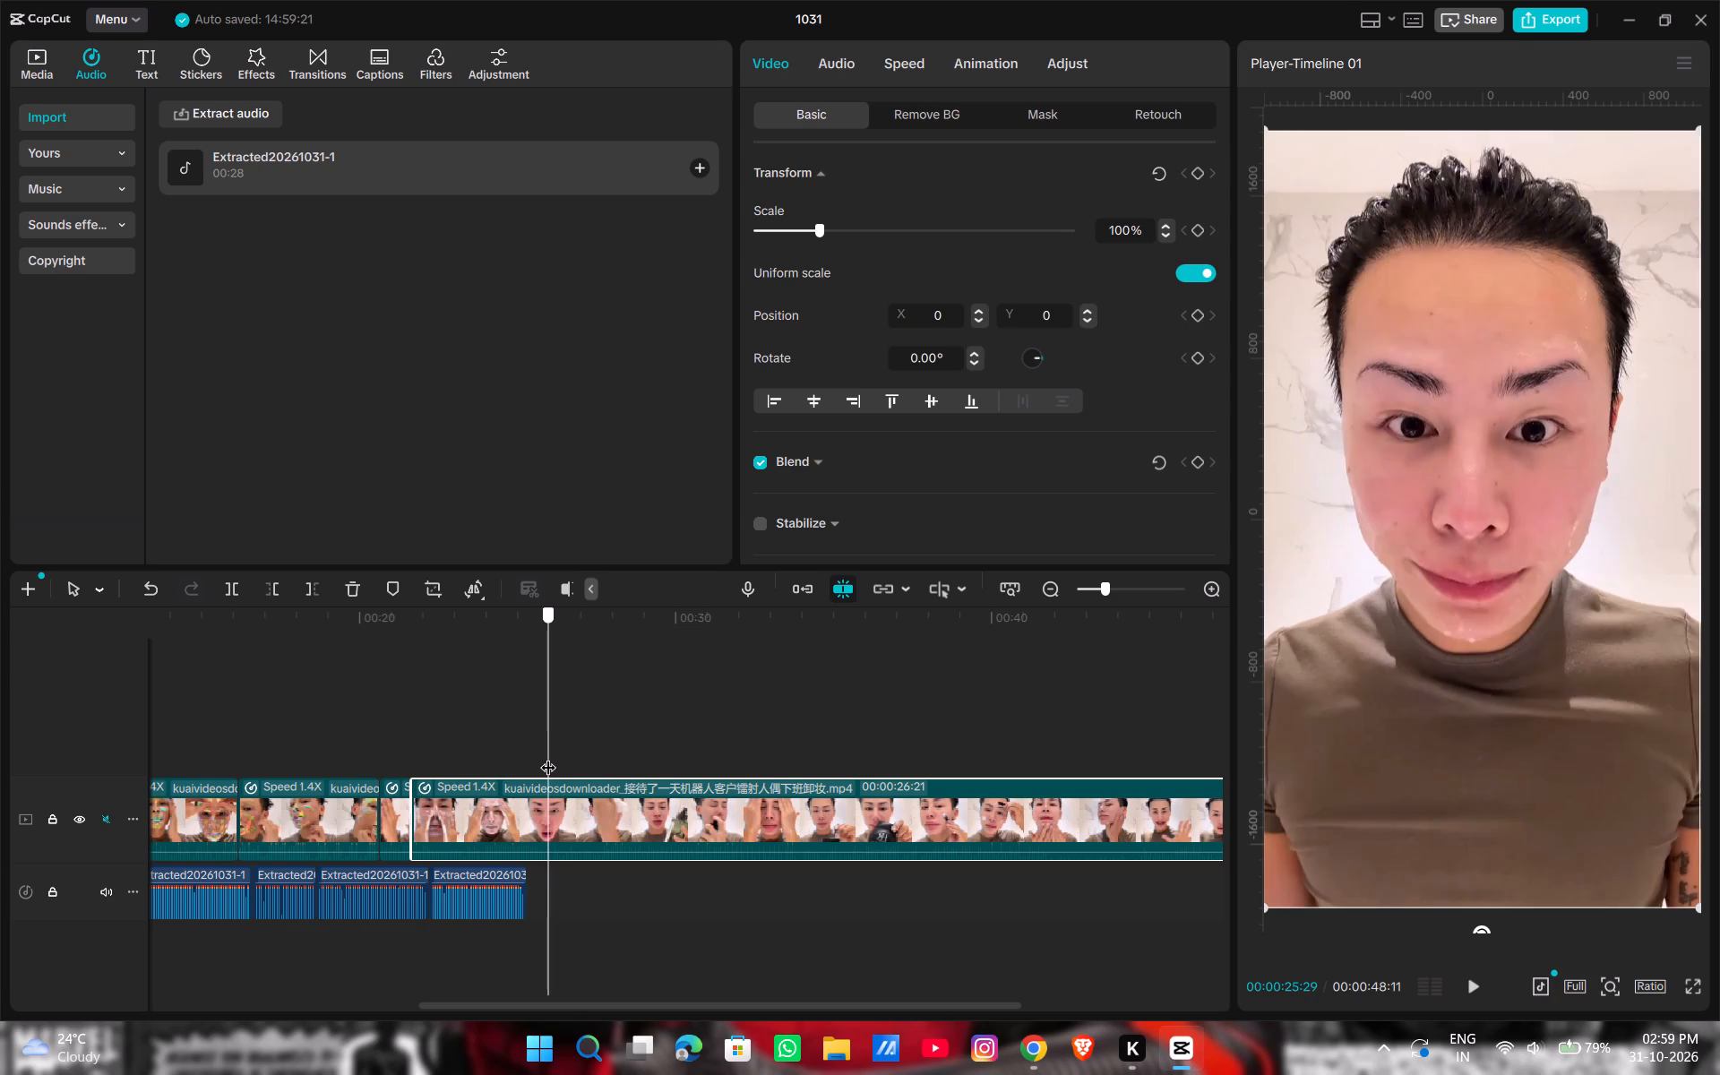
key(ctrl+b)
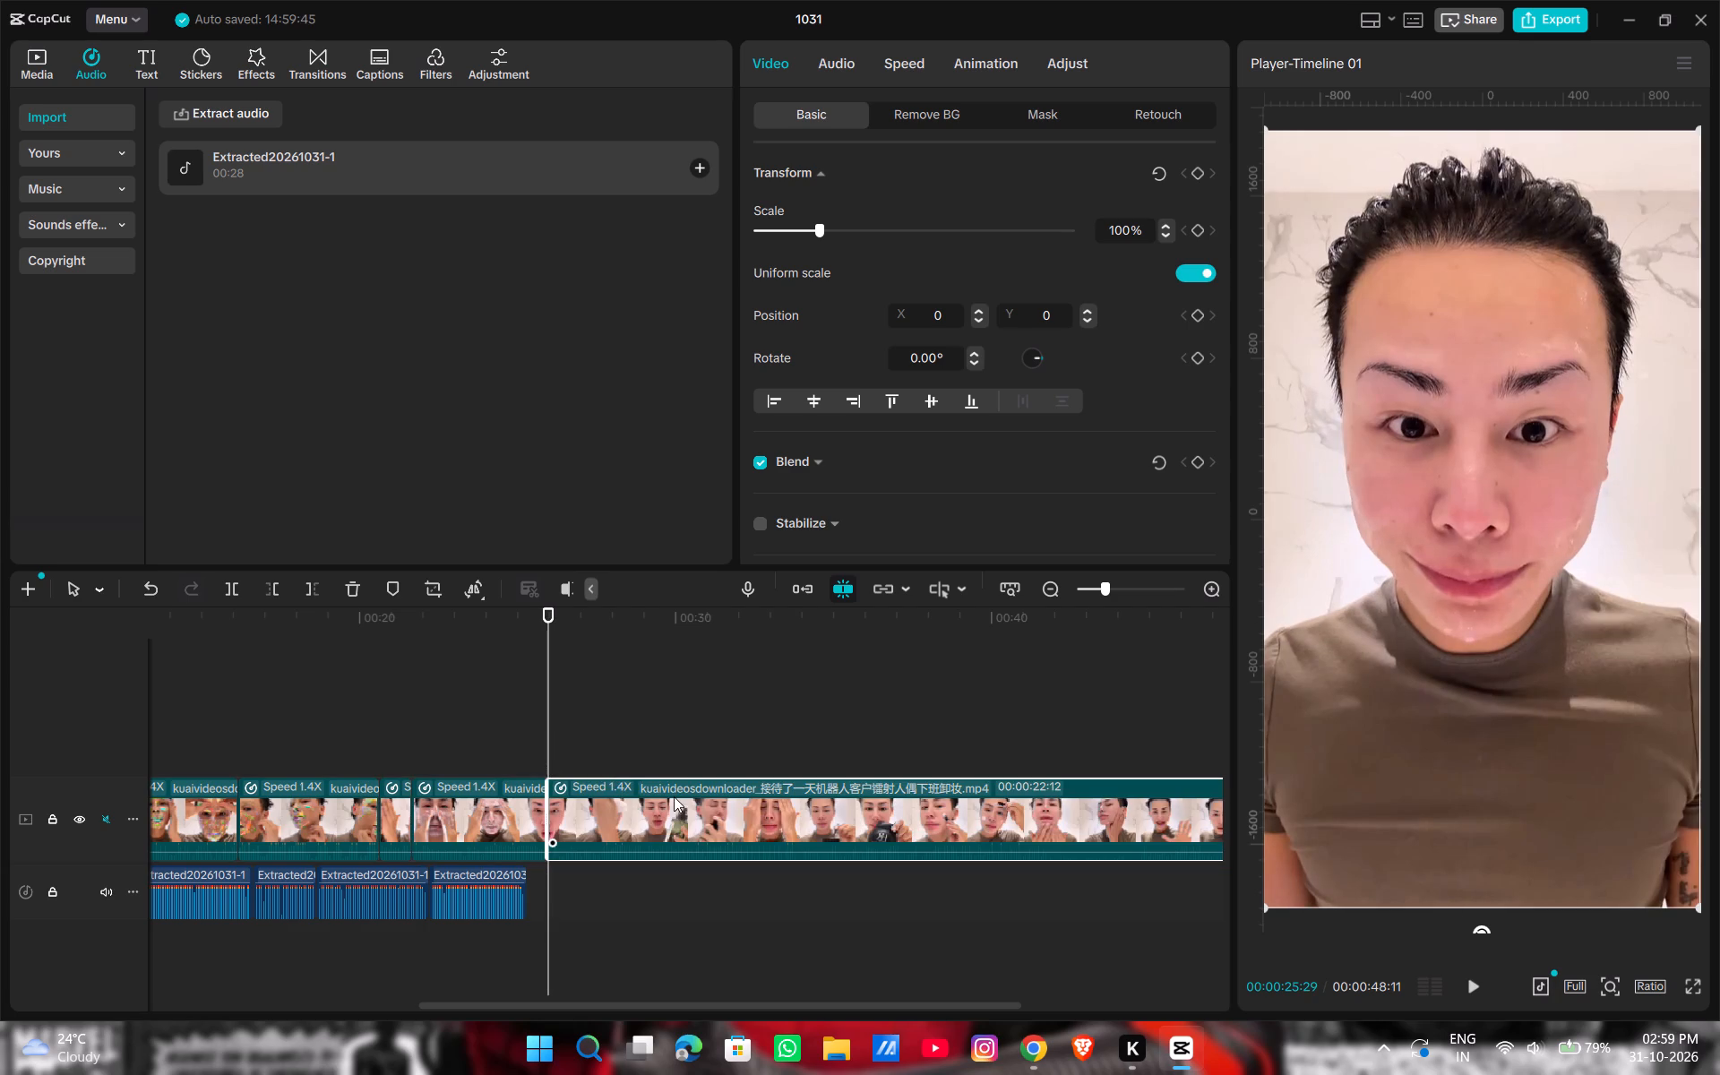
click(706, 810)
Skim the last clip's remaining footage and delete everything after 00:00:25:29, just past the voiceover's end.
drag(548, 704, 950, 745)
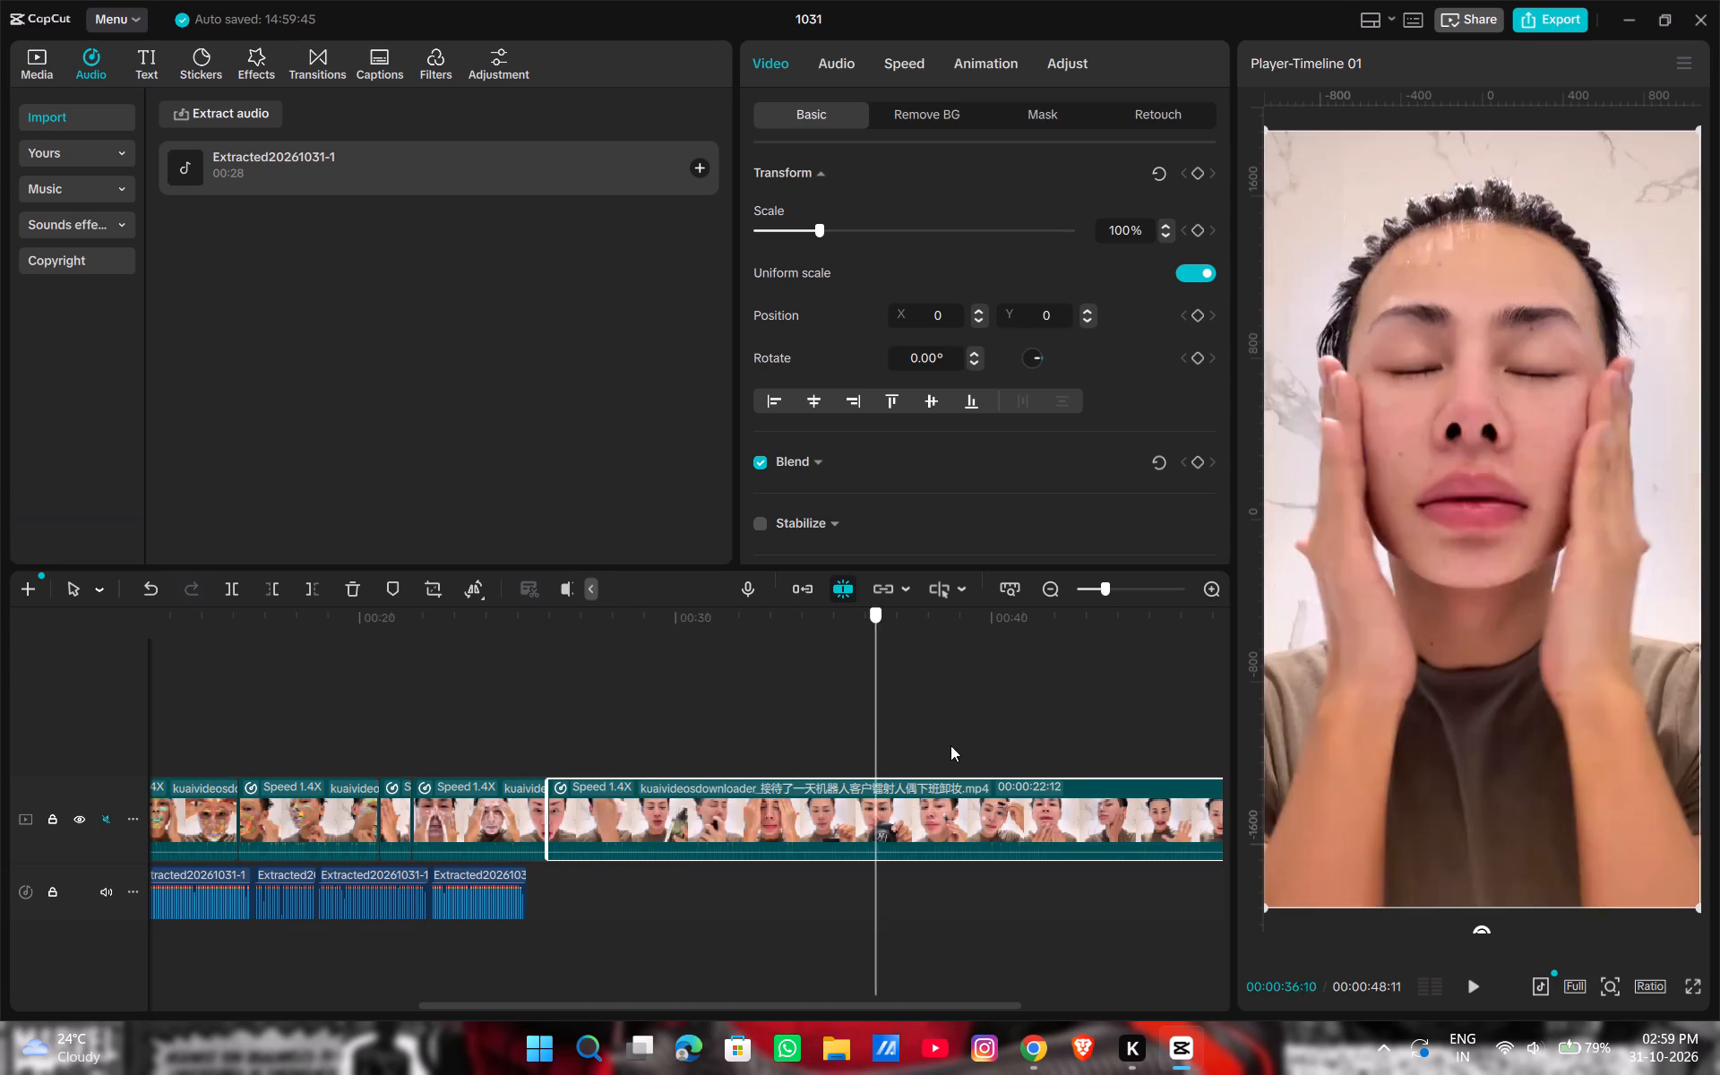
drag(950, 745, 893, 783)
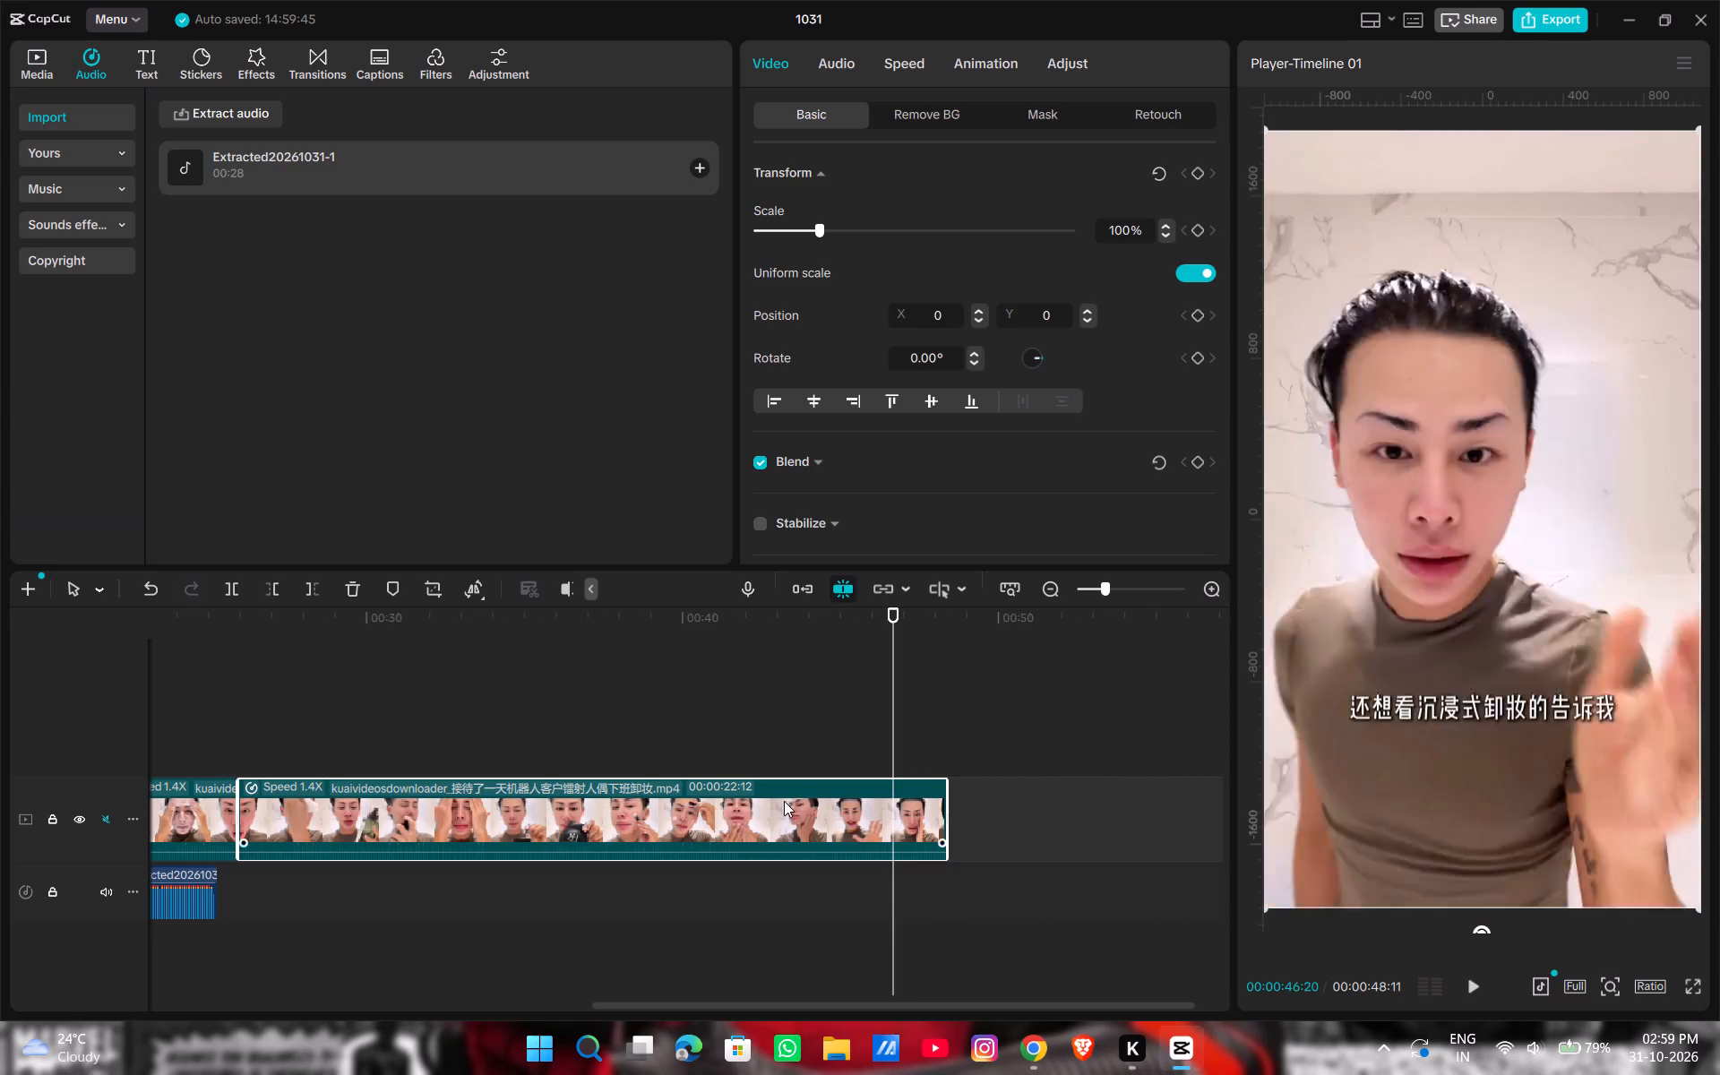
key(BackSpace)
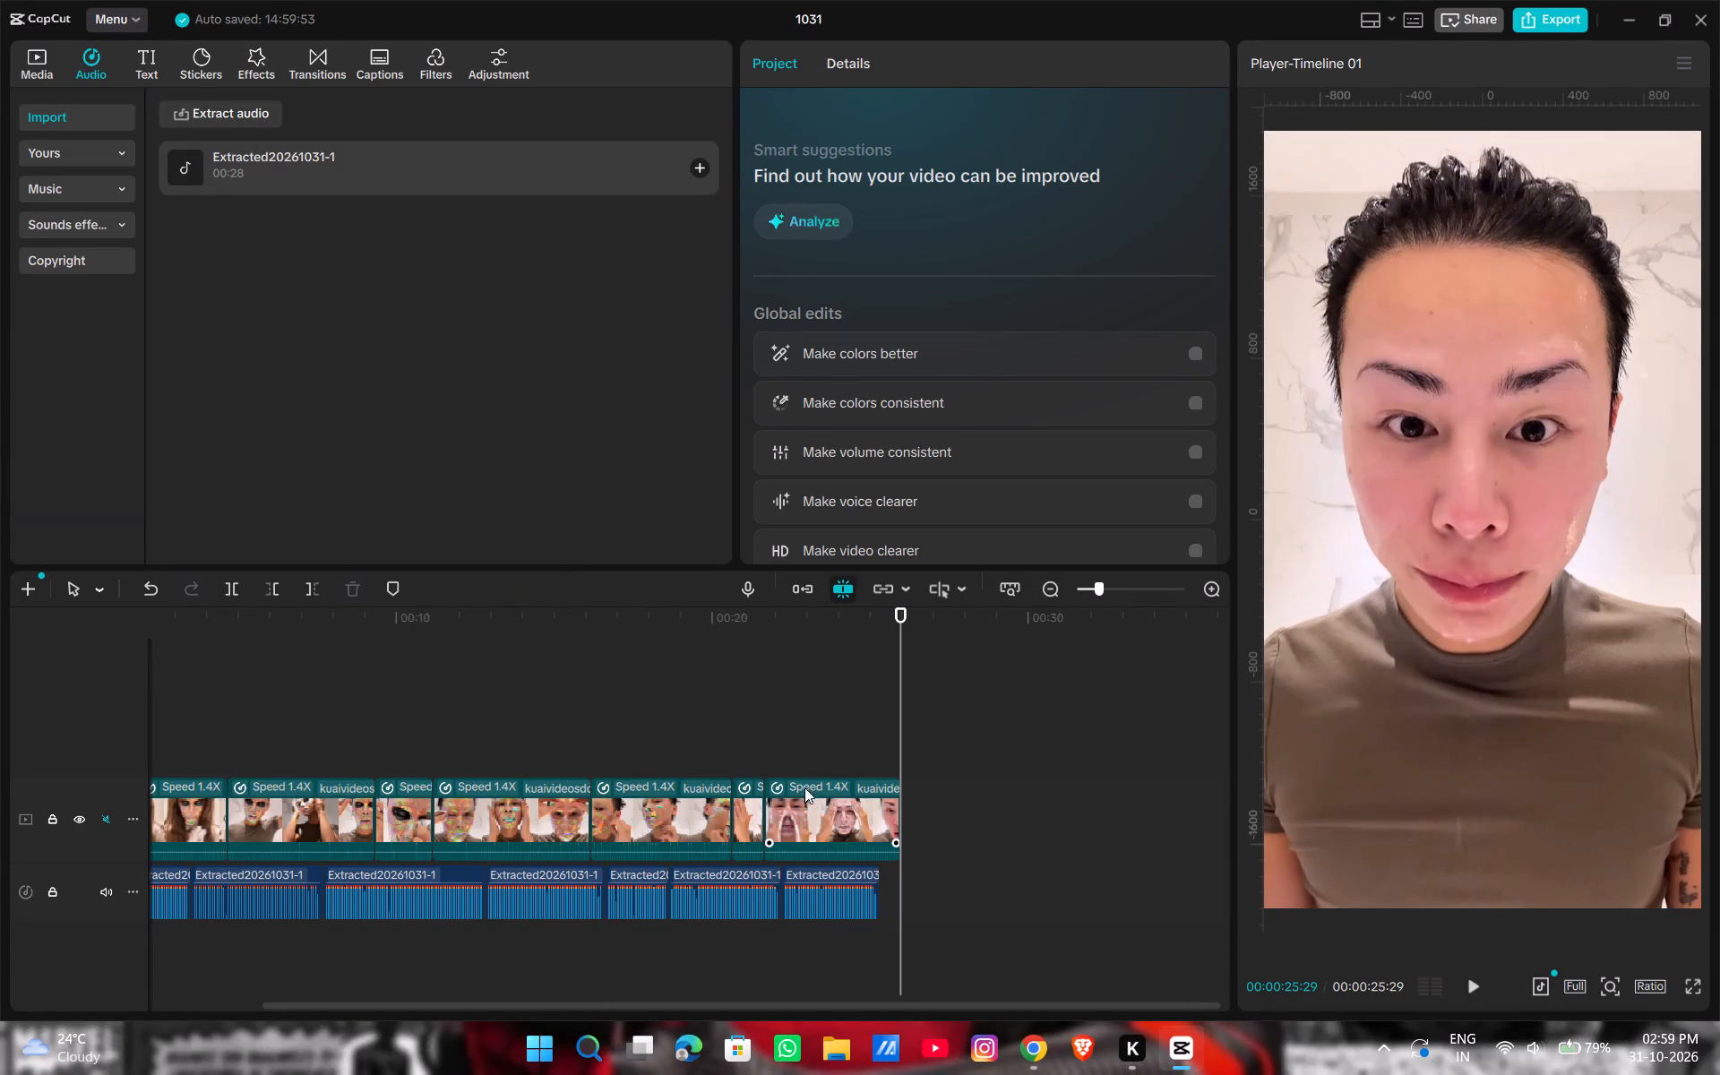
Play the whole edited video from 00:00:00:00 to its end to check it against the voiceover, and return to the start.
drag(901, 726, 76, 696)
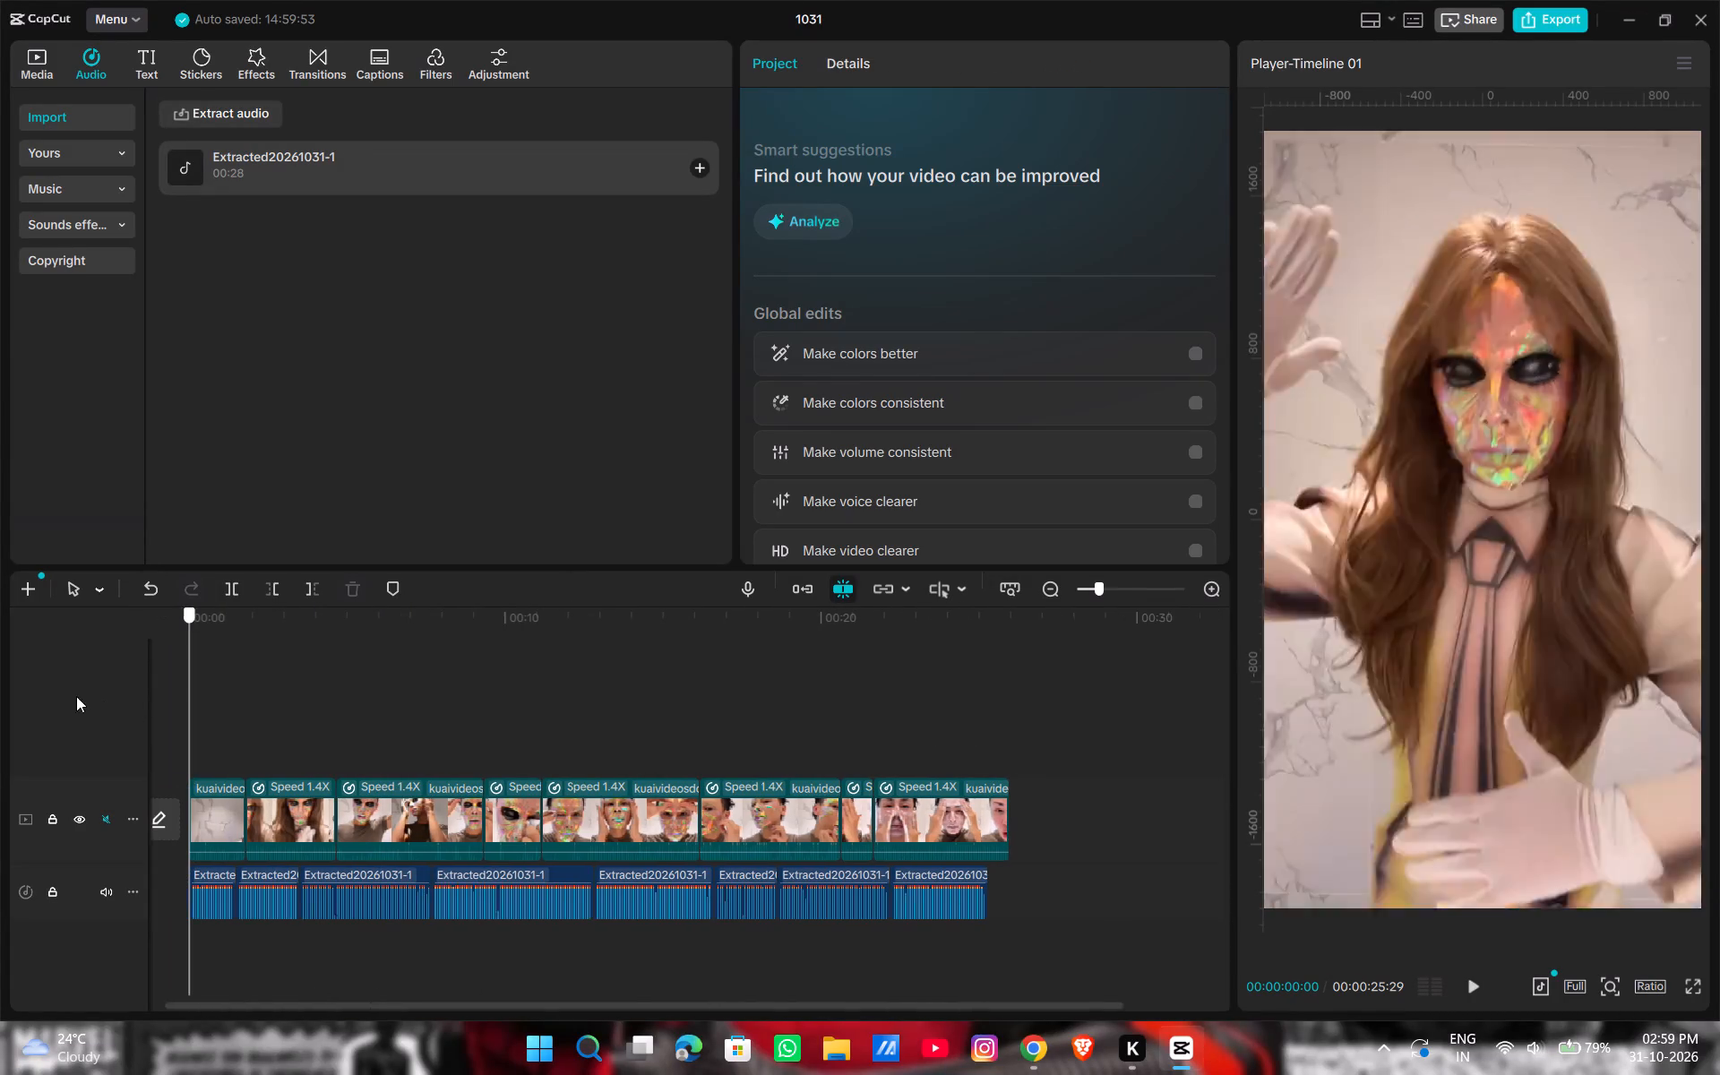
drag(76, 696, 38, 695)
key(space)
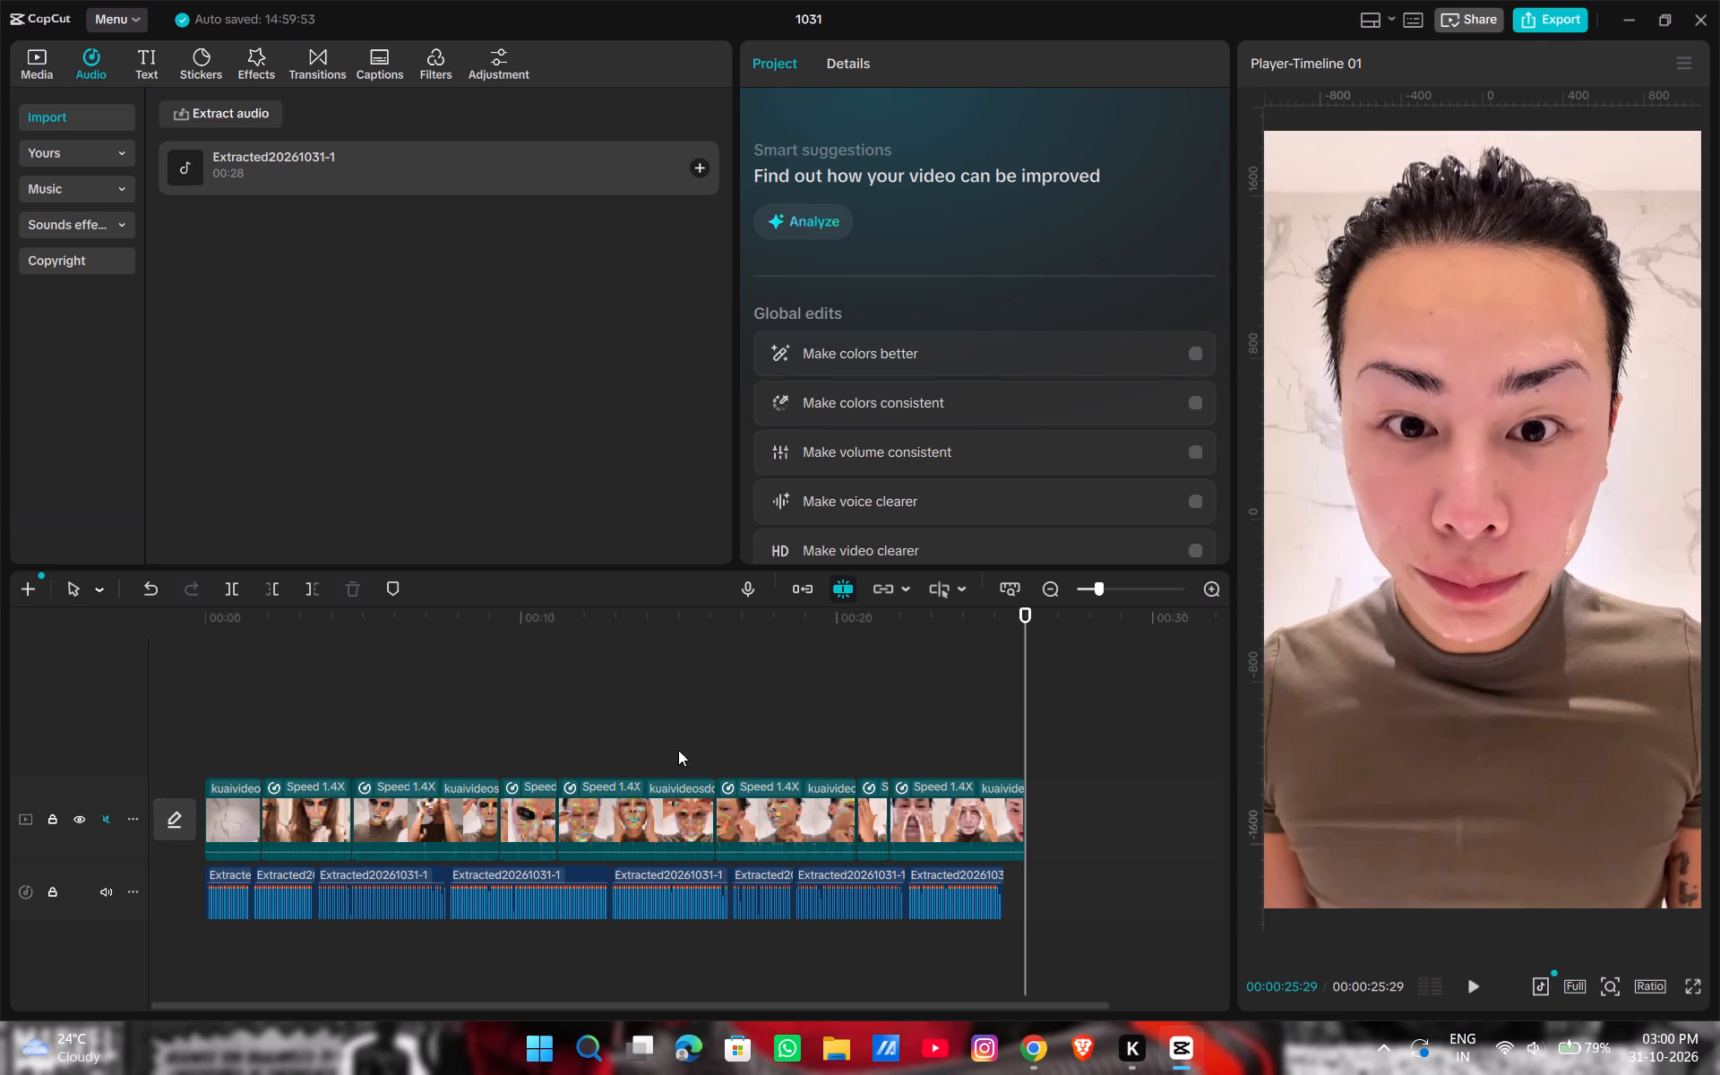
drag(1022, 703, 1005, 718)
drag(1005, 718, 39, 741)
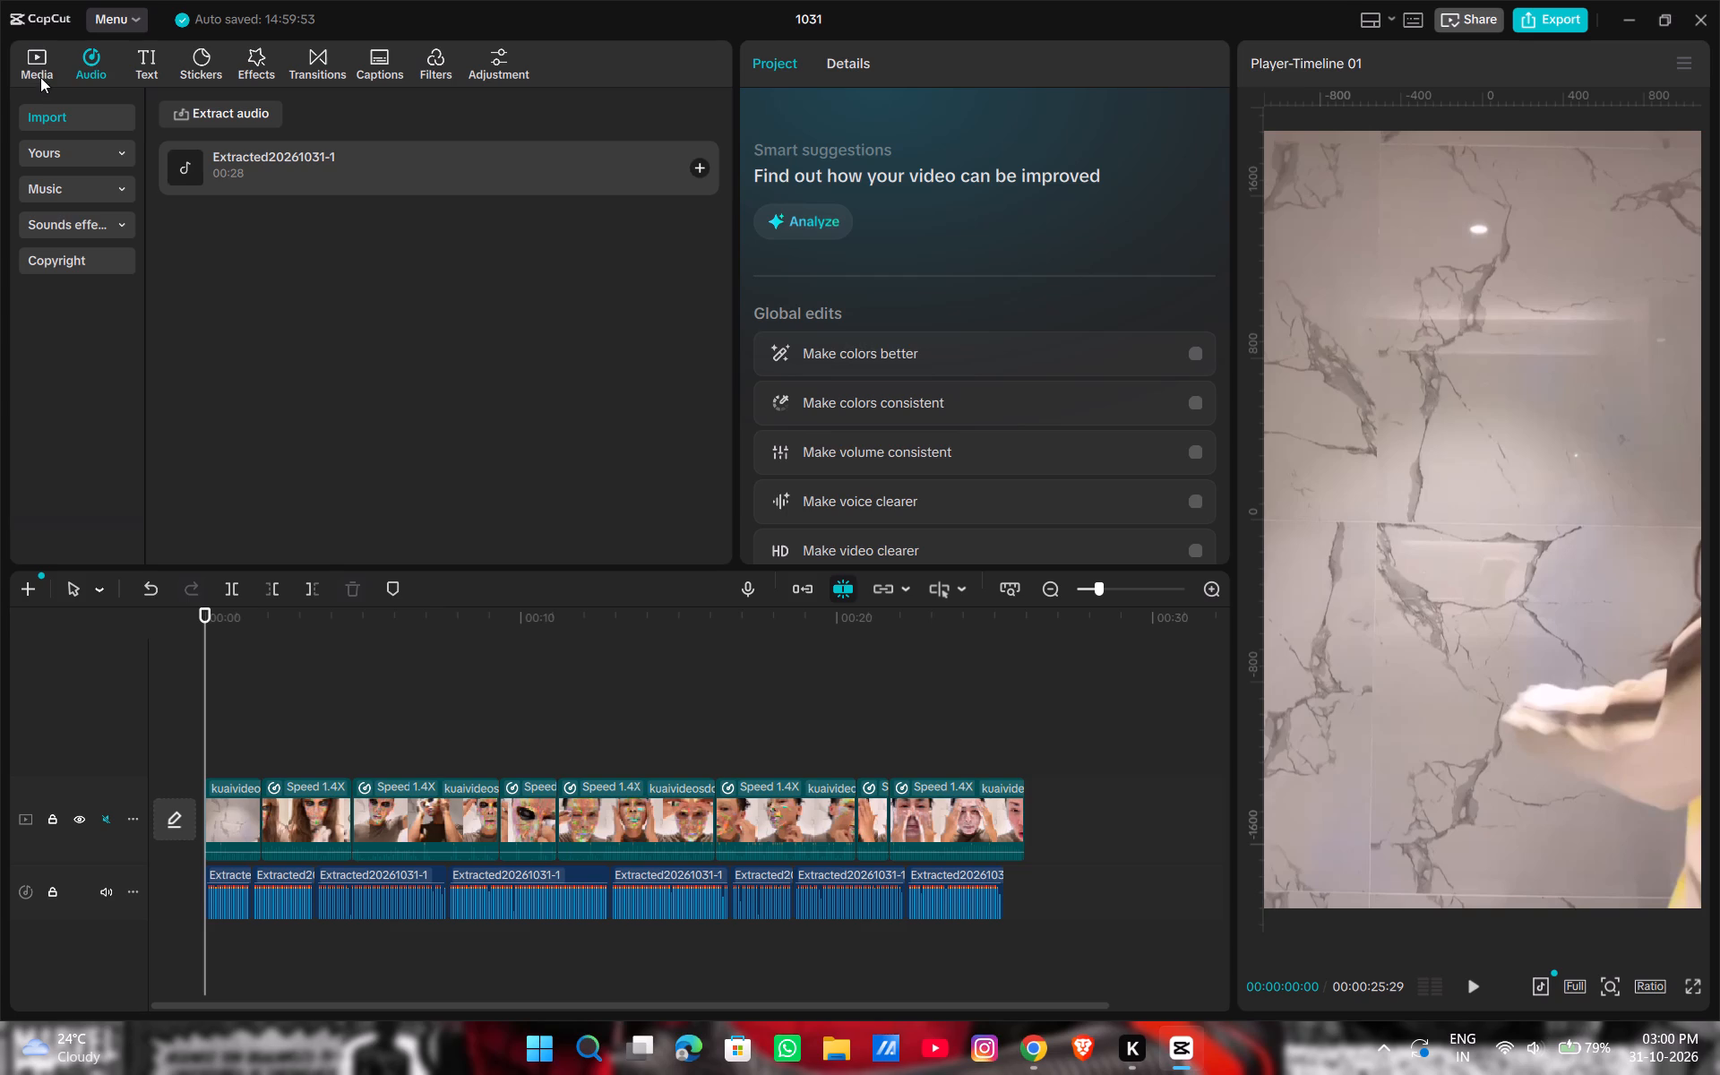
Browse the Featured and Halloween filters for a look for the video, and return to the project's media.
click(40, 69)
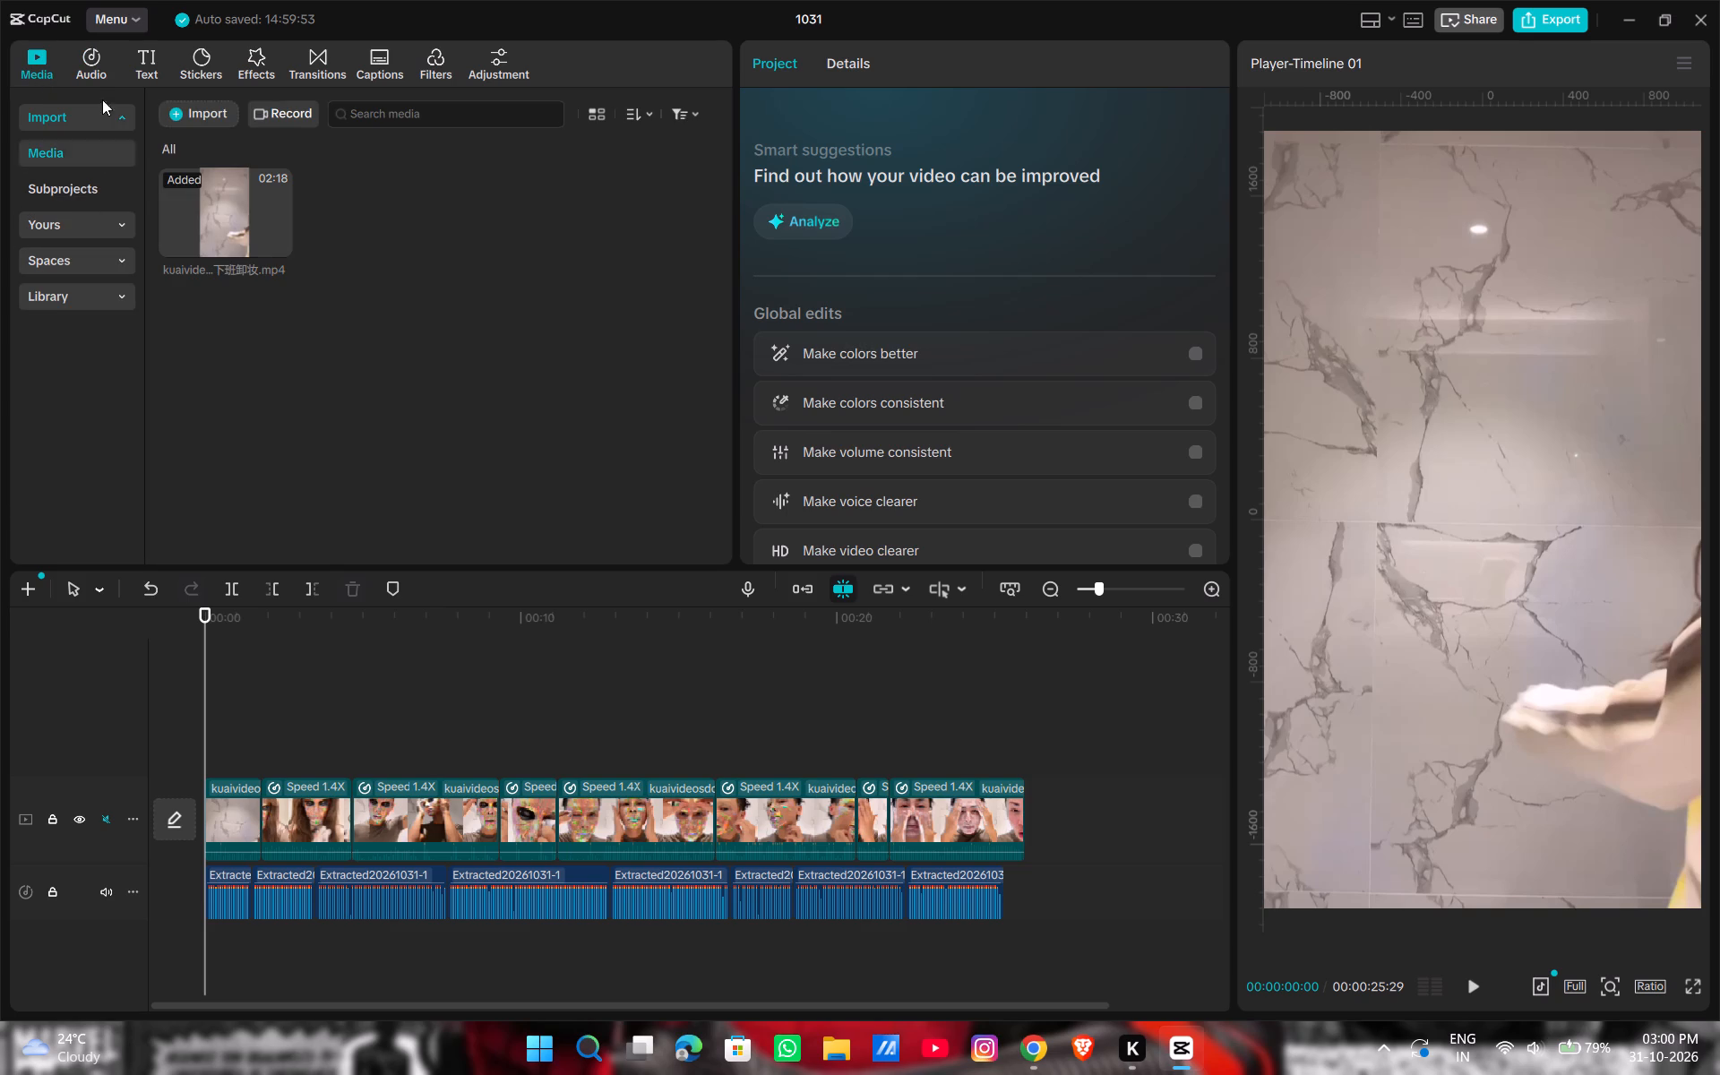
click(423, 58)
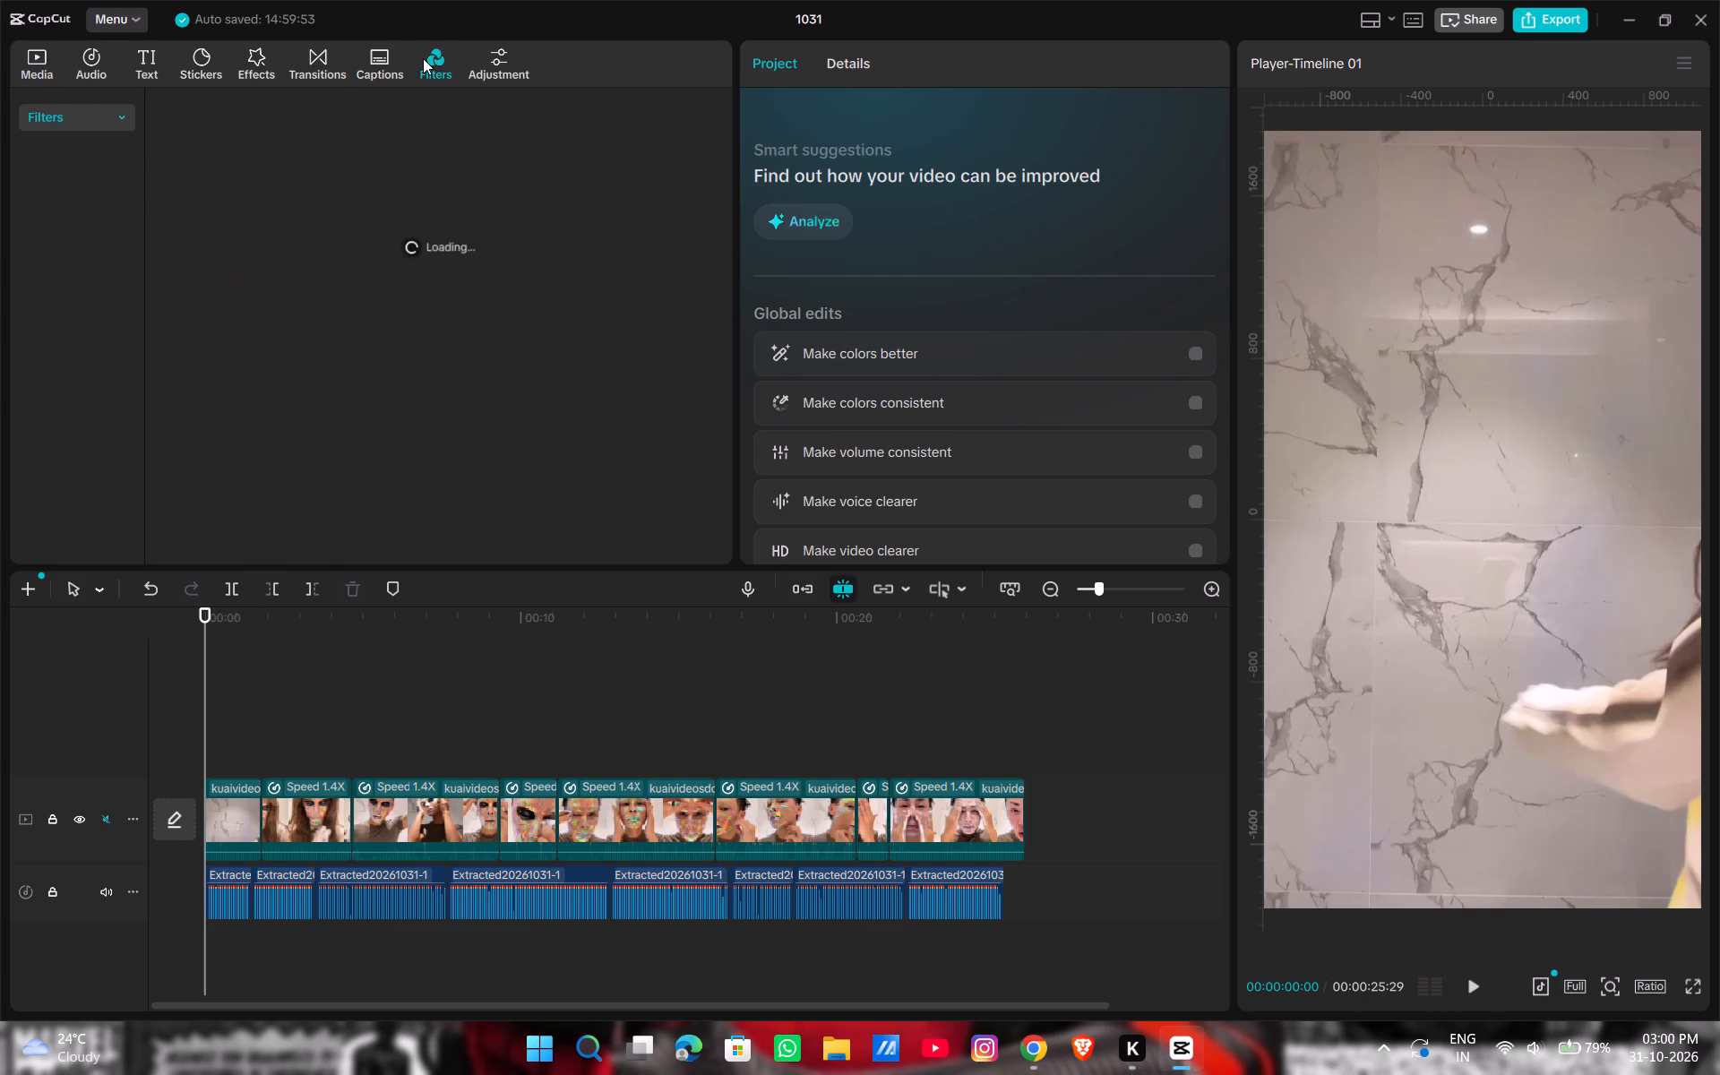
scroll(251, 210, down, 9)
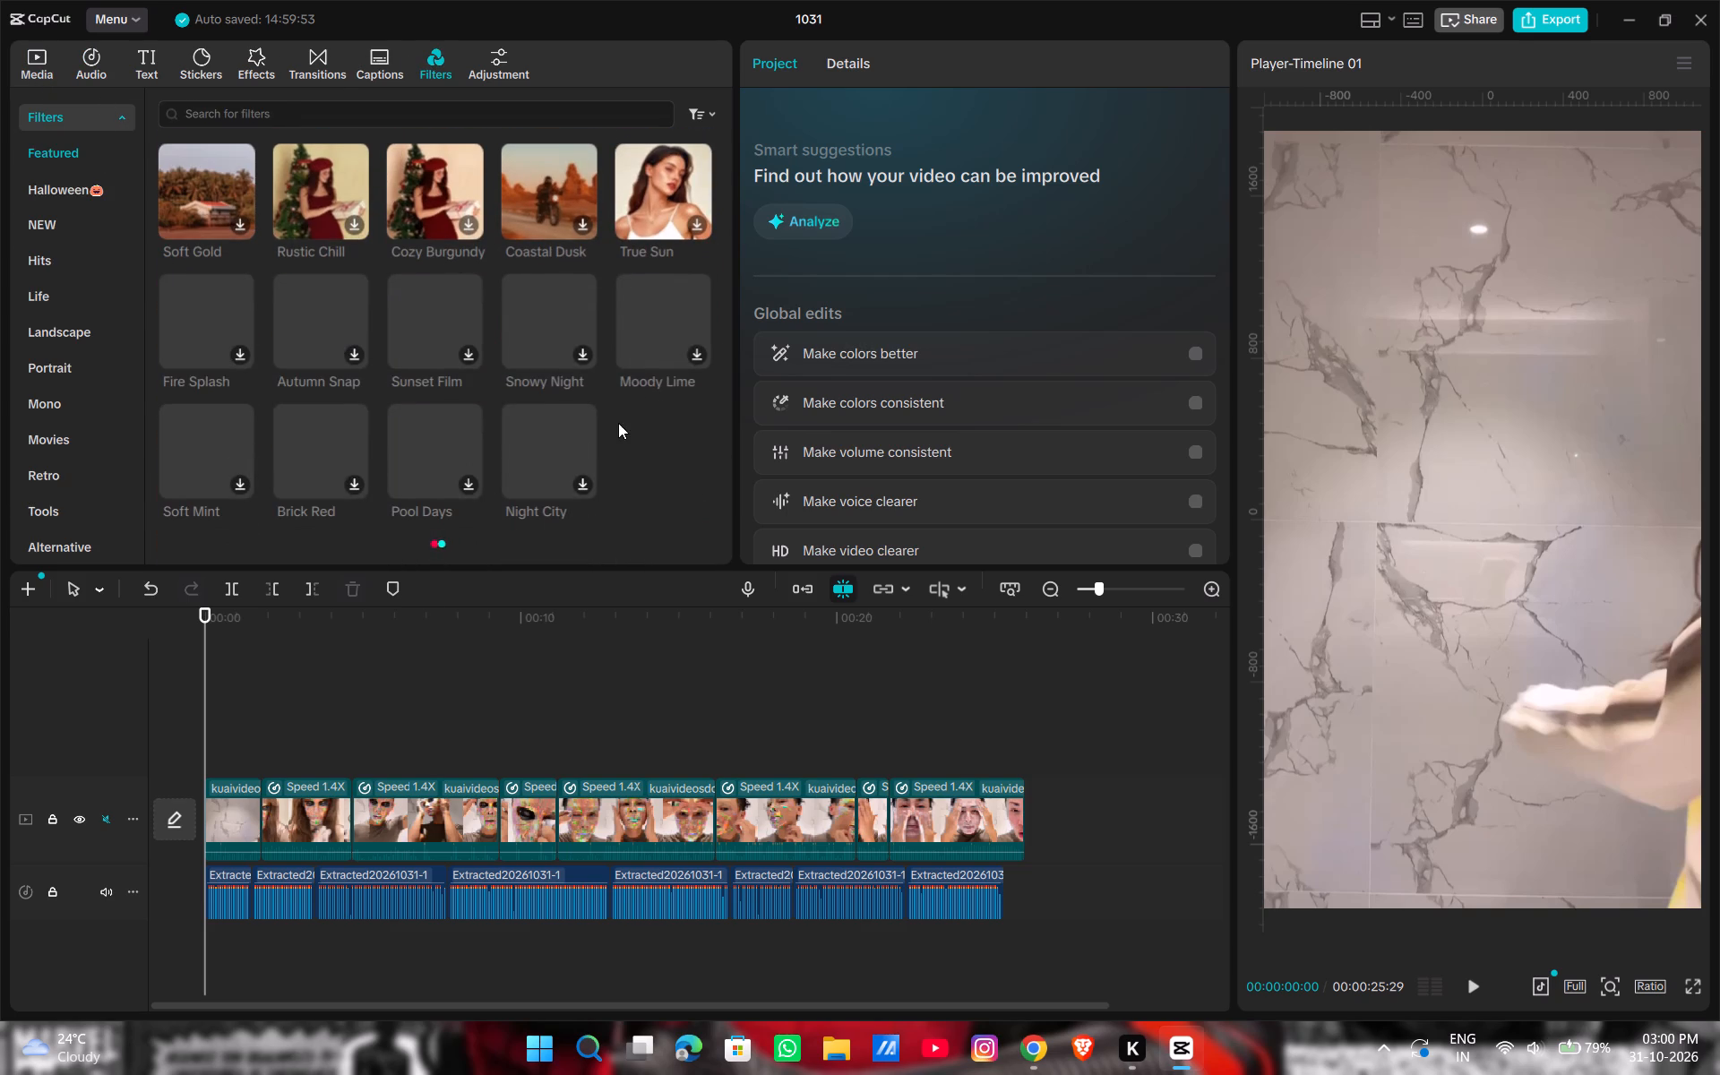
scroll(641, 424, down, 4)
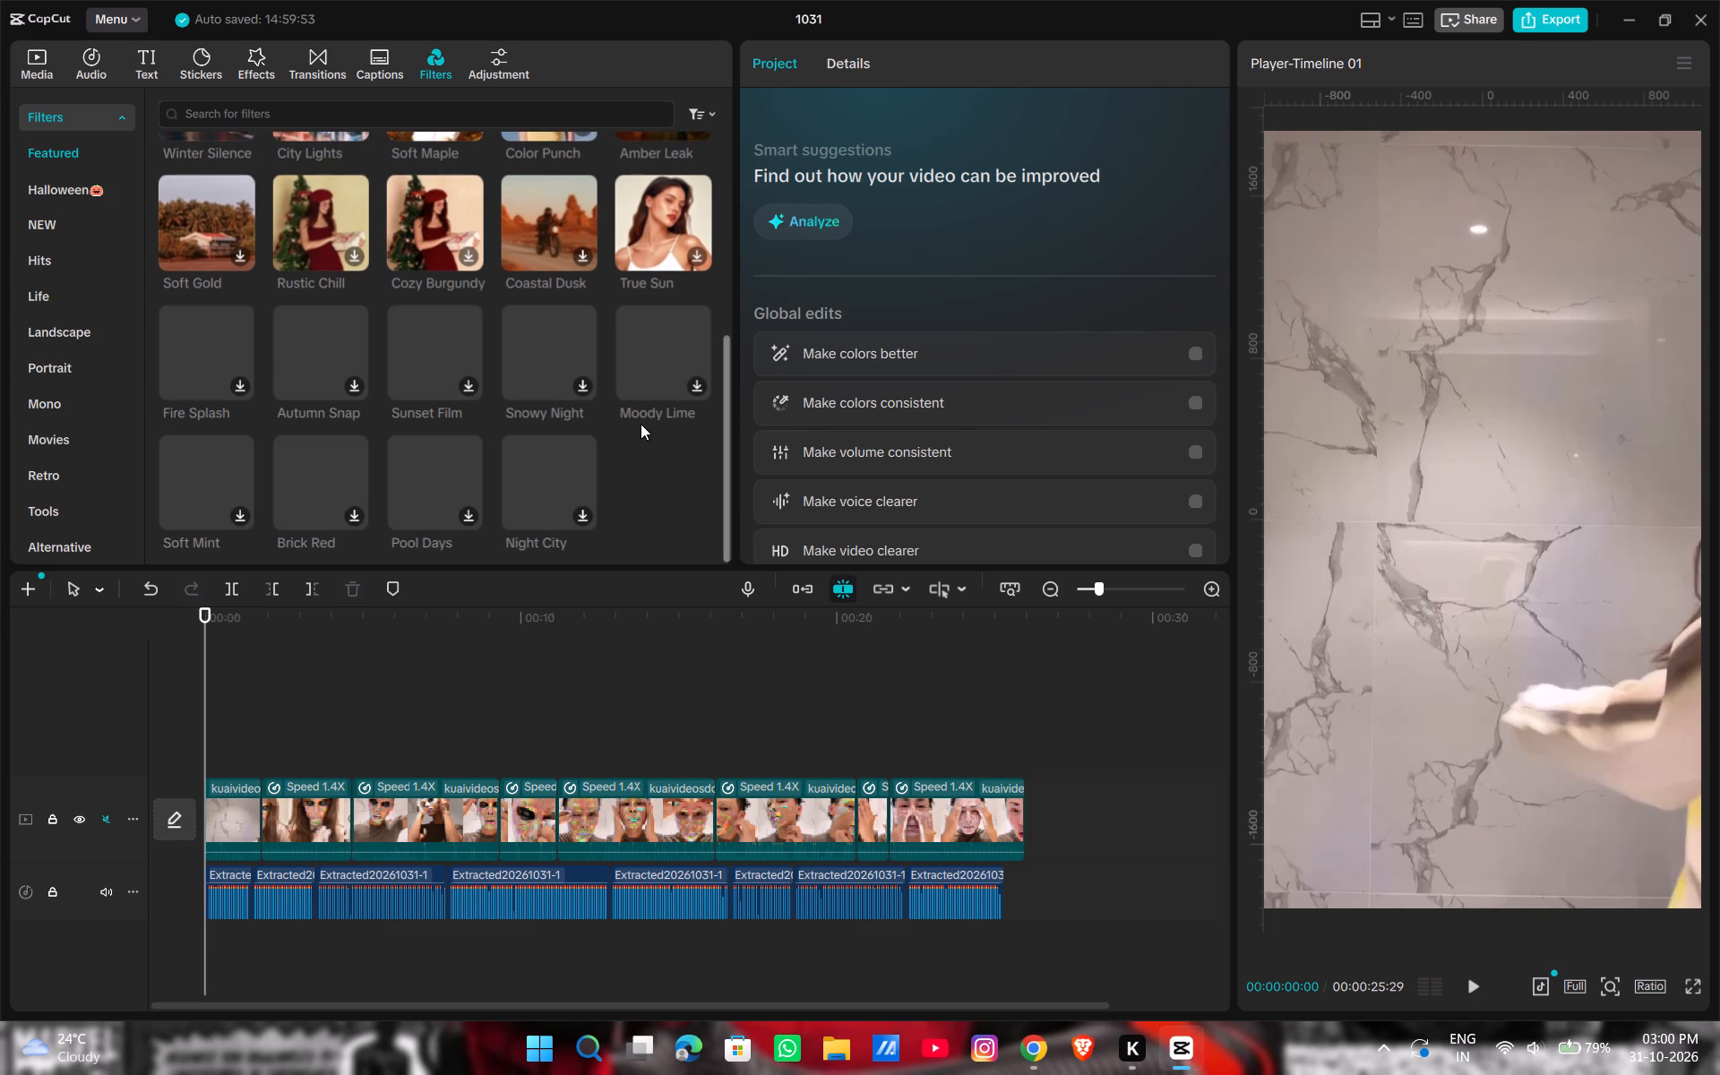
scroll(641, 424, up, 10)
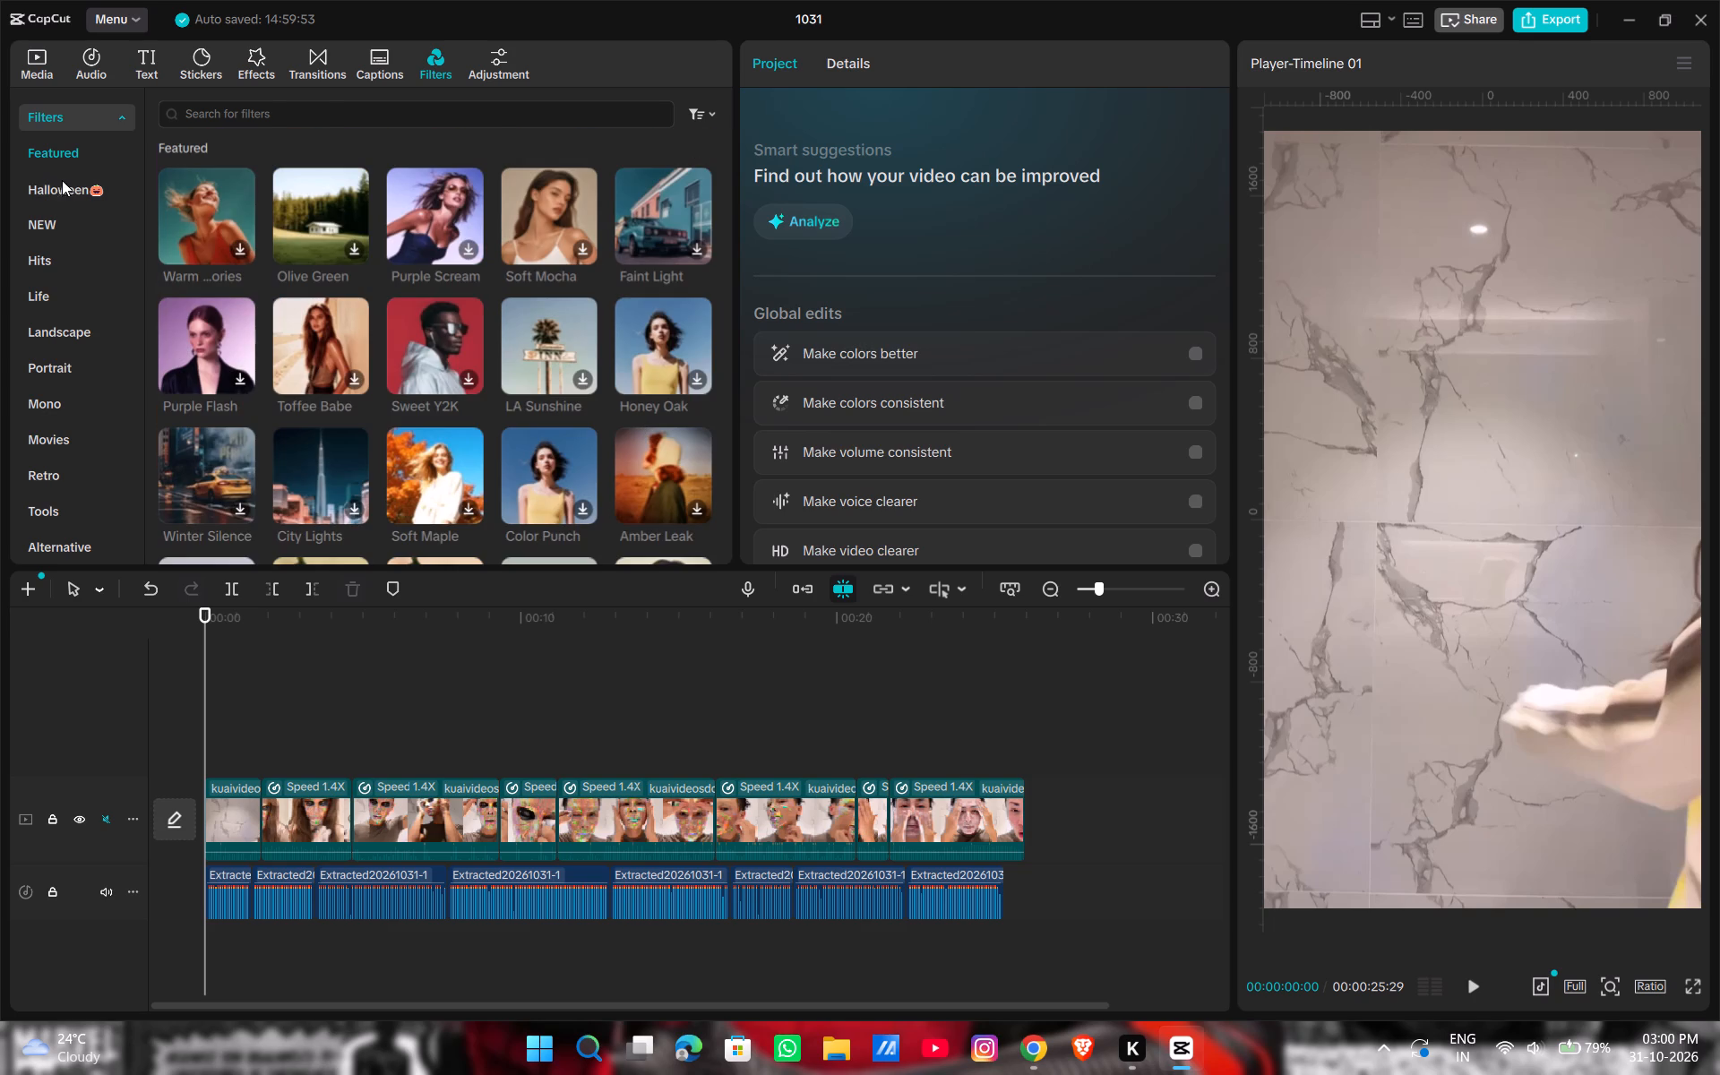
click(82, 195)
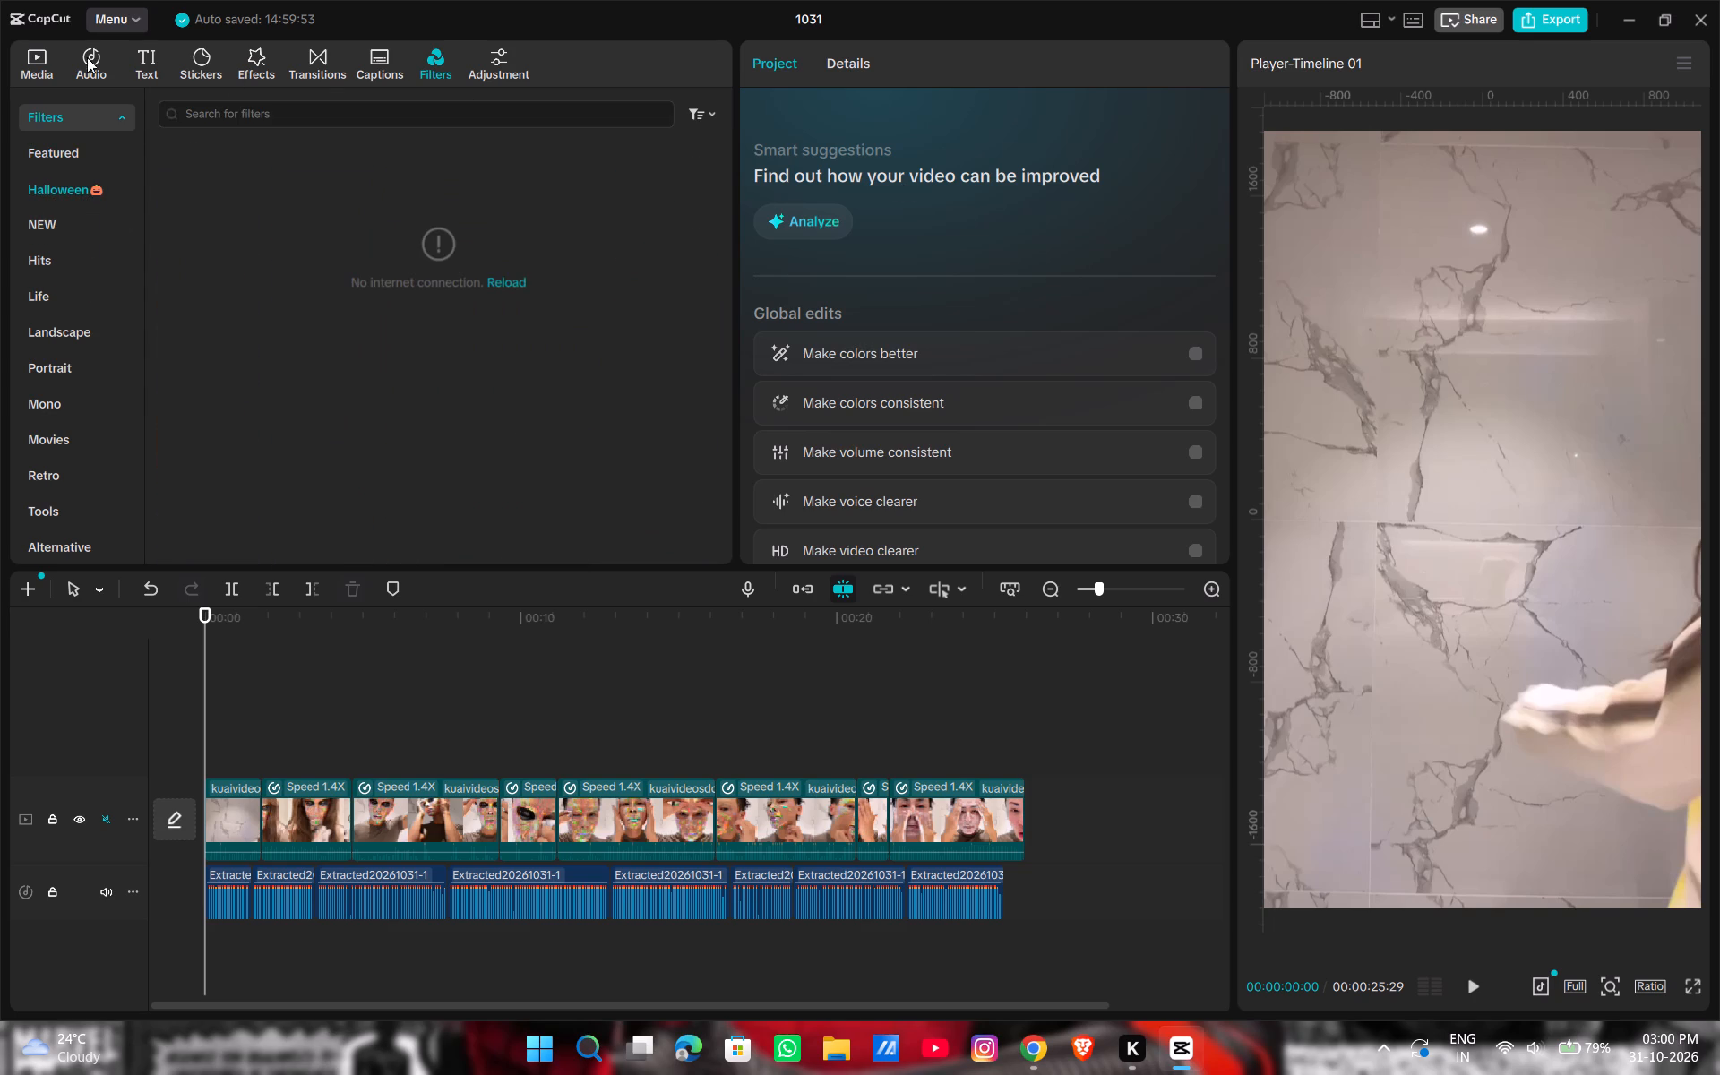
click(23, 57)
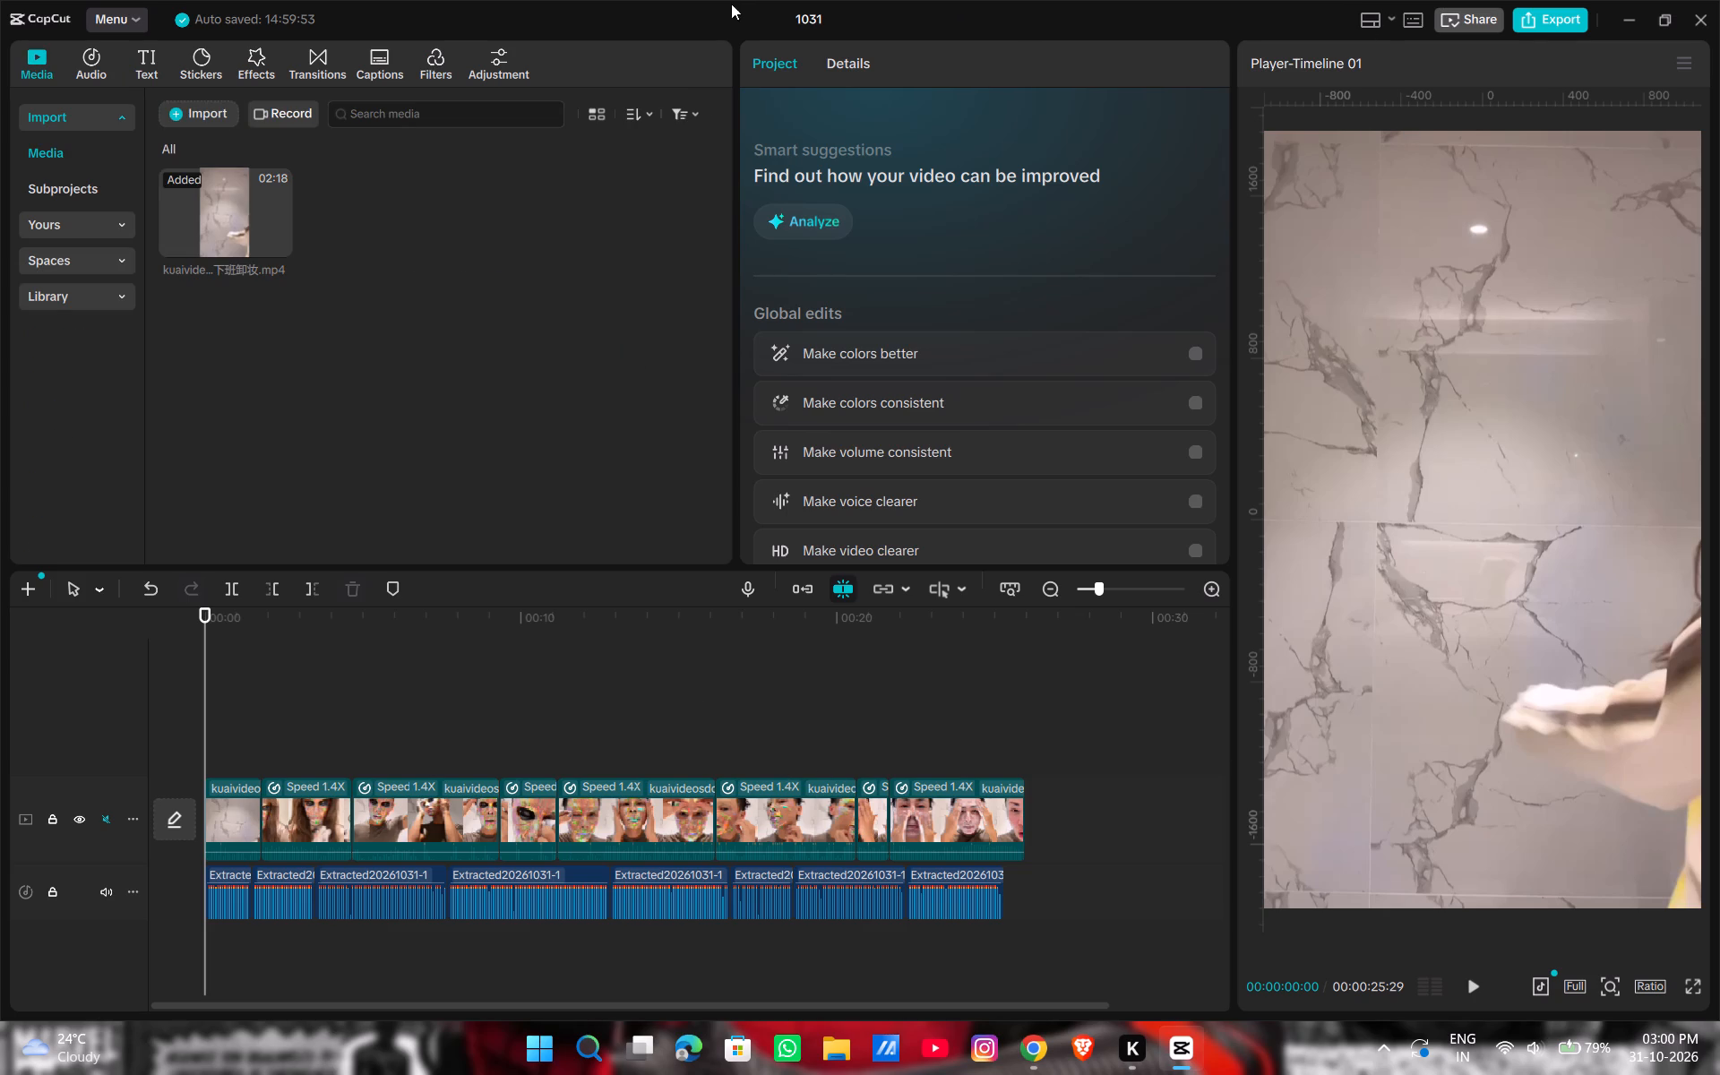
Export the video as 1031 to D:/capcut at 1080P in mp4 format, and dismiss the sharing and feedback dialogs.
click(1536, 16)
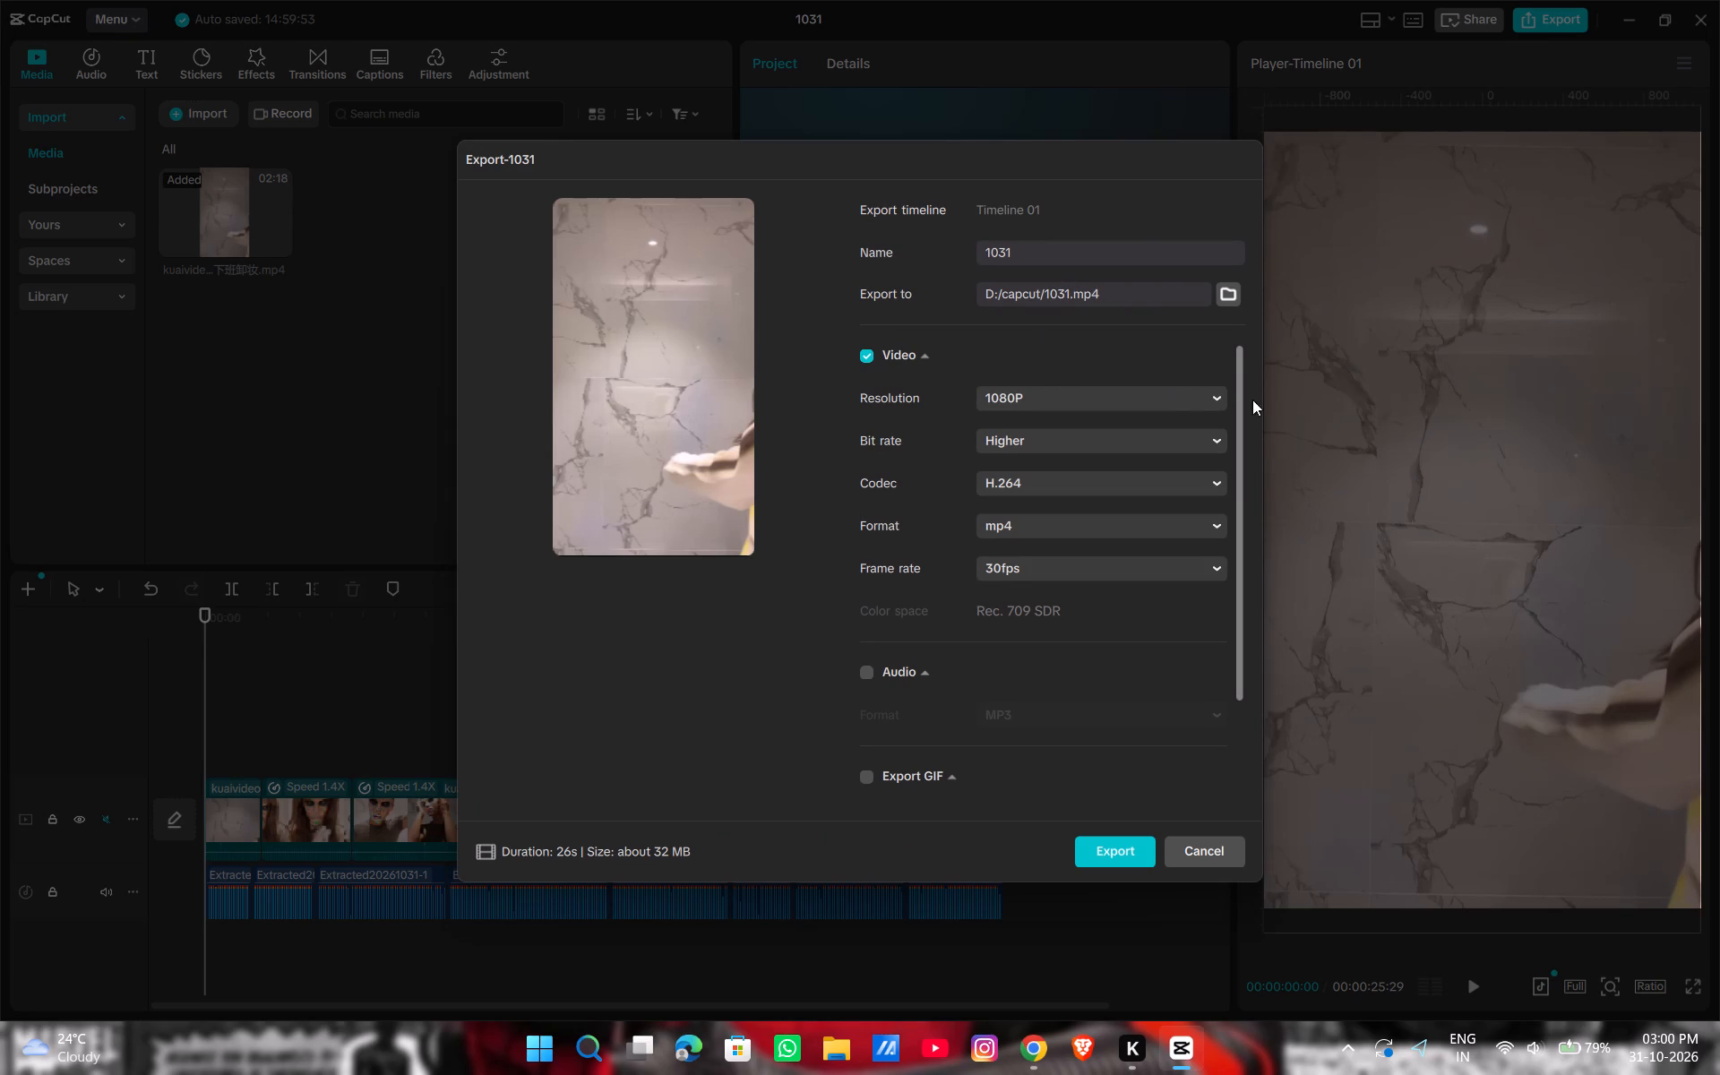
click(1220, 395)
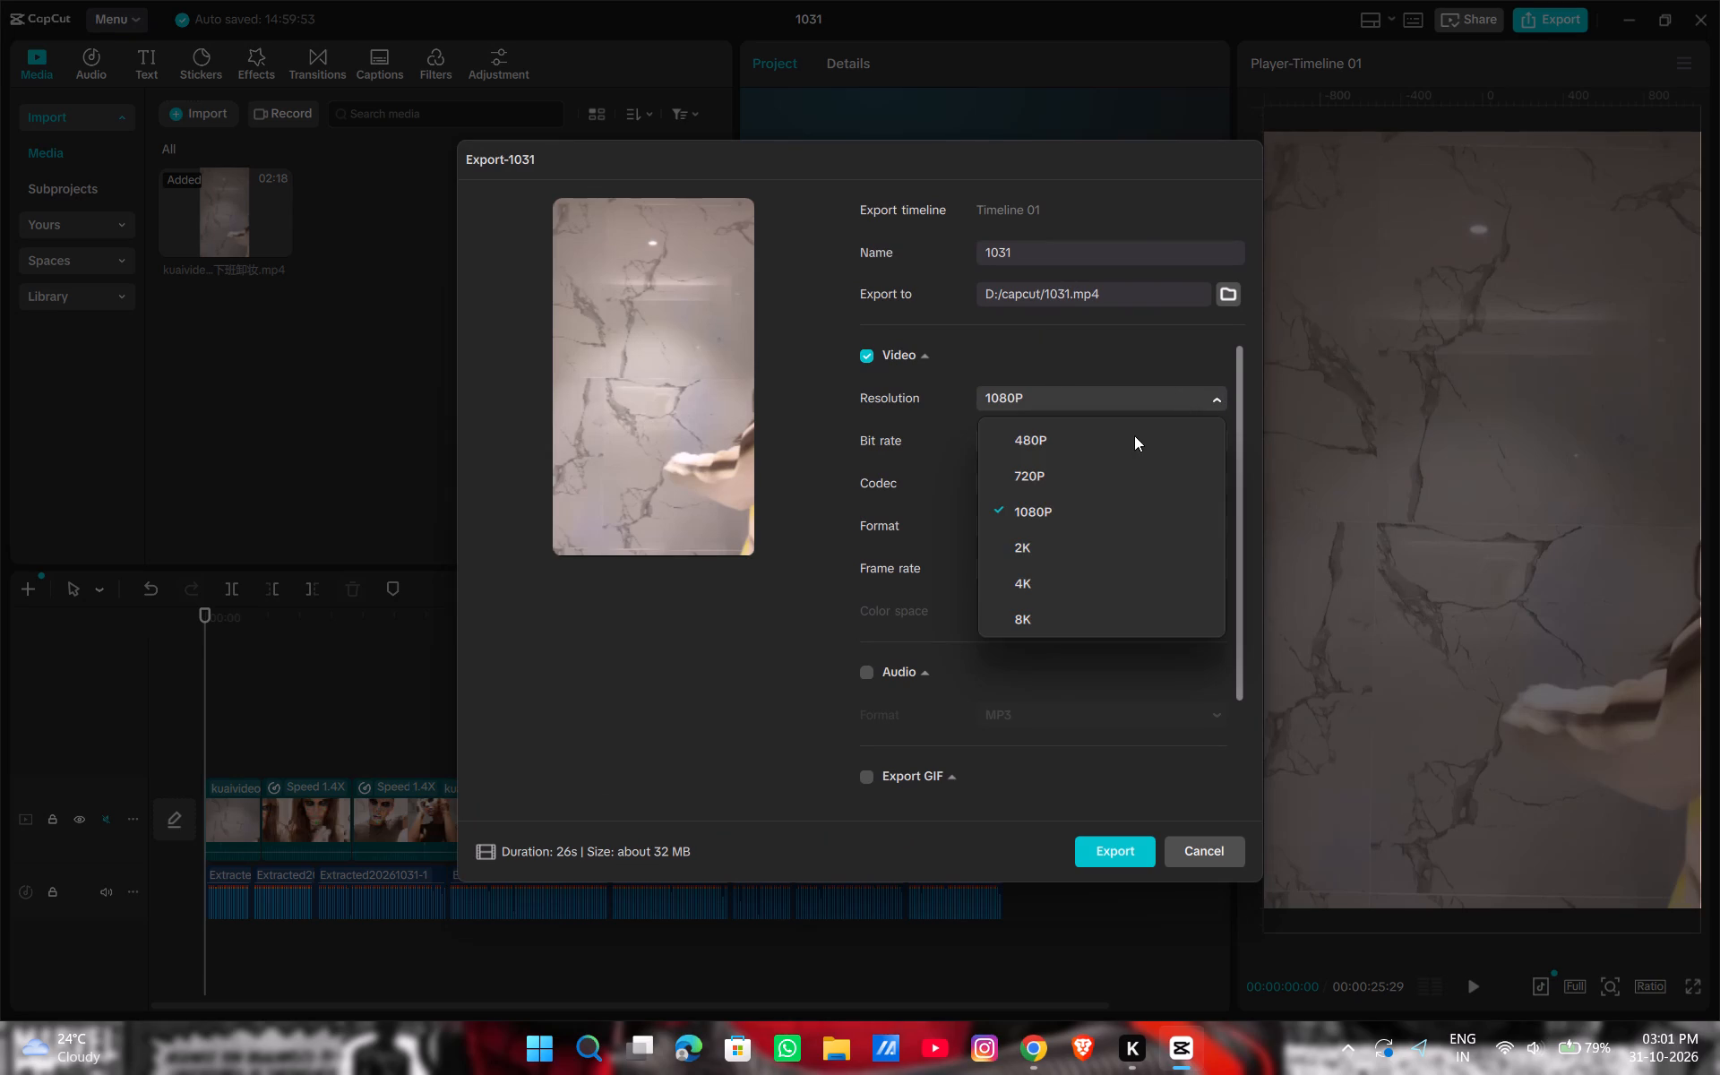
click(1062, 519)
click(1112, 852)
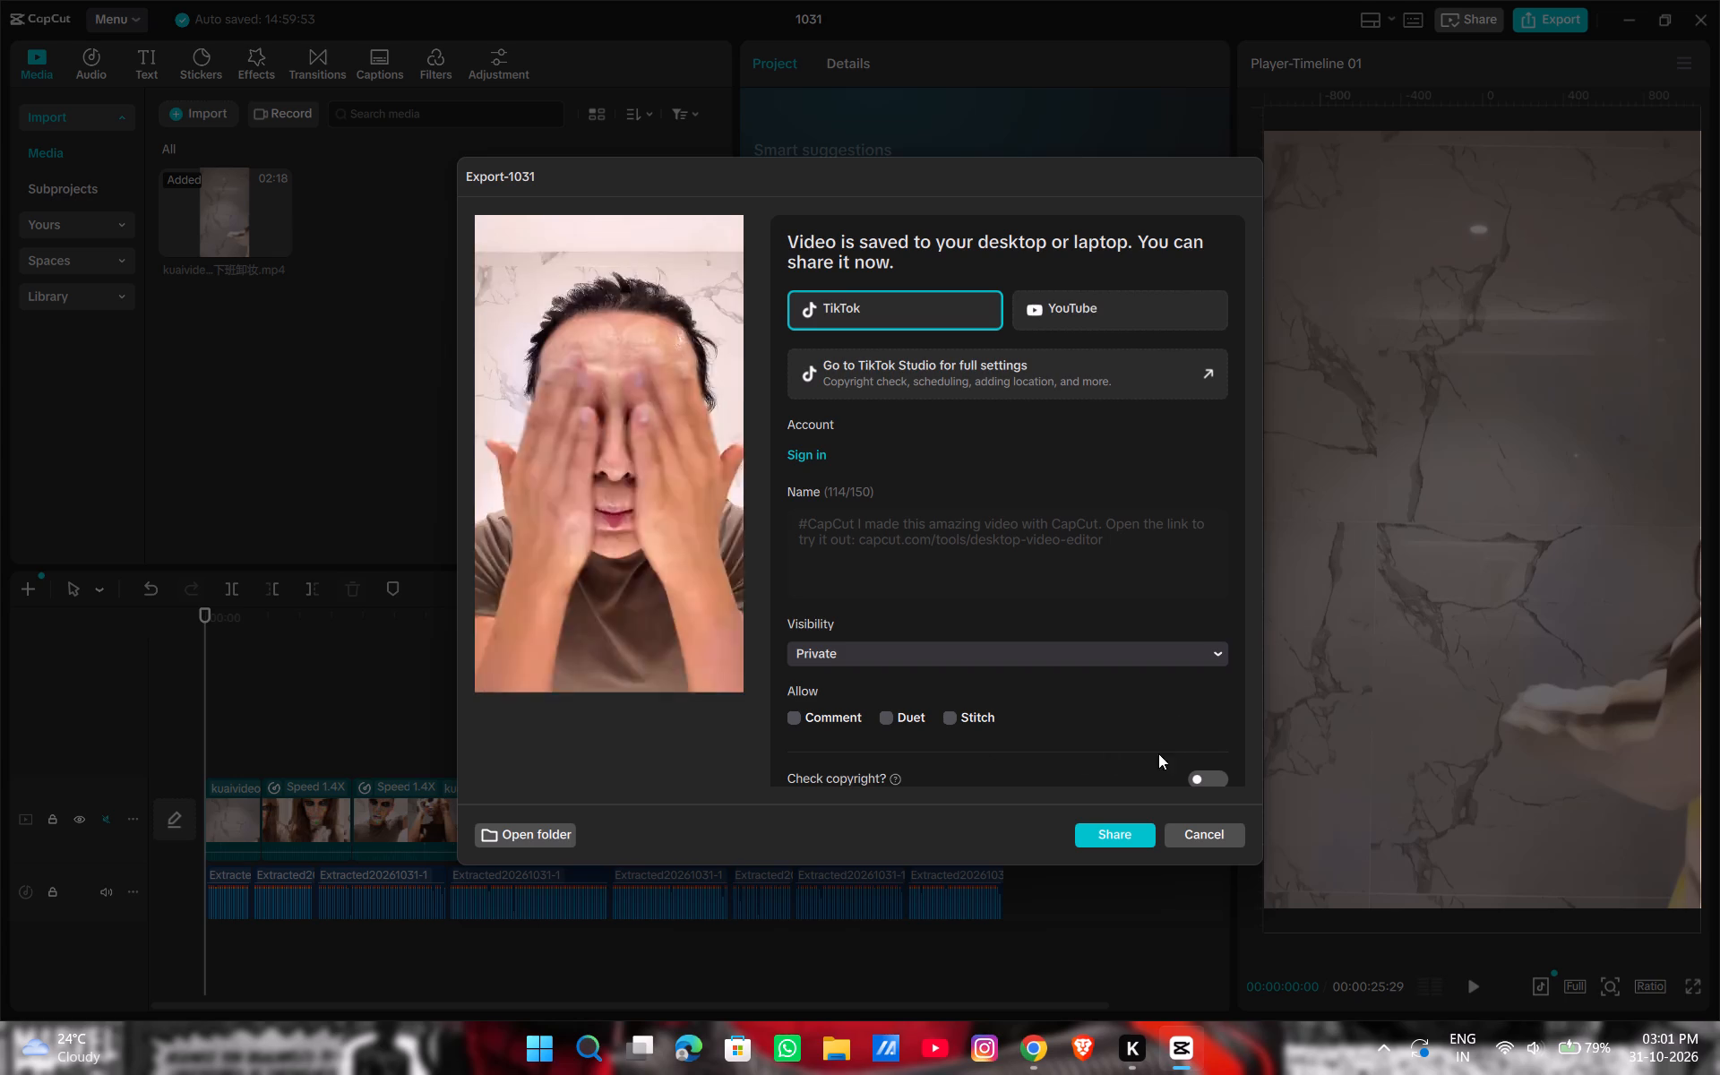
click(1217, 840)
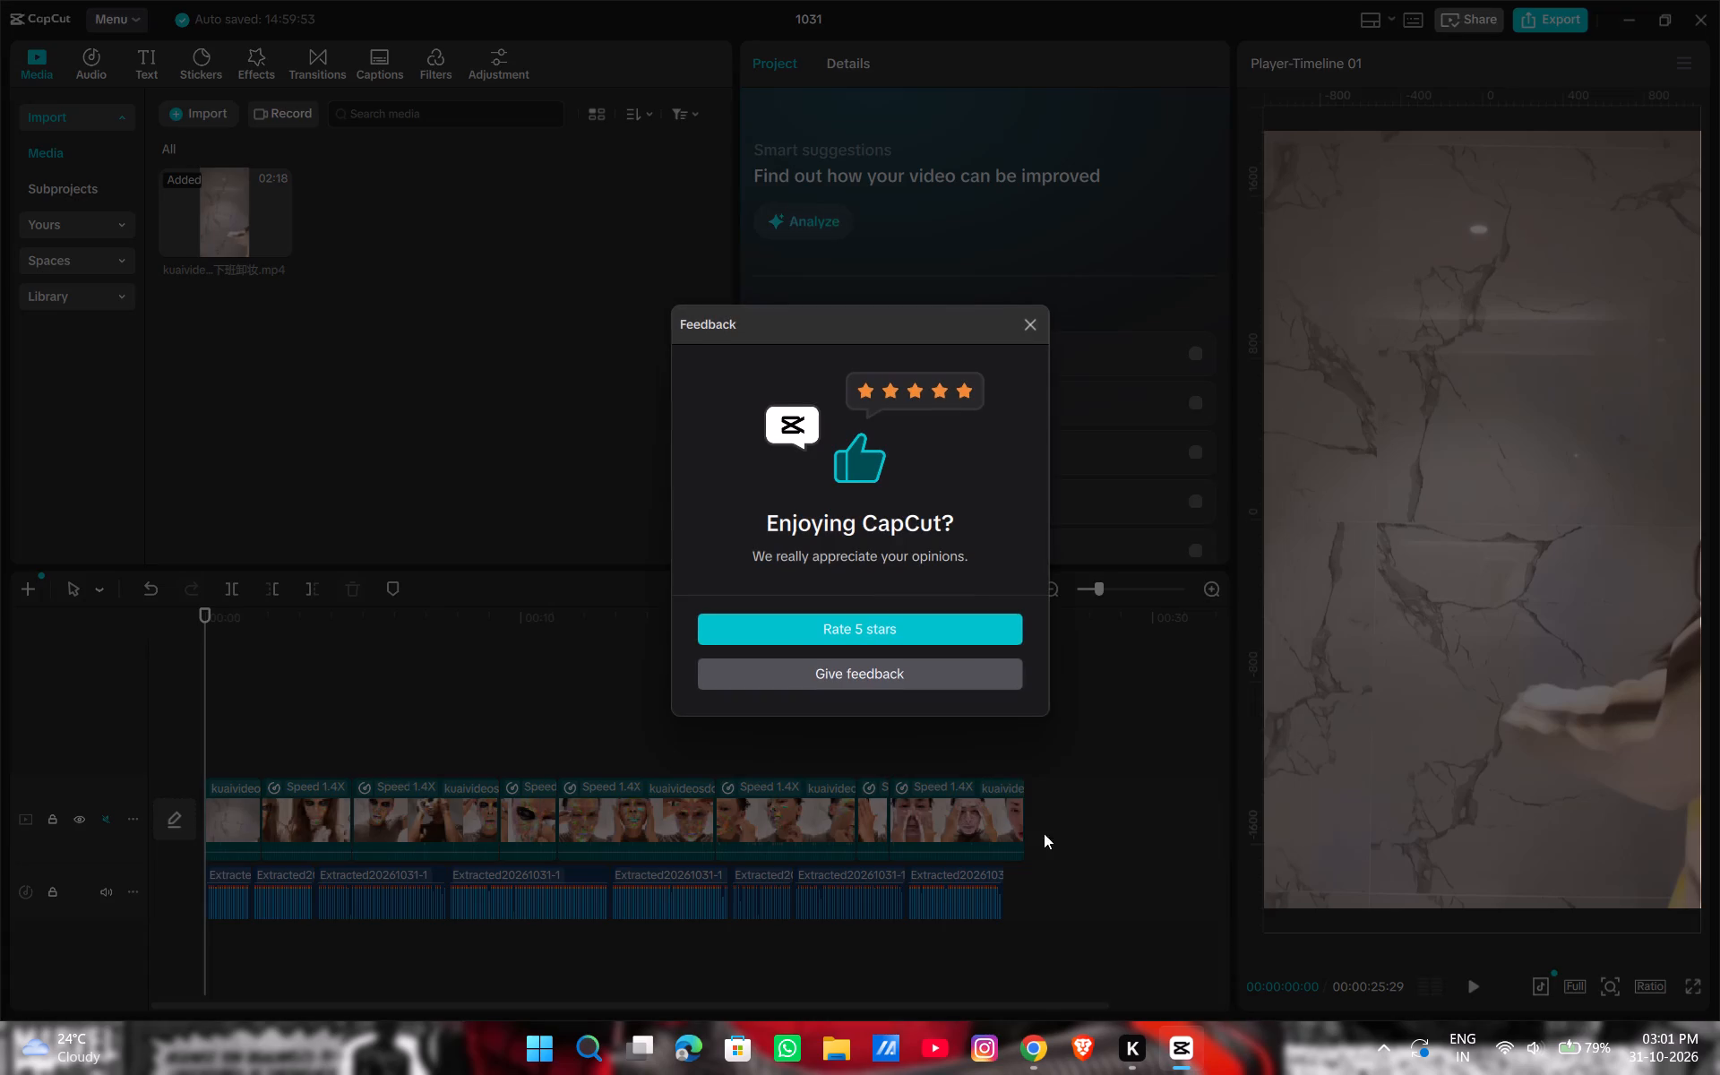
click(1031, 320)
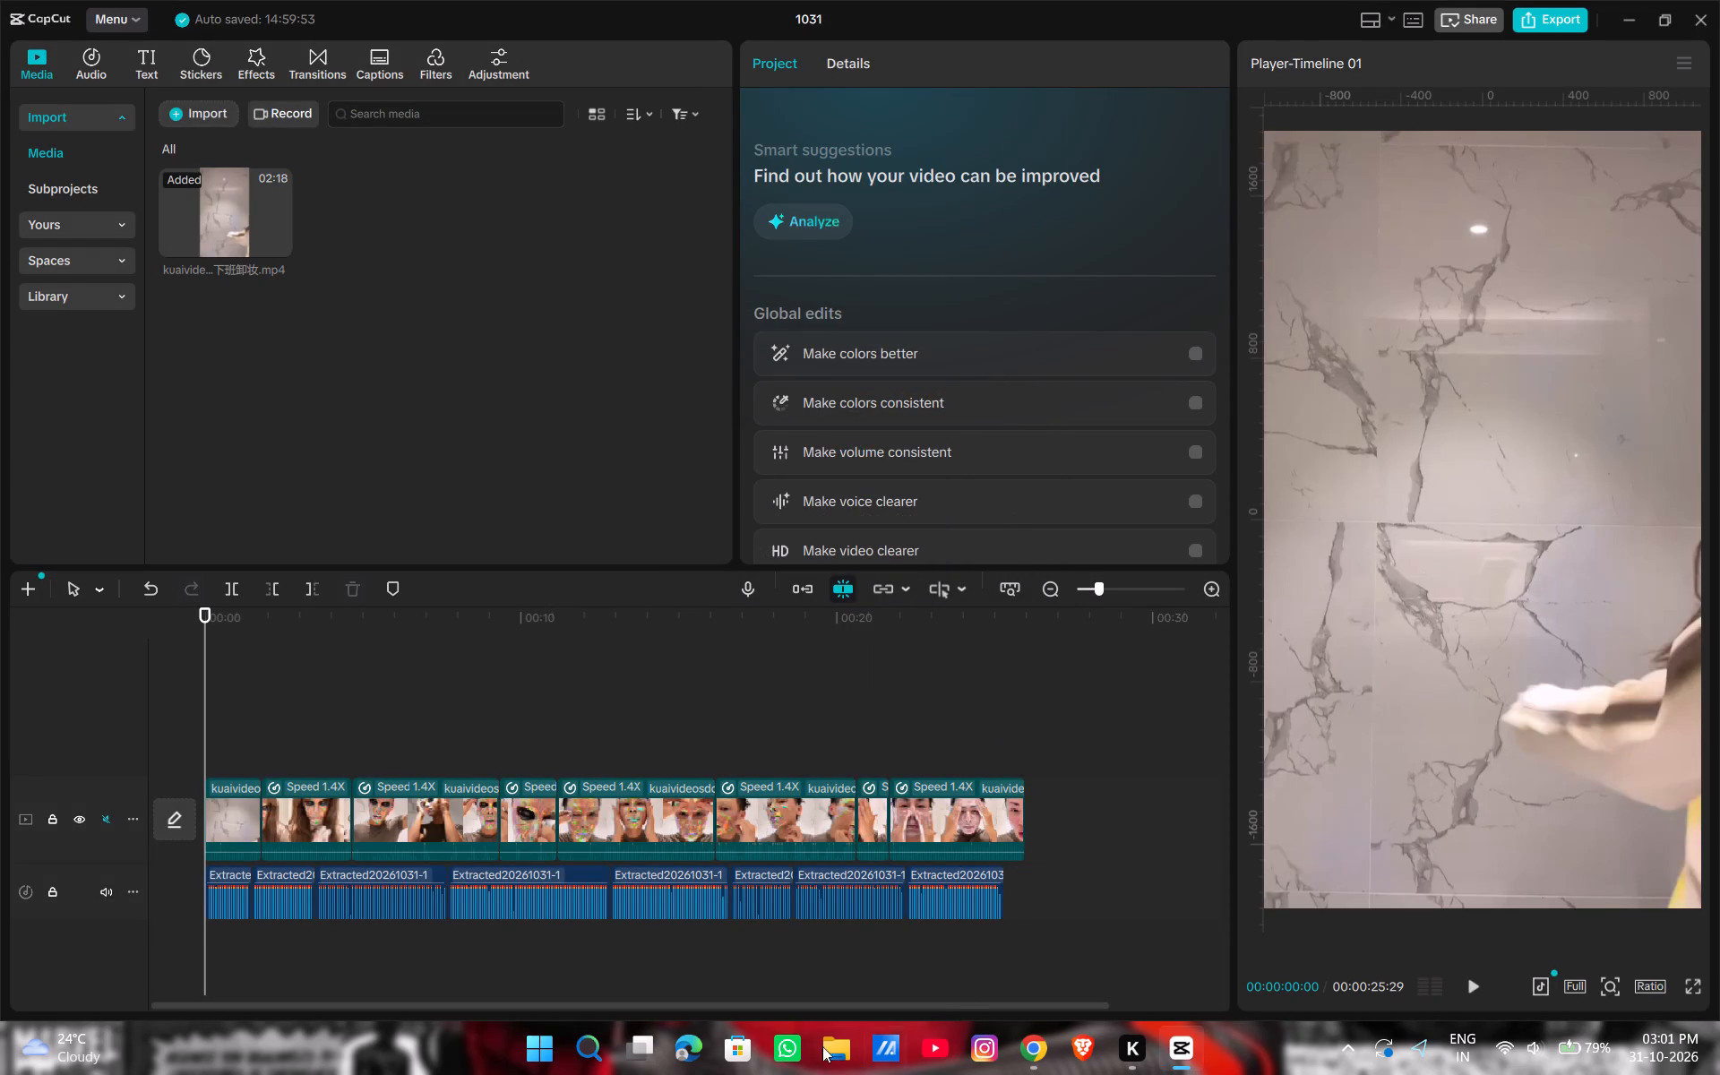
In File Explorer, copy 1031.mp4 from drive D's capcut folder to the V23e 5G phone's Movies folder, and close the window.
click(828, 1043)
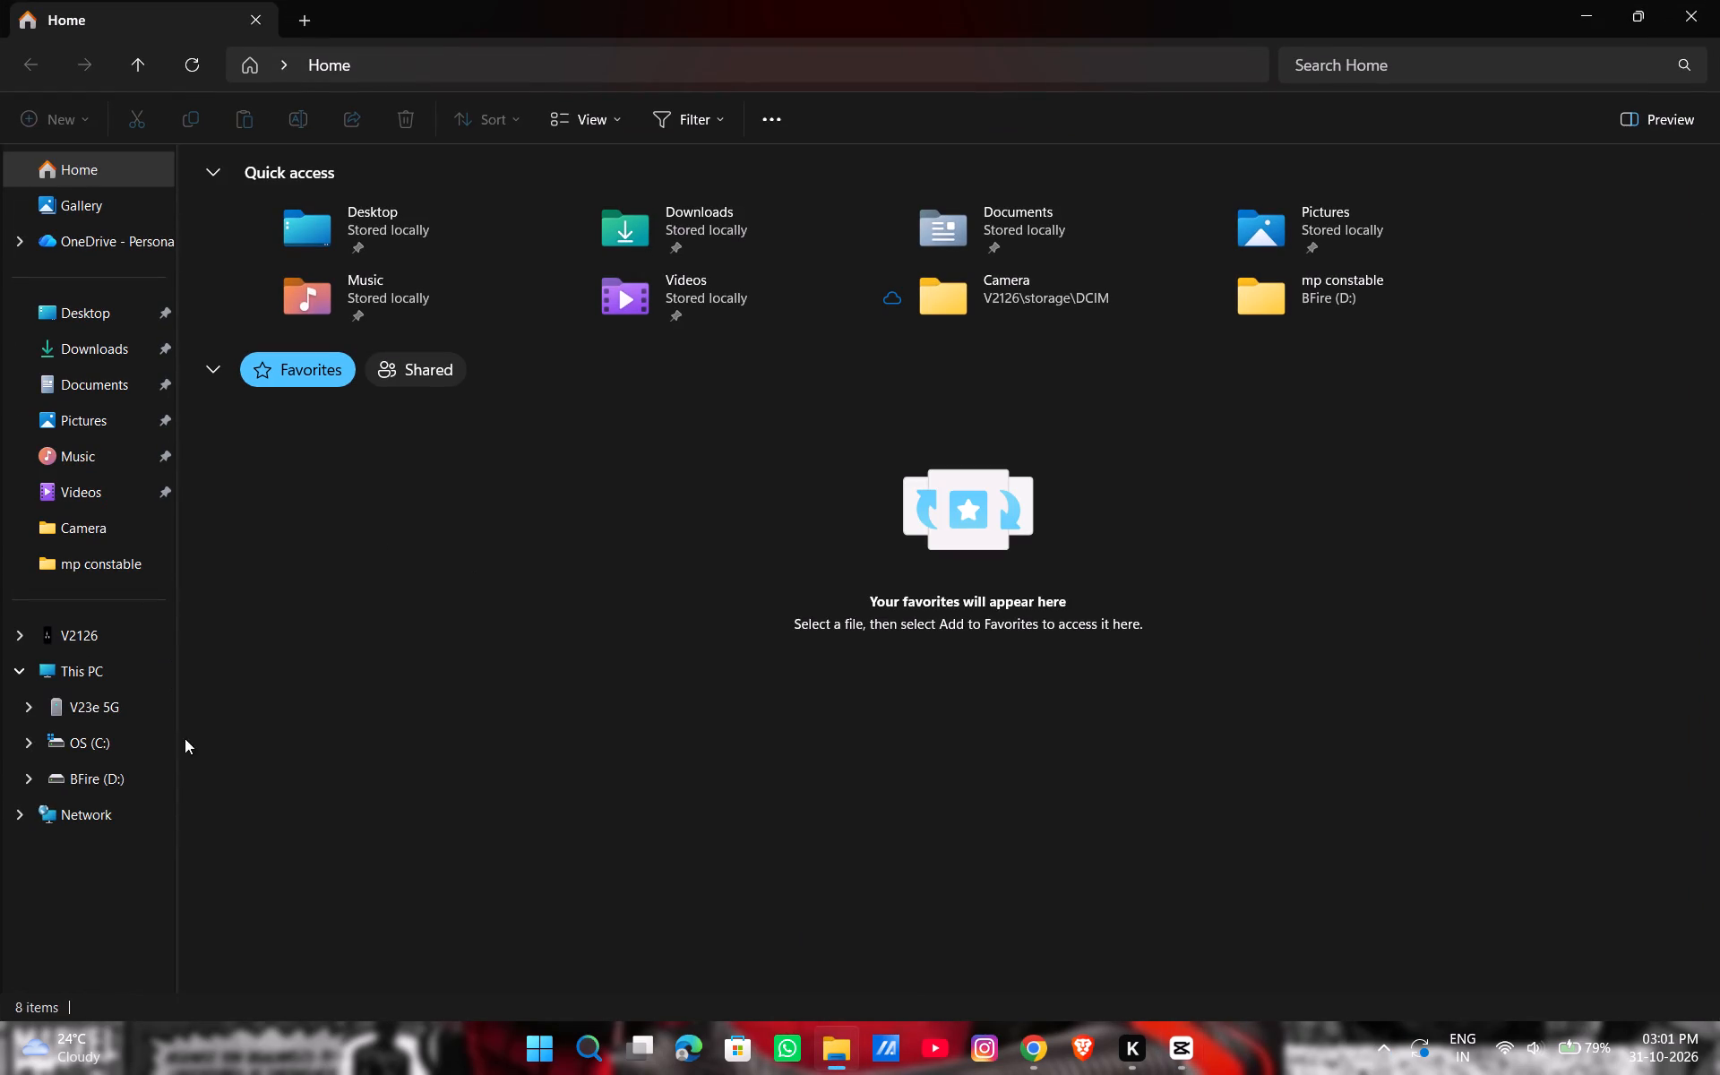
click(115, 774)
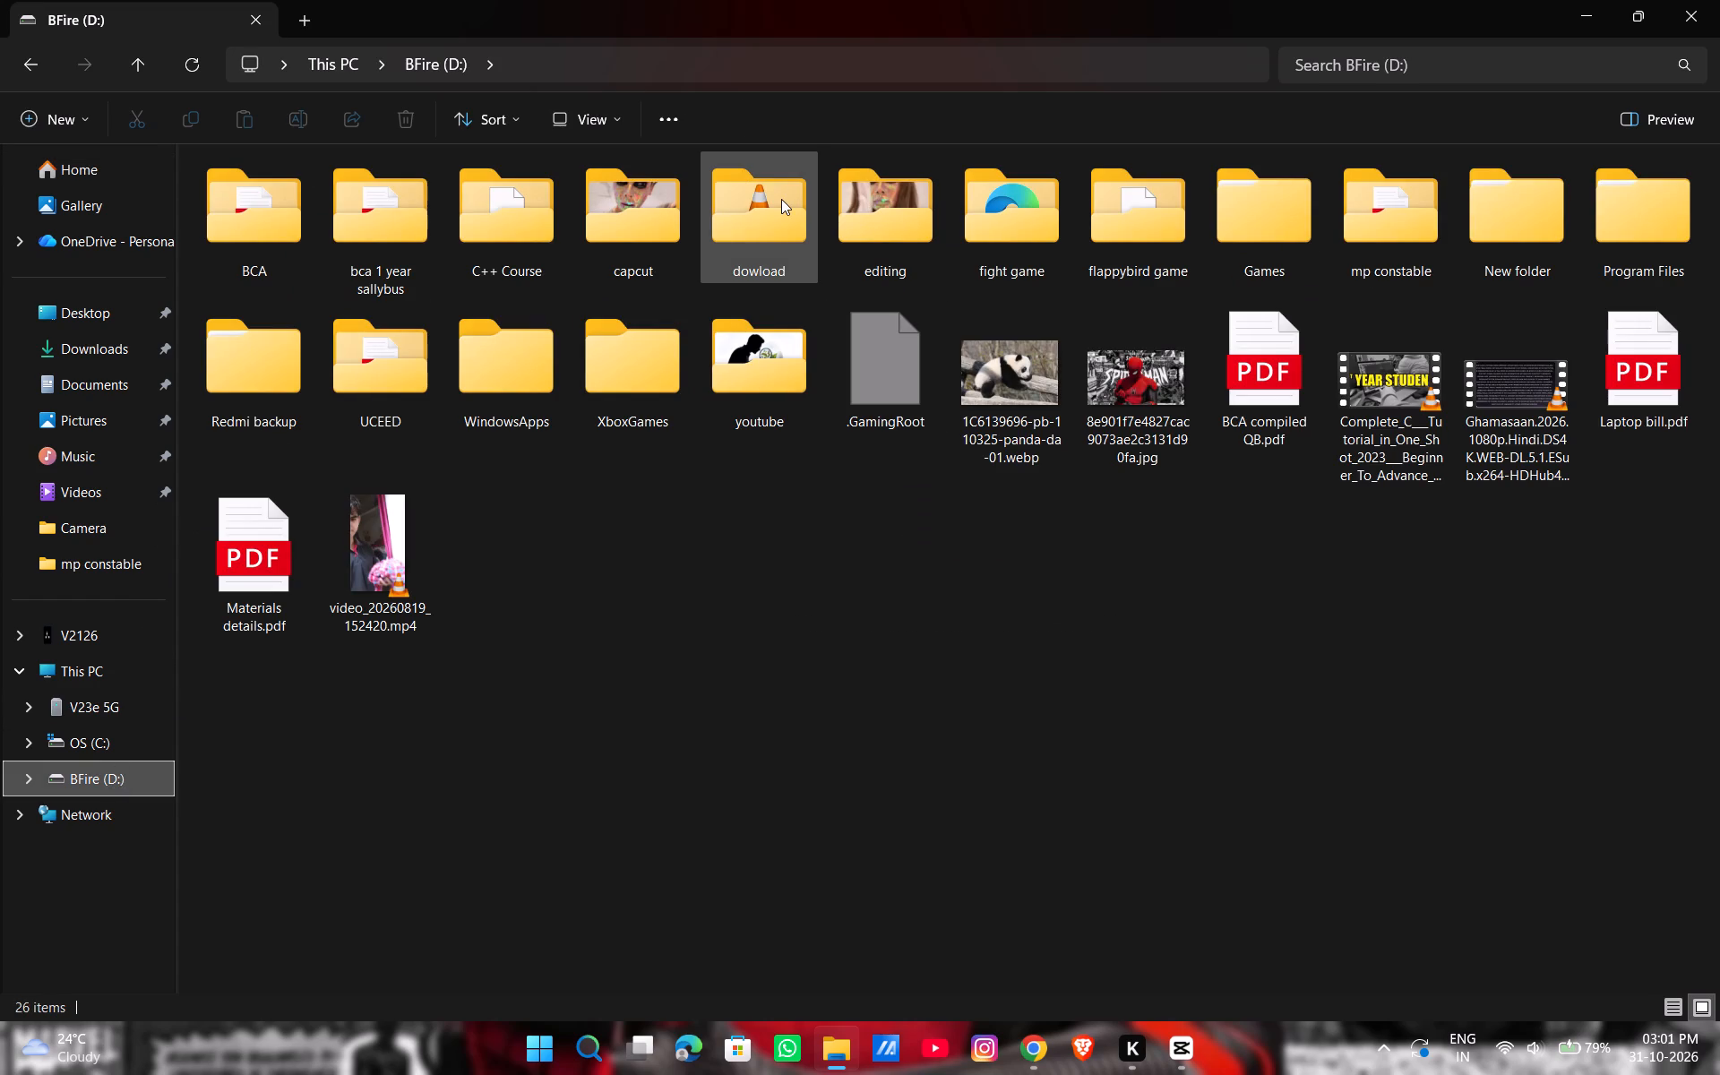
double_click(665, 203)
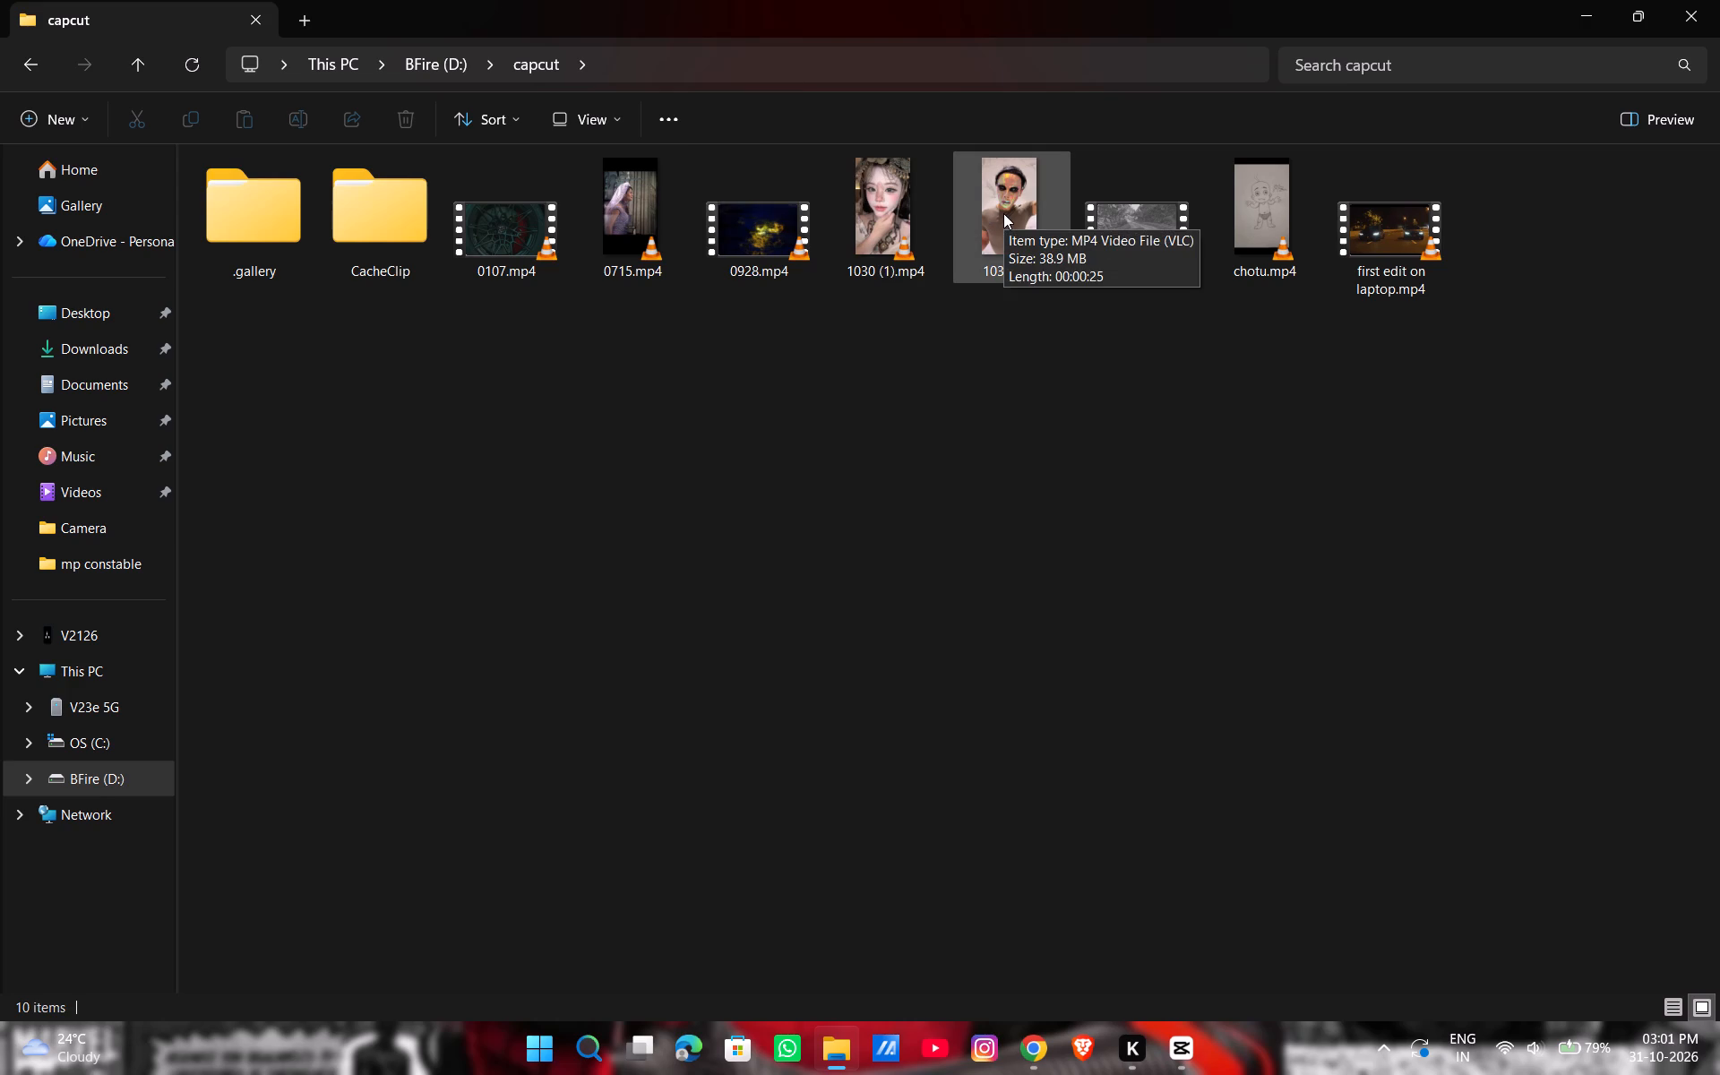
drag(1003, 213, 97, 697)
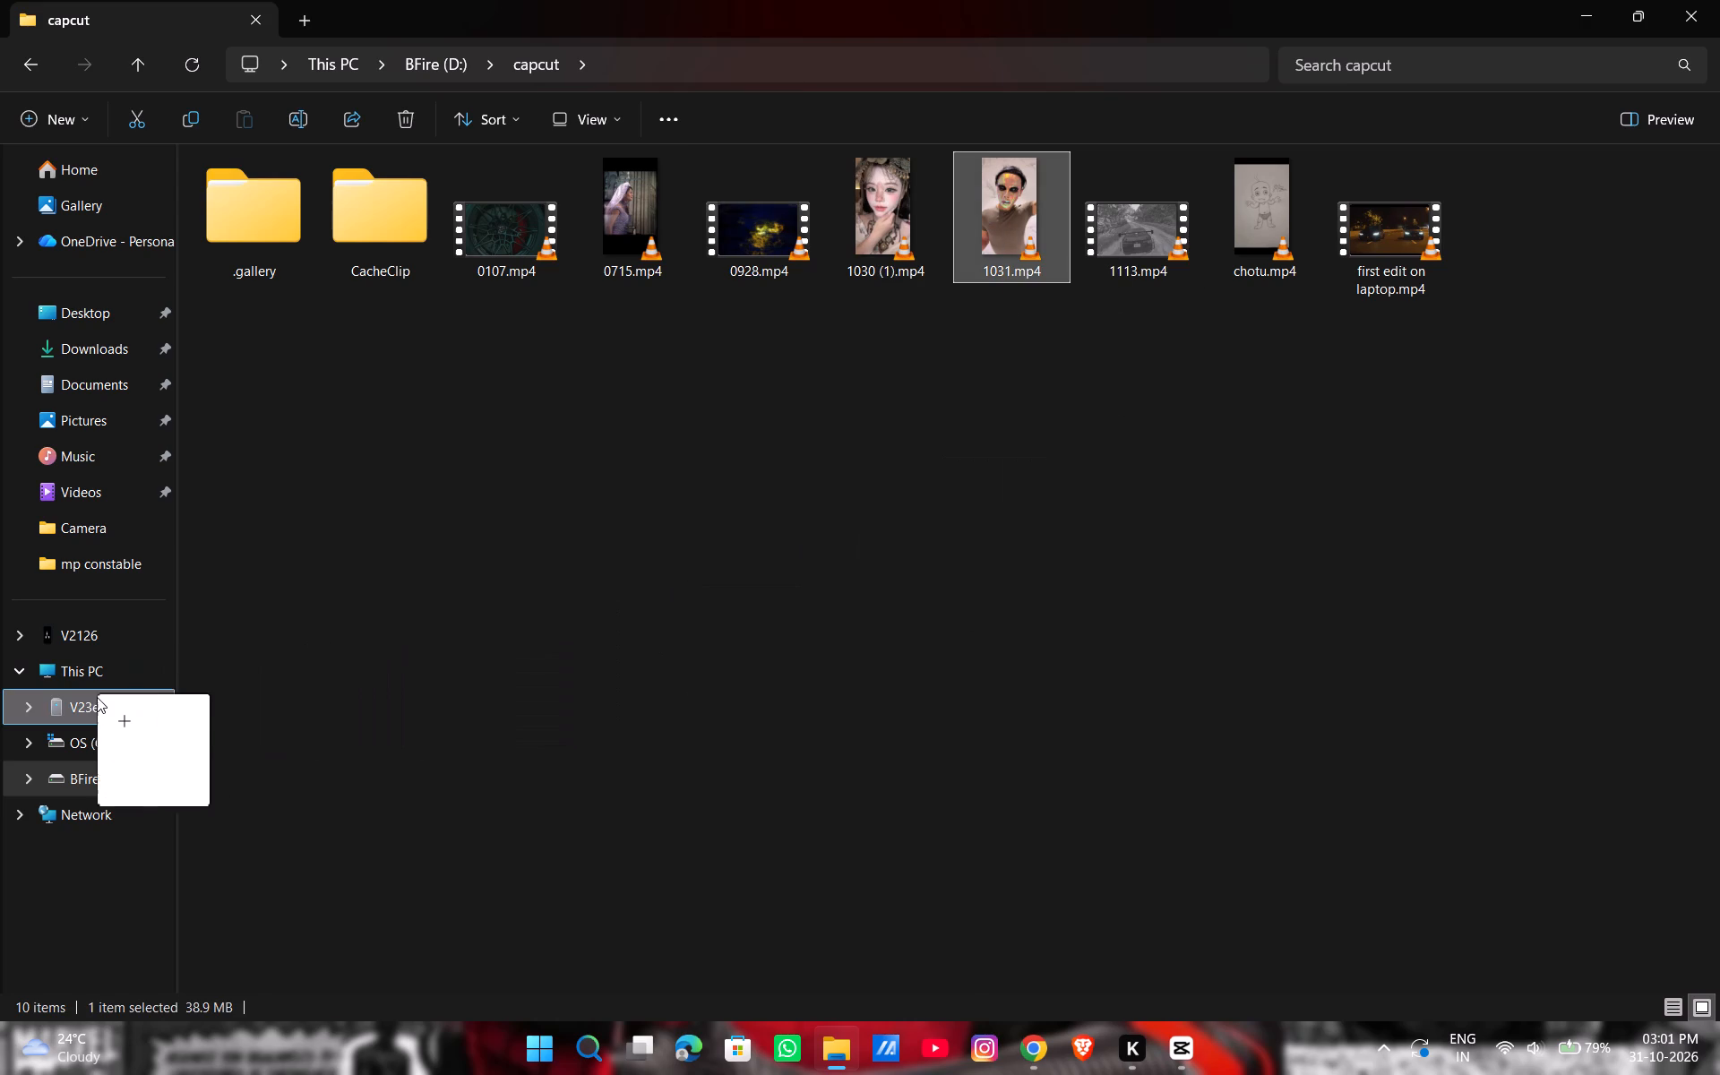
drag(97, 697, 105, 736)
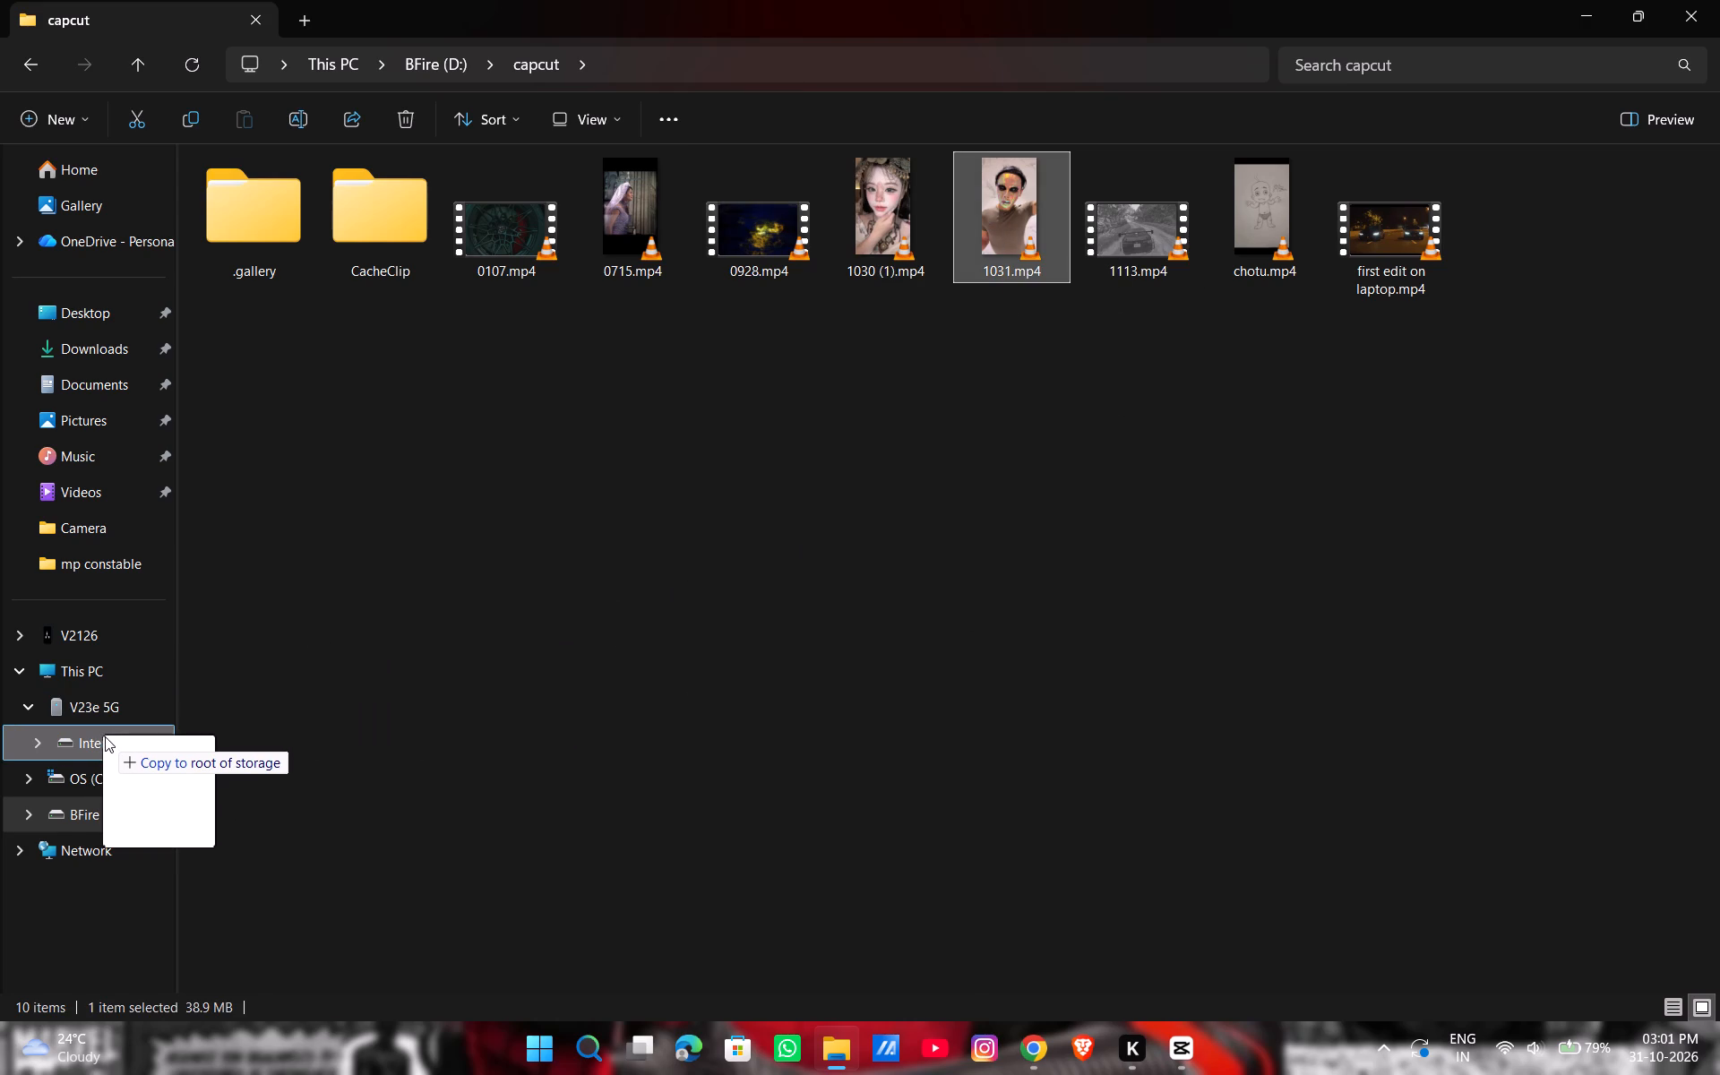
drag(105, 736, 229, 759)
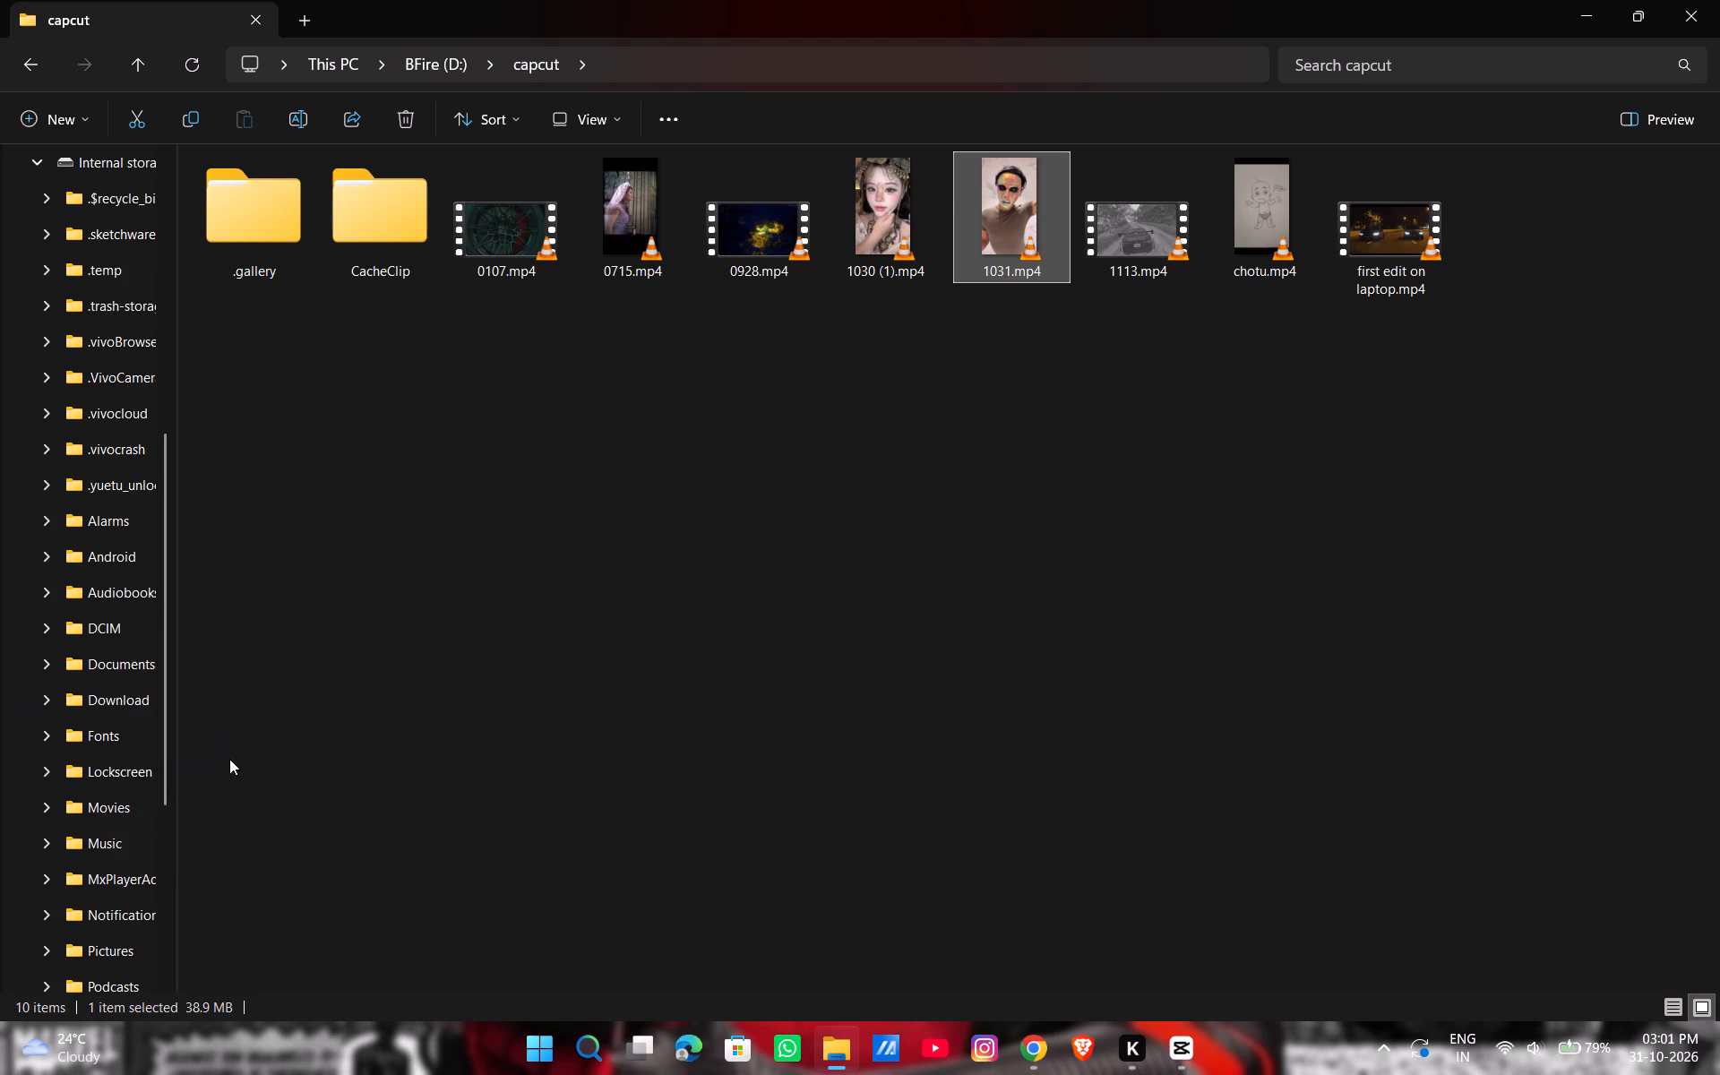
drag(229, 759, 125, 809)
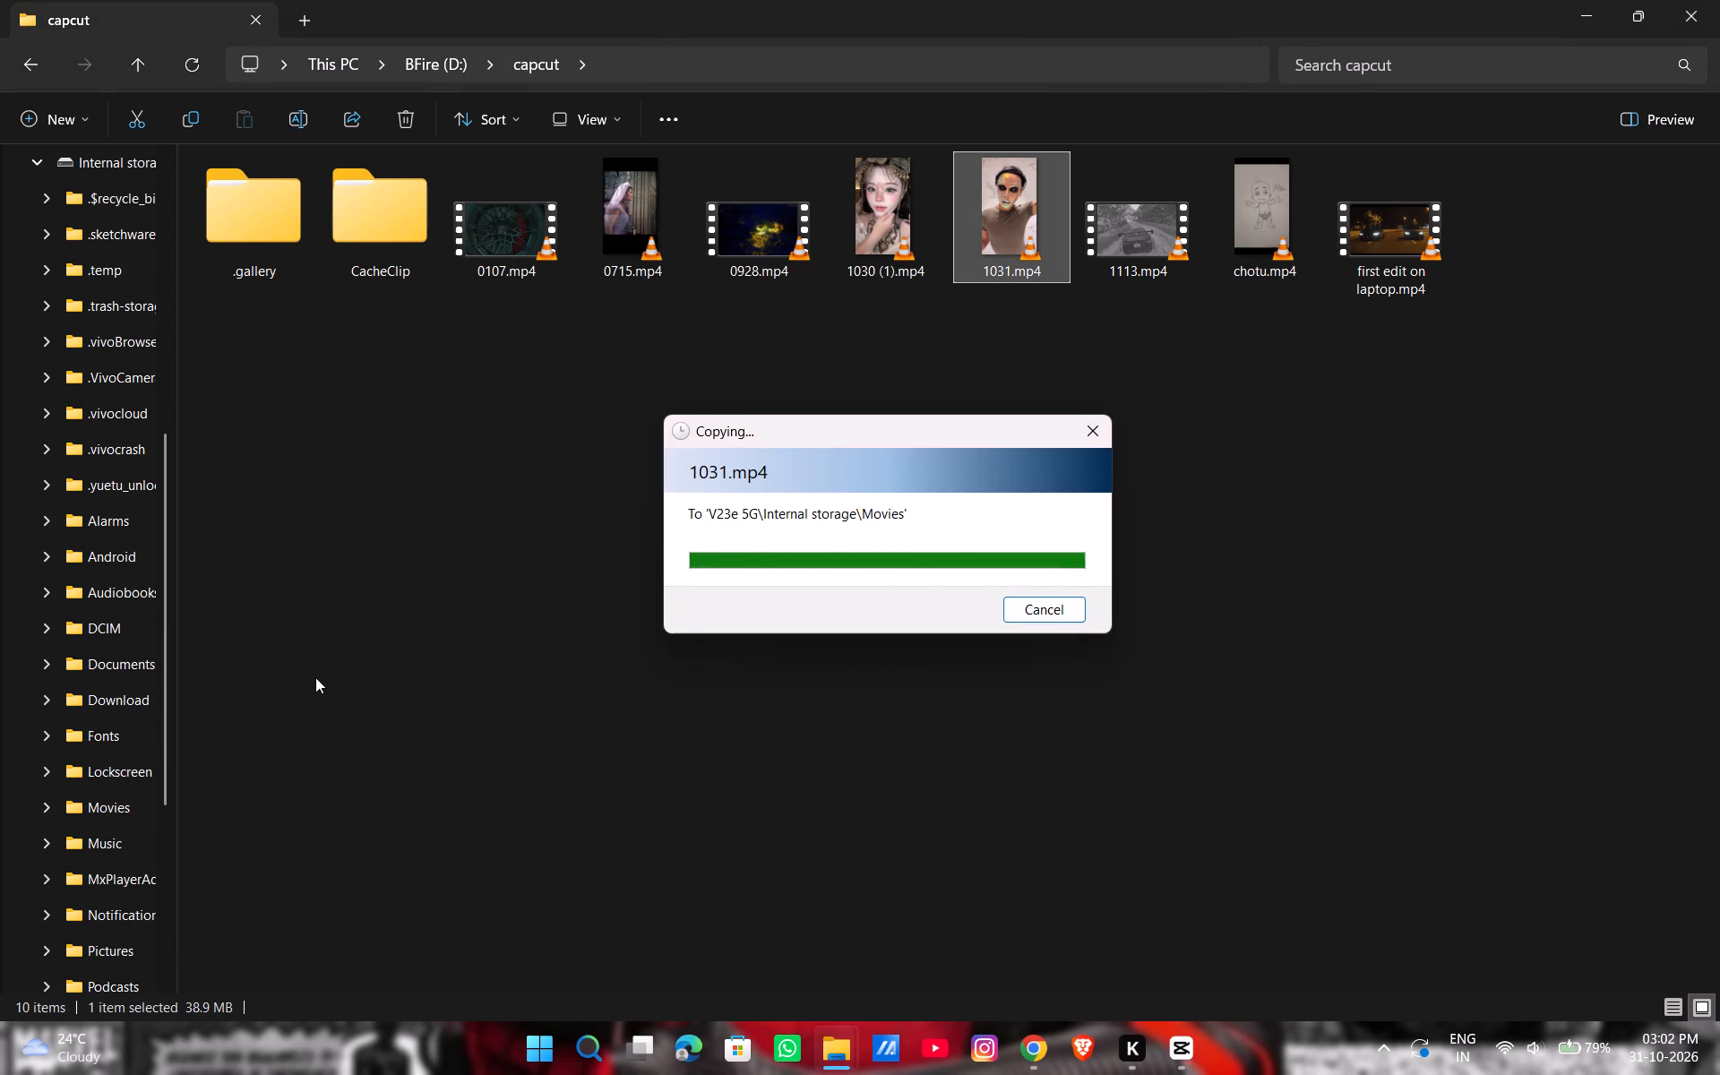
click(37, 60)
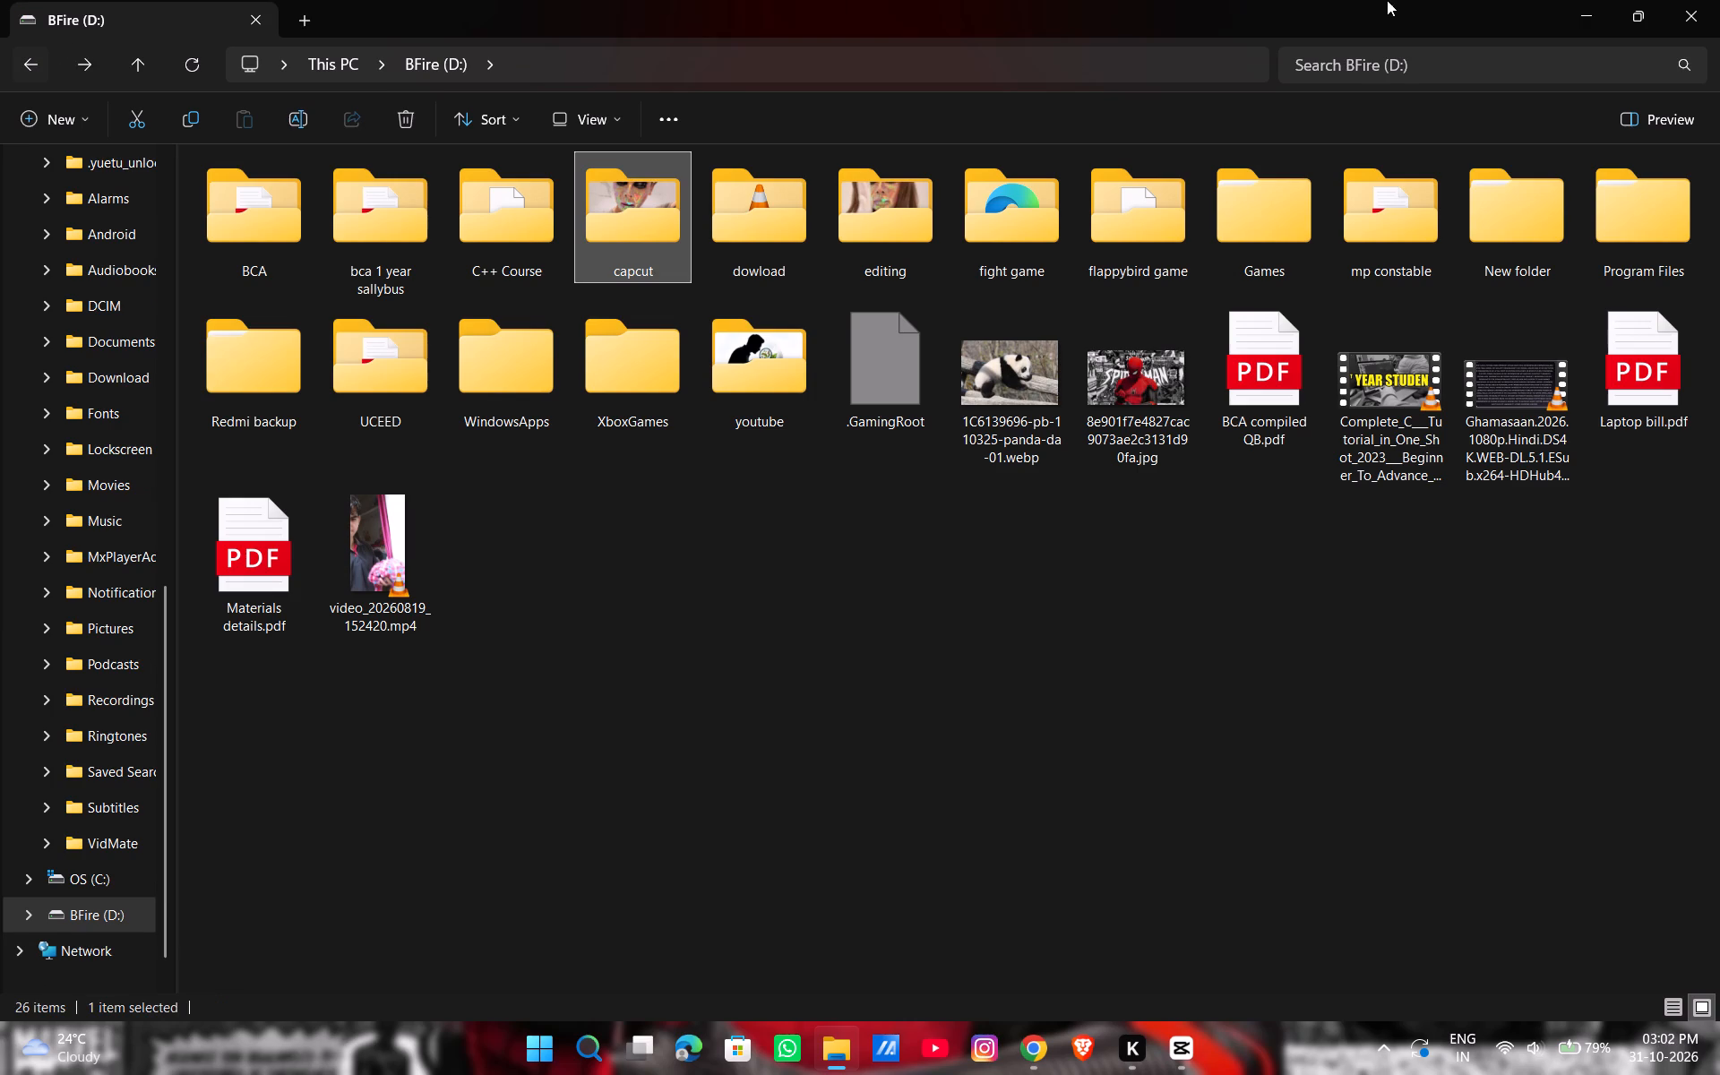
click(1719, 13)
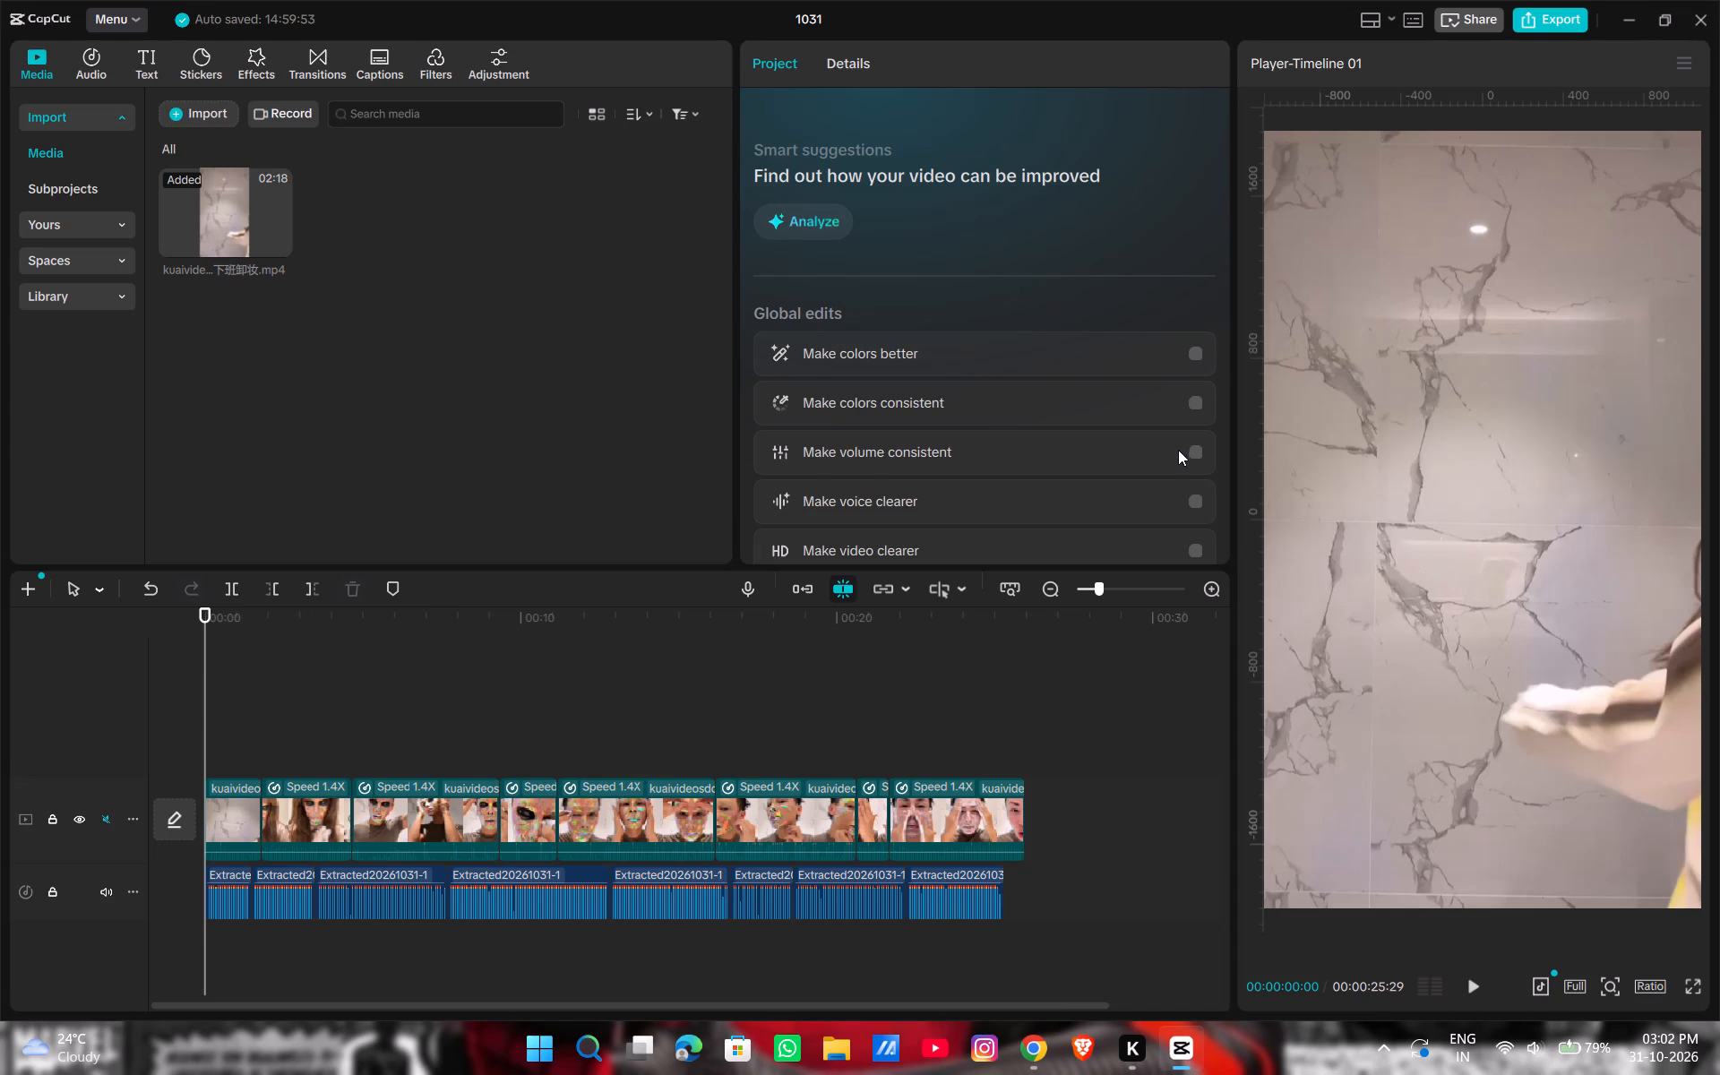
Skim through the finished timeline once more in CapCut and close the 1031 project.
drag(203, 699, 371, 692)
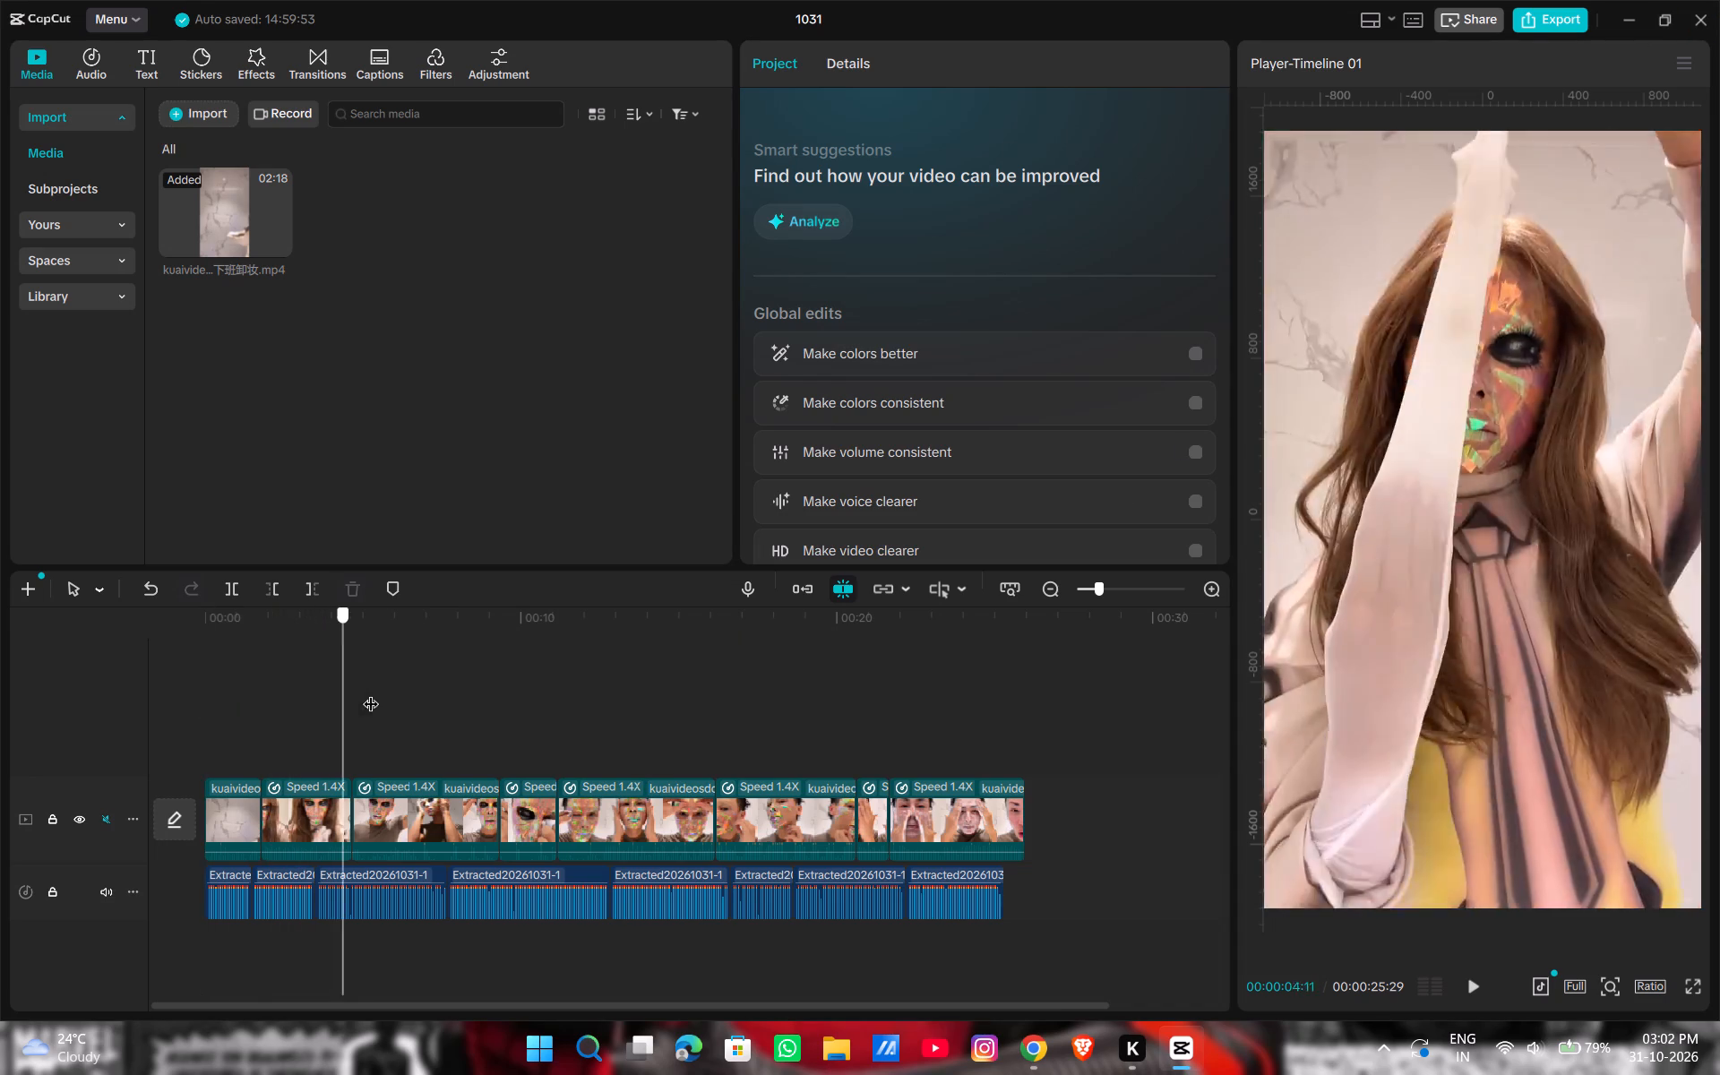
drag(371, 692, 744, 674)
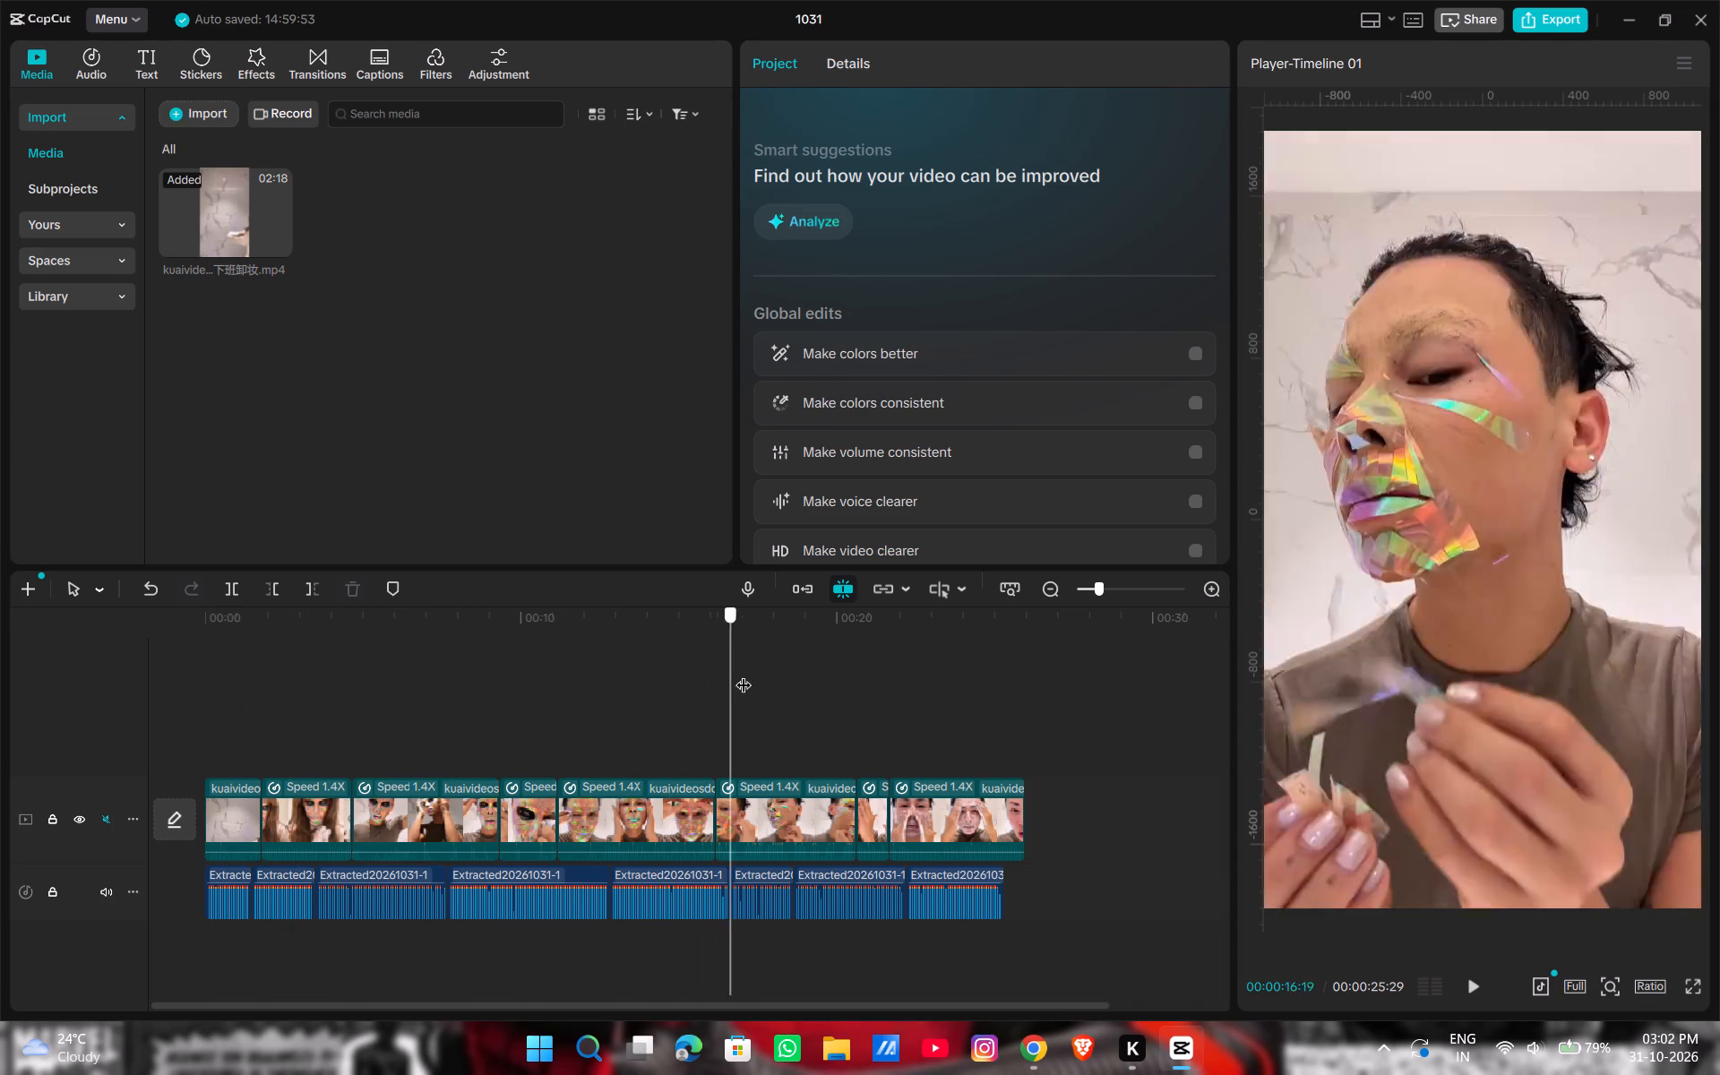
drag(744, 674, 976, 672)
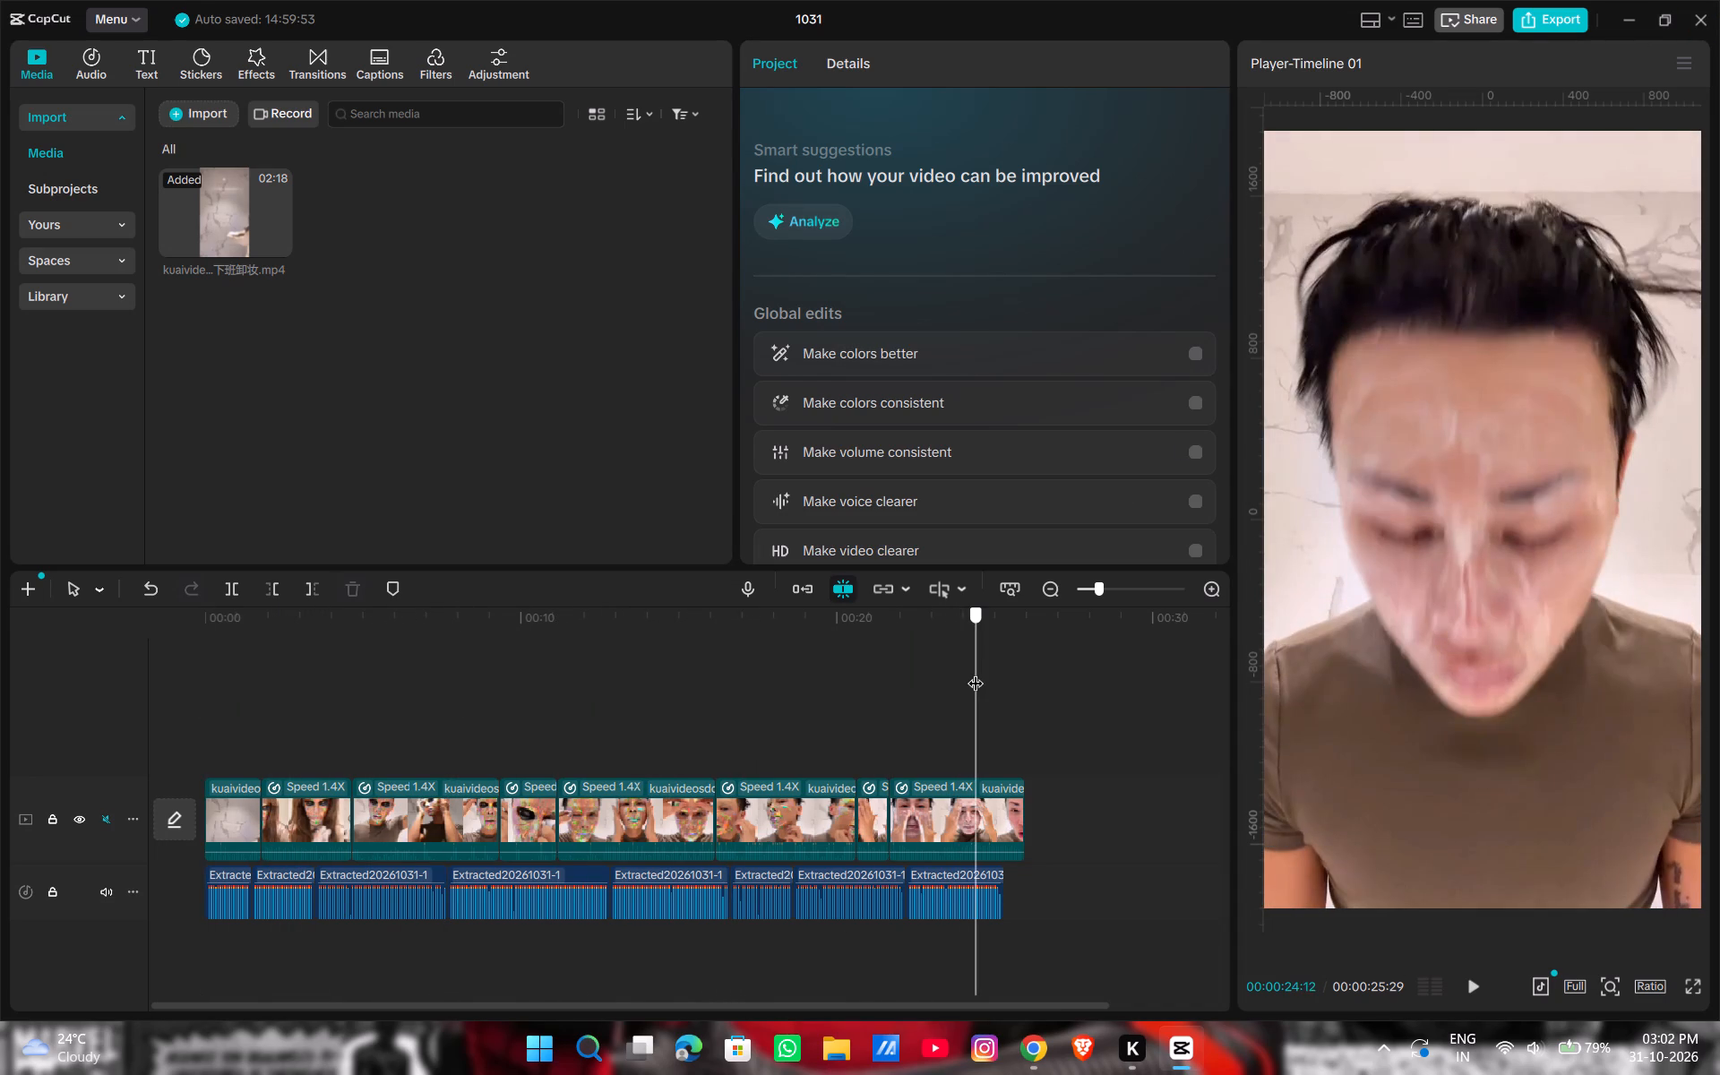
drag(976, 672, 812, 684)
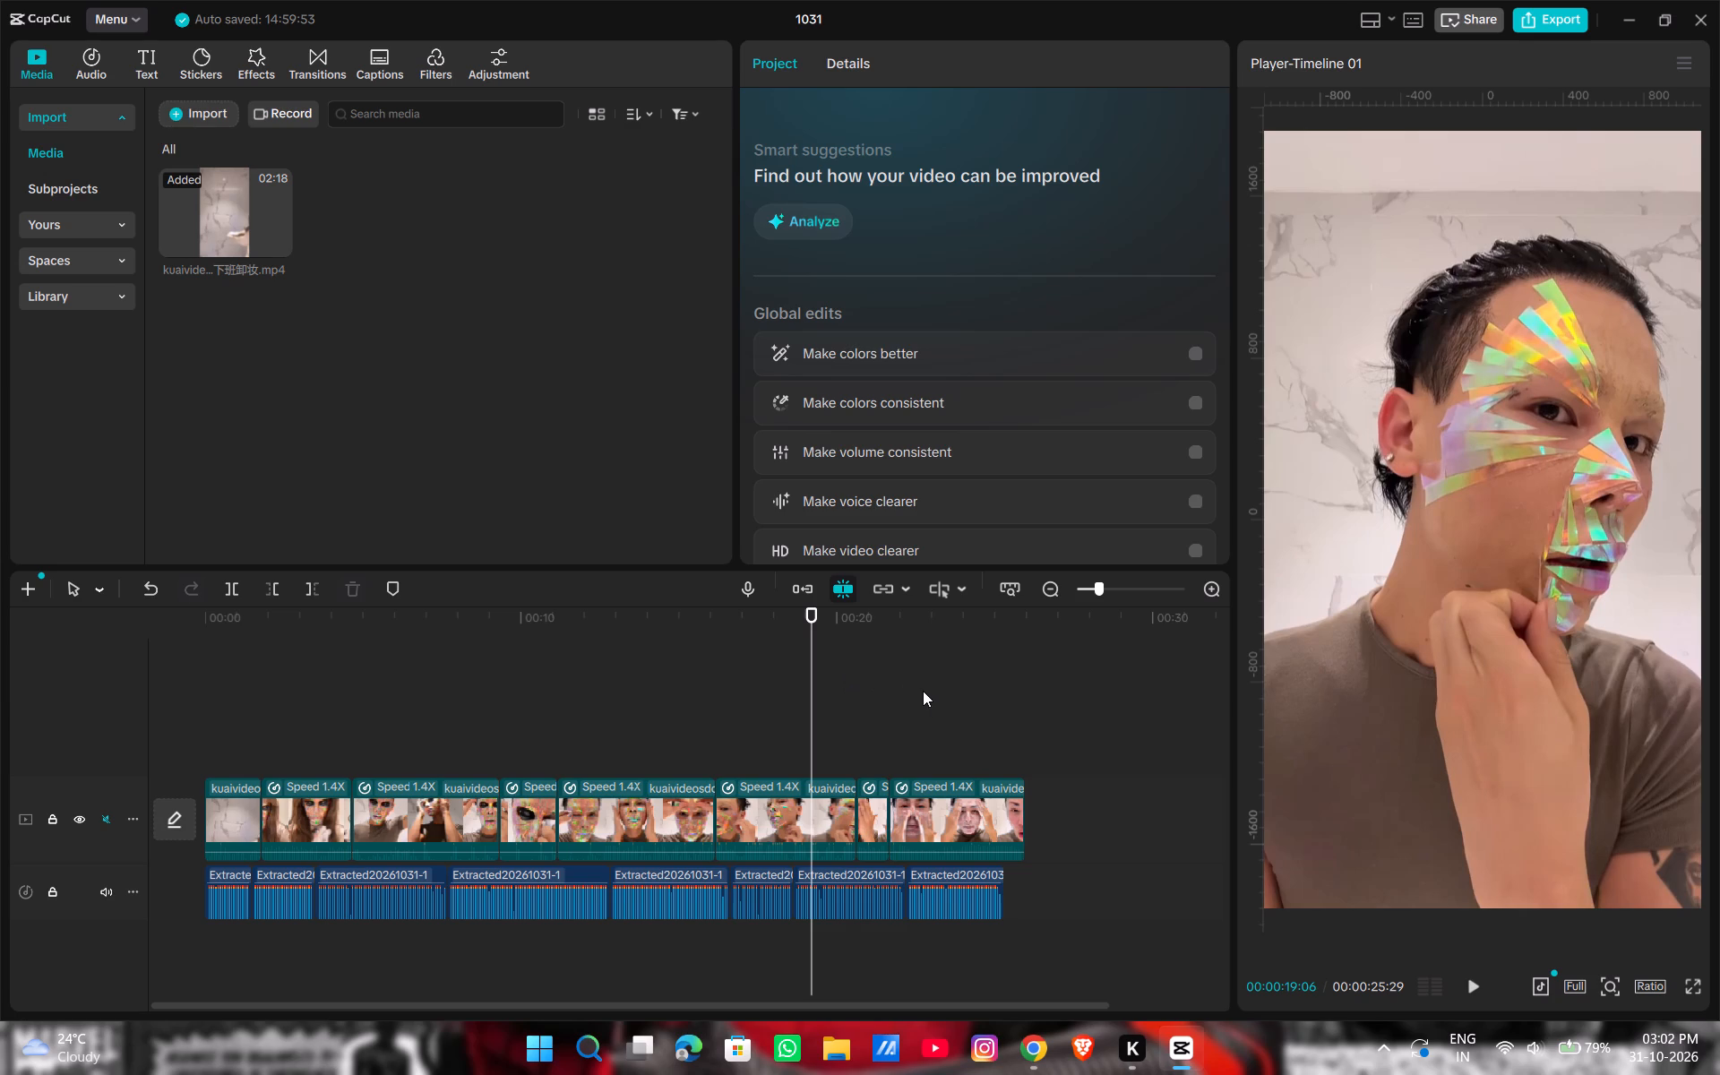
click(923, 691)
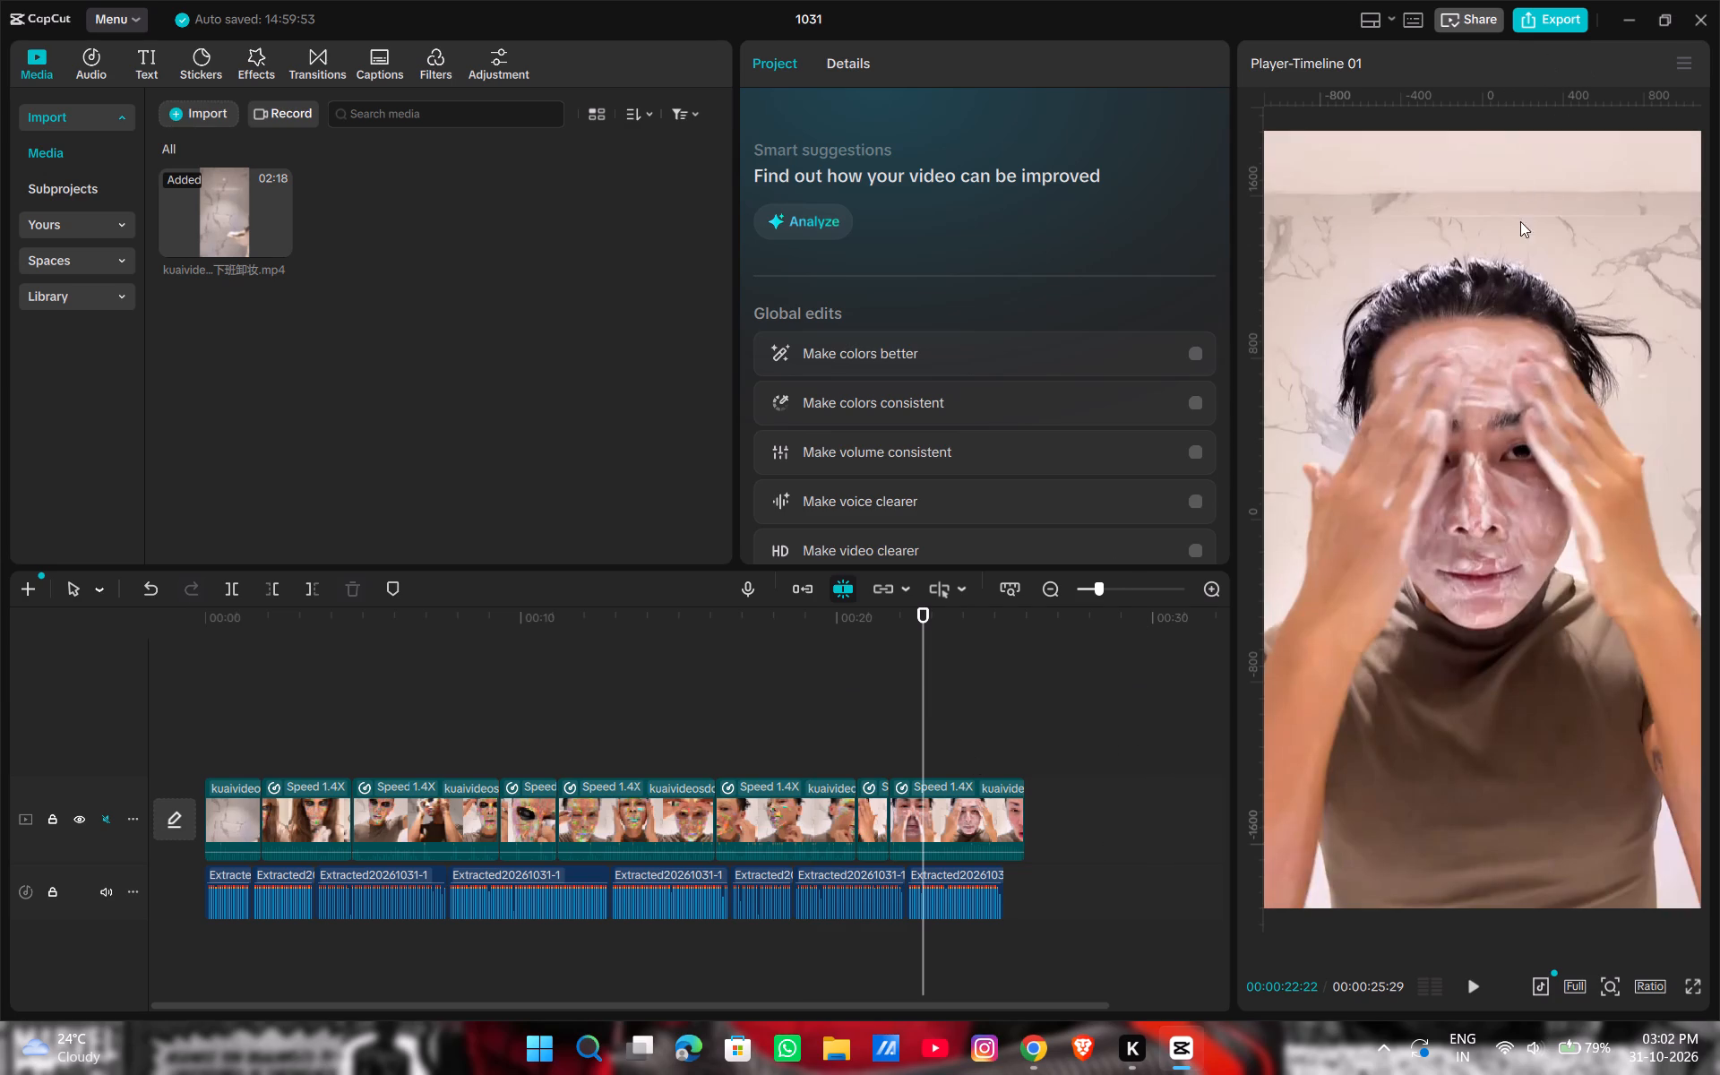
click(1700, 14)
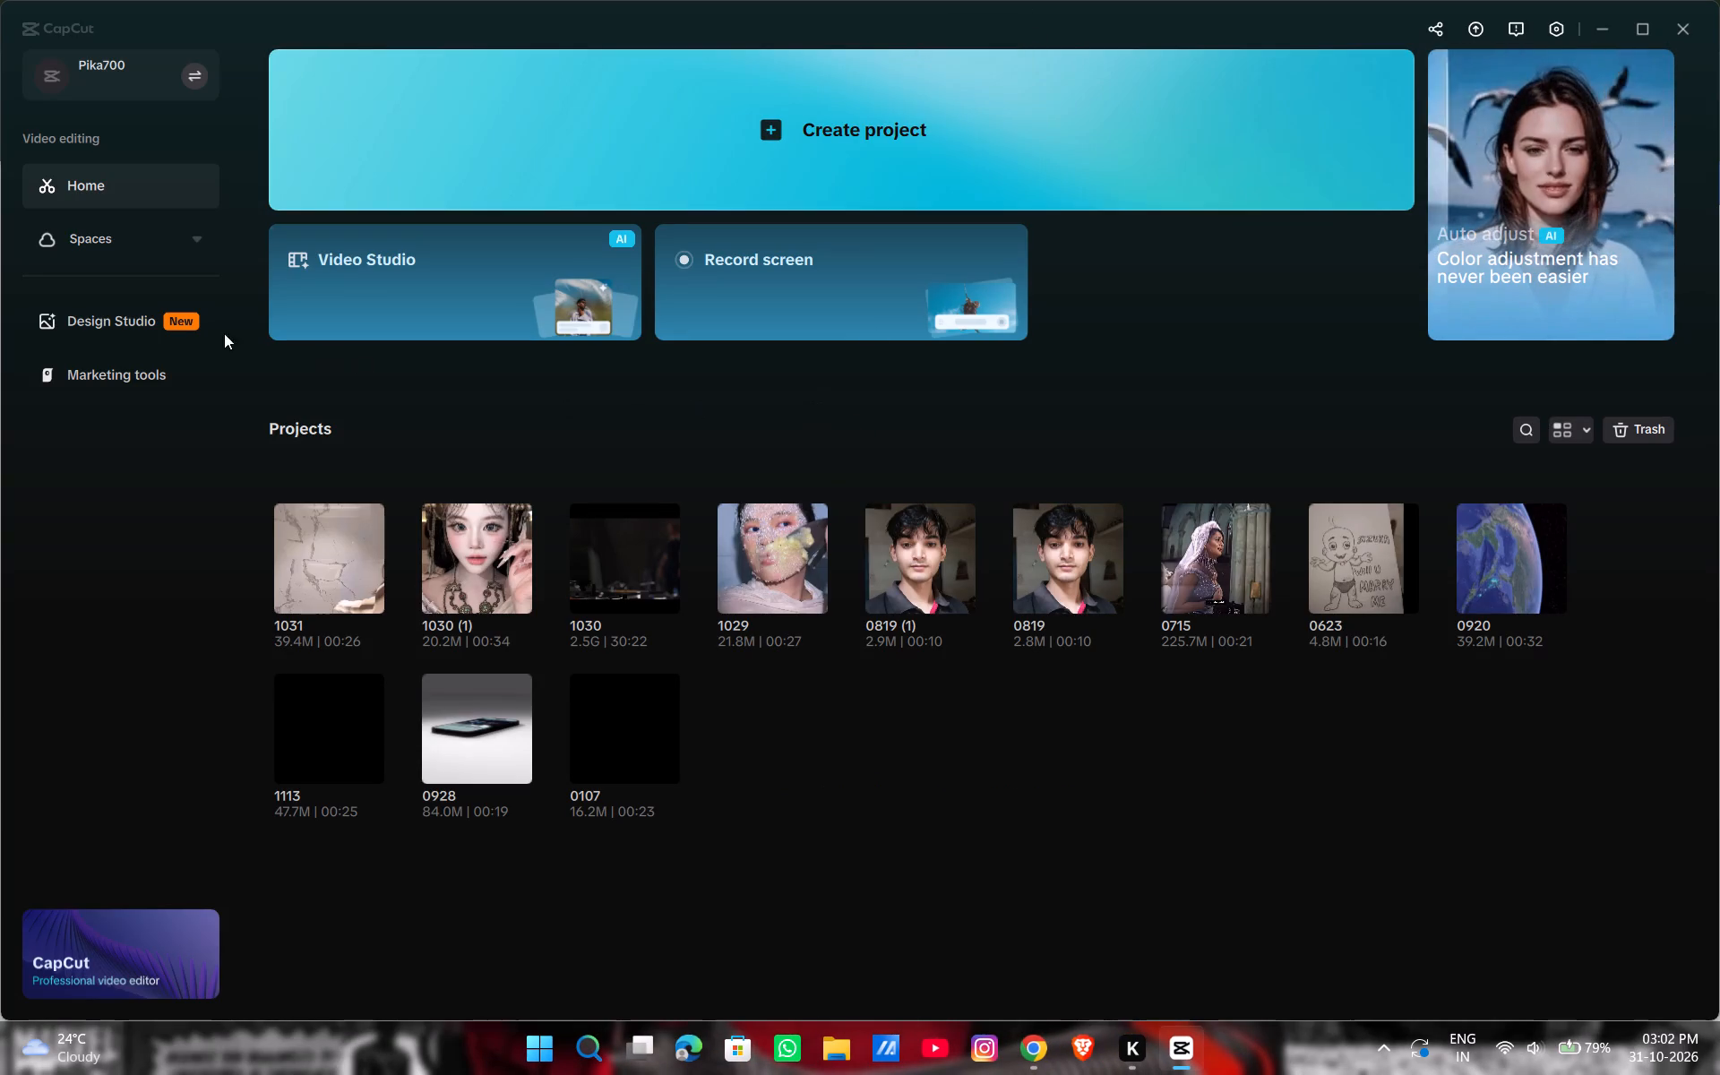